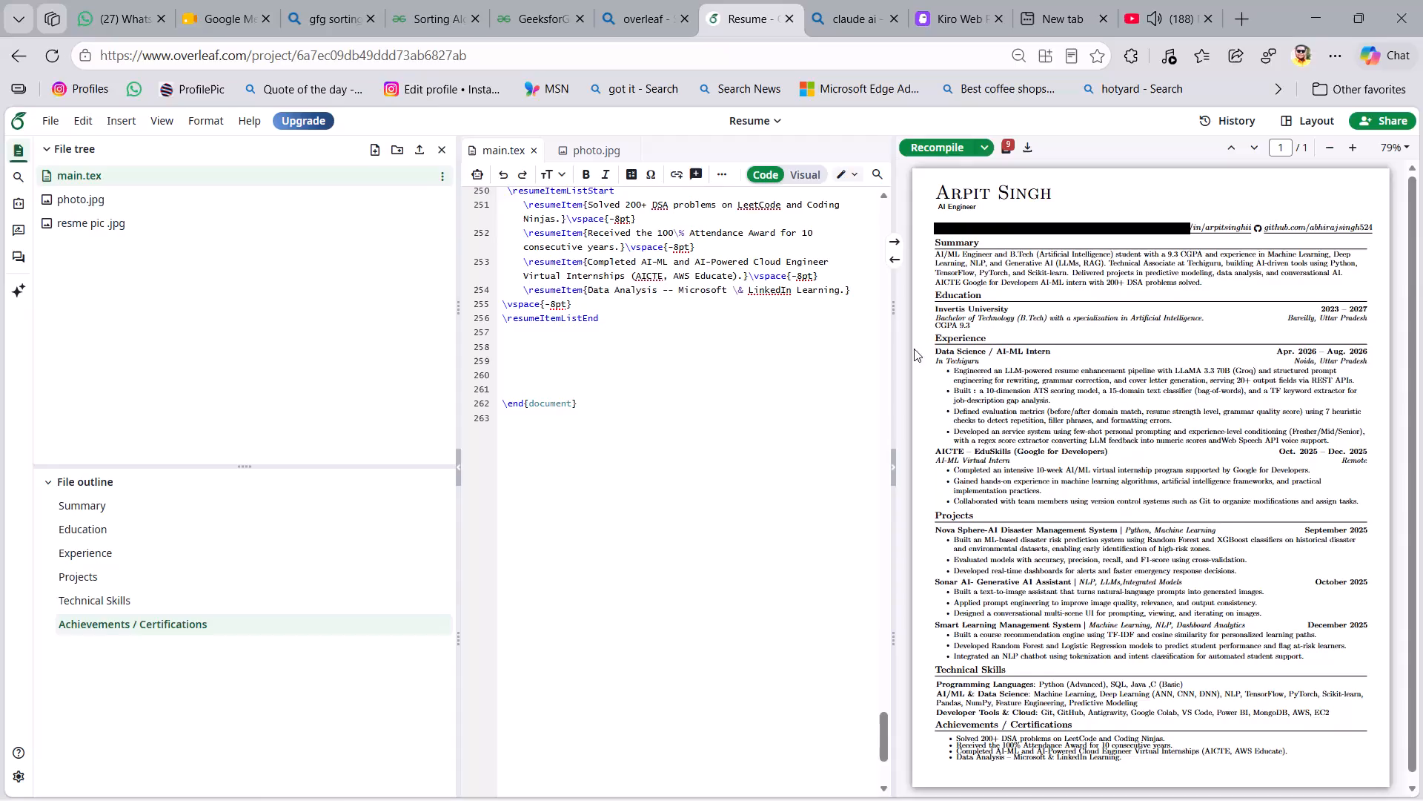
Review the compiled résumé preview and the LaTeX source from Achievements / Certifications back up to Projects.
scroll(1055, 372, down, 3)
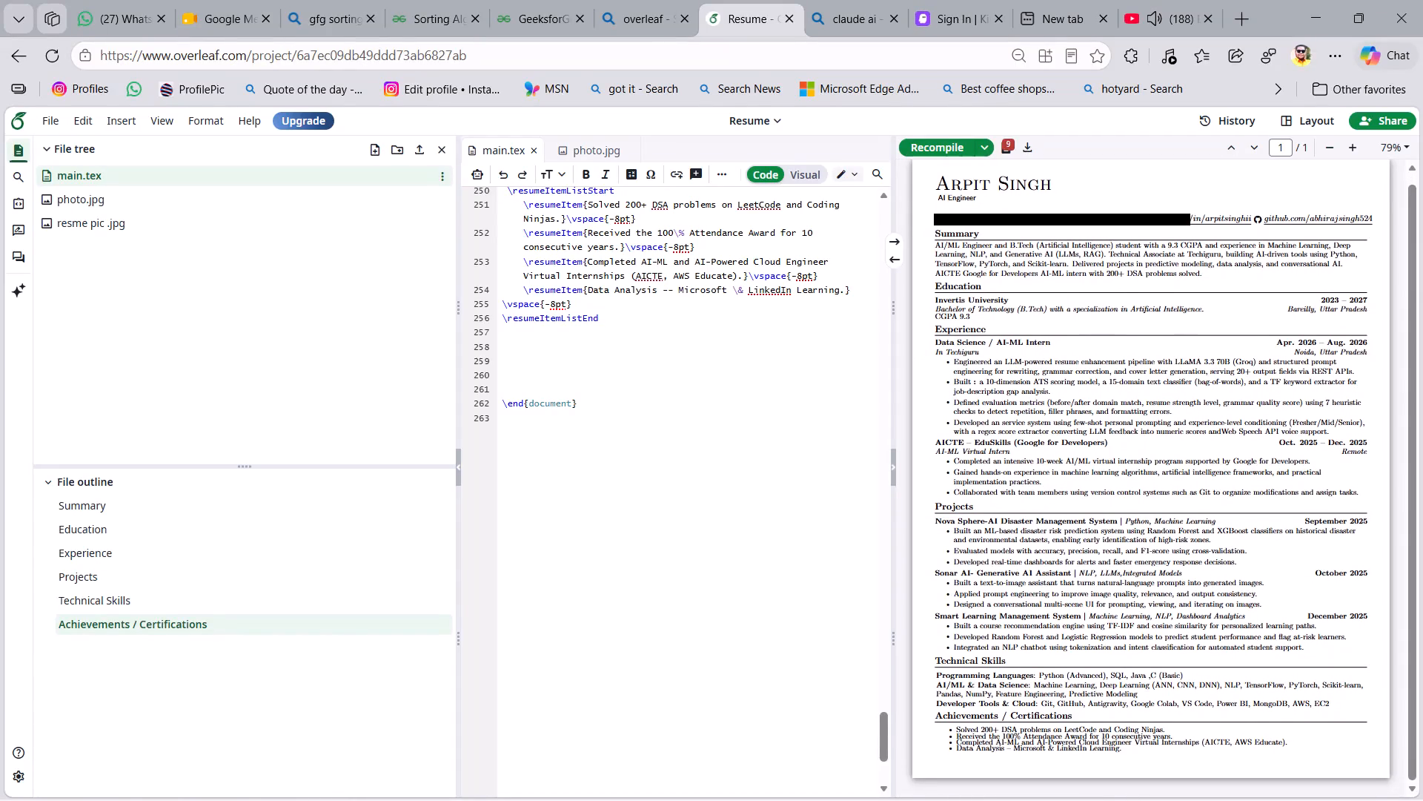
scroll(1055, 372, down, 3)
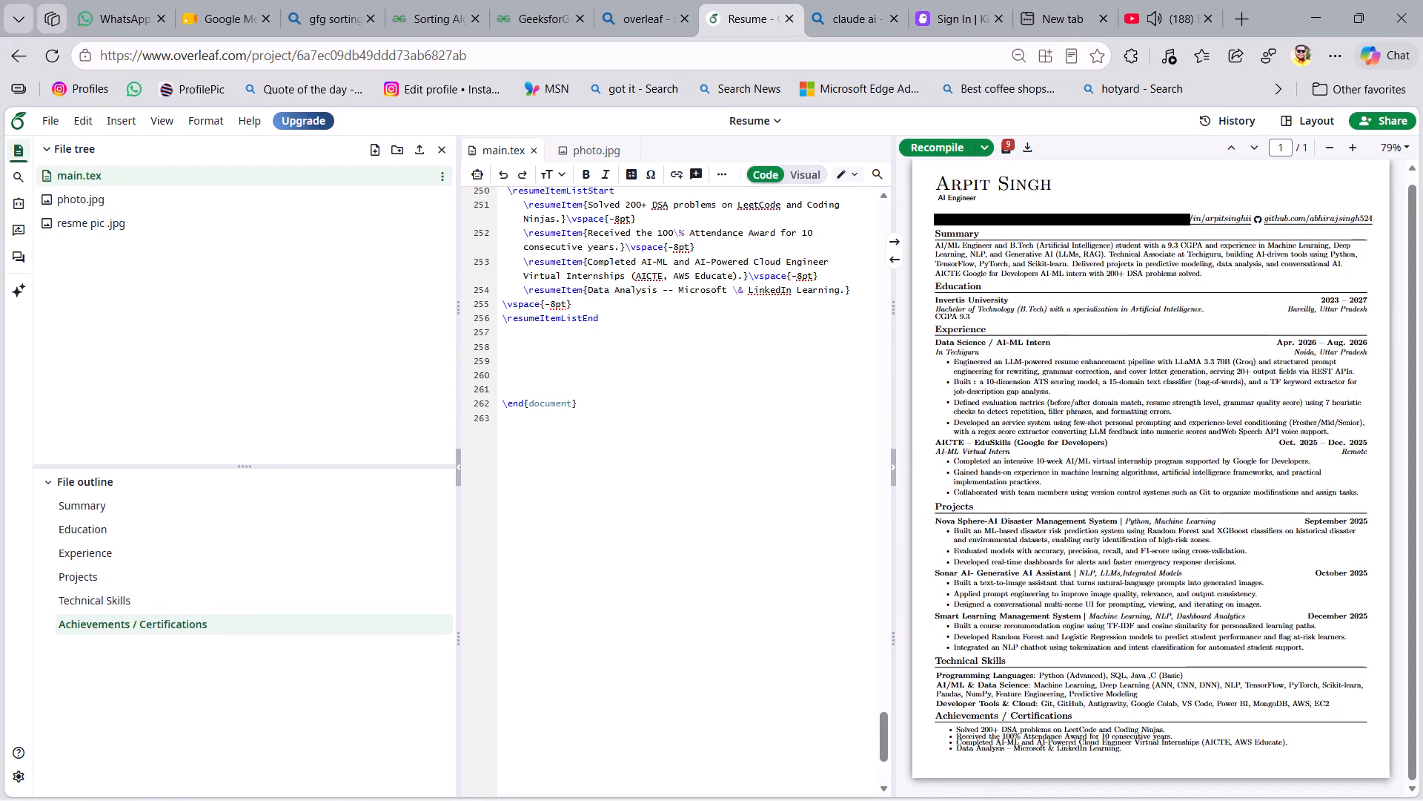
scroll(841, 390, up, 3)
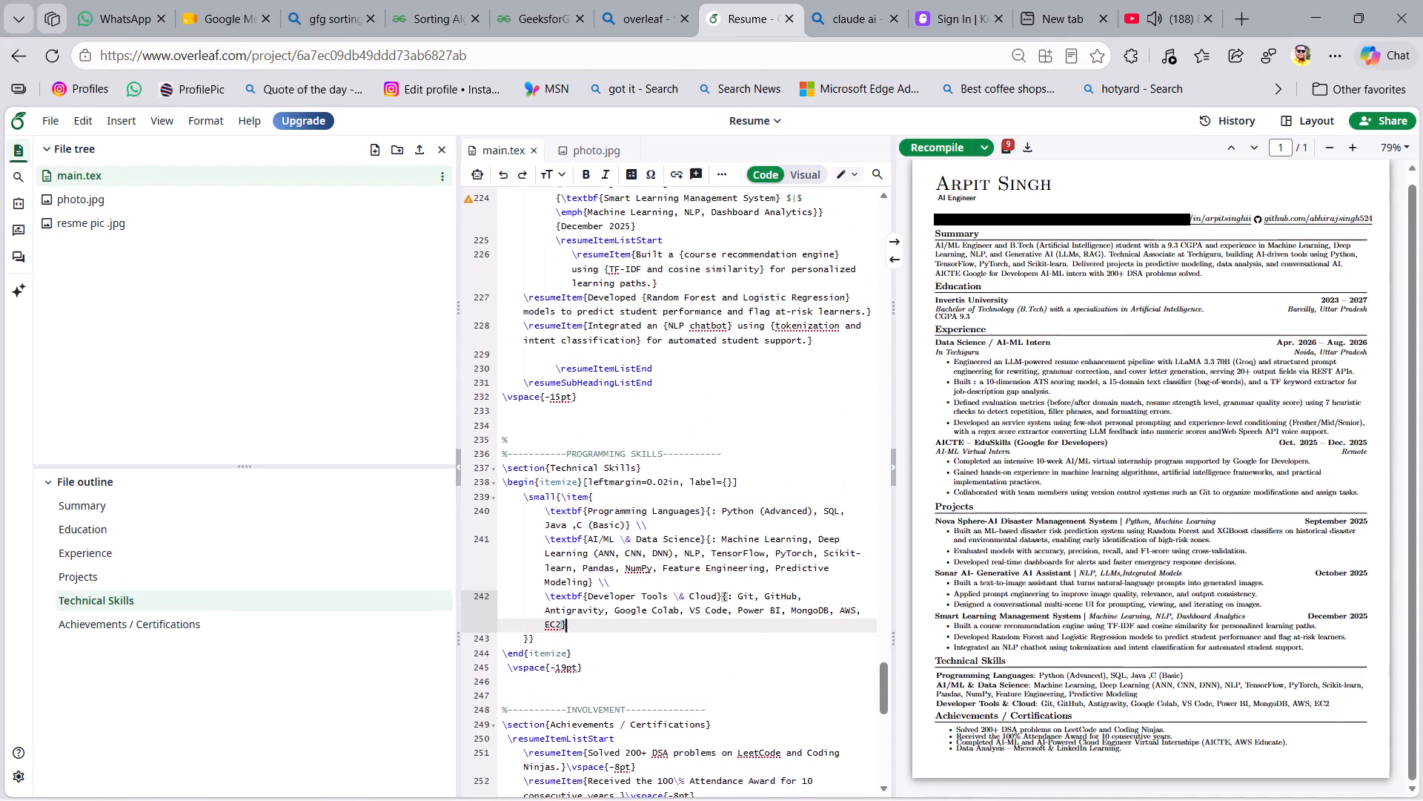
scroll(841, 390, up, 4)
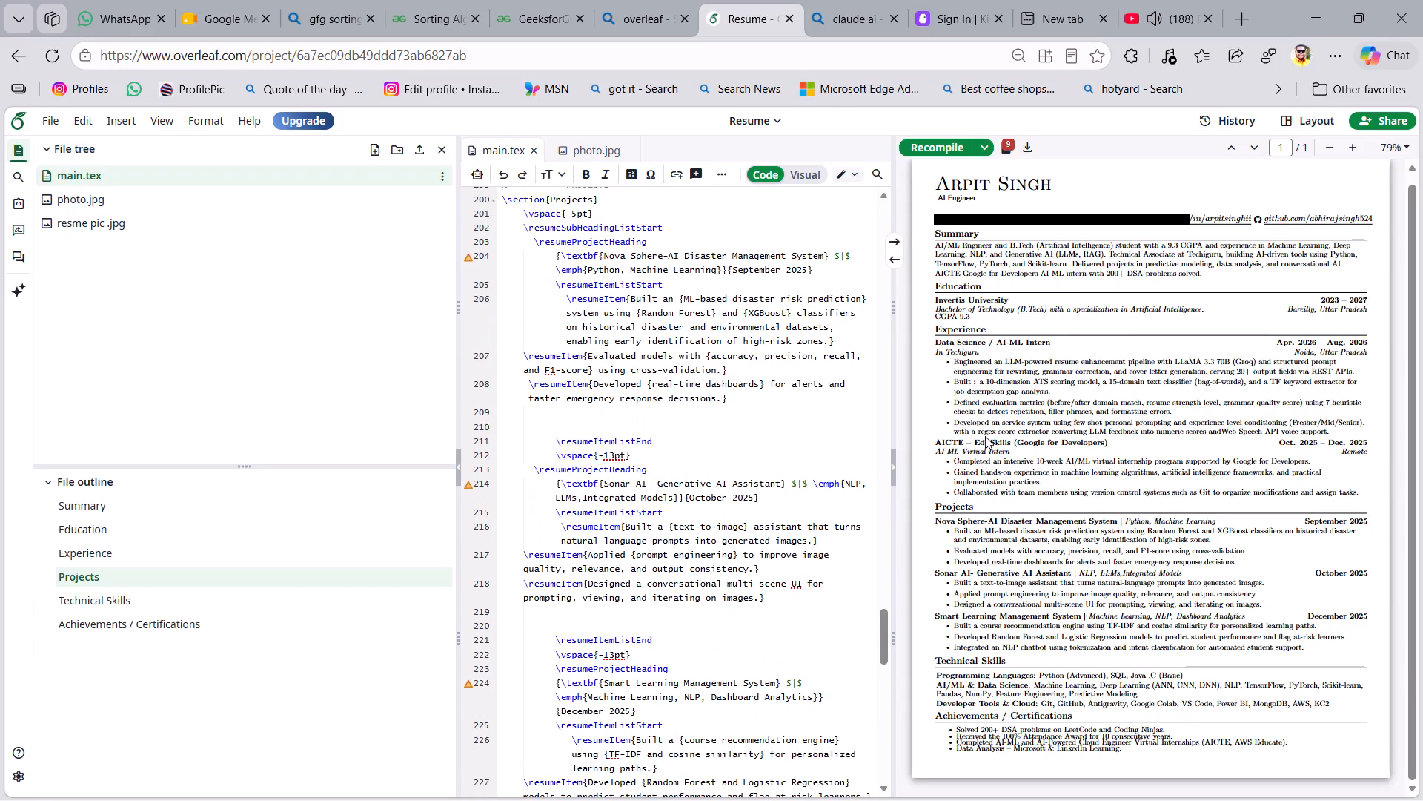
Locate the AICTE – EduSkills internship entry in the Experience section of the LaTeX source.
click(981, 437)
click(982, 444)
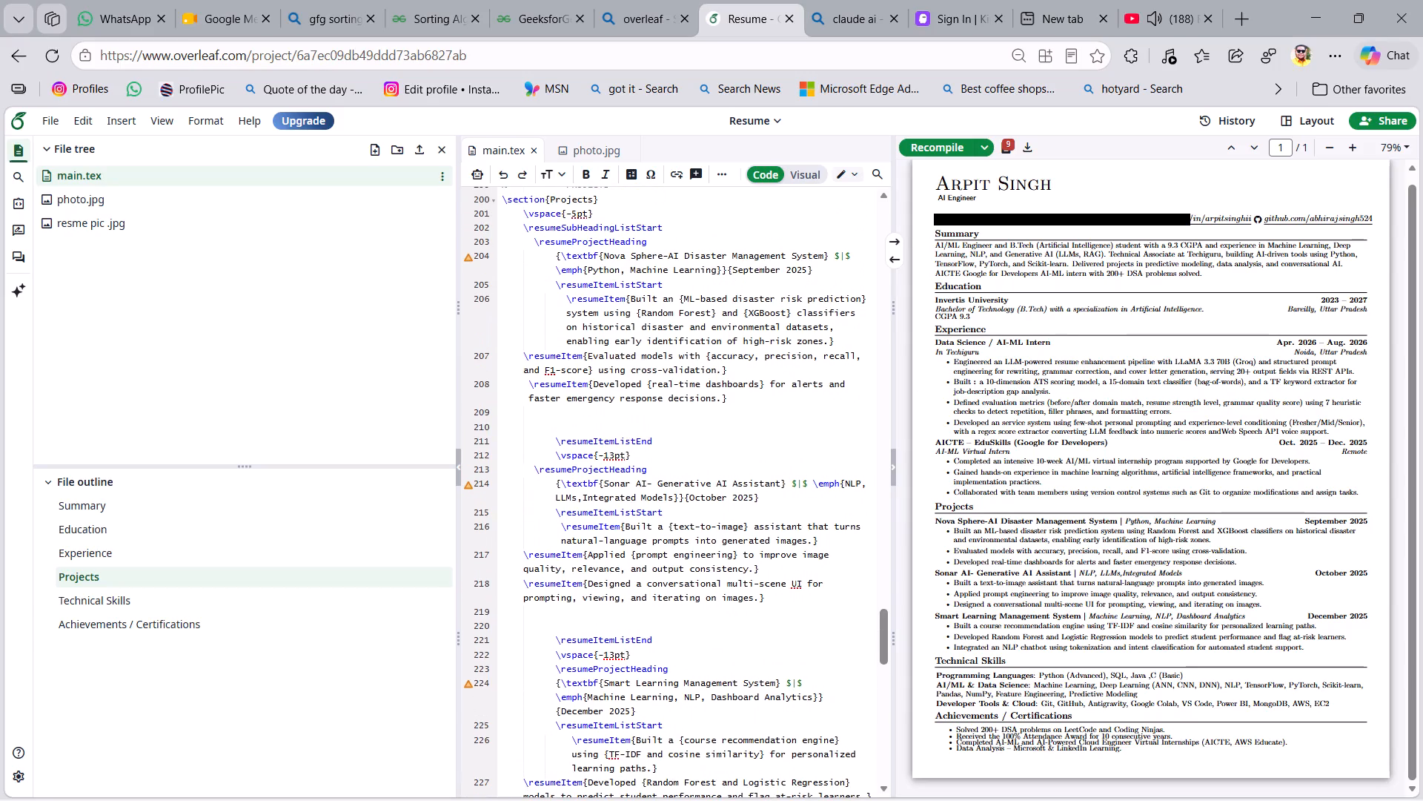
triple_click(982, 444)
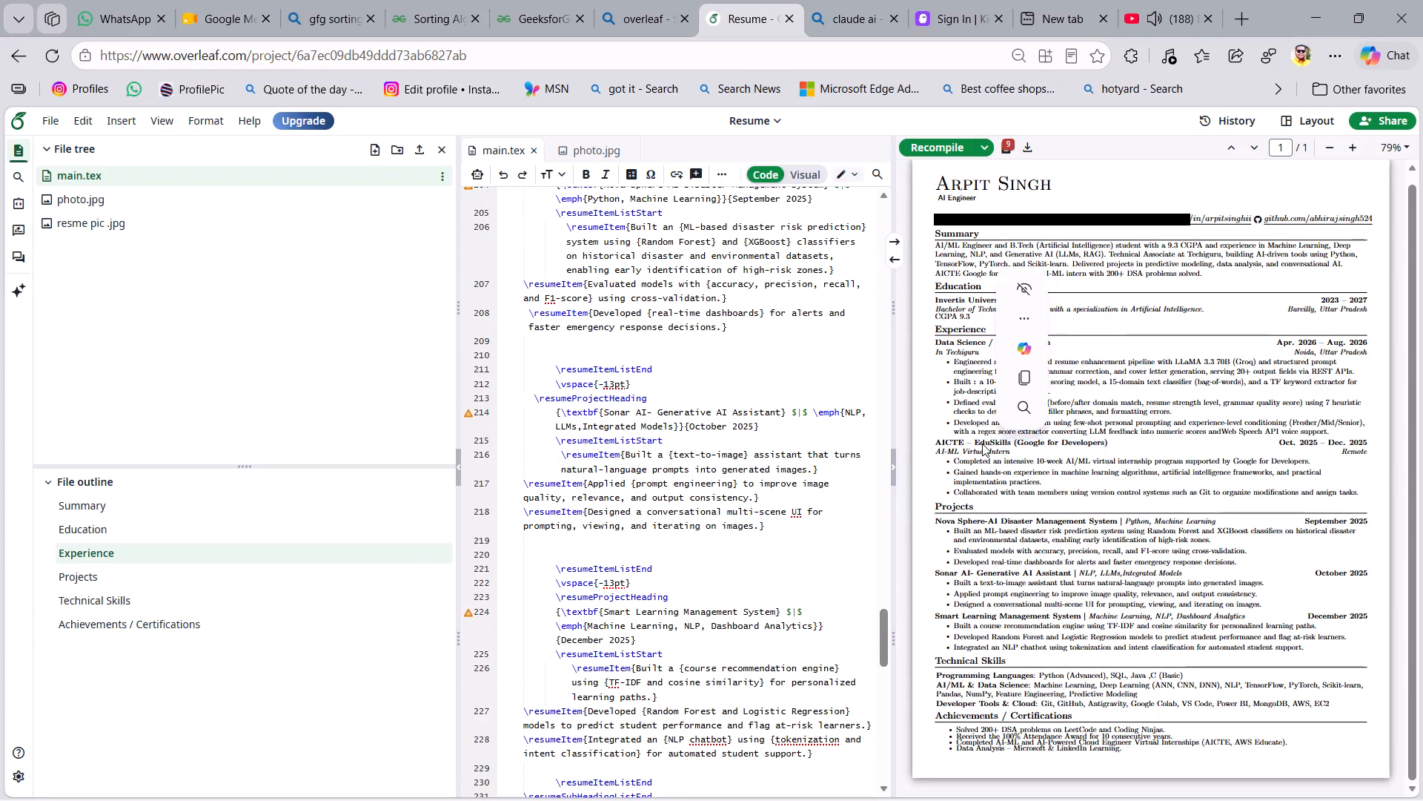
click(762, 415)
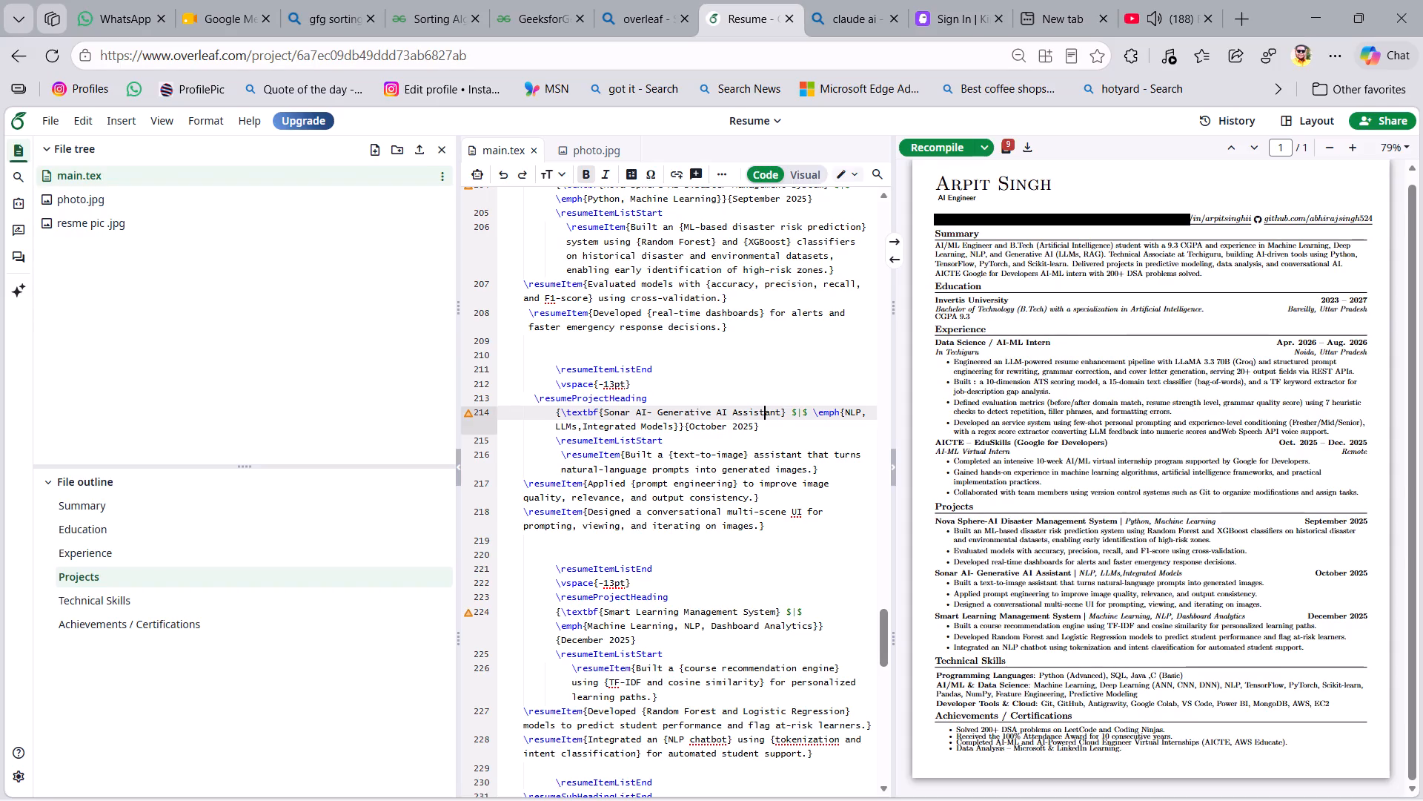
double_click(955, 440)
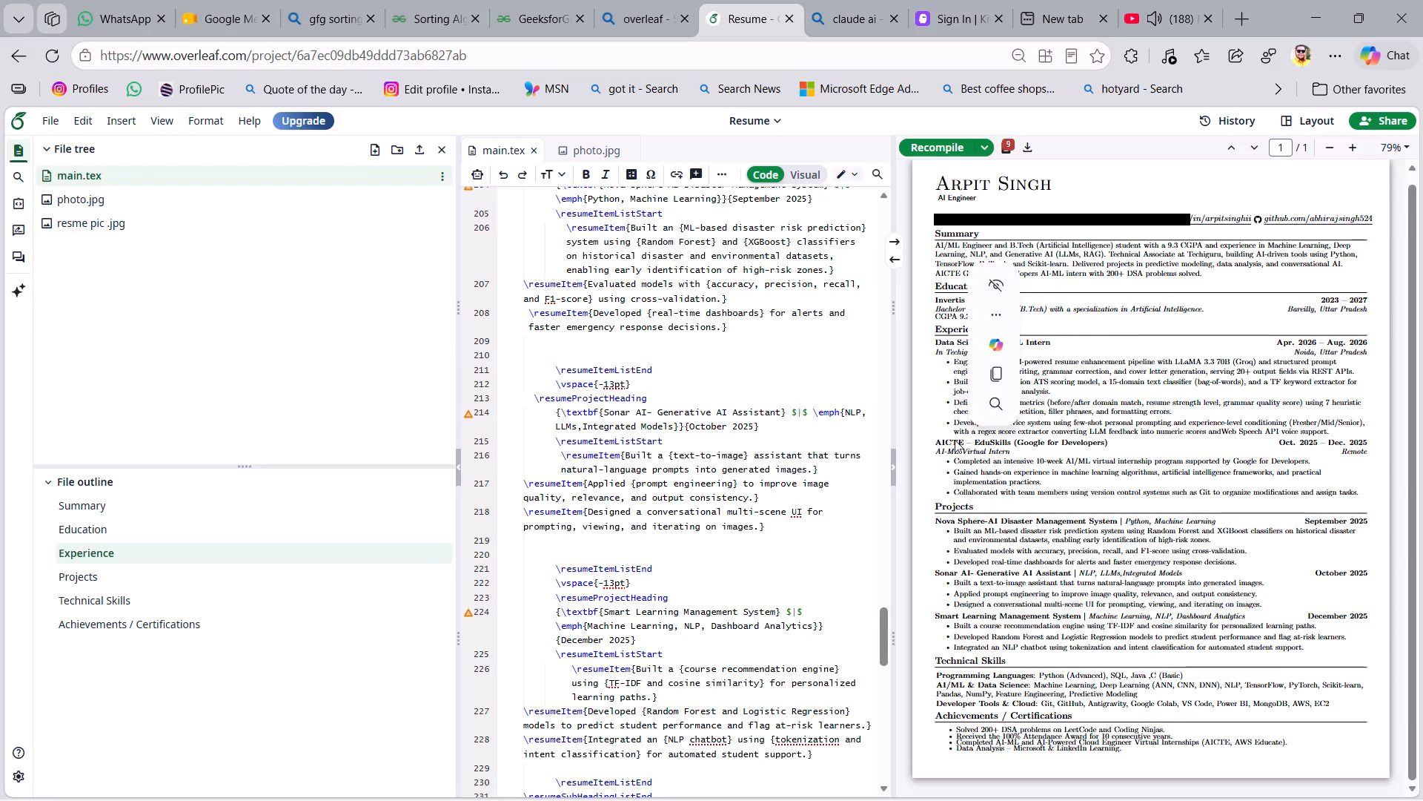
scroll(820, 481, up, 1)
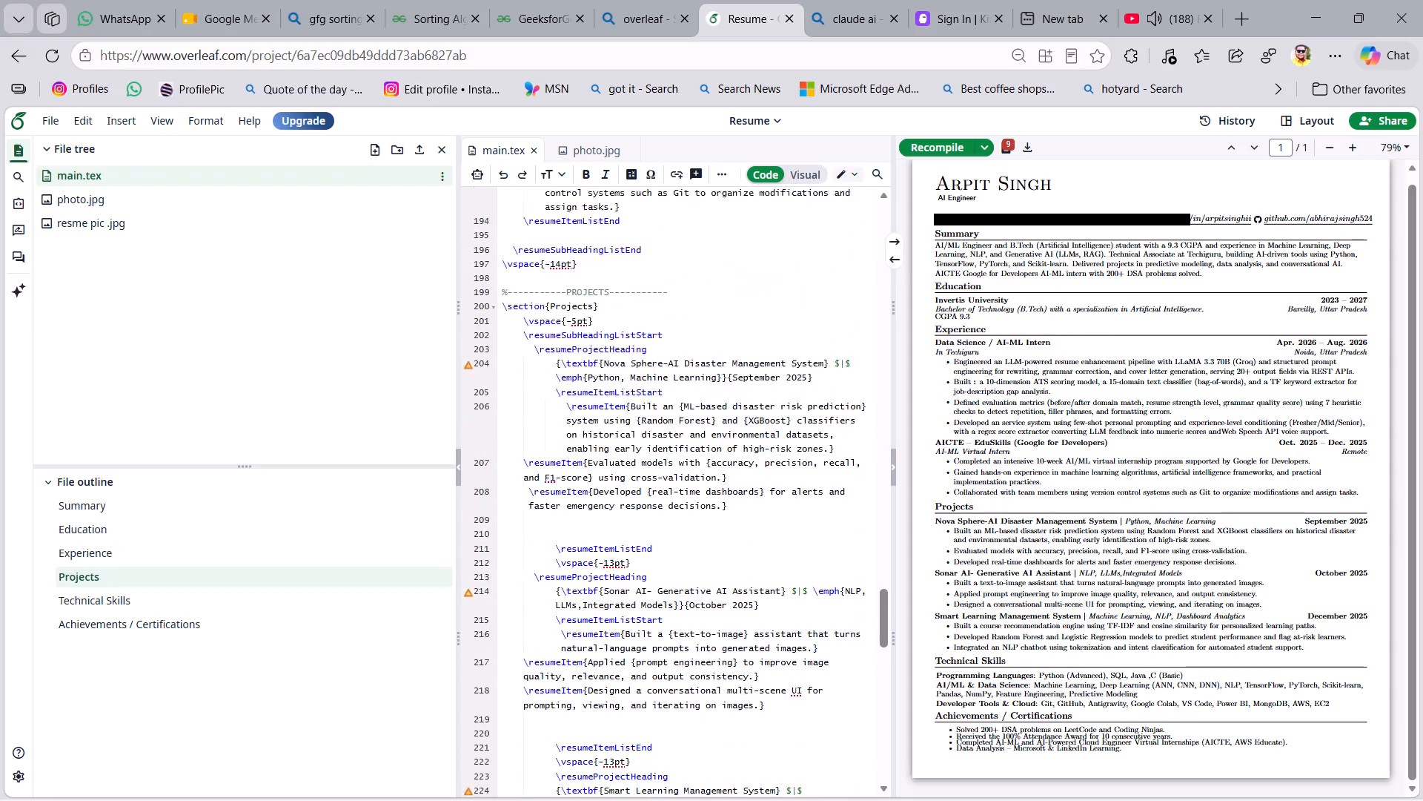
scroll(820, 481, up, 1)
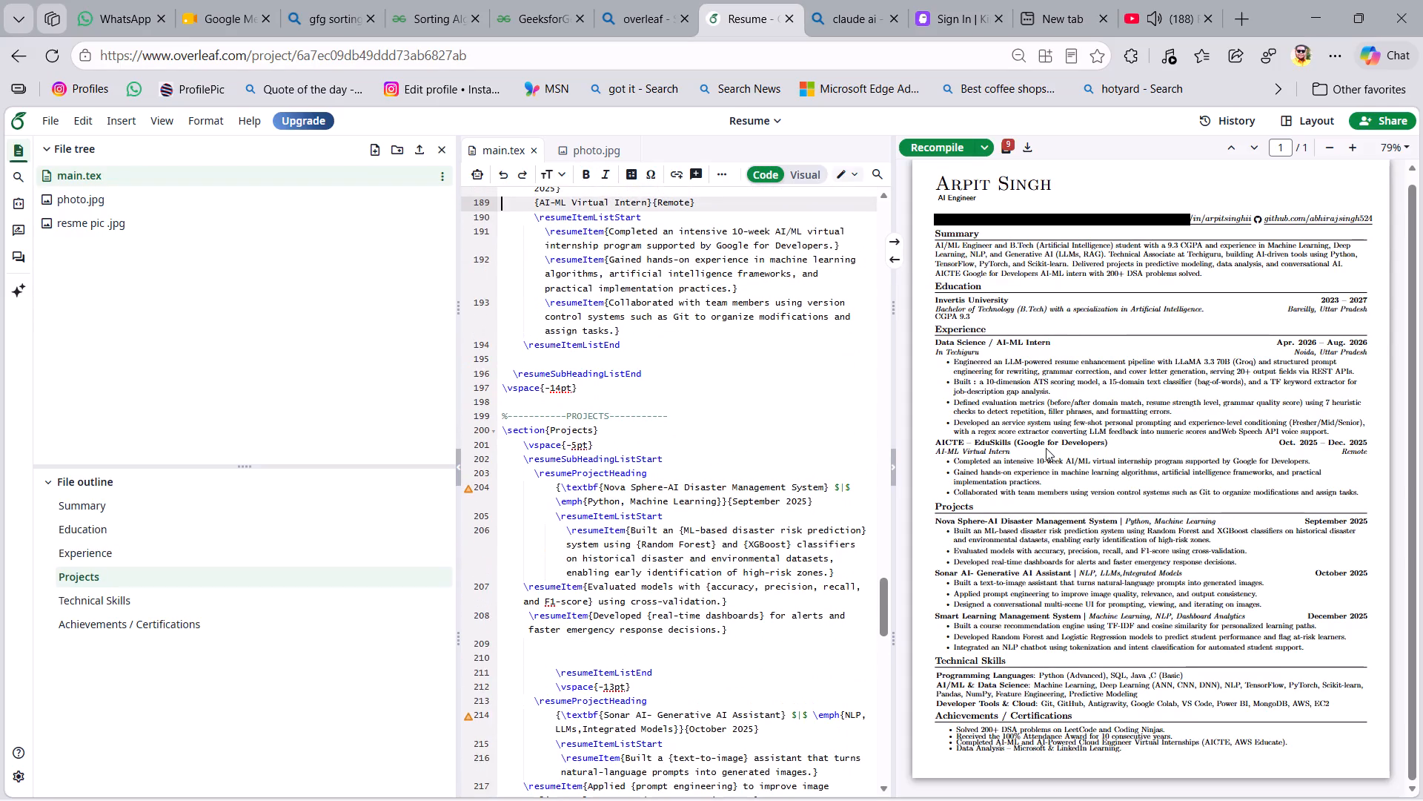
triple_click(1046, 448)
triple_click(1045, 464)
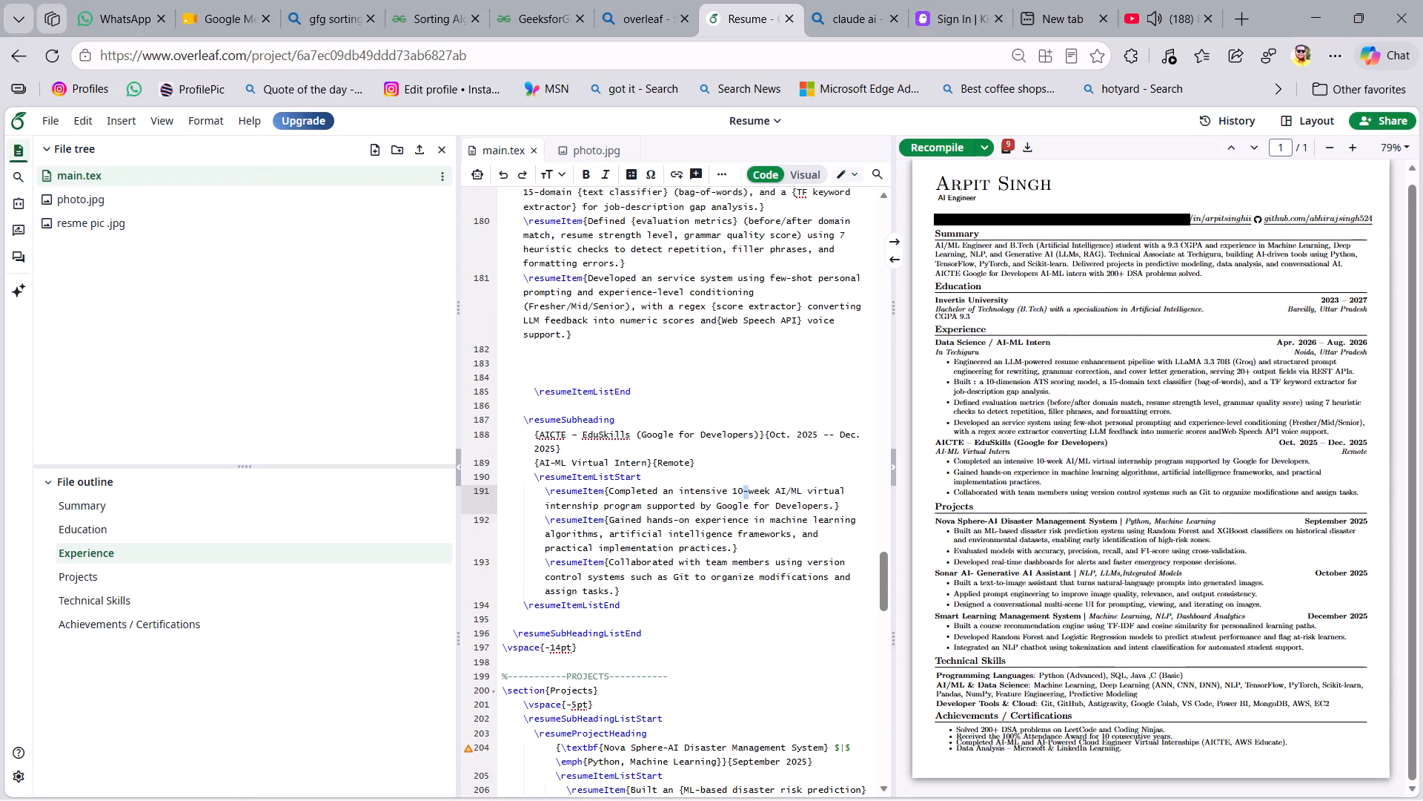
click(228, 561)
scroll(618, 498, down, 1)
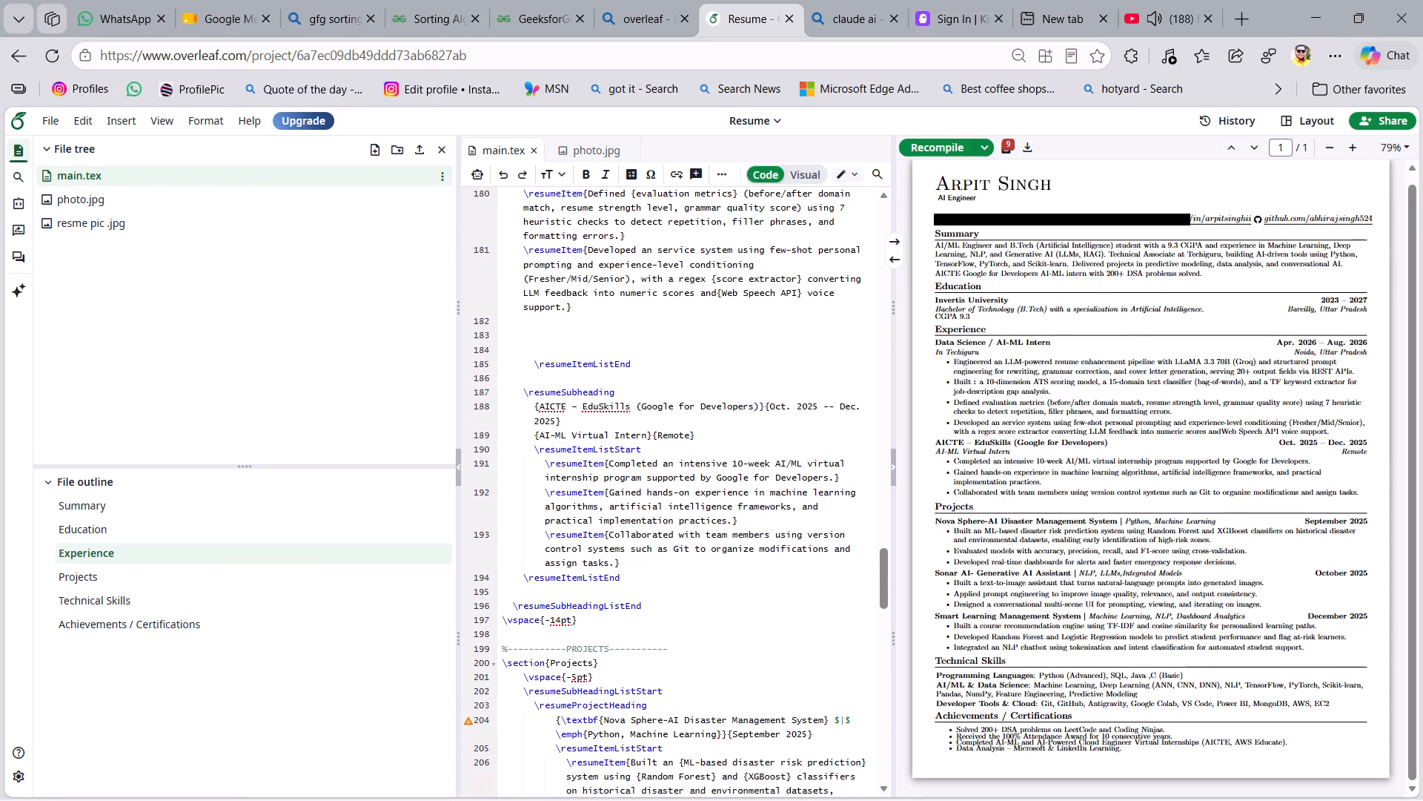
scroll(618, 498, down, 1)
scroll(618, 498, up, 3)
scroll(618, 498, down, 1)
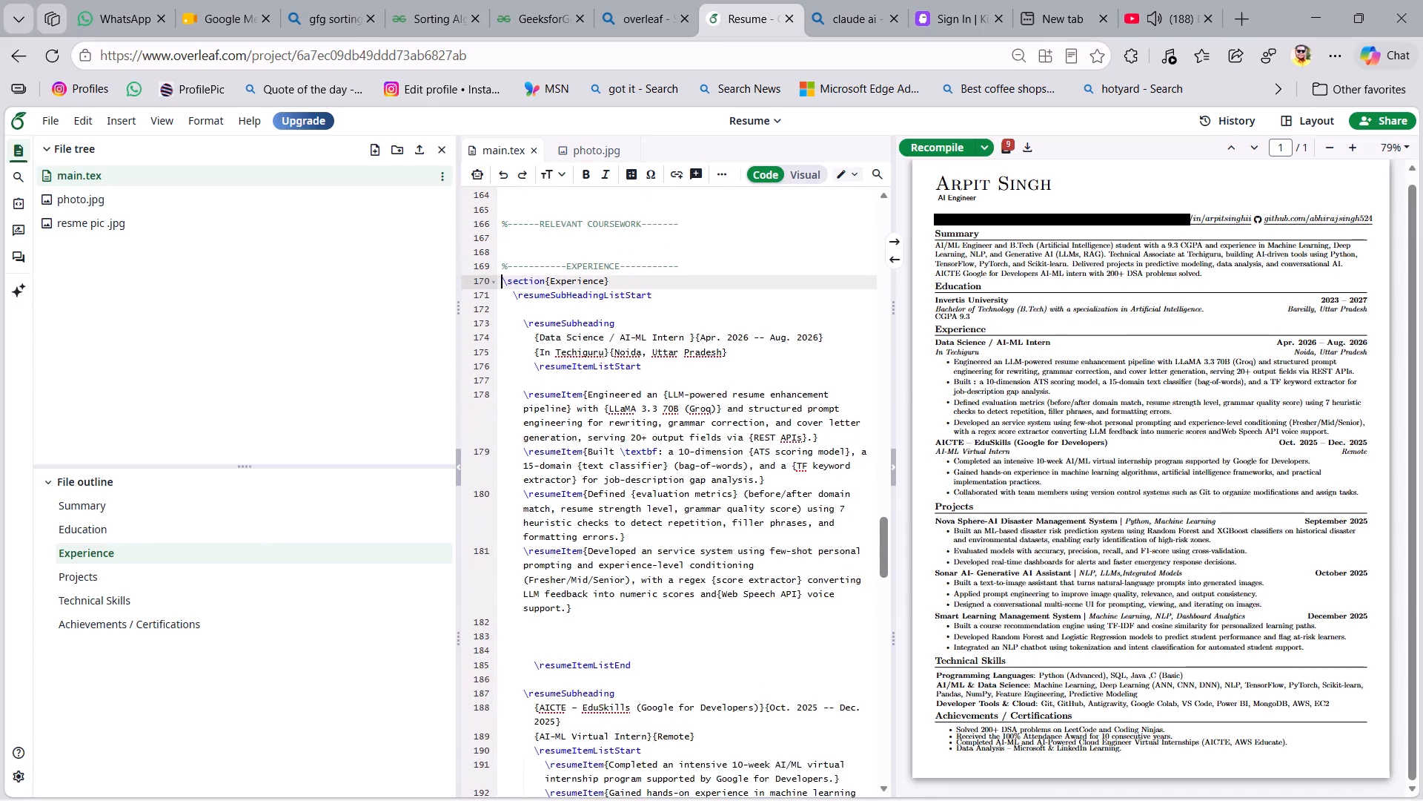
scroll(618, 498, down, 1)
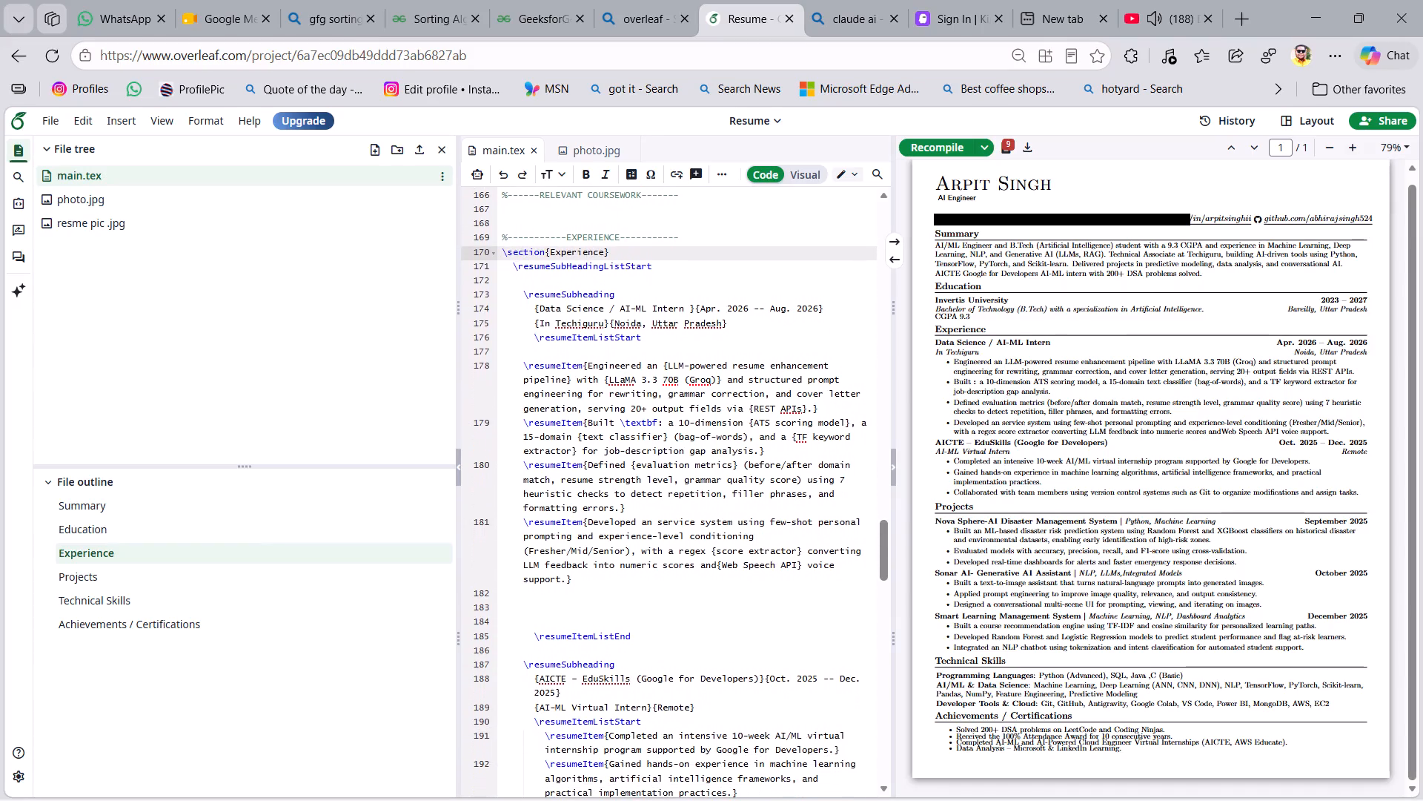
scroll(618, 498, down, 2)
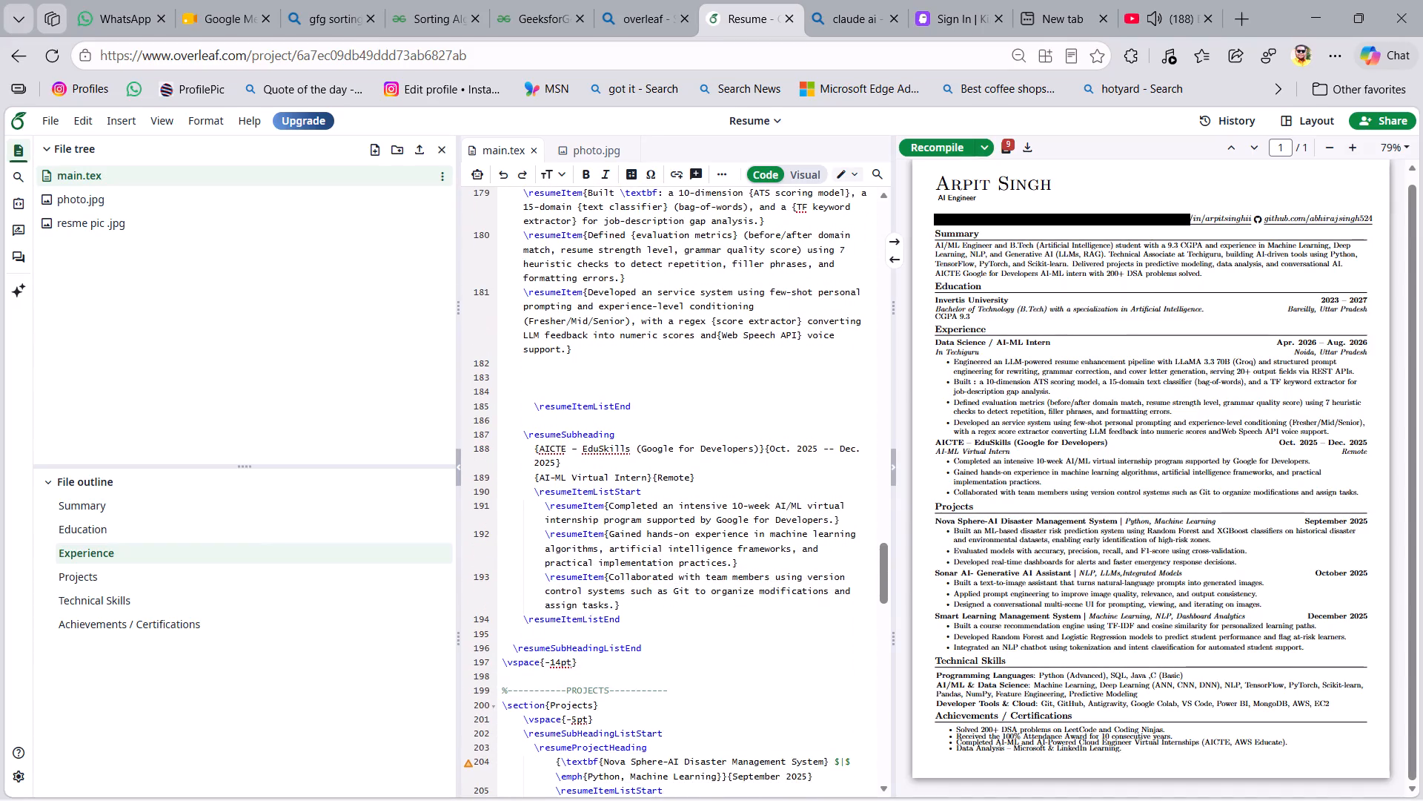
Copy the text "AICTE – EduSkills (Google for Developers)" from the internship's heading line.
drag(757, 447, 540, 444)
key(ctrl+c)
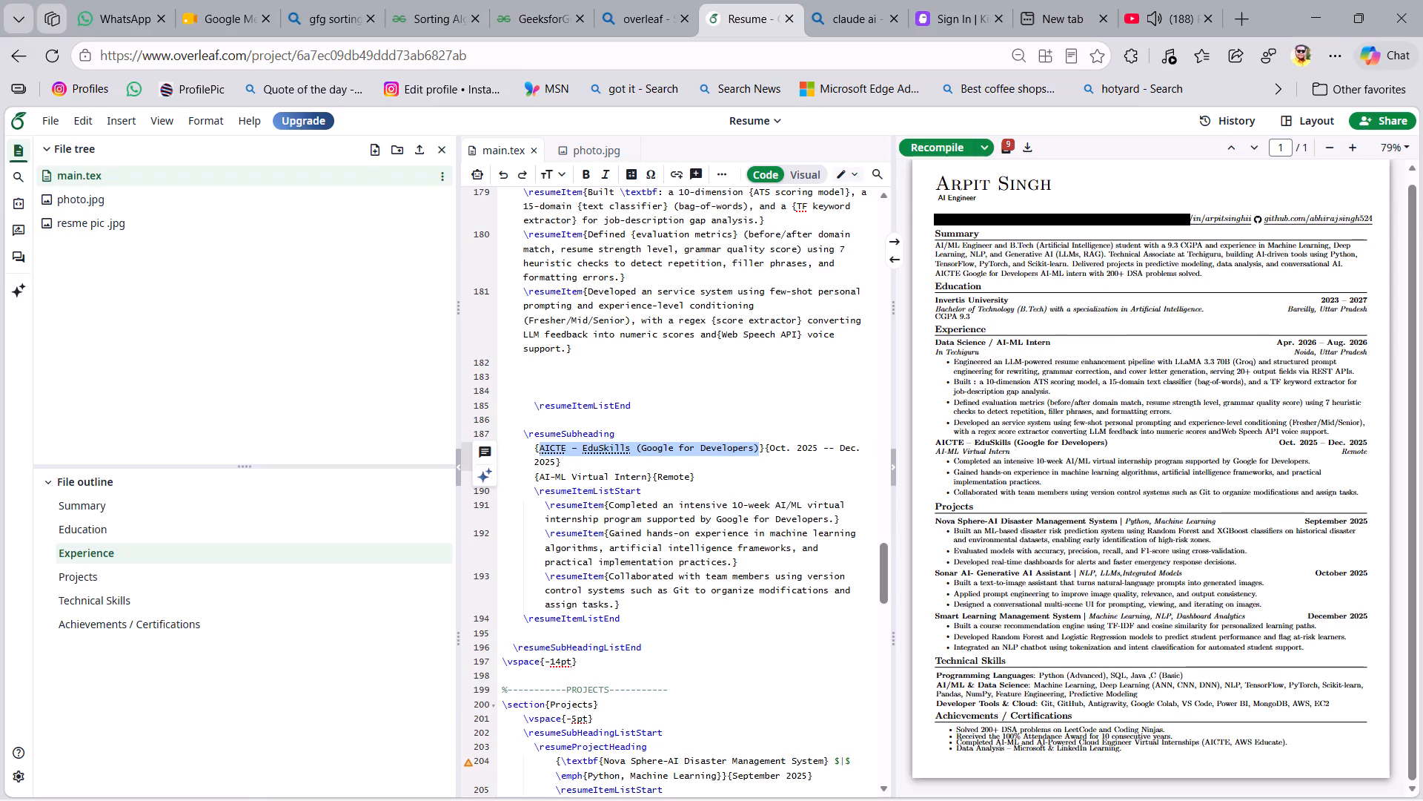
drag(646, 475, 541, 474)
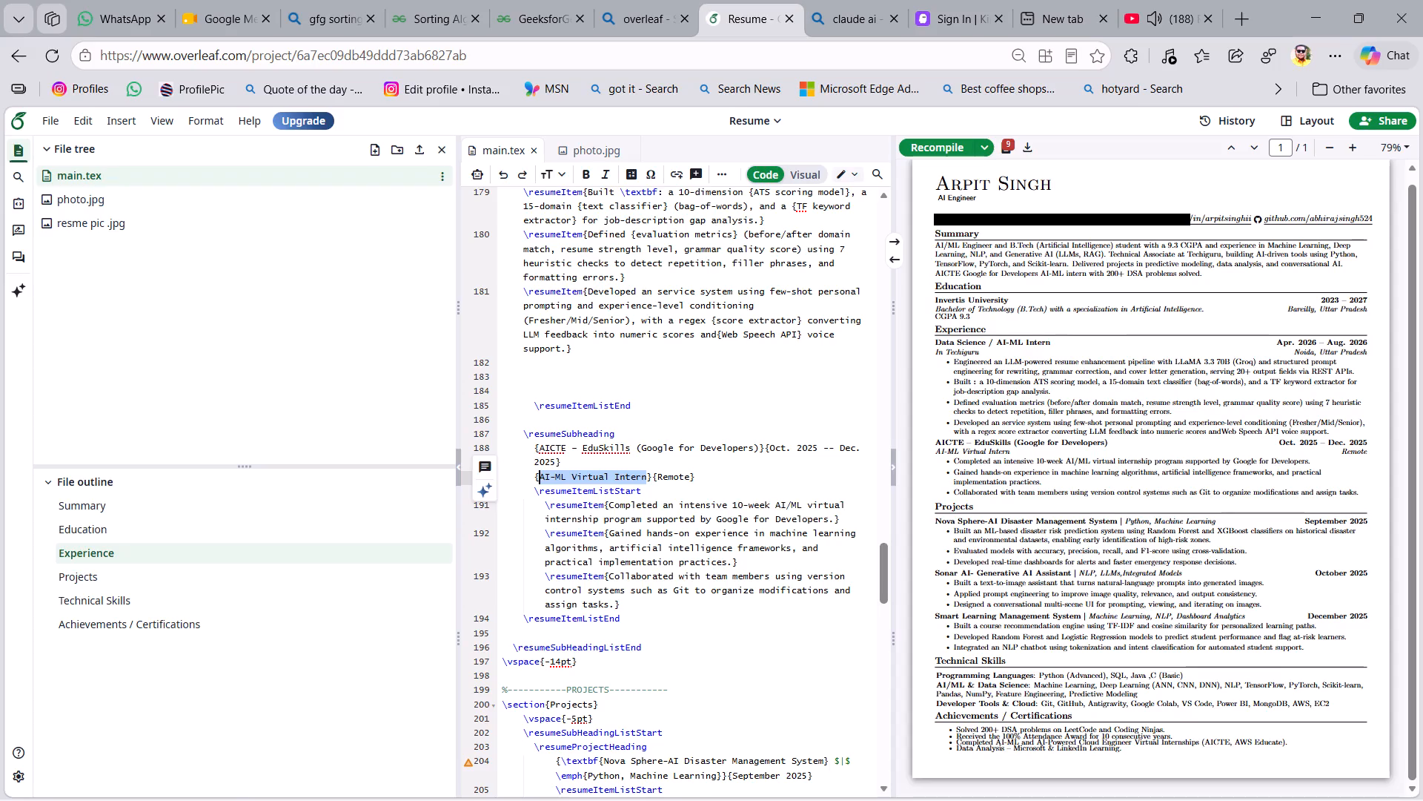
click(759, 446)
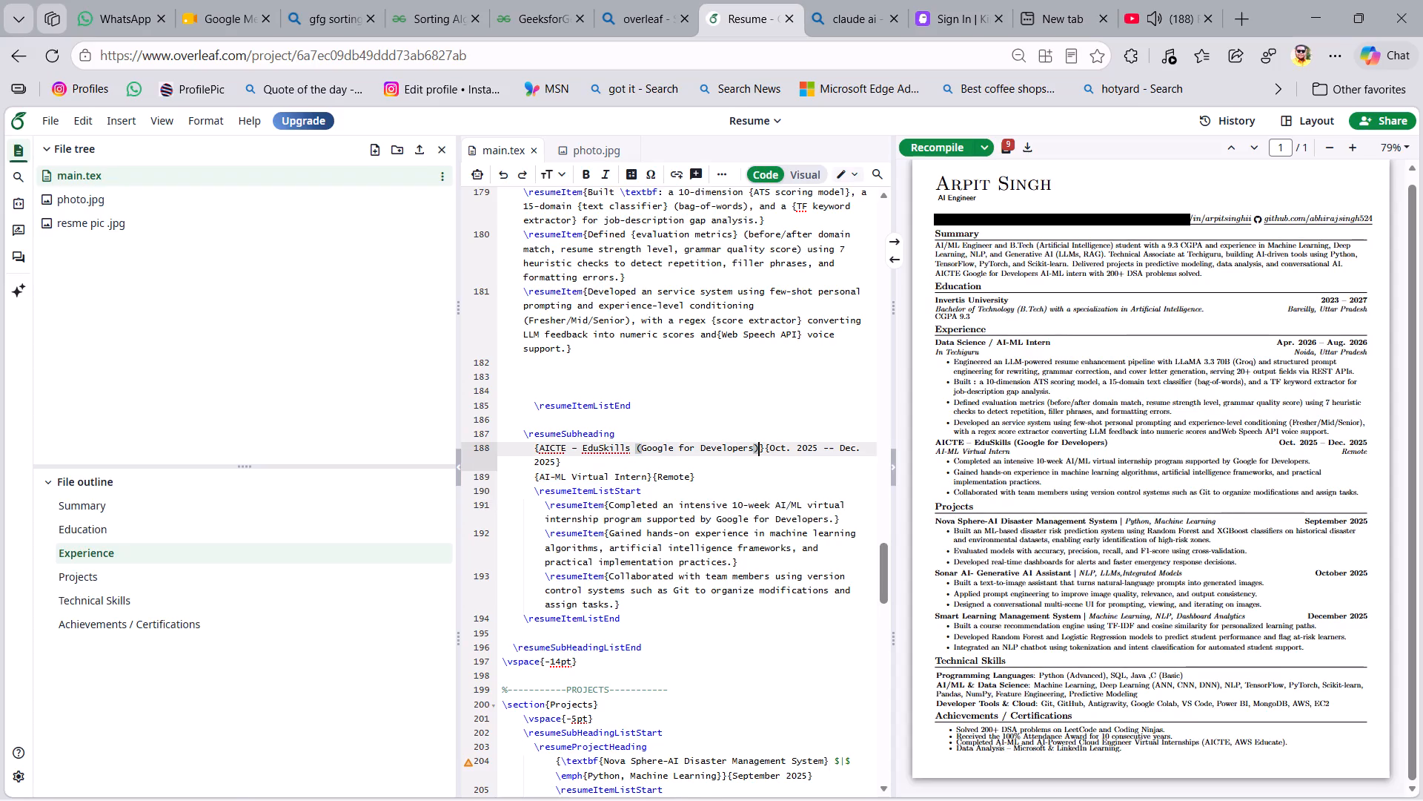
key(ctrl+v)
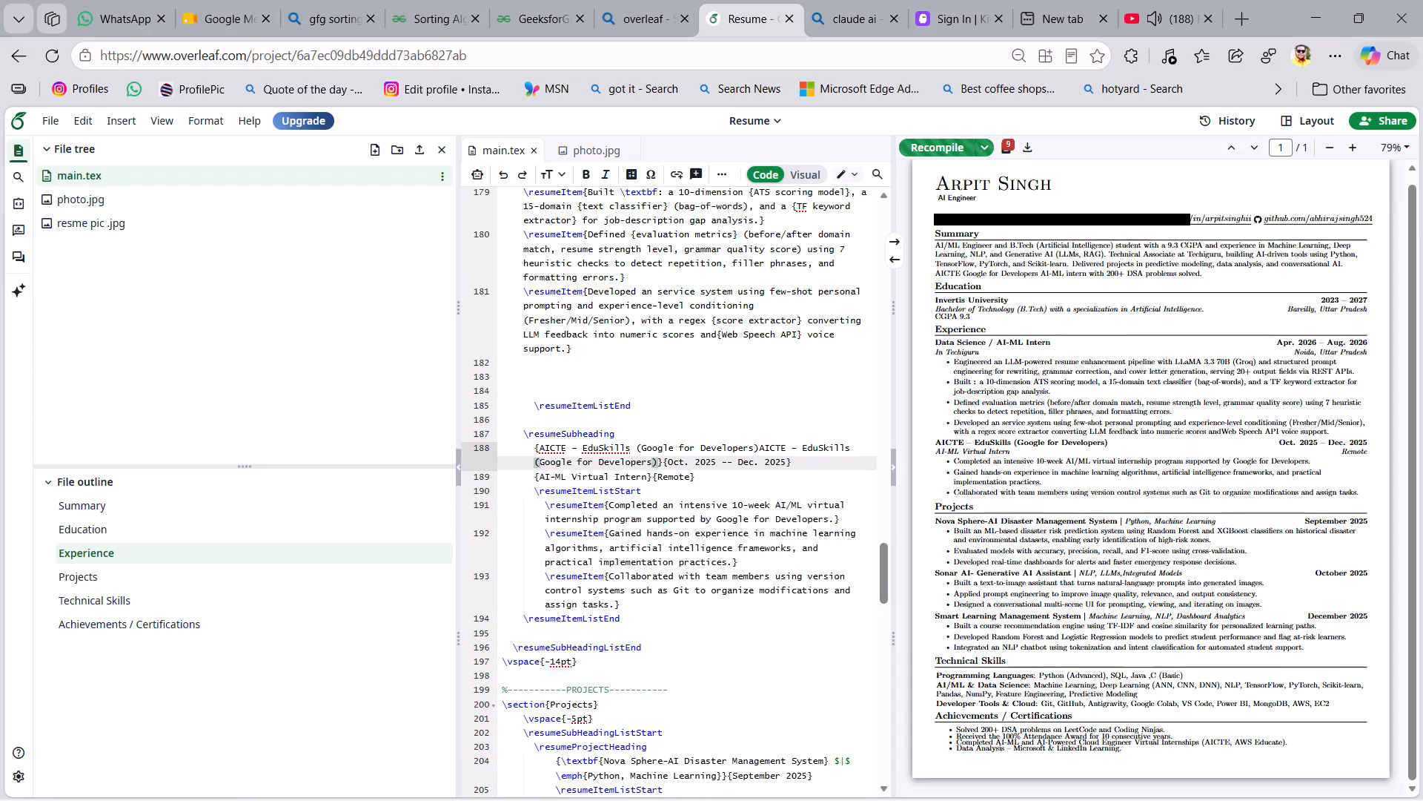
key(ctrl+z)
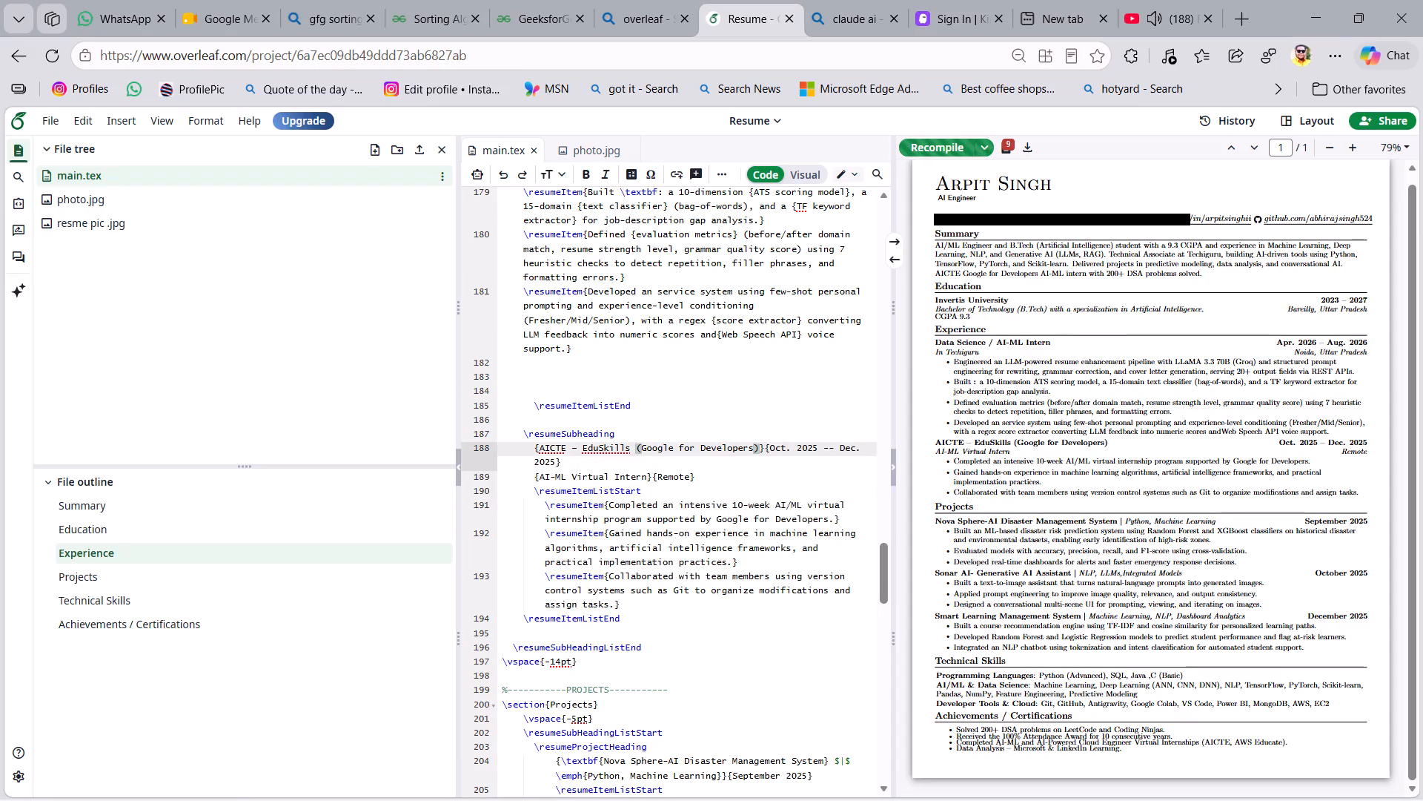
Paste "AICTE – EduSkills (Google for Developers)" directly after "AI-ML Virtual Intern" in the internship's second line.
click(646, 475)
key(ctrl+v)
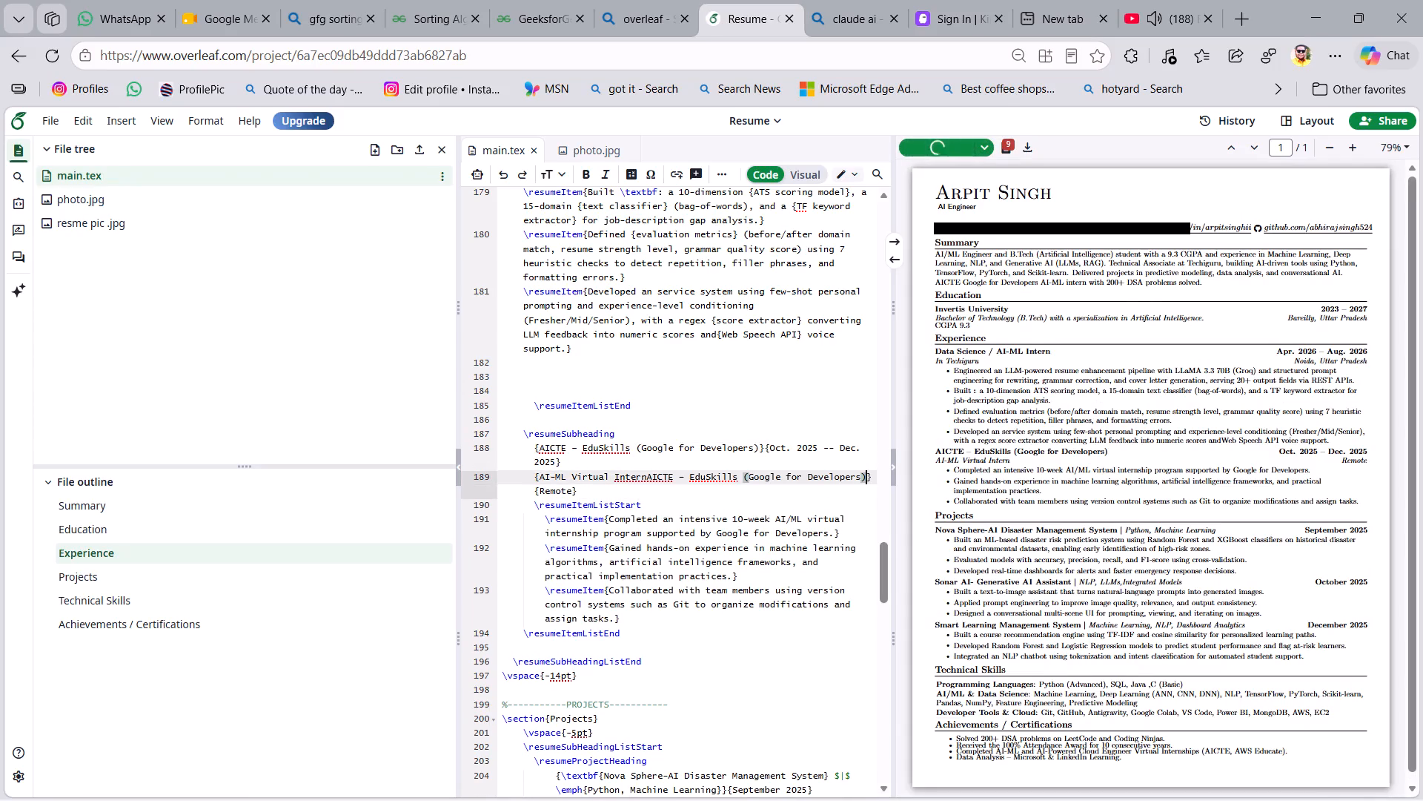
Replace the organisation name in the internship's heading line with "AI-ML Virtual Intern", copied from the line below it.
drag(646, 478, 540, 479)
key(ctrl+c)
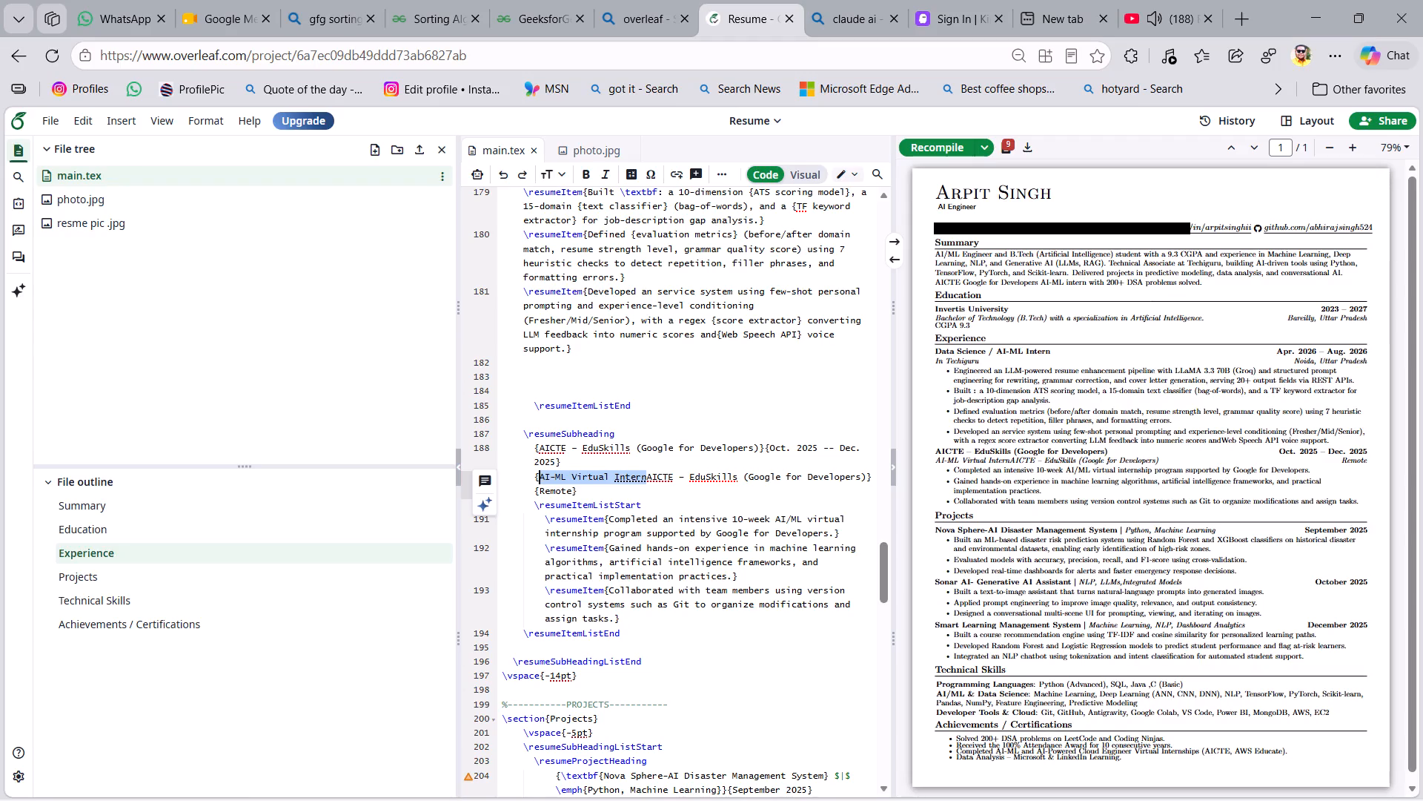
drag(758, 445, 597, 437)
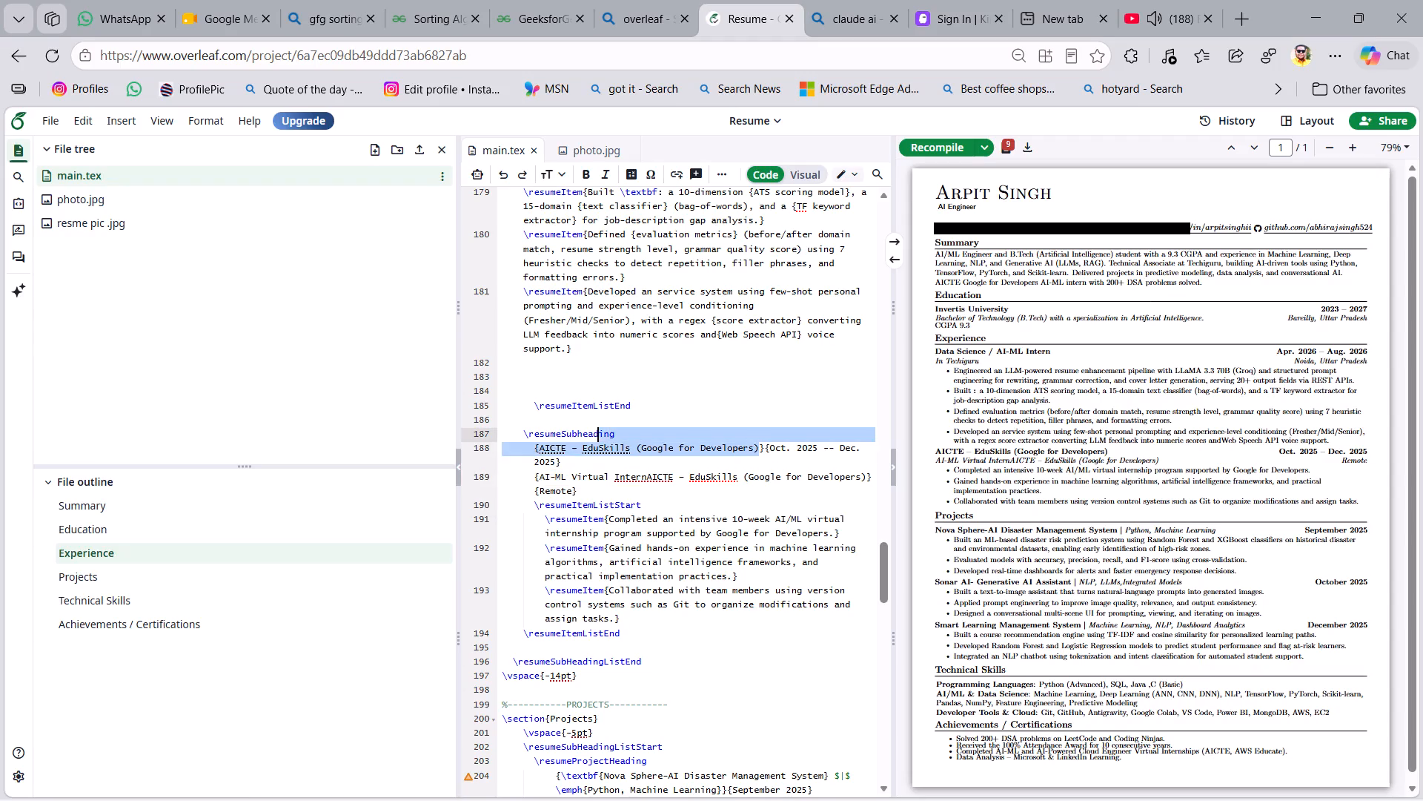
drag(597, 437, 540, 449)
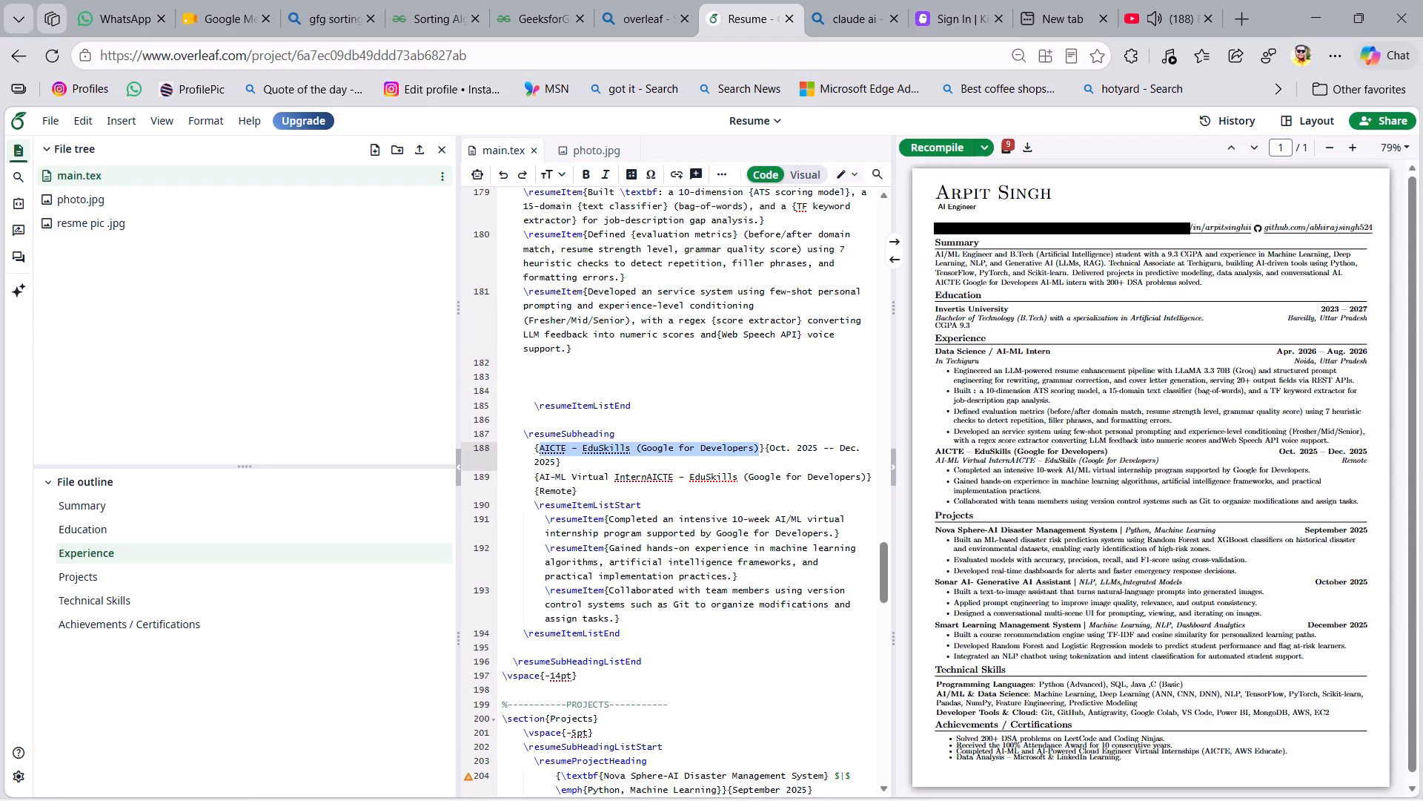
key(ctrl+v)
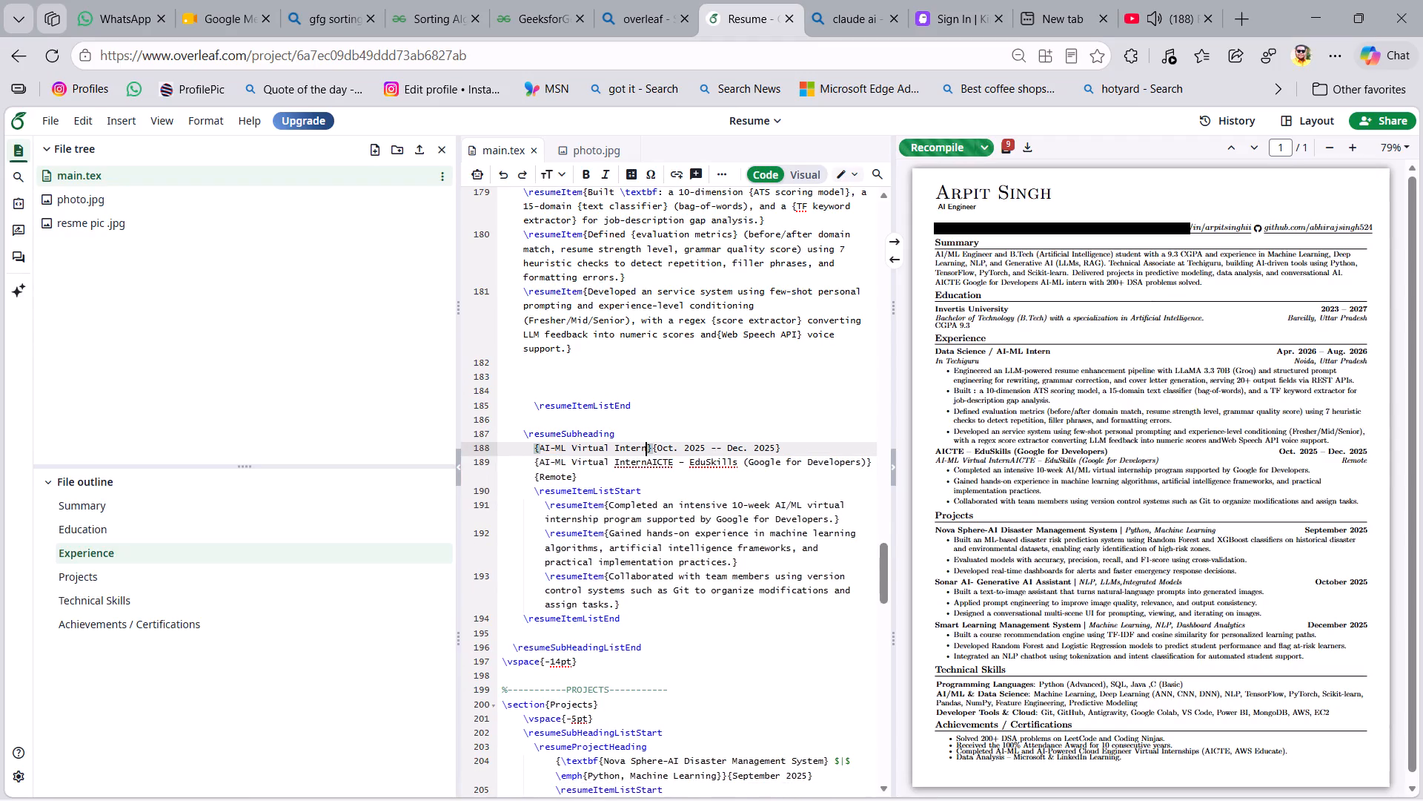
Delete the duplicate "AI-ML Virtual Intern" in front of the organisation name in the internship's second line.
drag(646, 461, 571, 457)
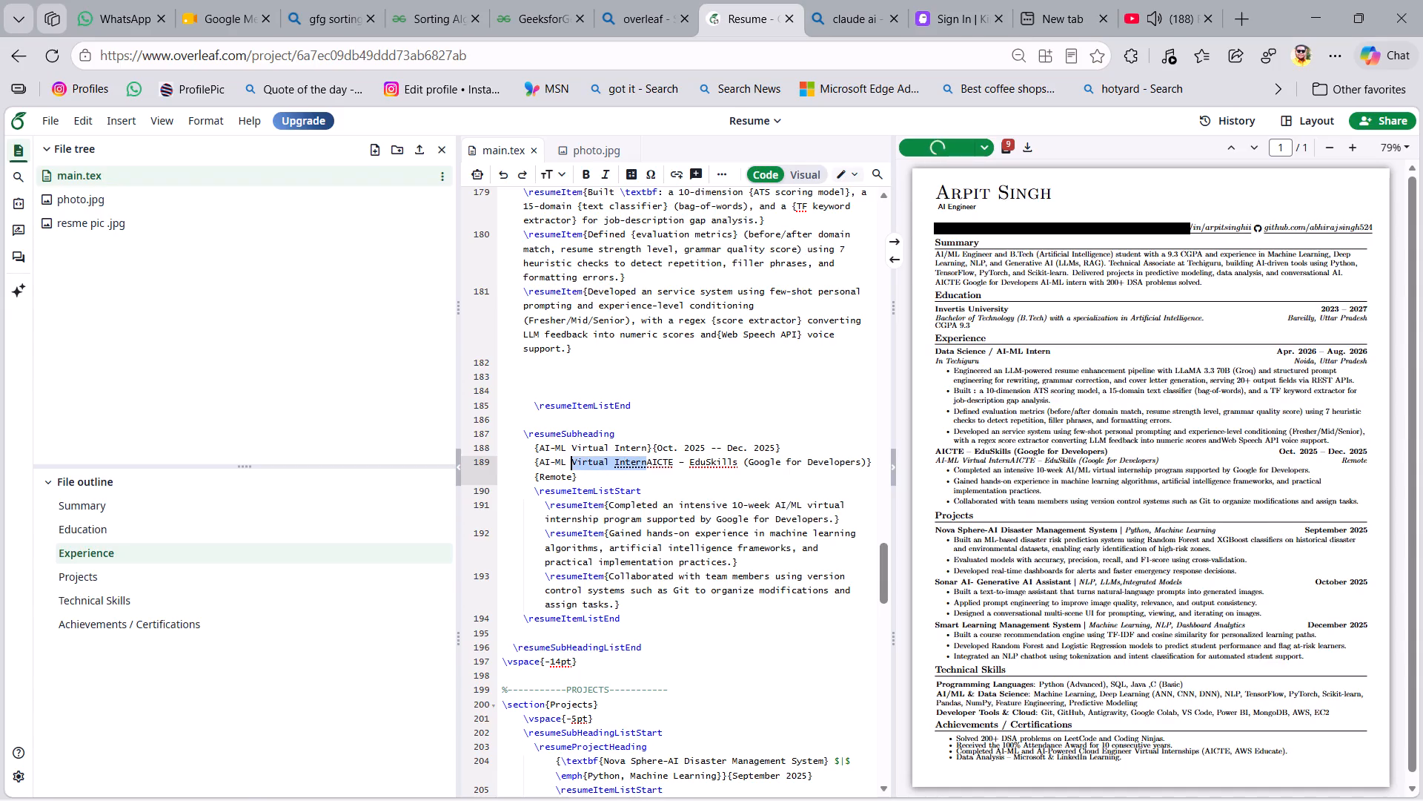
drag(571, 457, 540, 458)
key(BackSpace)
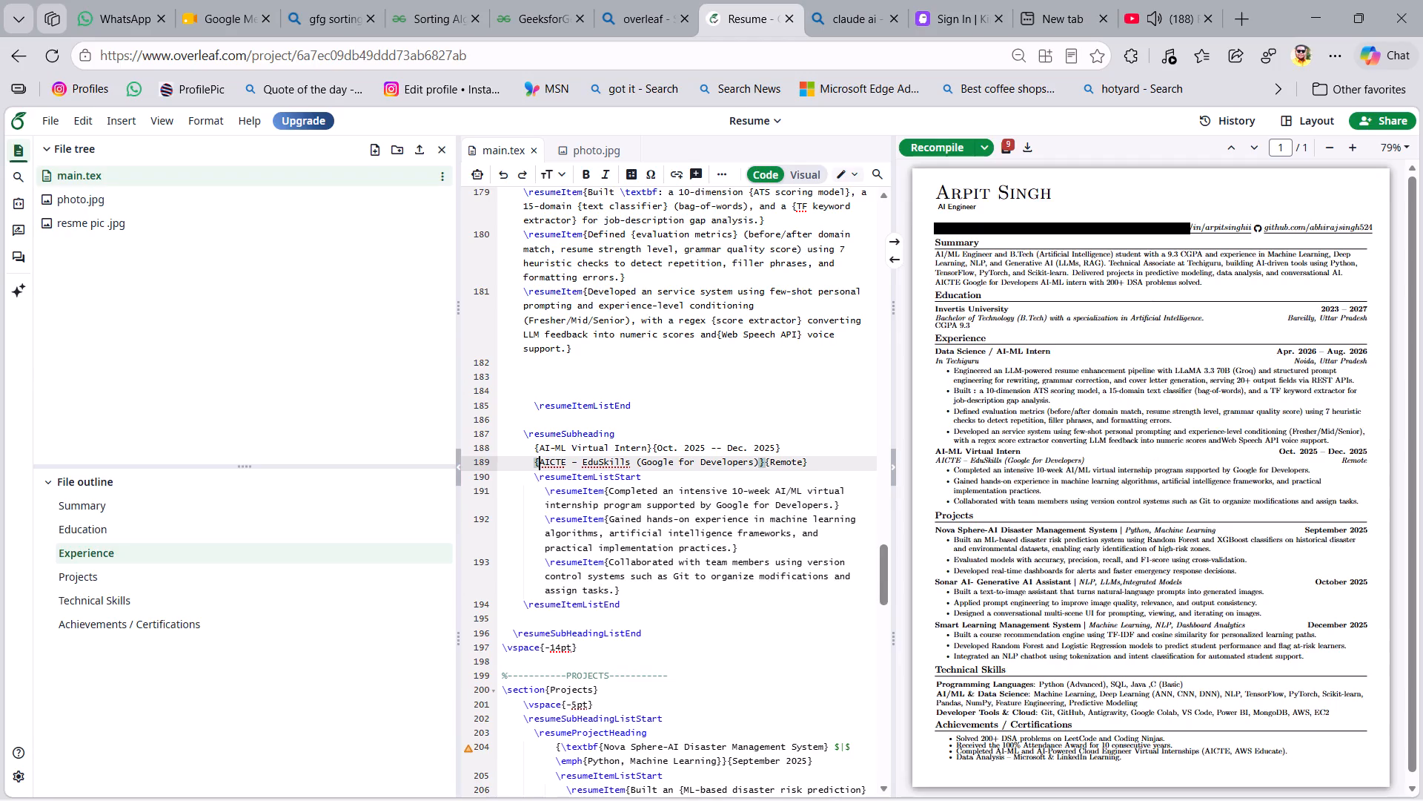
Review the recompiled résumé preview, checking the swapped internship heading and the sections below it.
scroll(1065, 547, down, 3)
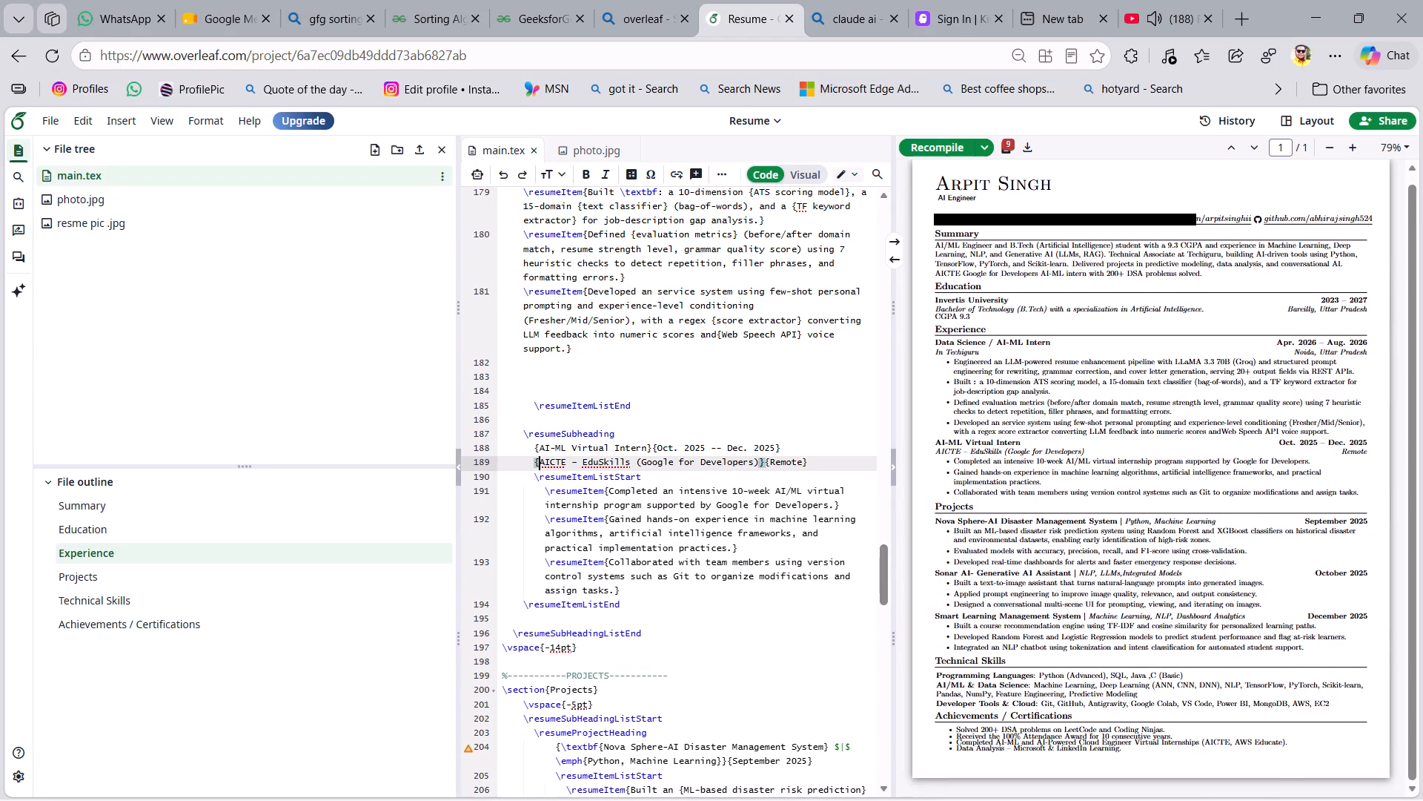
scroll(1065, 547, down, 6)
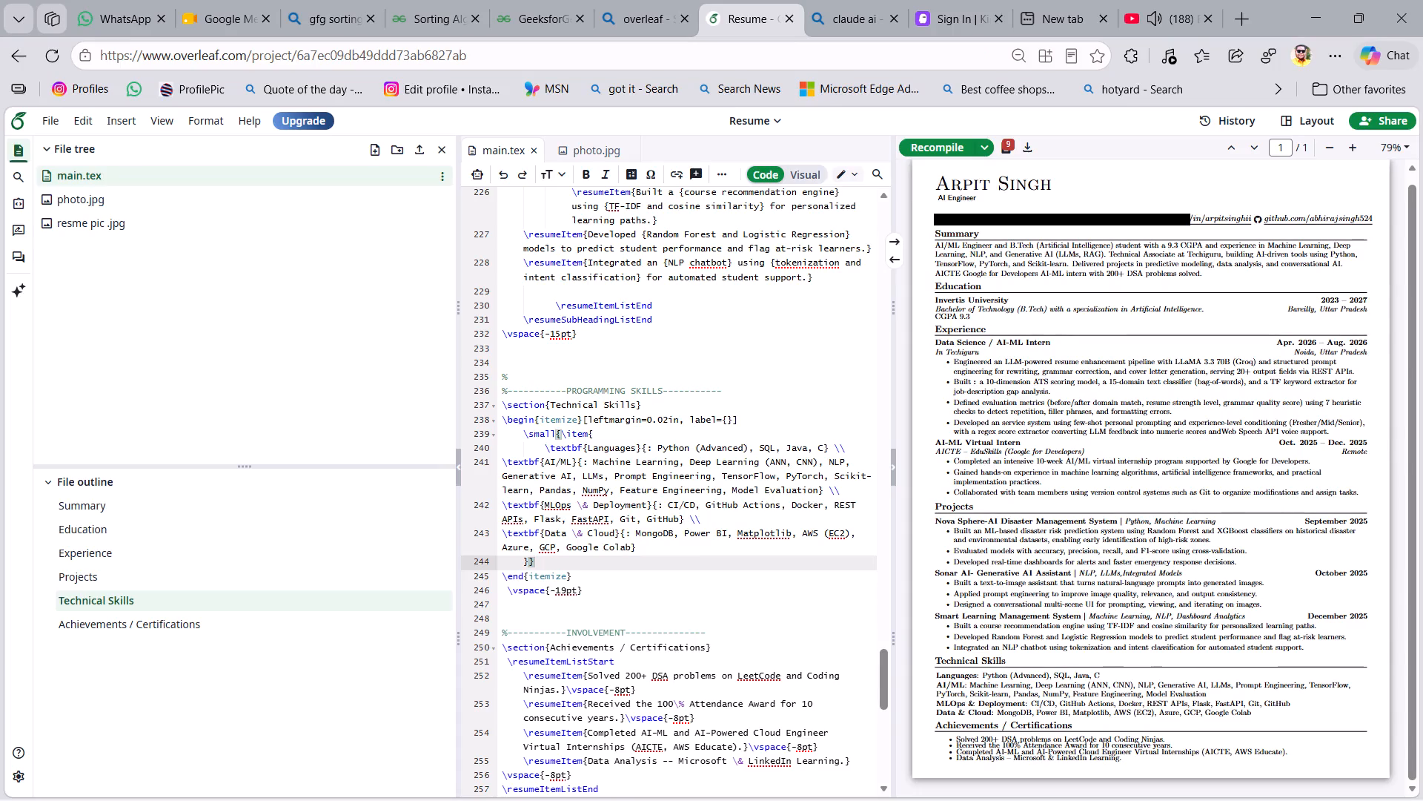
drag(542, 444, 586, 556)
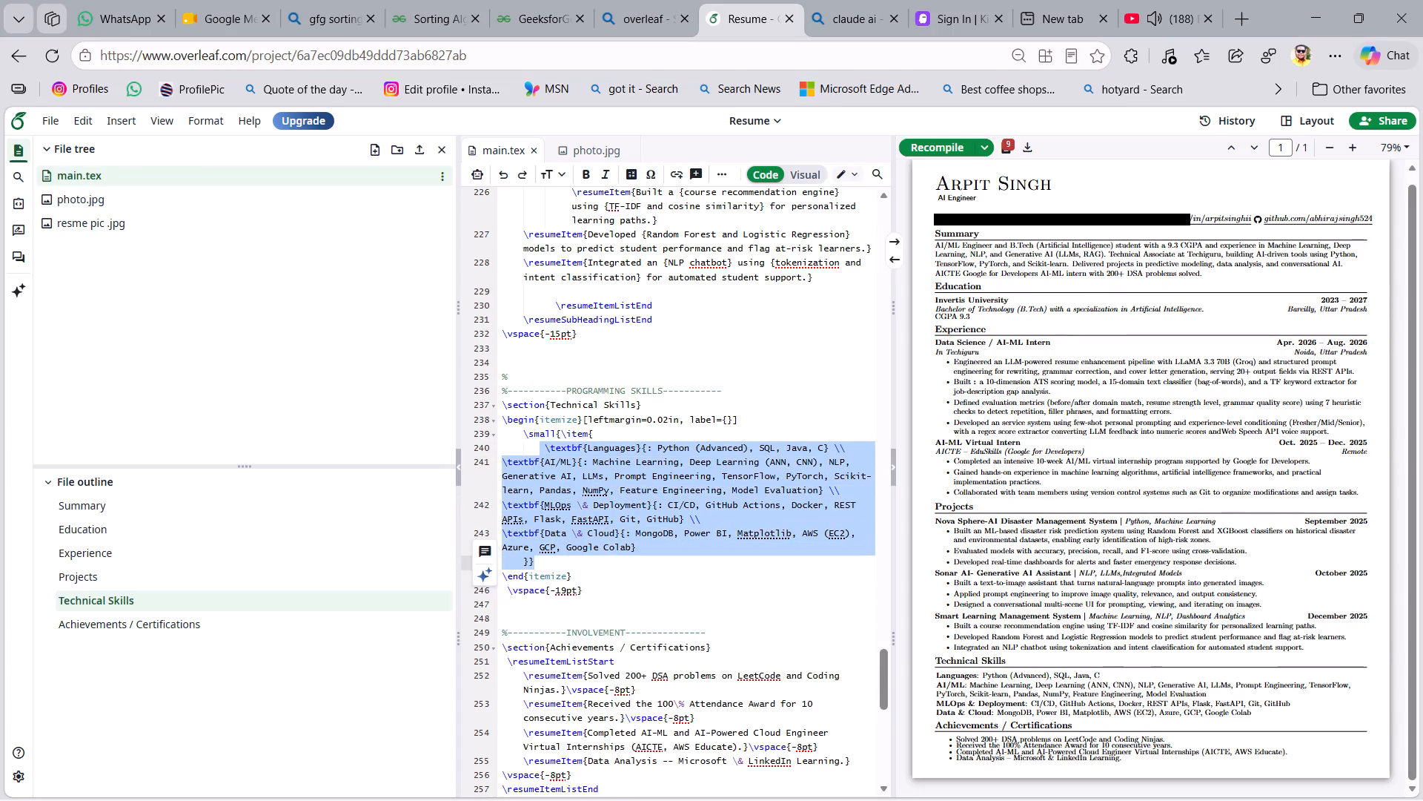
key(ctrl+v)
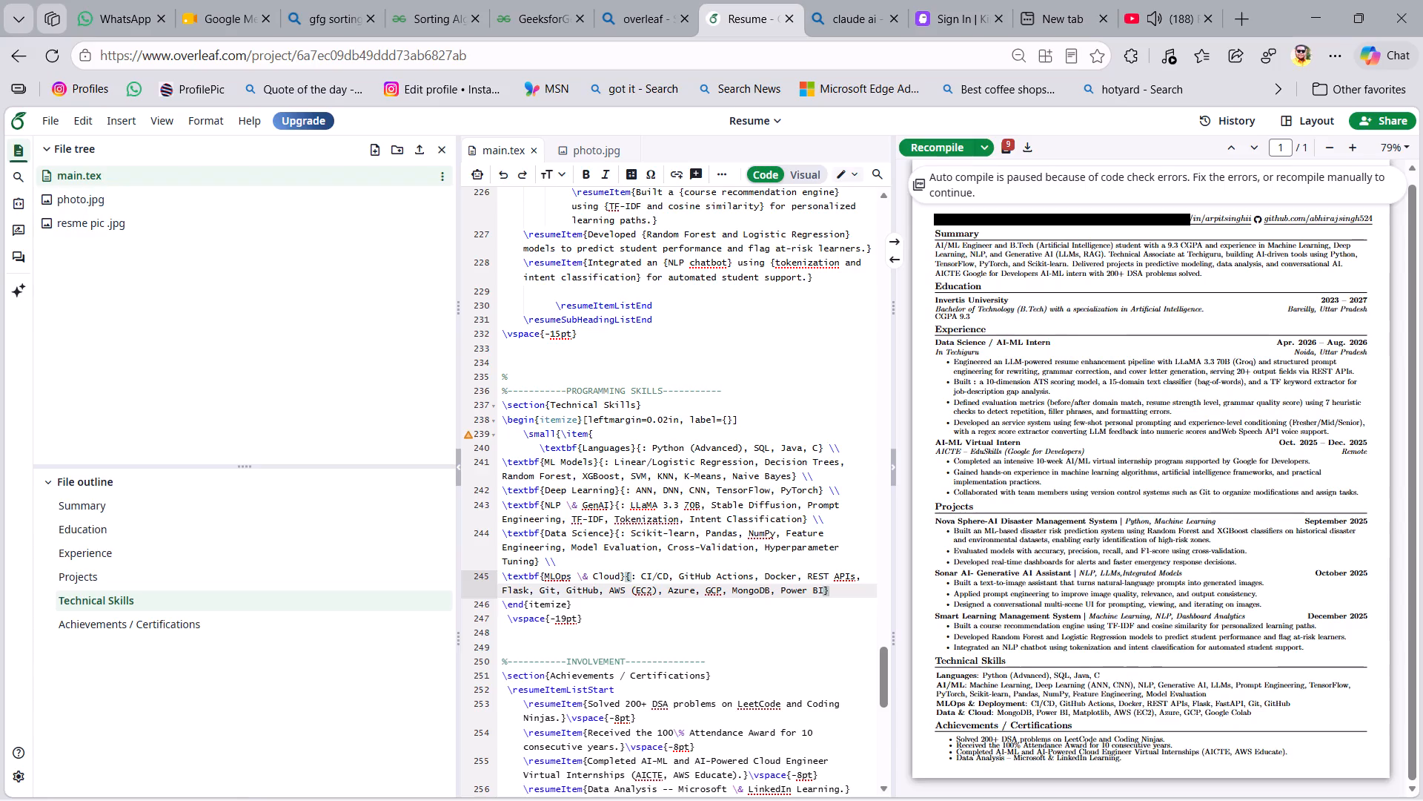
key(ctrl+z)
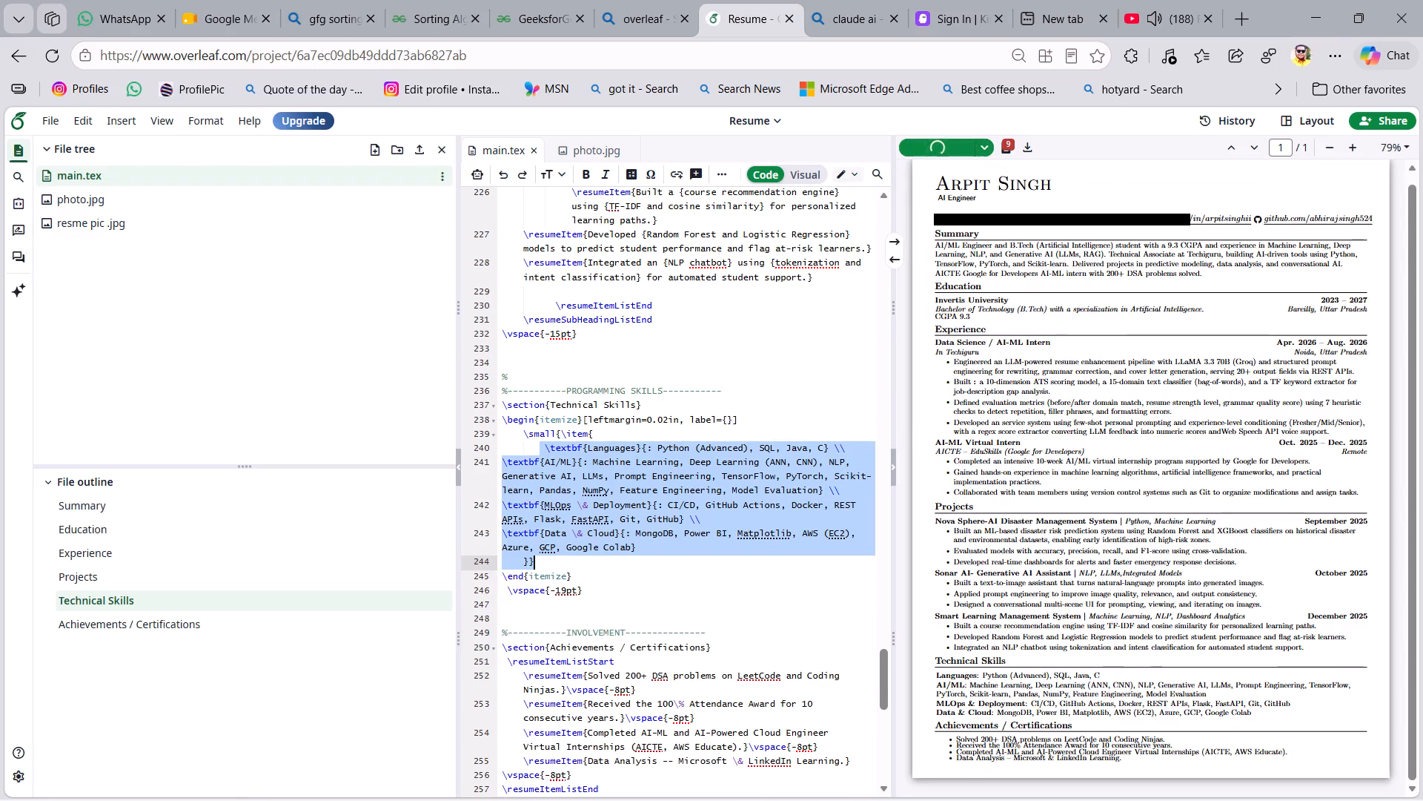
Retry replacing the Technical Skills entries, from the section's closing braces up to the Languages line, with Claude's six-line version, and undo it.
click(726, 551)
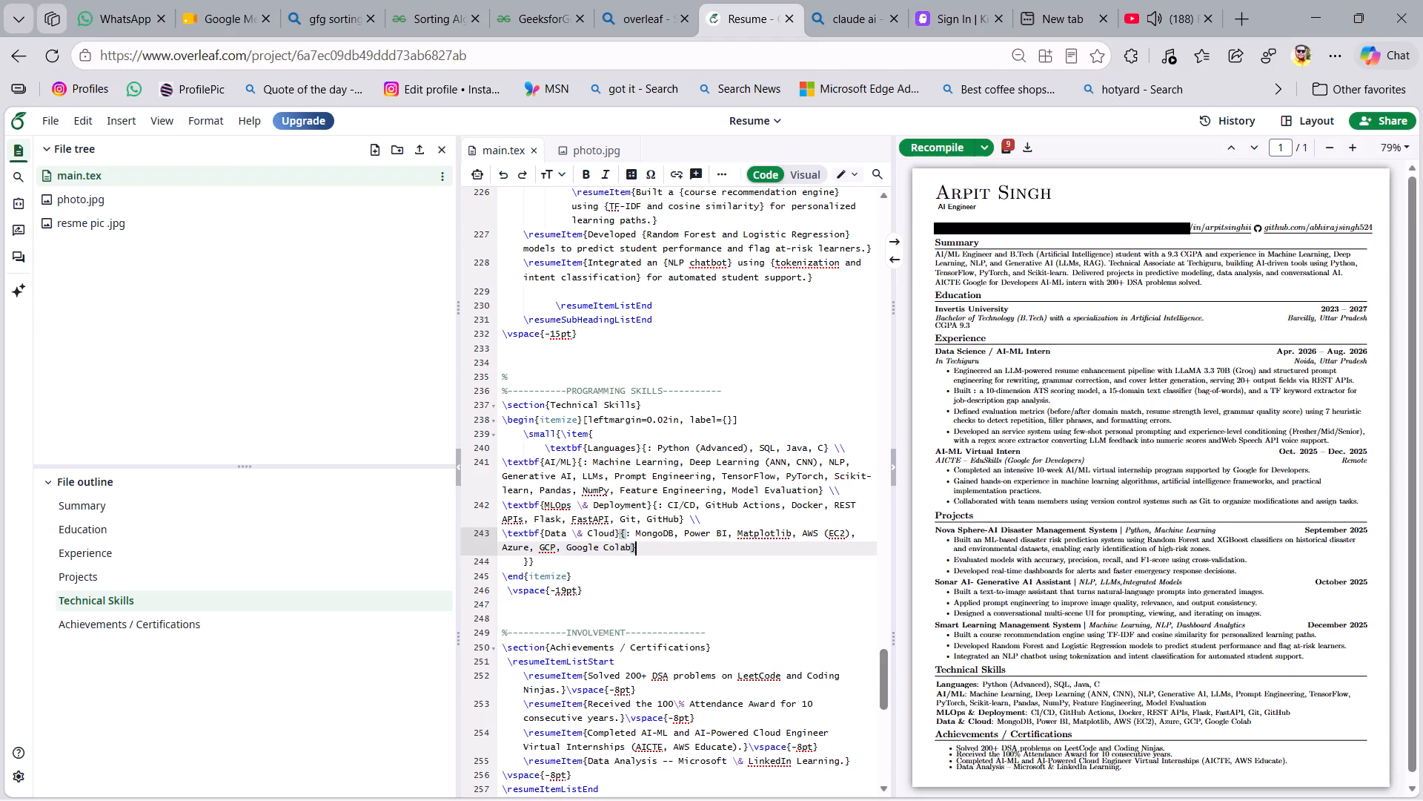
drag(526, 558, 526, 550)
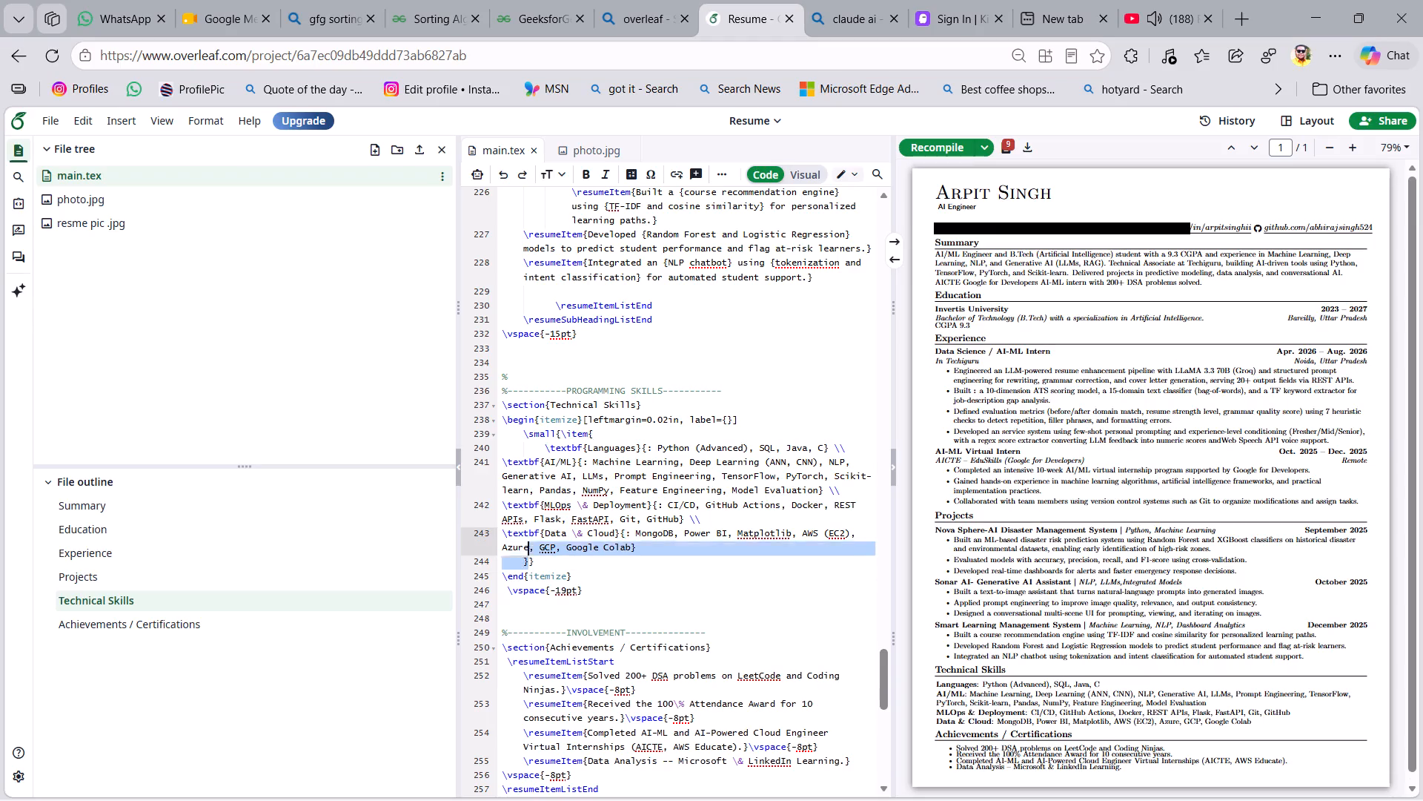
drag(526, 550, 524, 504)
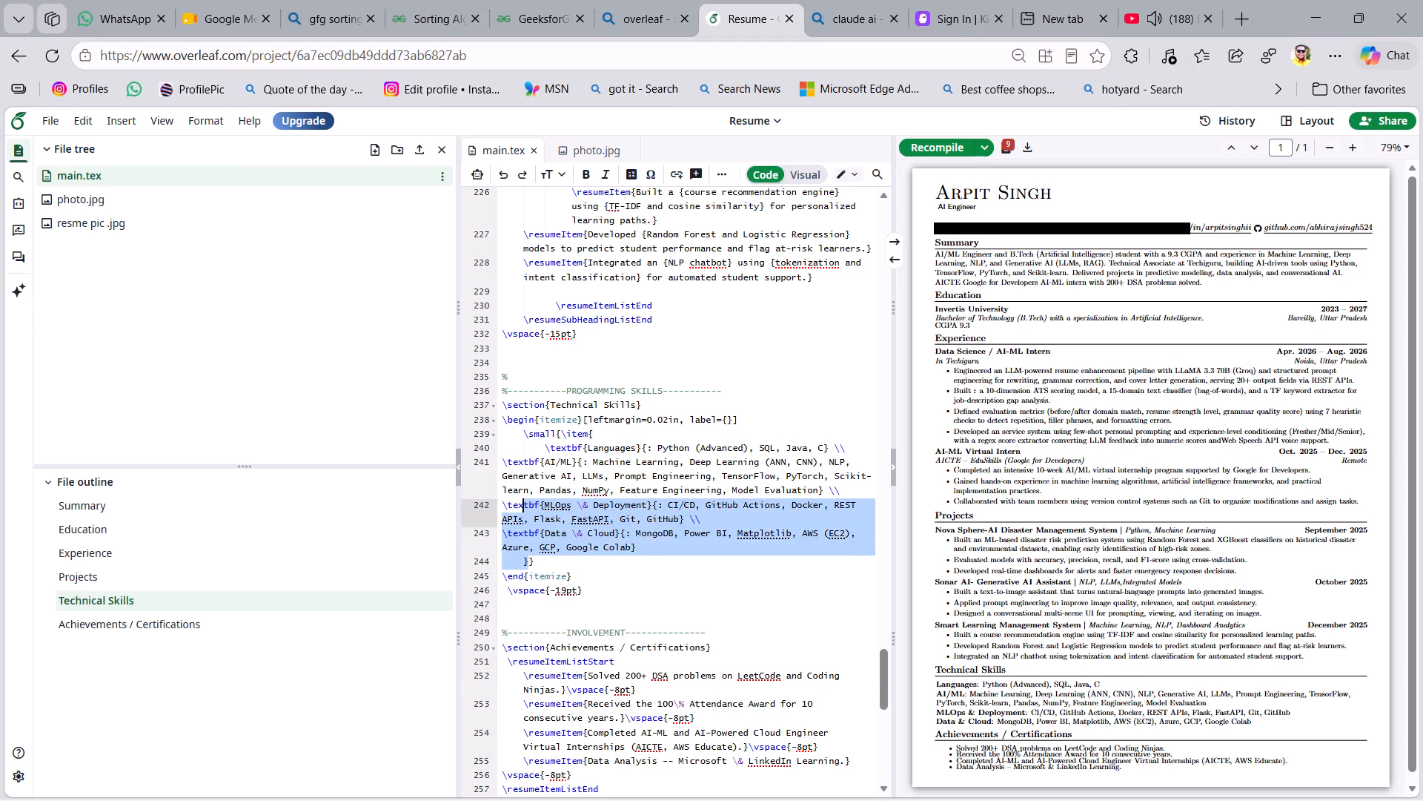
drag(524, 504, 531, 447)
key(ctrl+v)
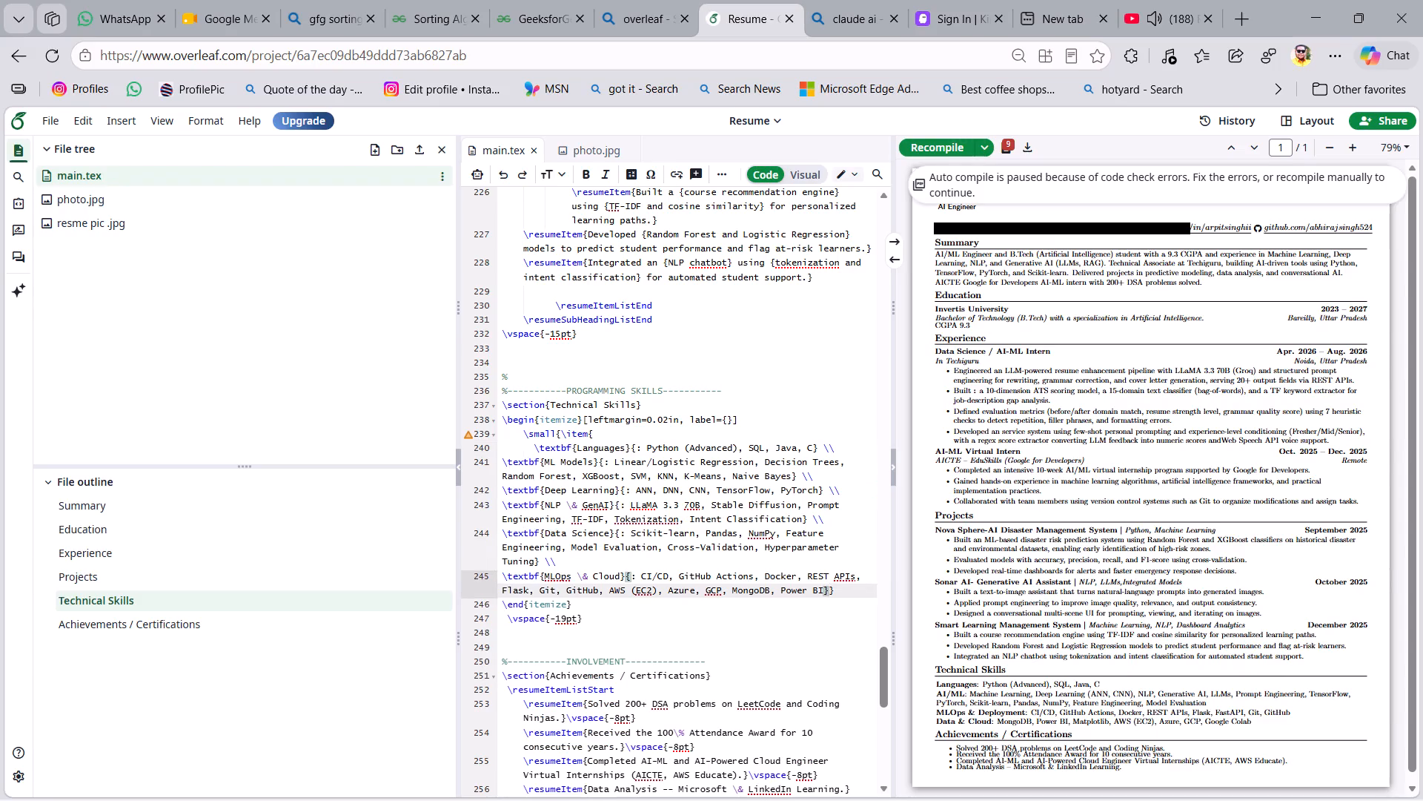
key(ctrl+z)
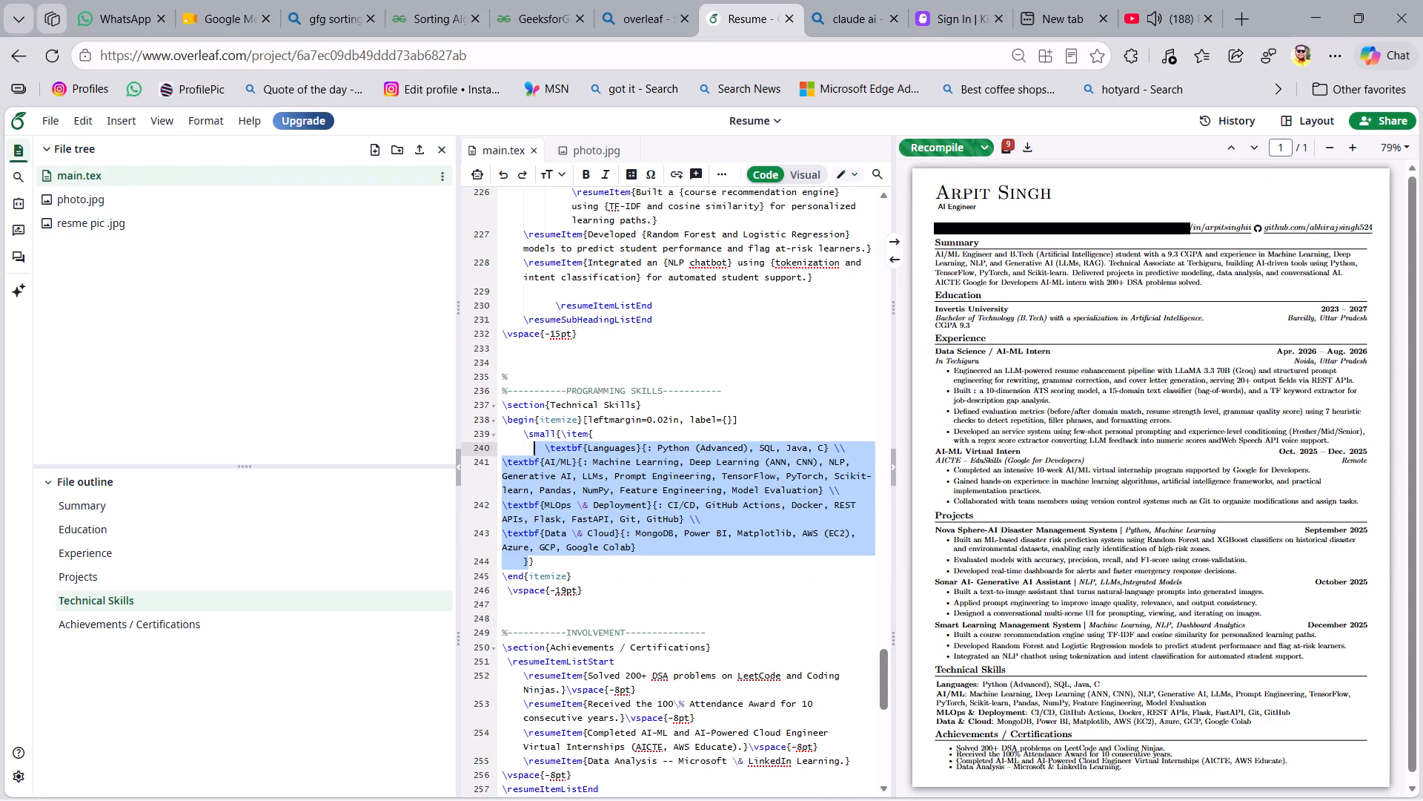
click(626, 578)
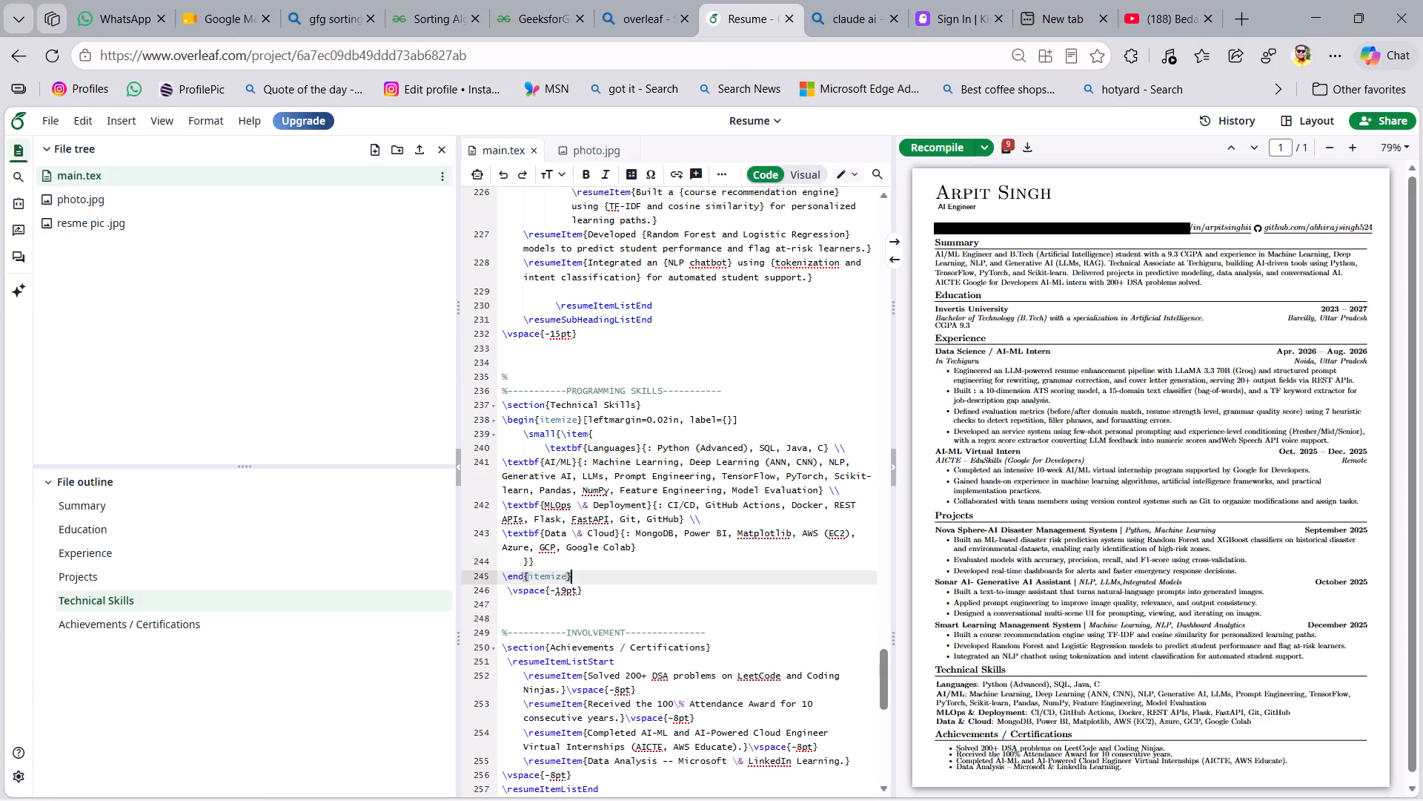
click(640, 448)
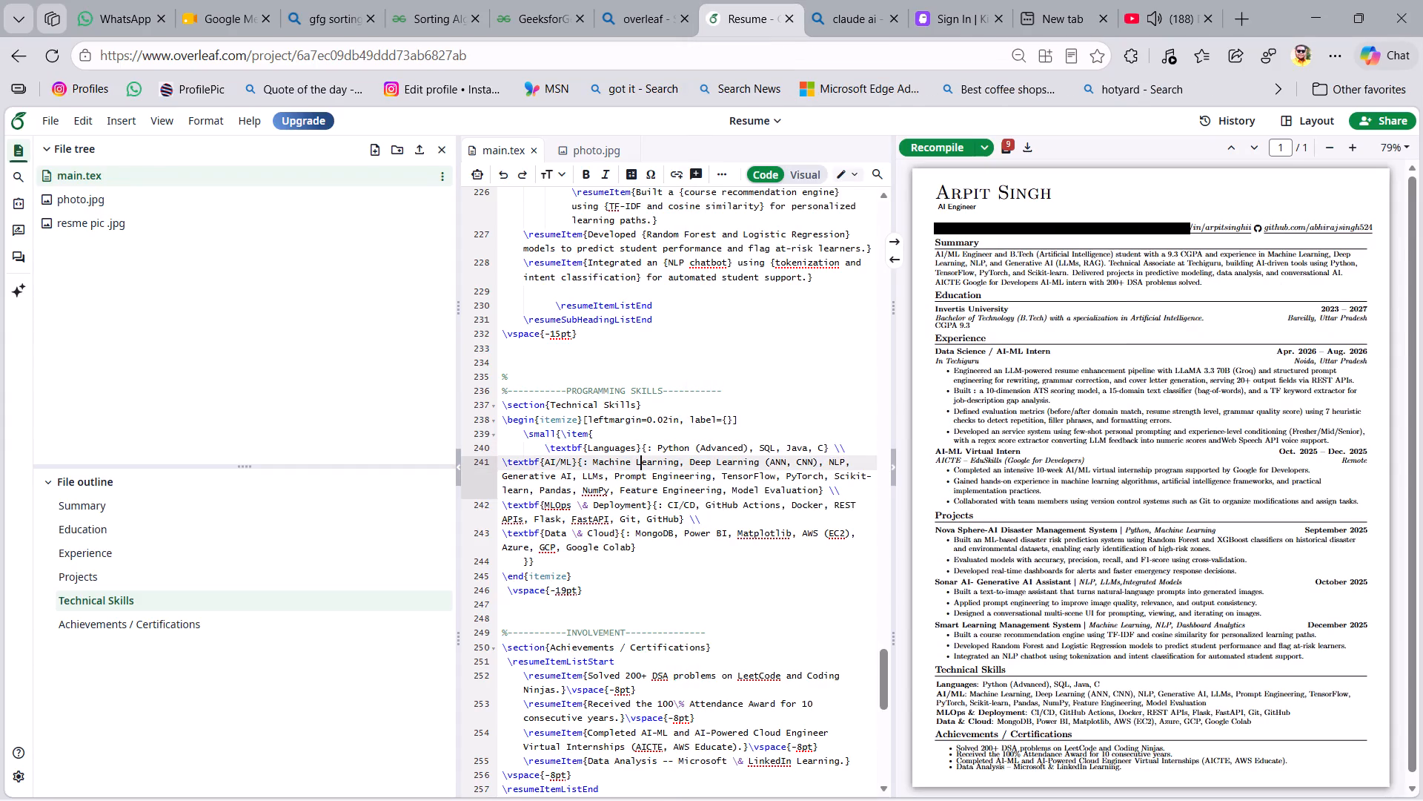
drag(500, 457, 511, 491)
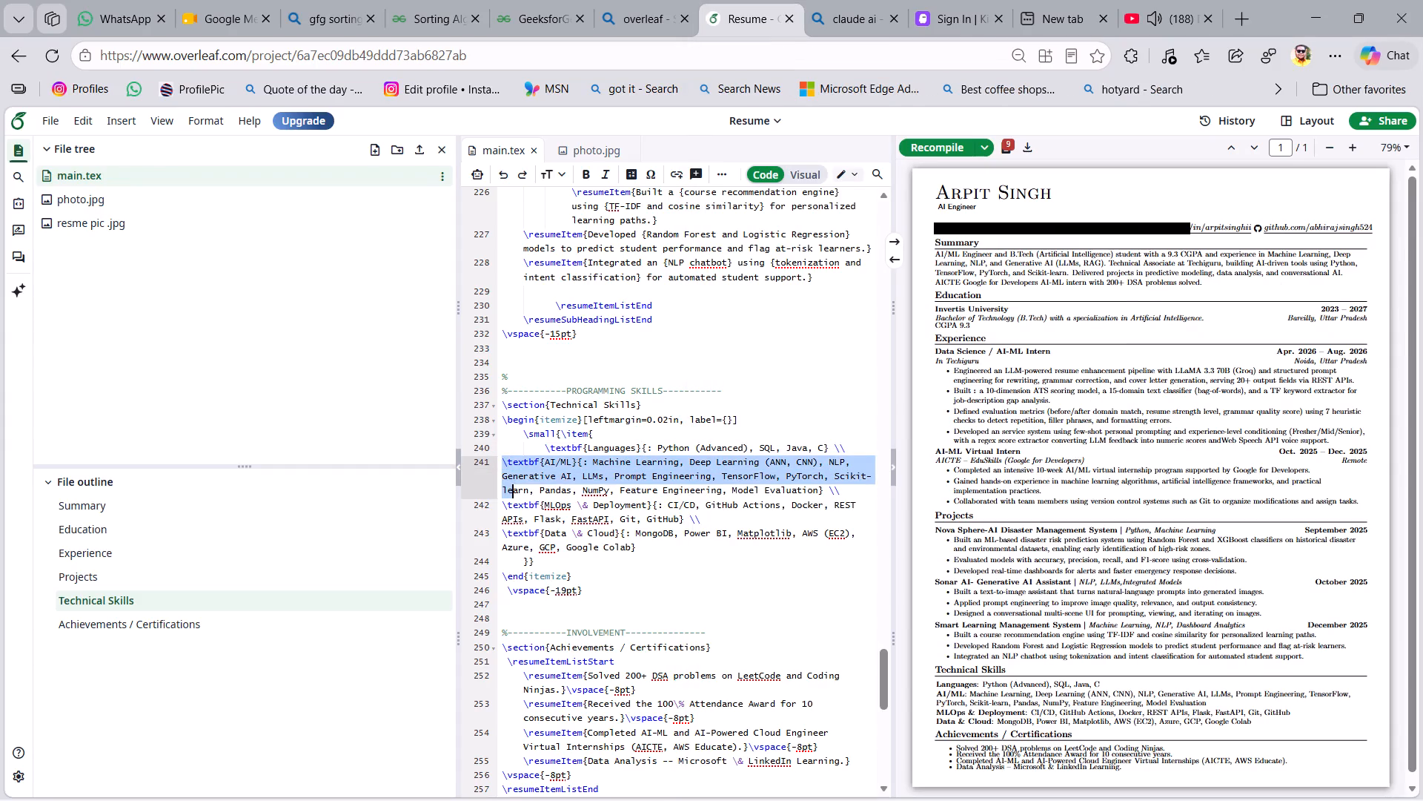
drag(511, 491, 504, 505)
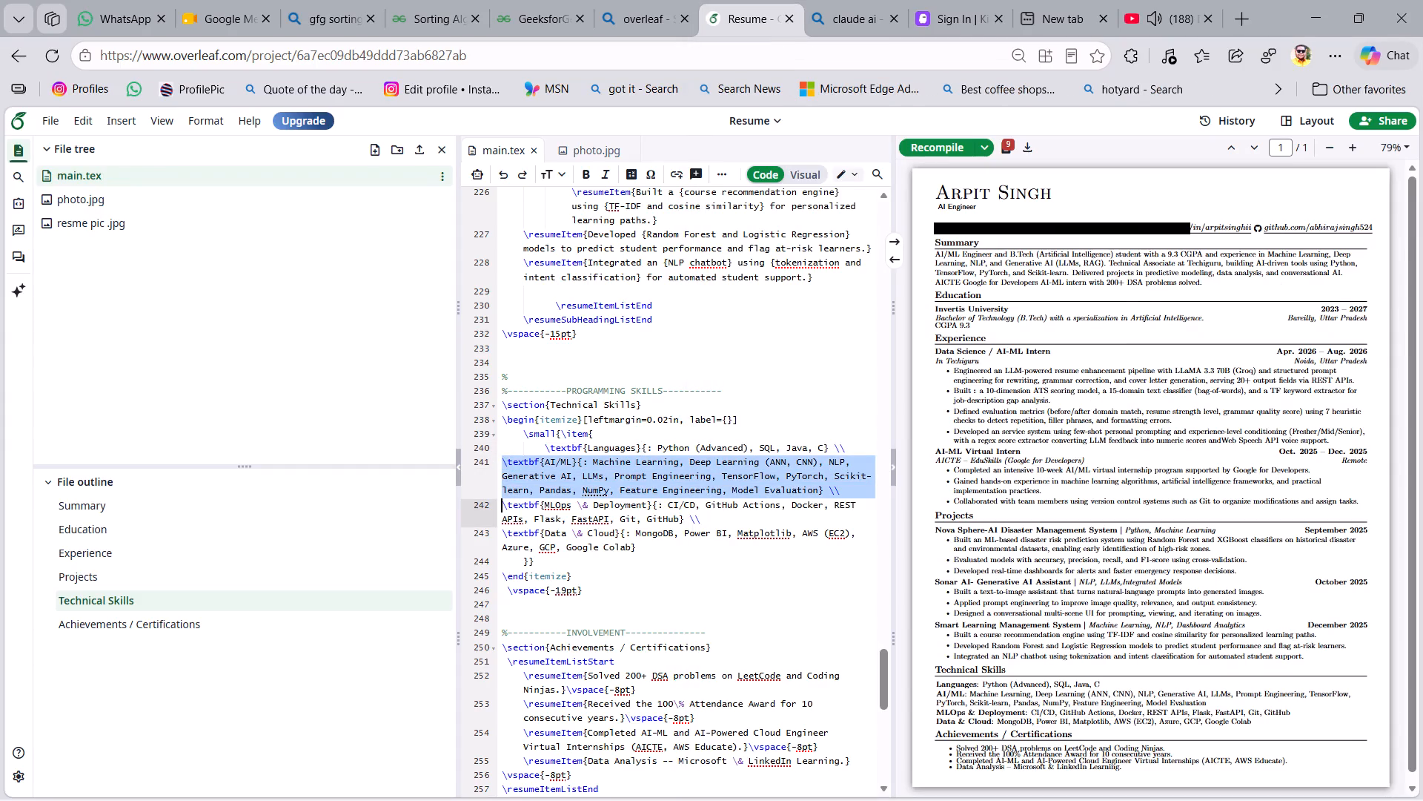
drag(504, 505, 503, 509)
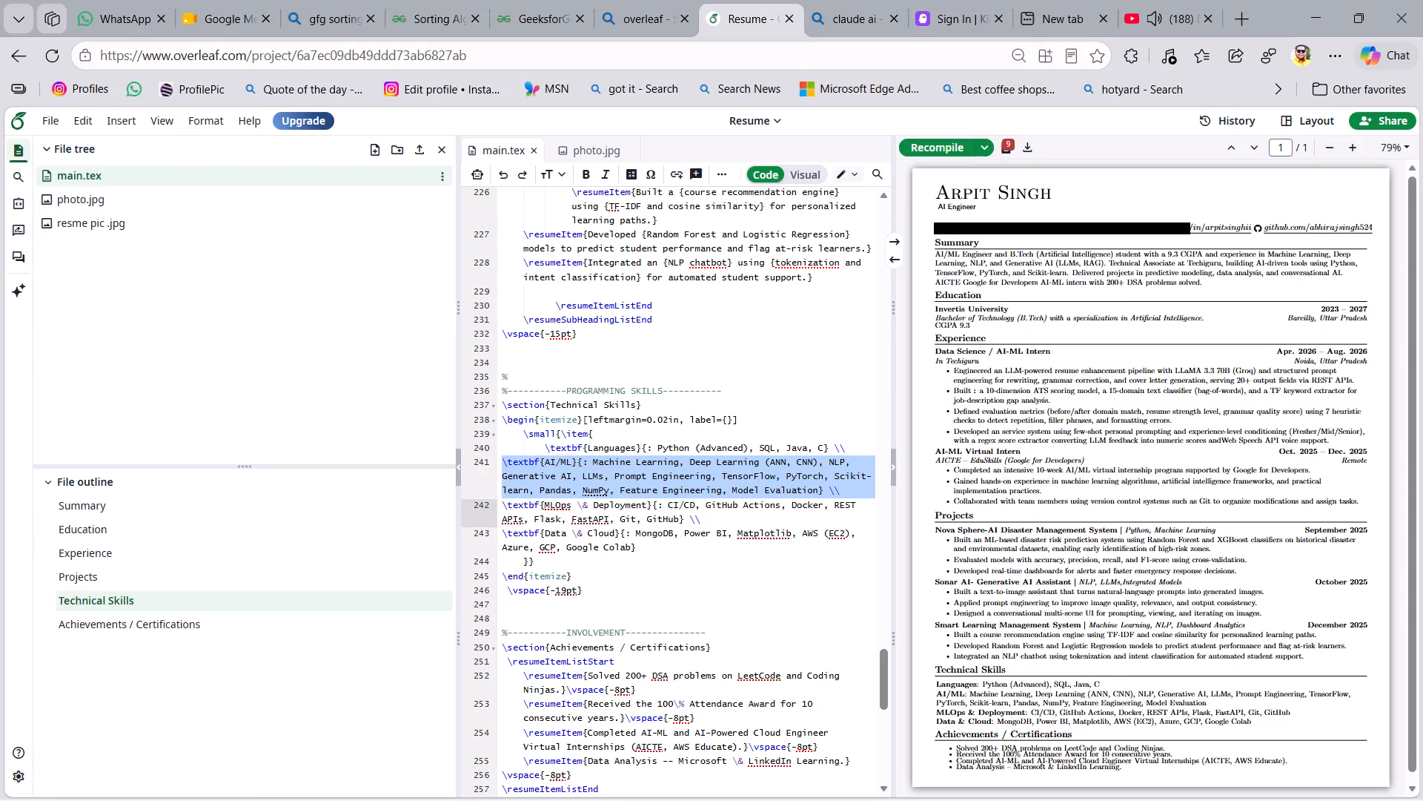
drag(503, 509, 504, 519)
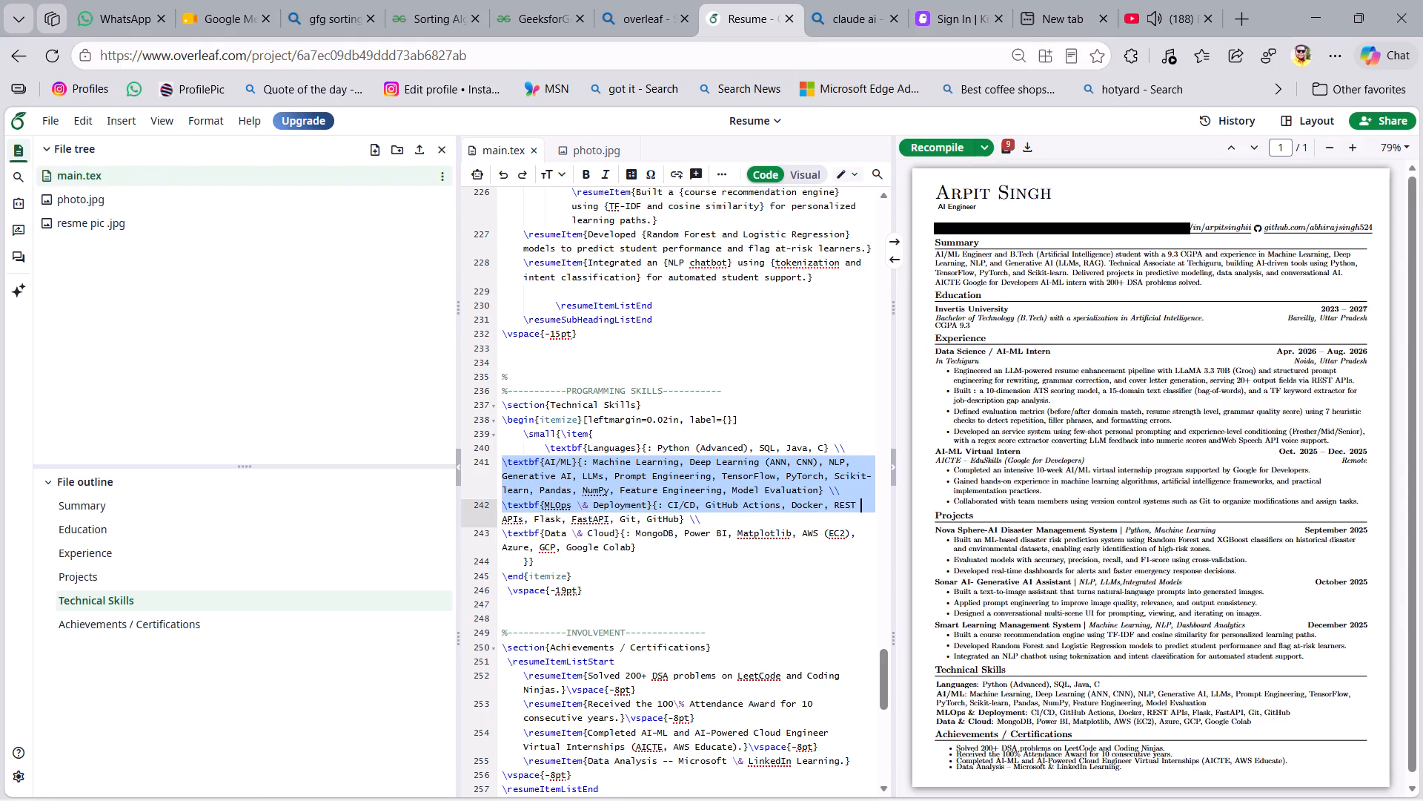
drag(504, 519, 505, 498)
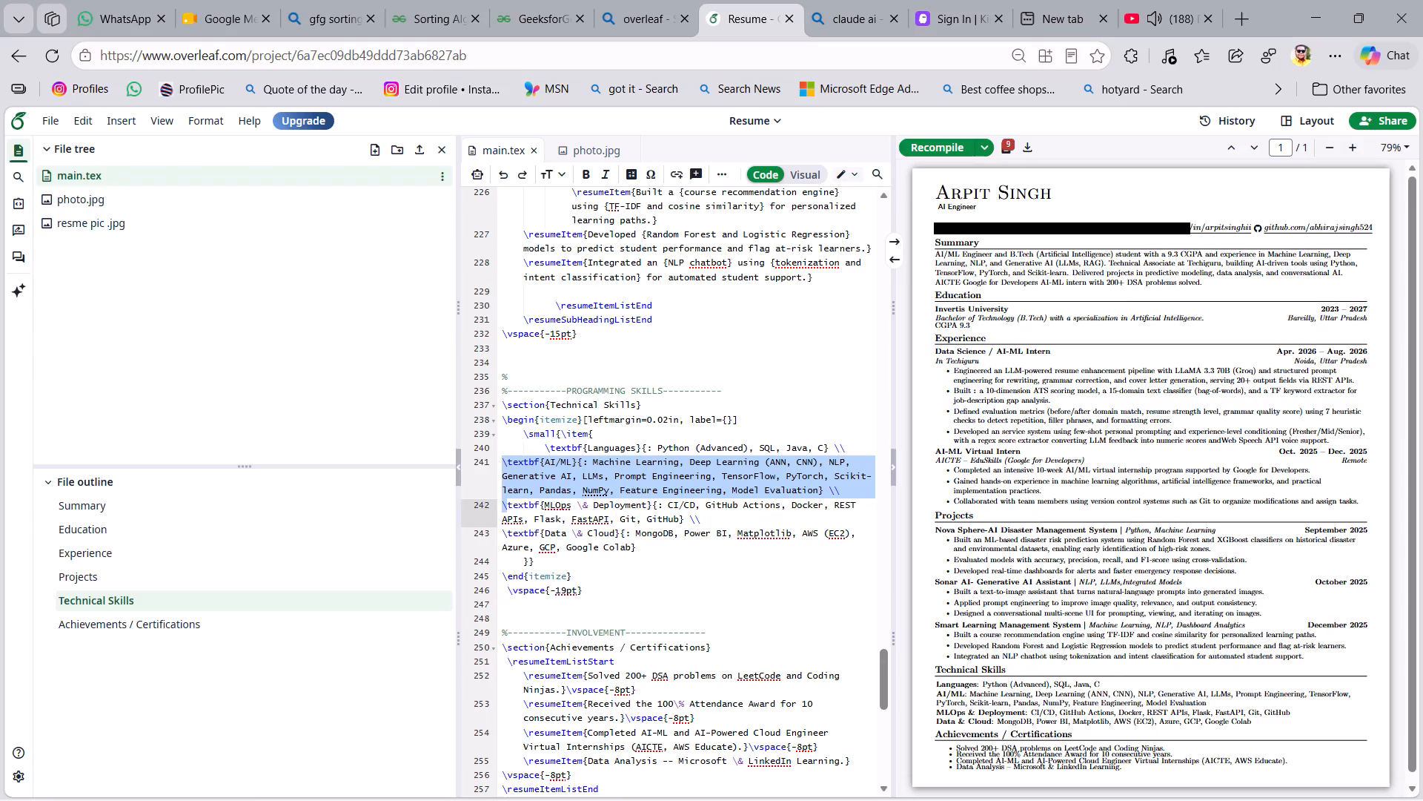
drag(505, 498, 502, 498)
key(ctrl+v)
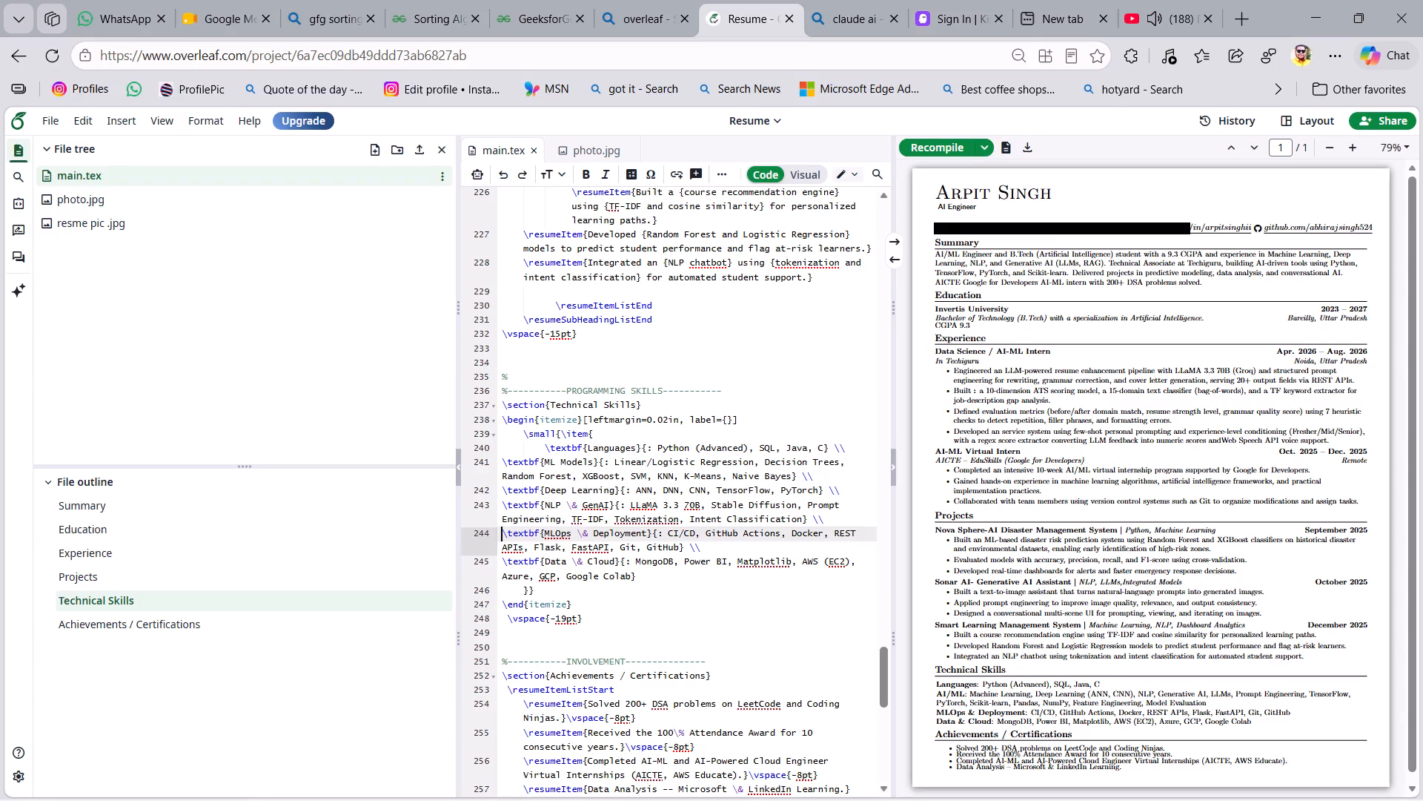
click(947, 146)
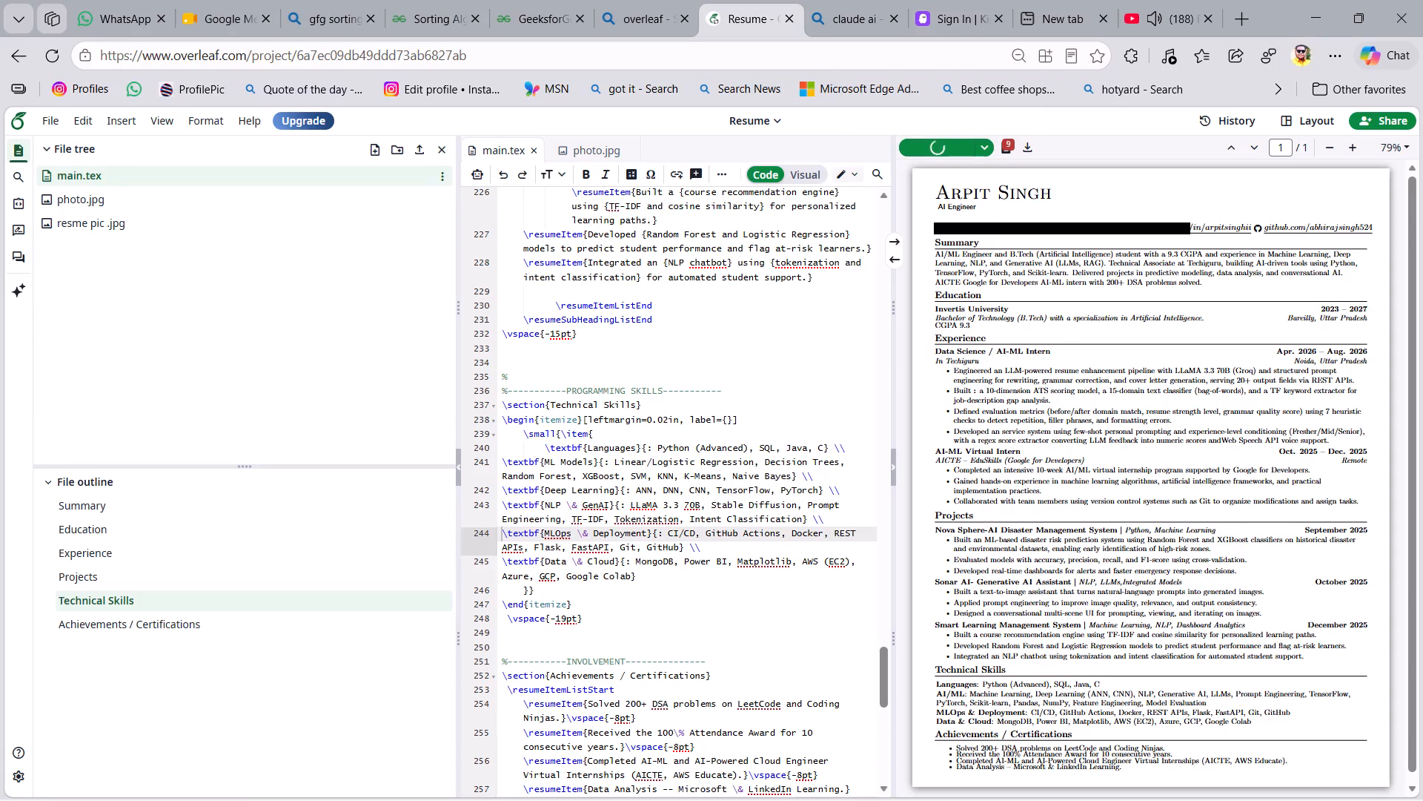
scroll(1118, 381, down, 1)
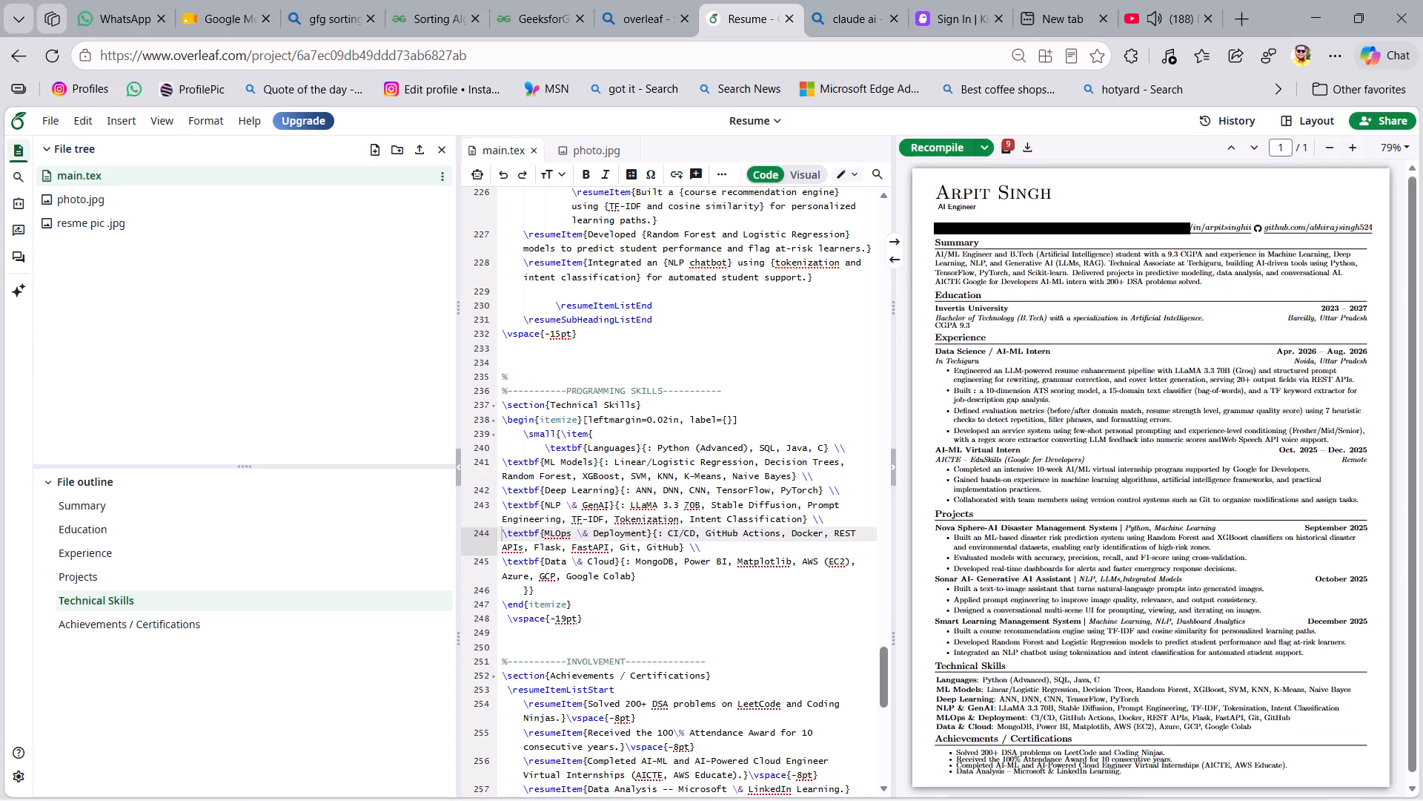
scroll(1118, 381, down, 1)
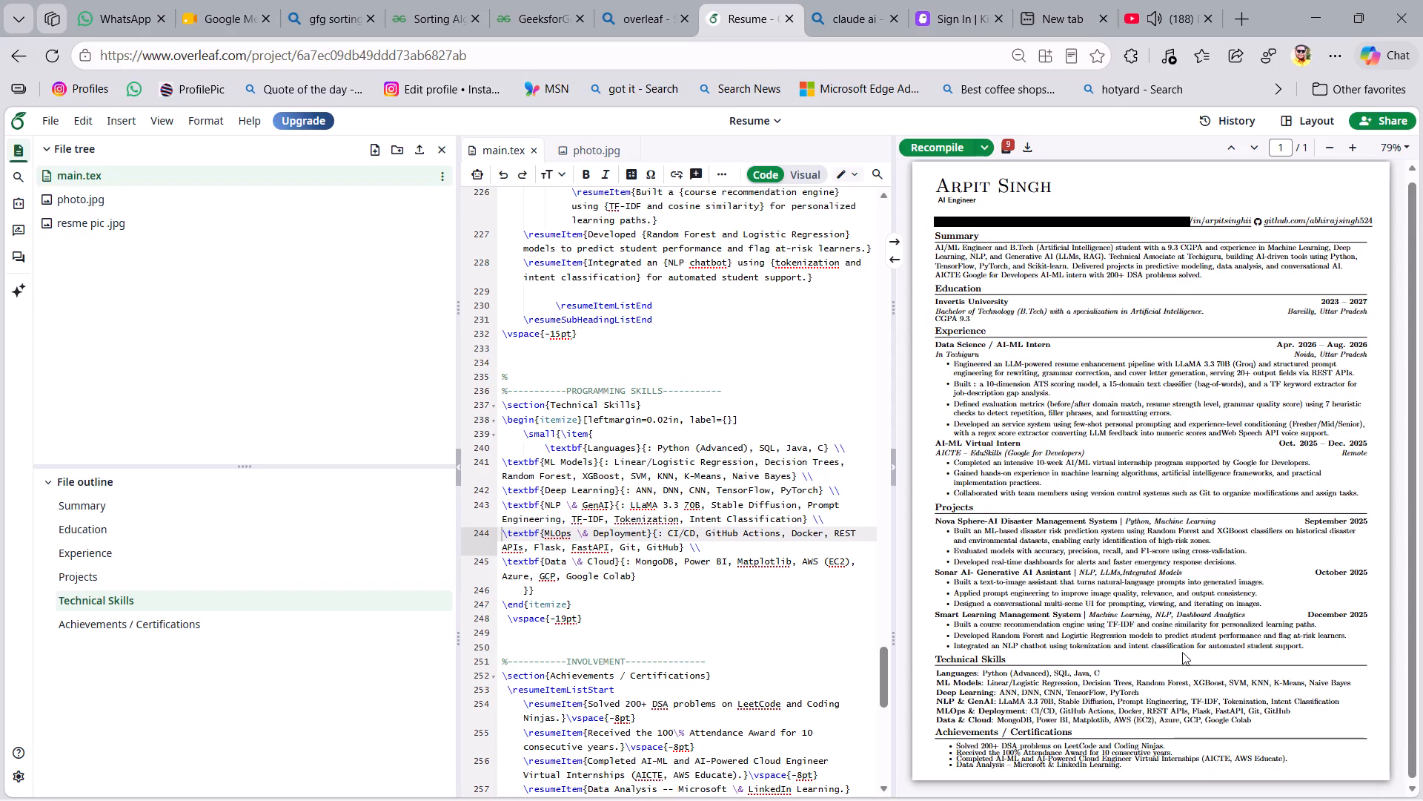
key(space)
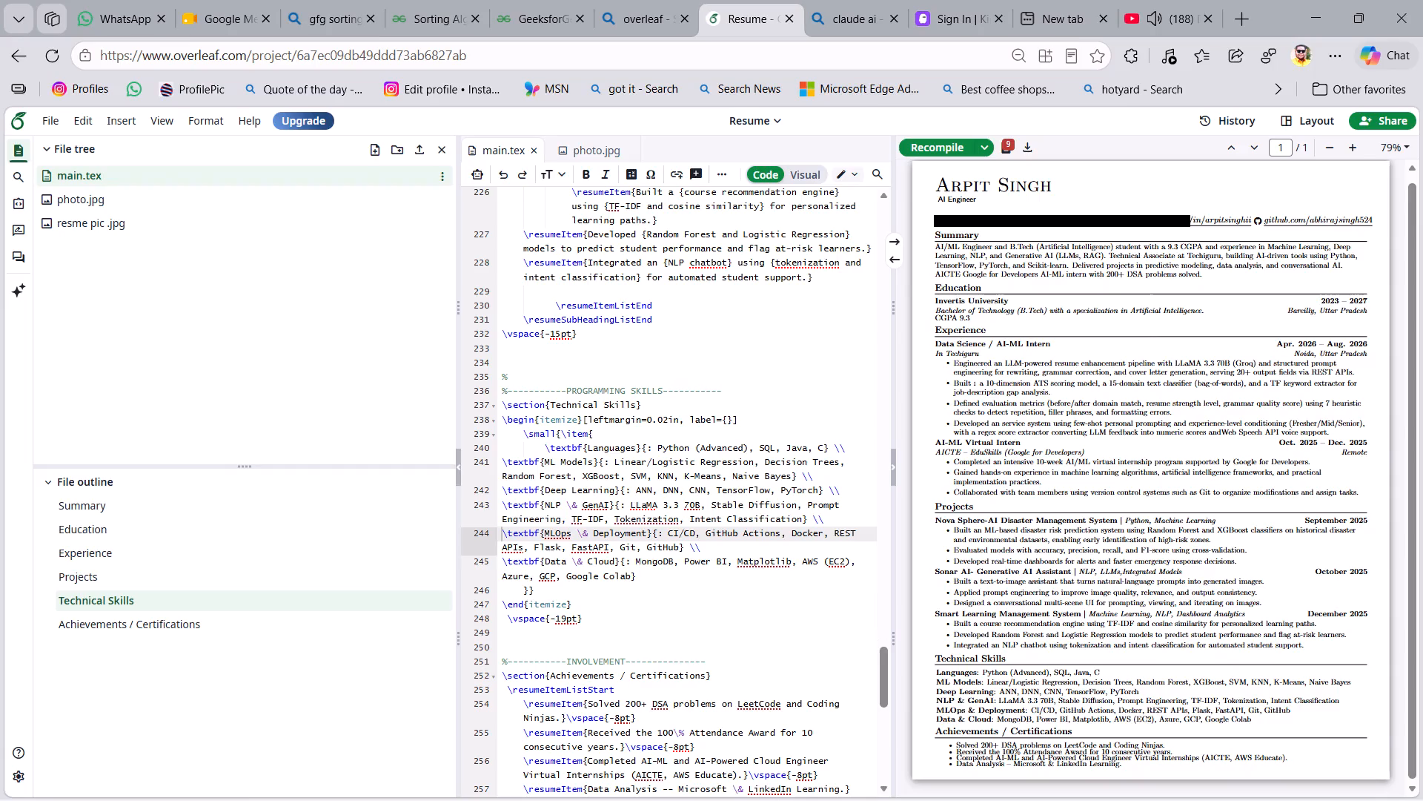
Delete "GCP" from the Data & Cloud line of Technical Skills.
drag(552, 575, 545, 575)
drag(555, 575, 540, 575)
key(BackSpace)
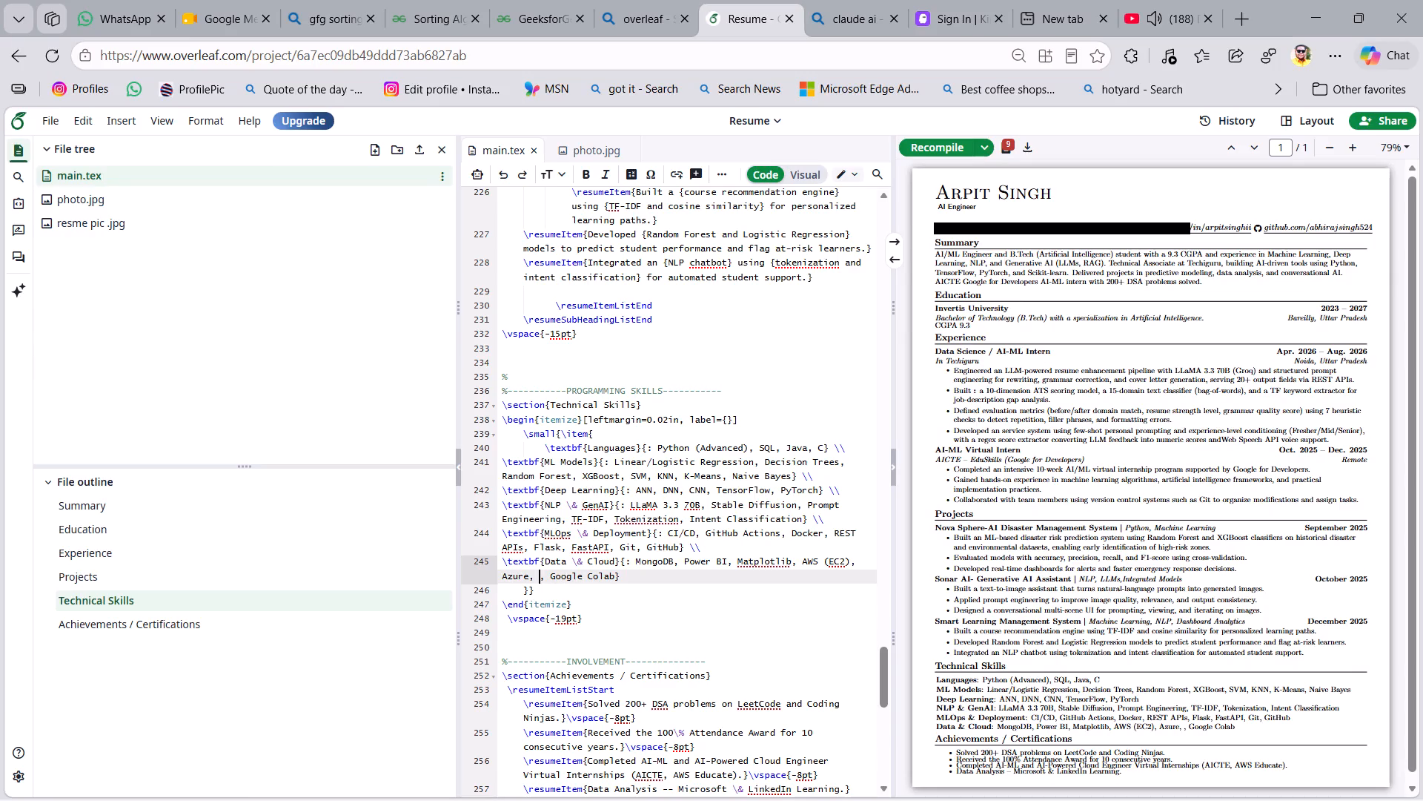
Examine the Technical Skills and Achievements / Certifications sections in the source and in the enlarged preview.
scroll(777, 589, down, 1)
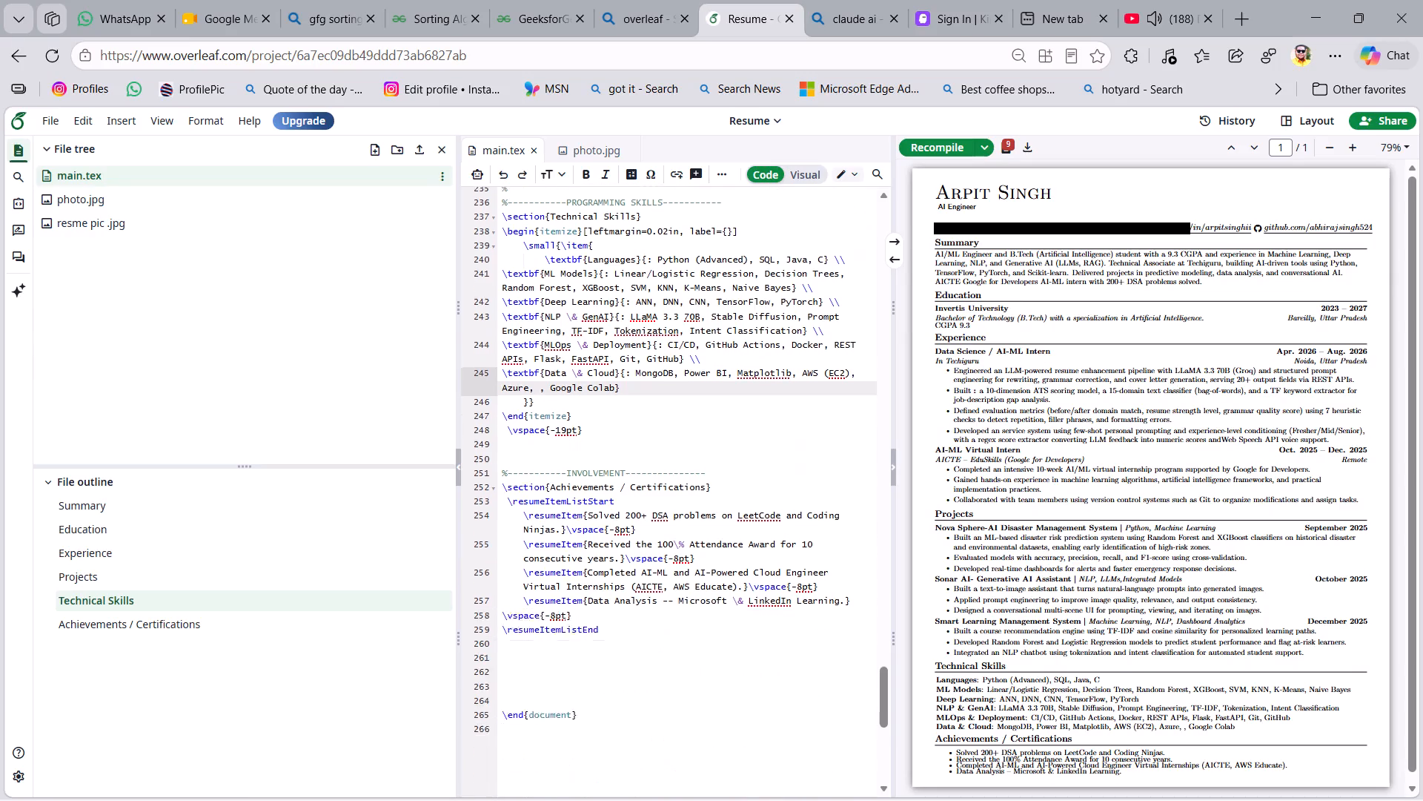
scroll(777, 589, down, 1)
scroll(777, 589, up, 2)
scroll(777, 589, down, 1)
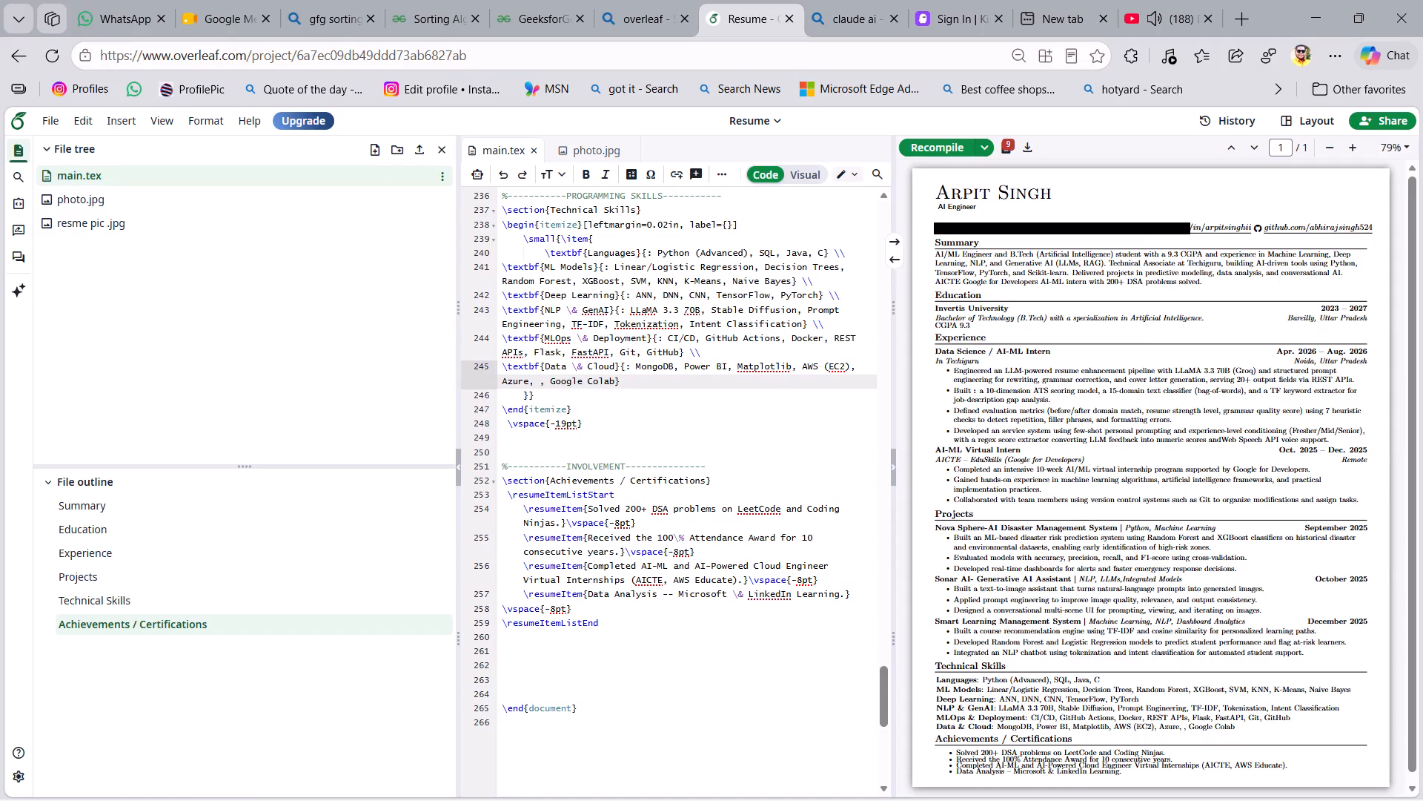
scroll(777, 589, up, 1)
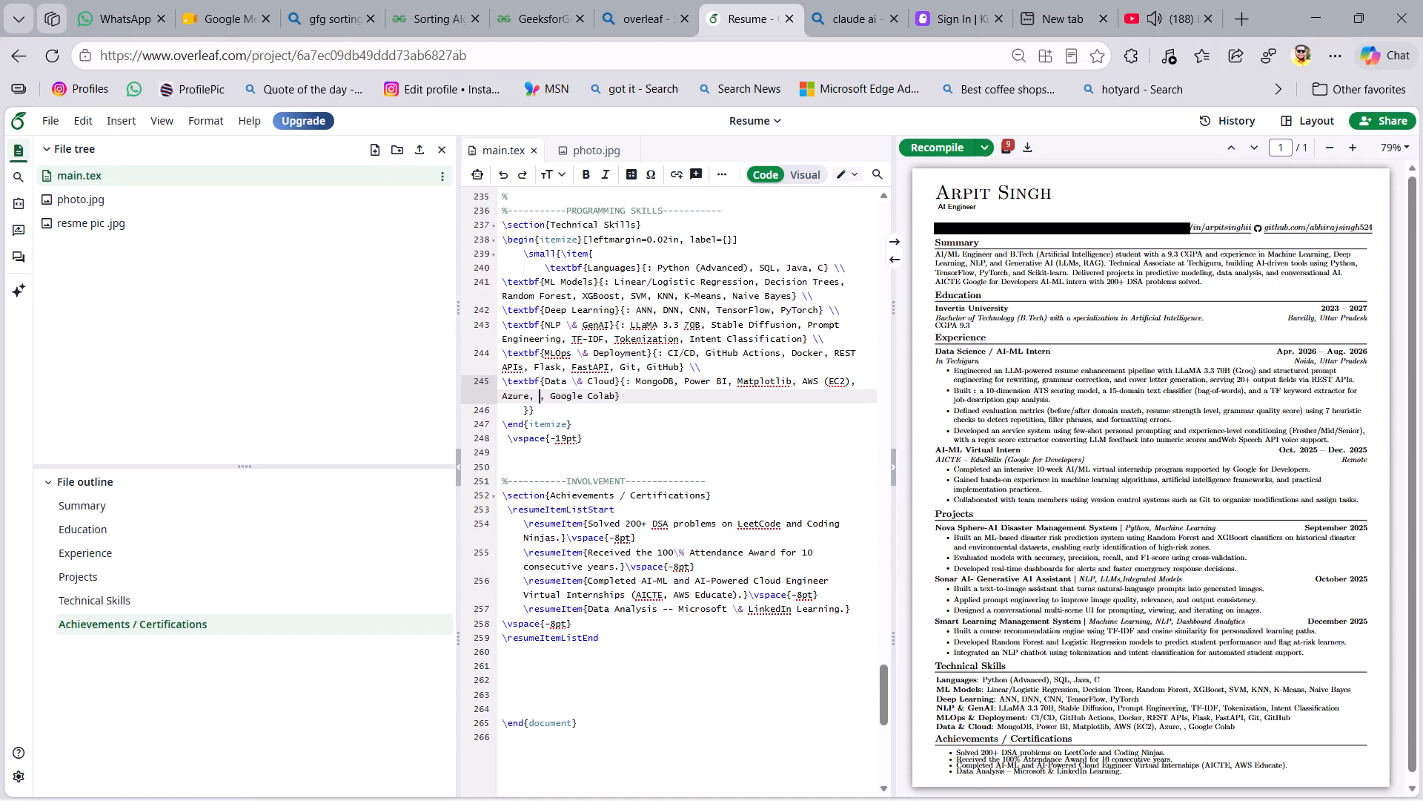
scroll(777, 589, down, 1)
scroll(777, 589, up, 2)
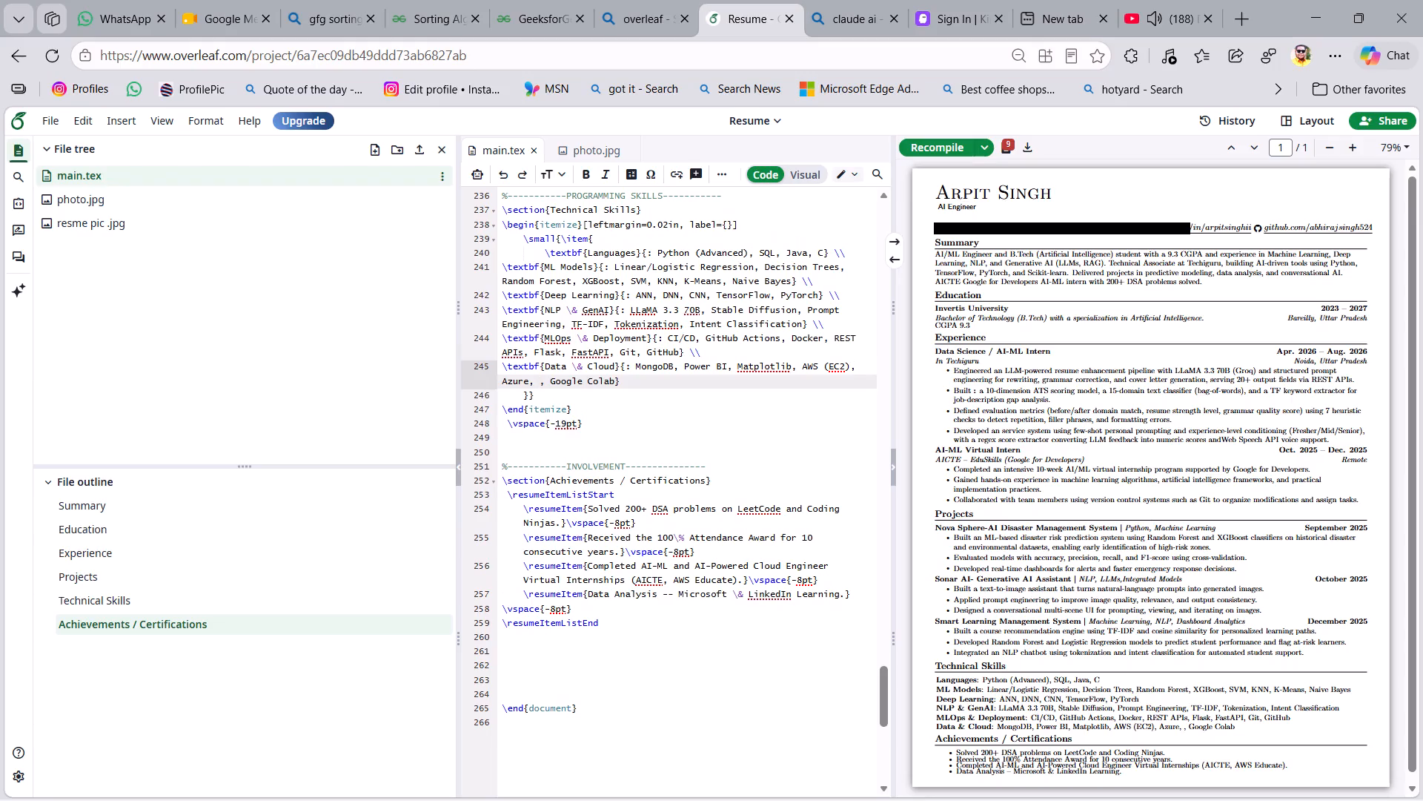
ctrl+scroll(1050, 550, up, 3)
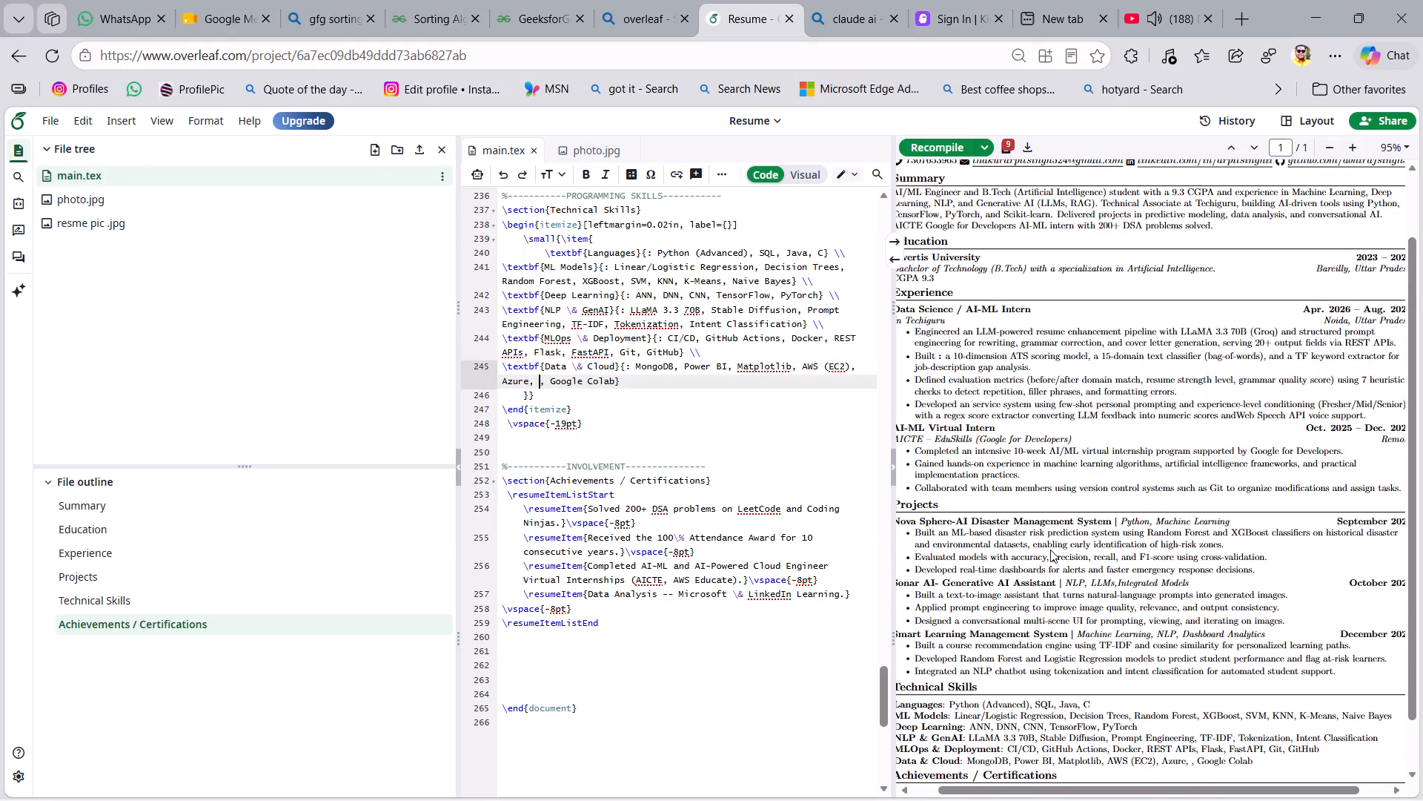
scroll(1050, 550, down, 3)
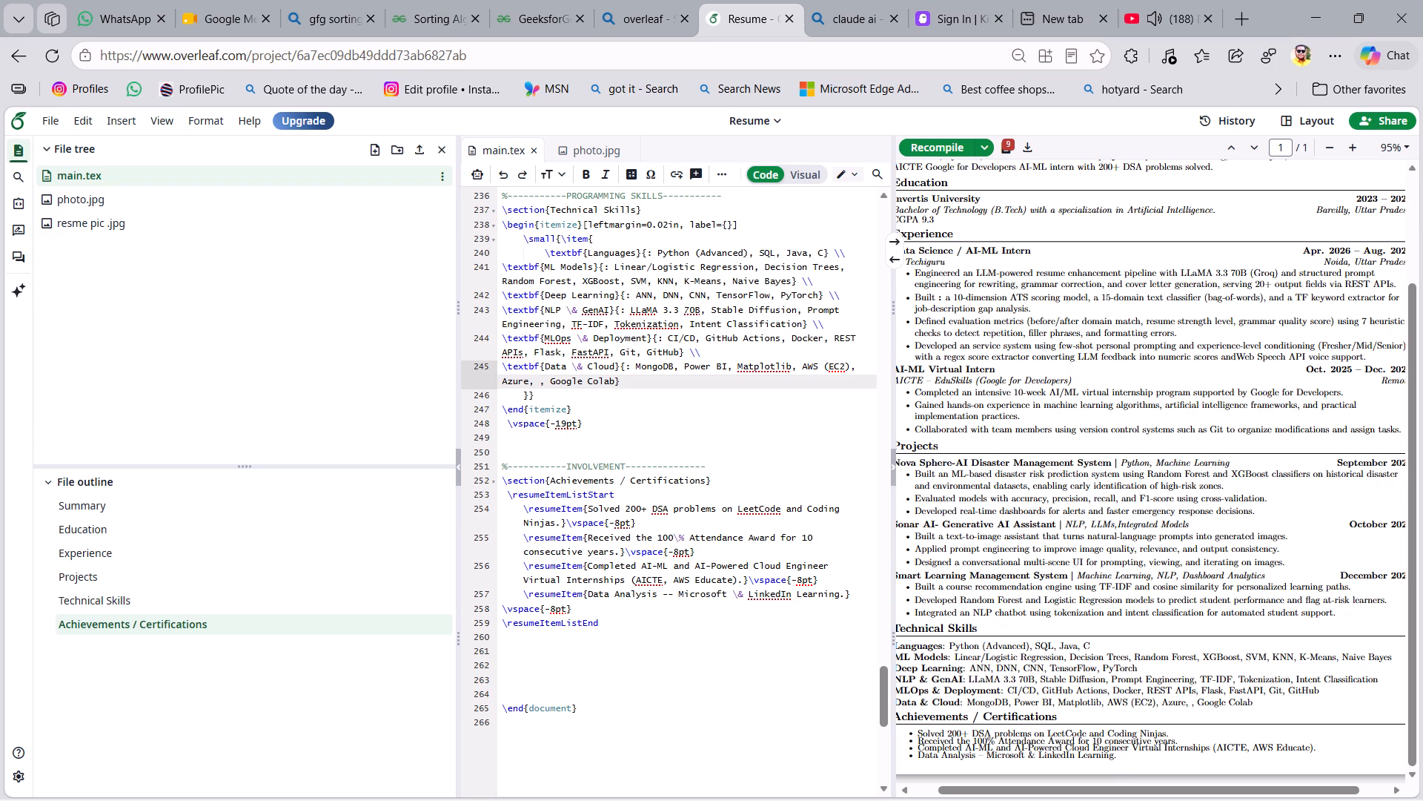
Insert the \small command before \resumeItemListStart in the Achievements / Certifications section.
click(583, 509)
click(503, 494)
text(\small)
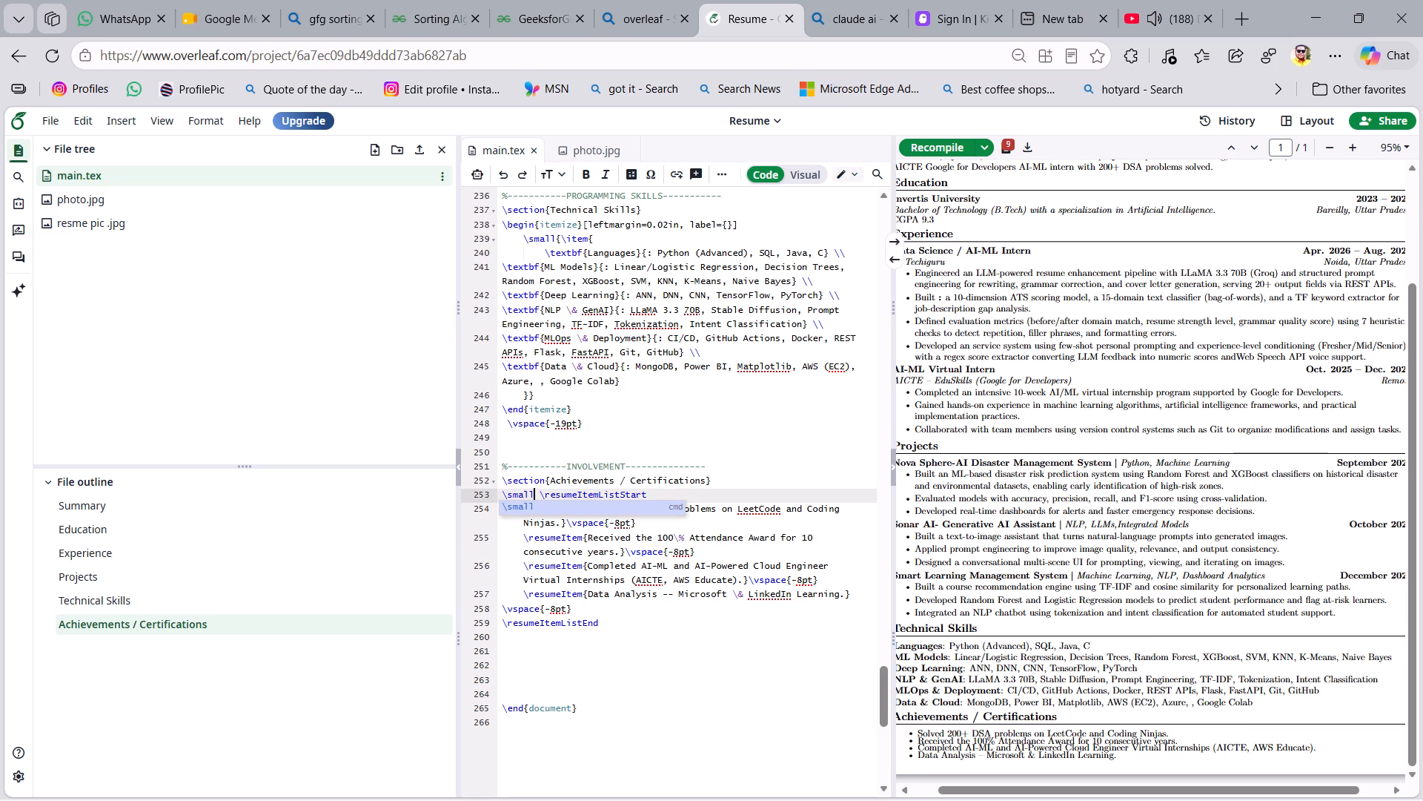
click(625, 509)
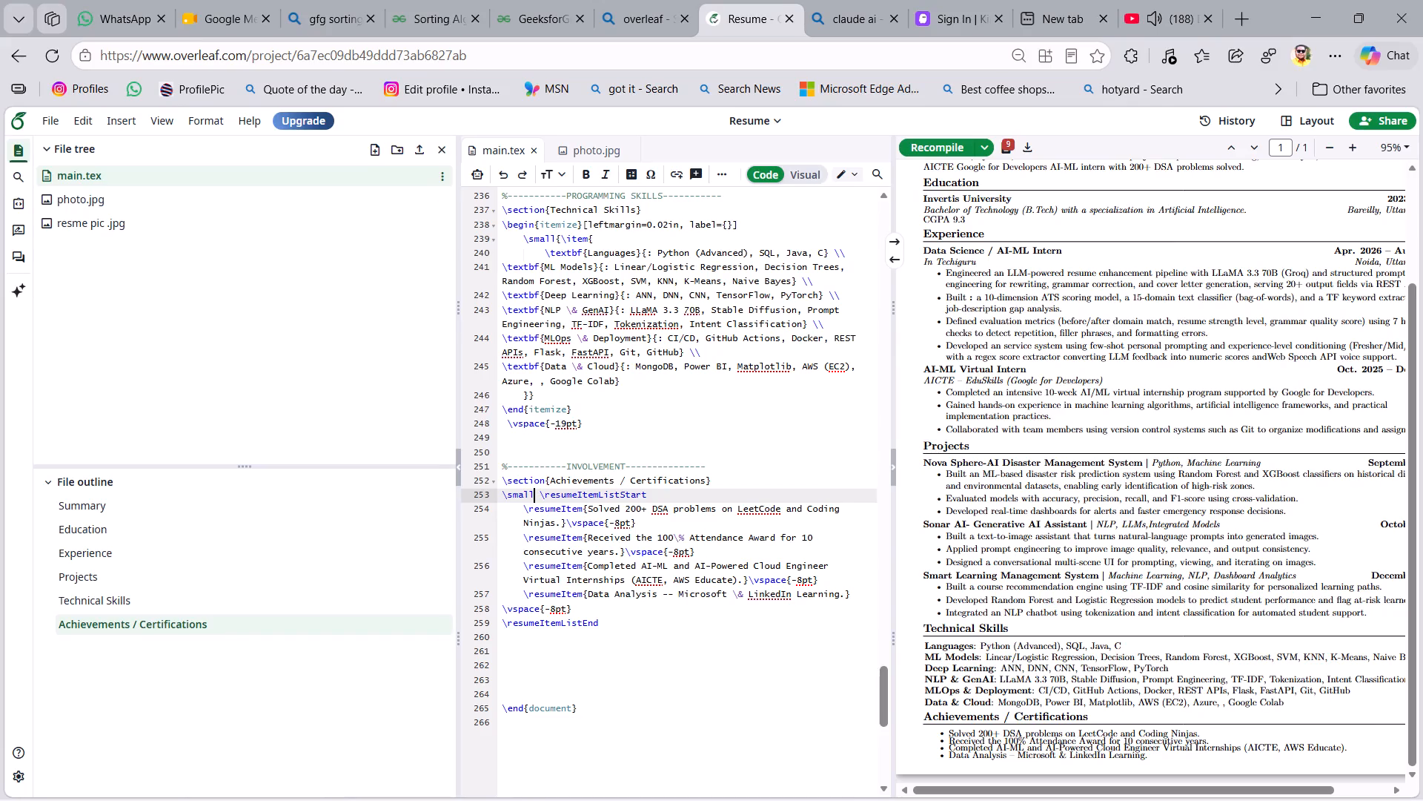
Examine the layout of the résumé preview from the header through Technical Skills and Achievements / Certifications.
scroll(958, 703, up, 1)
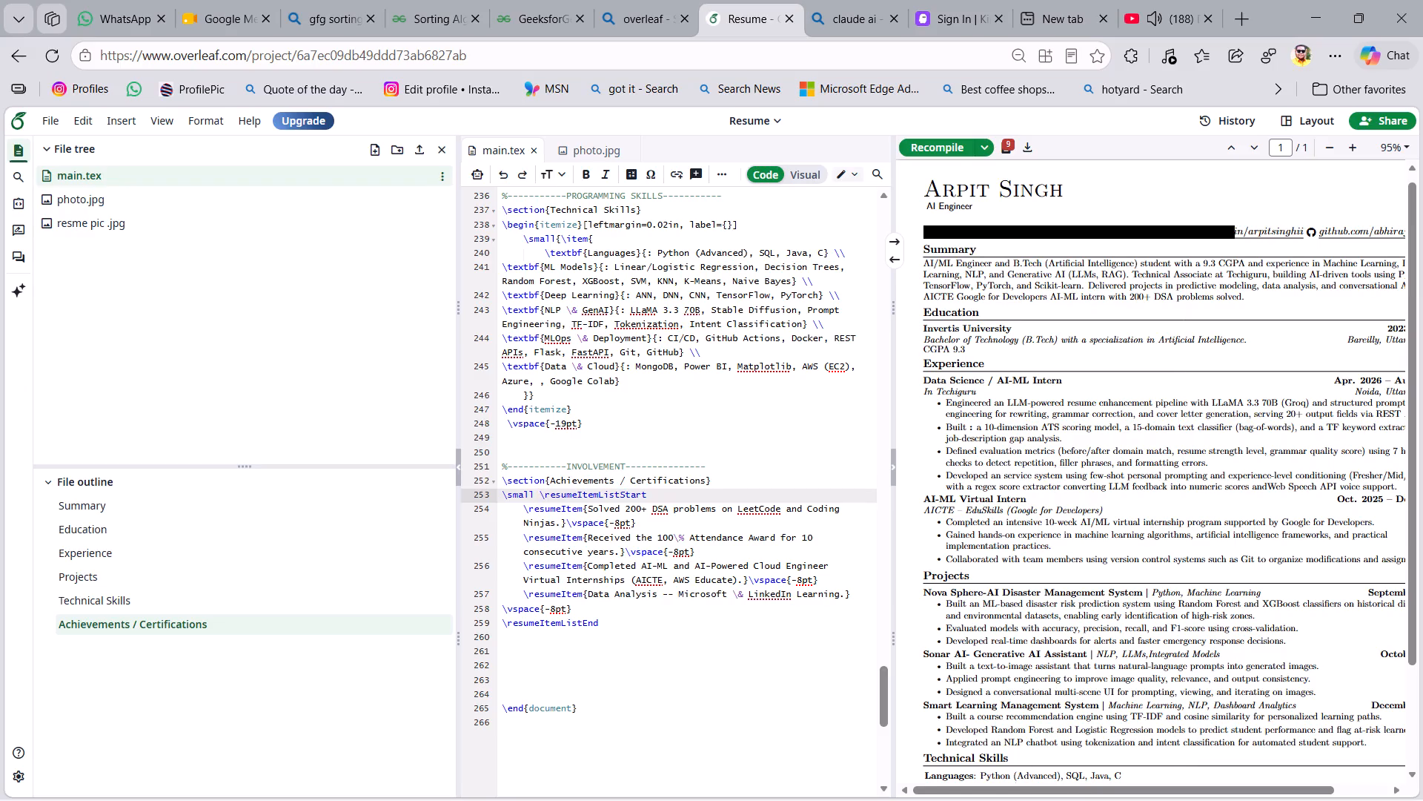
scroll(1046, 665, down, 2)
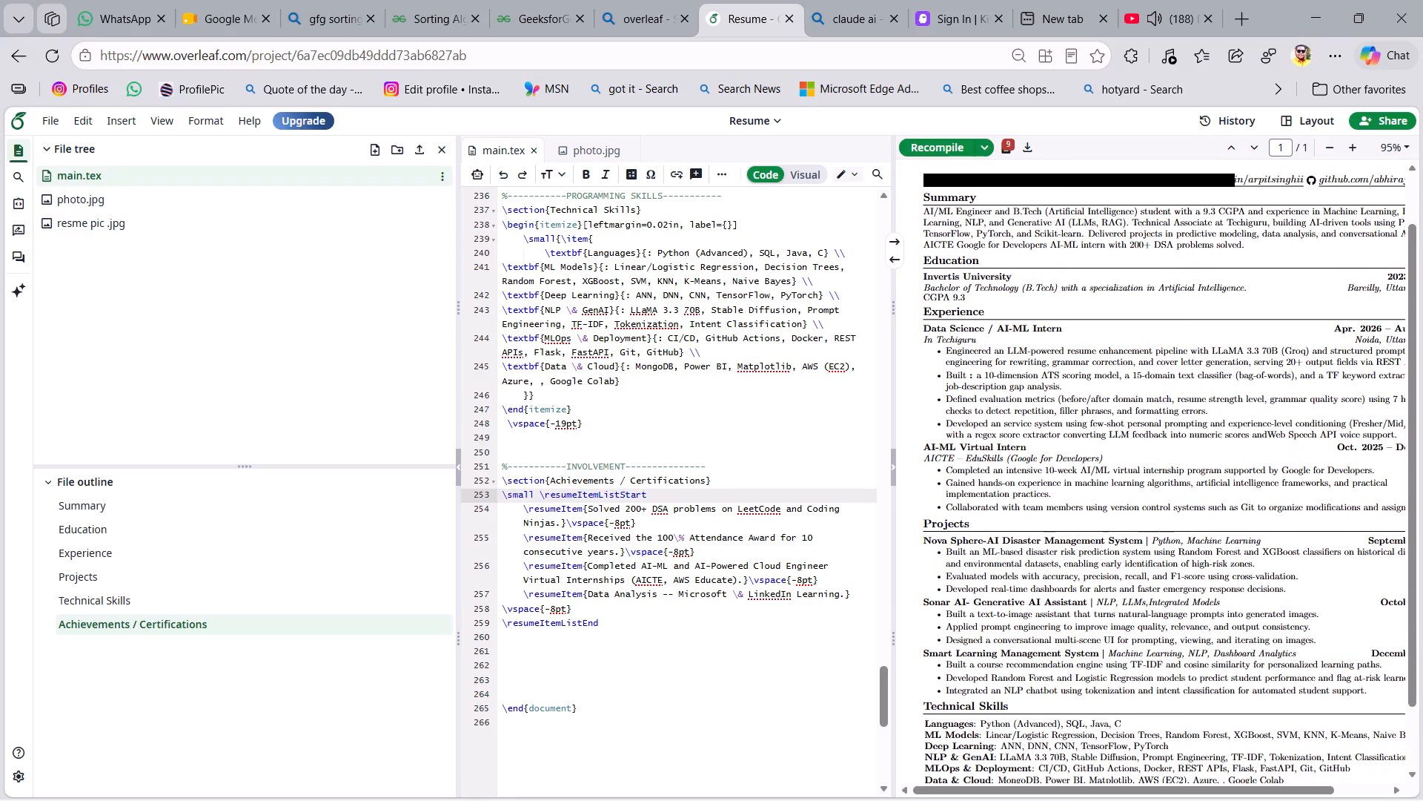
scroll(1046, 665, down, 1)
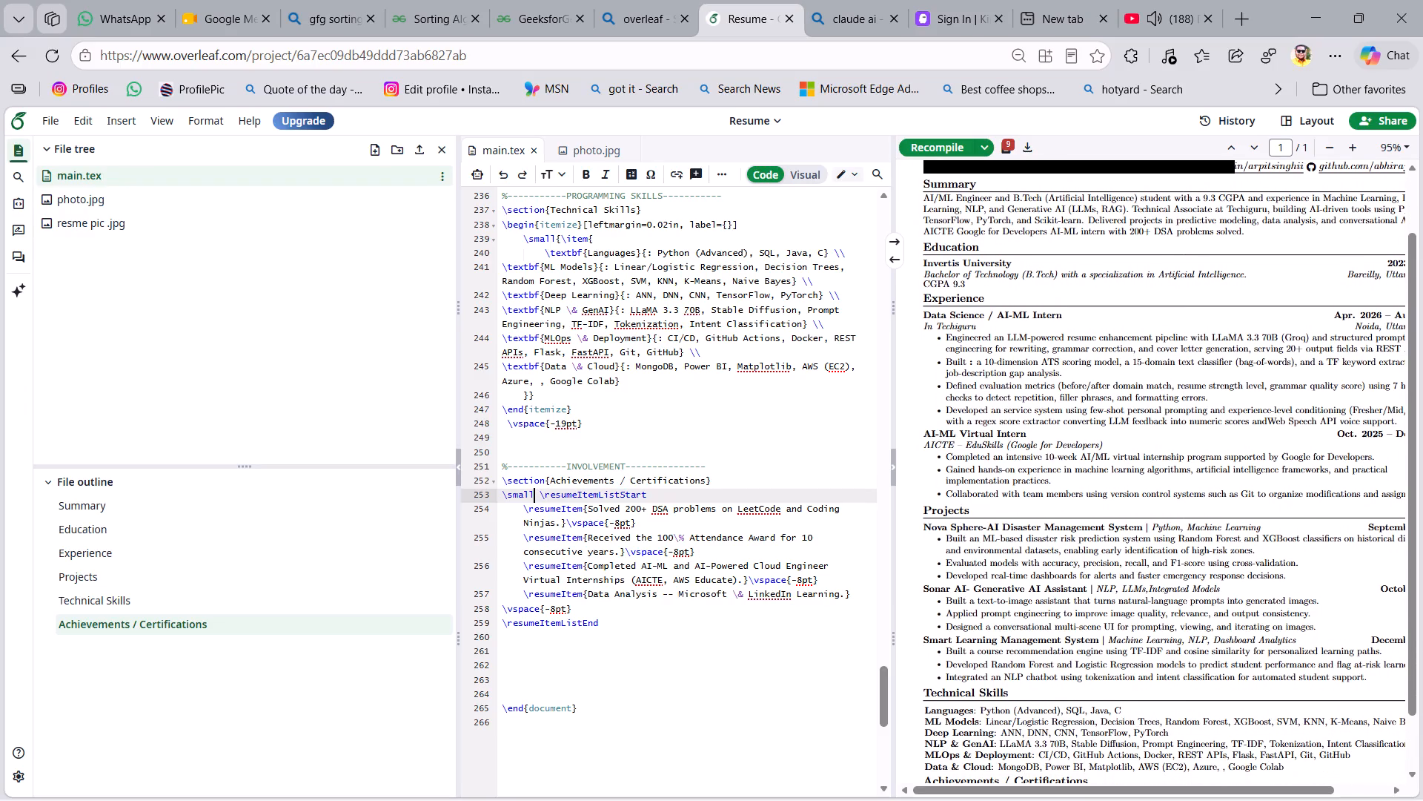
scroll(1046, 665, down, 1)
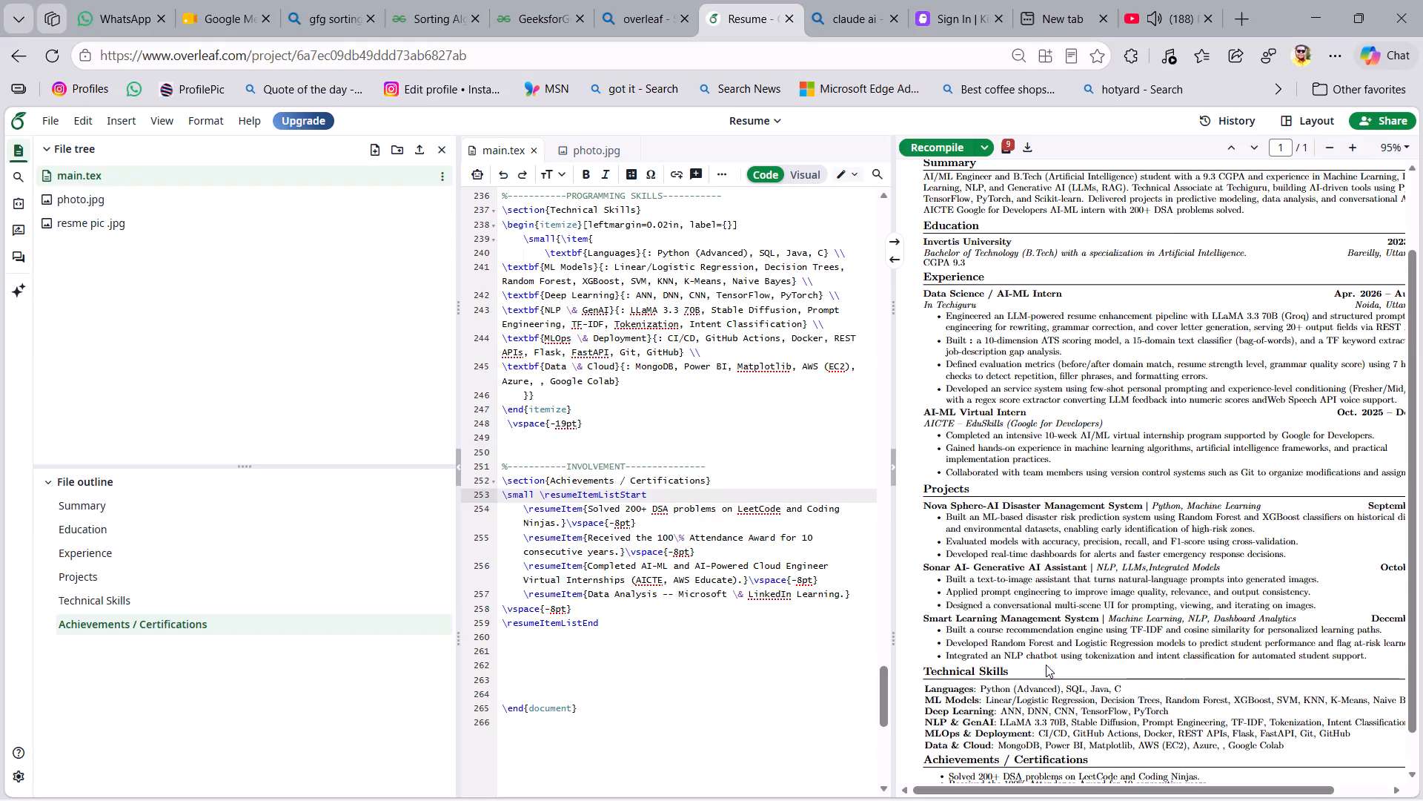
scroll(1046, 665, up, 1)
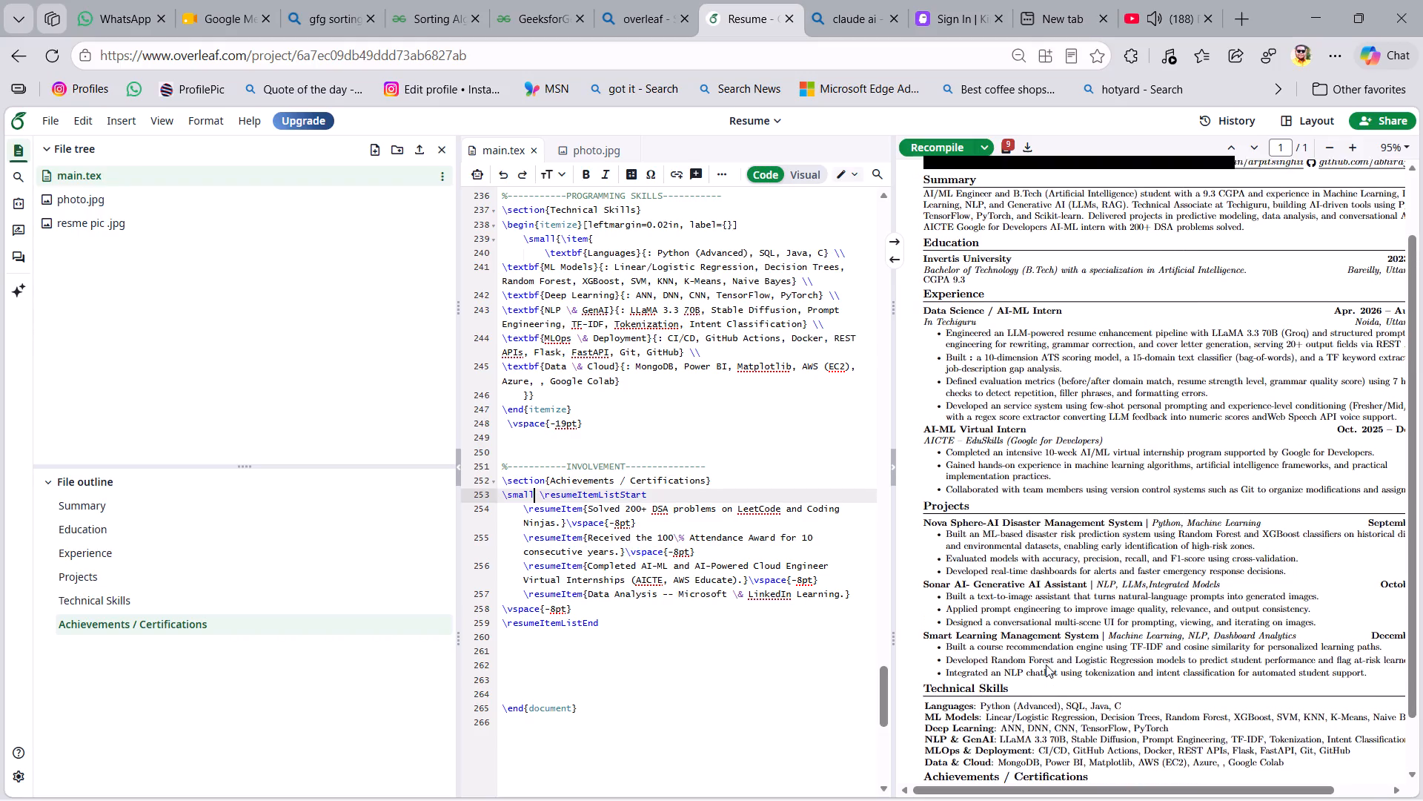
scroll(1046, 665, up, 1)
scroll(1046, 665, down, 1)
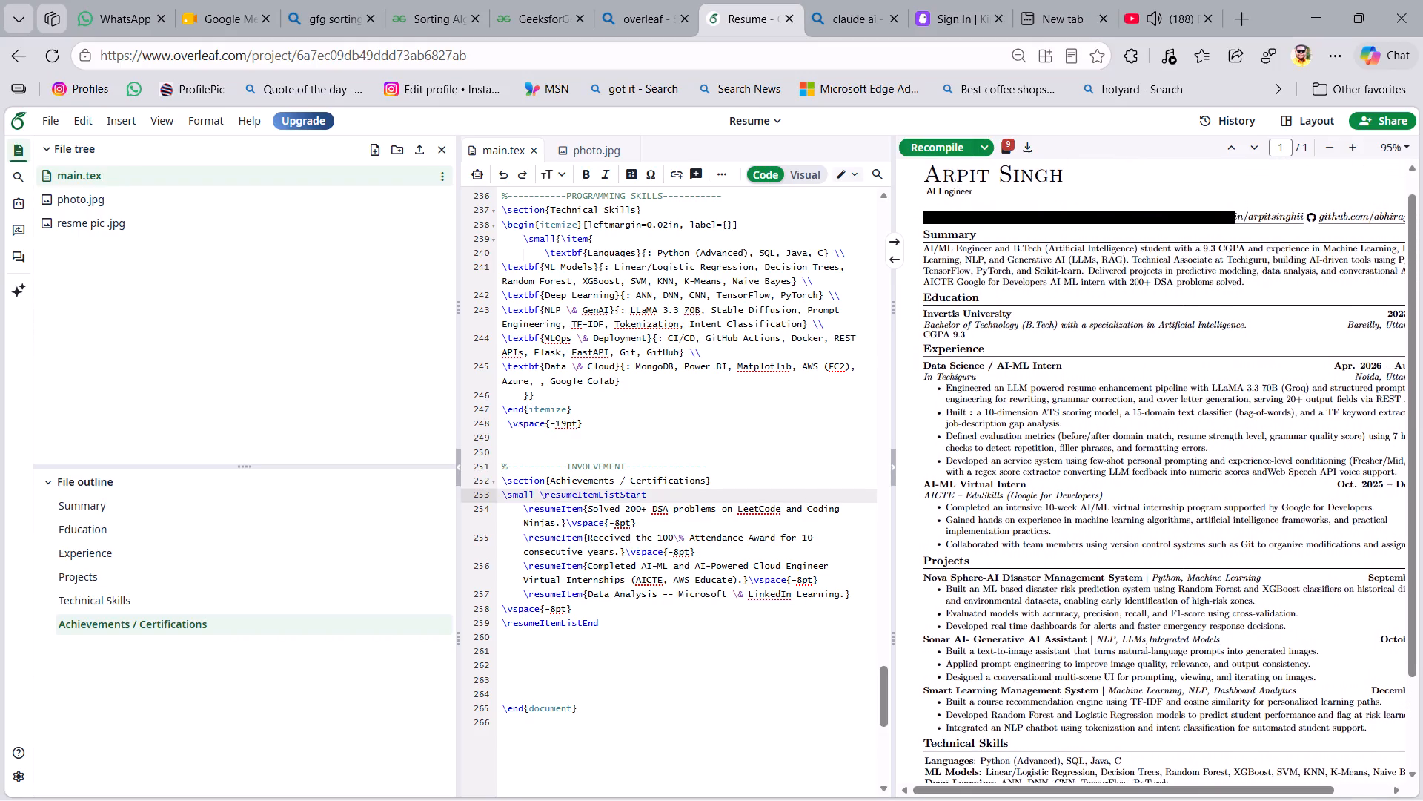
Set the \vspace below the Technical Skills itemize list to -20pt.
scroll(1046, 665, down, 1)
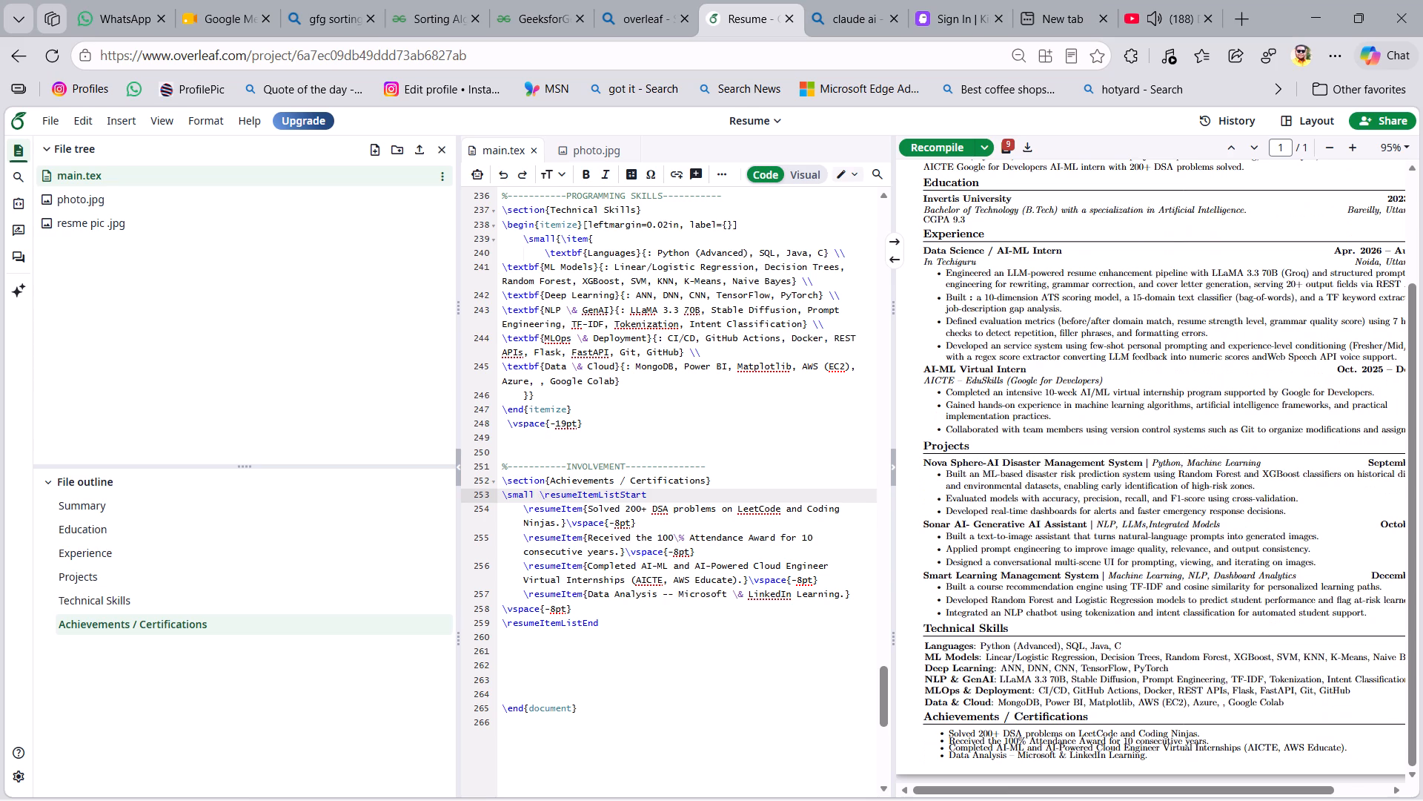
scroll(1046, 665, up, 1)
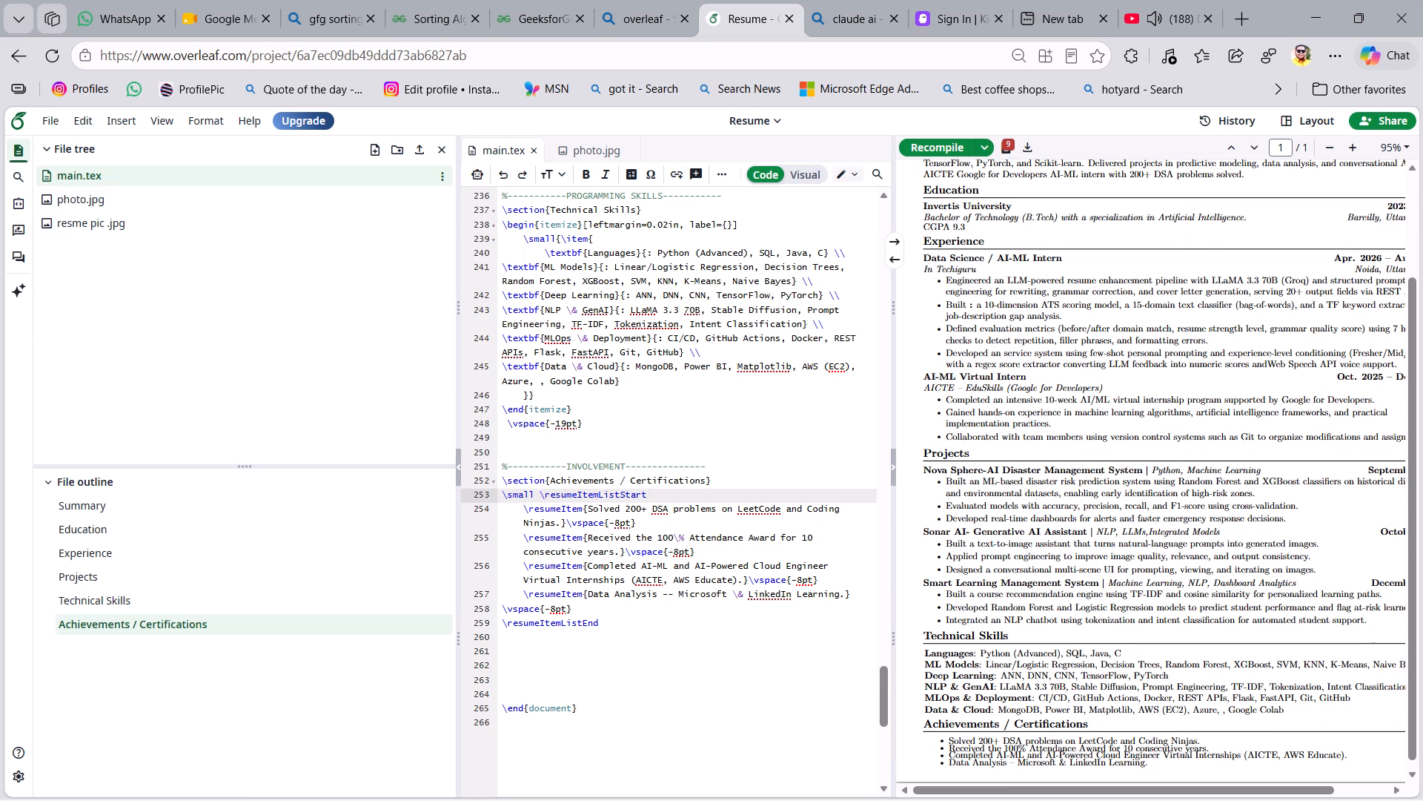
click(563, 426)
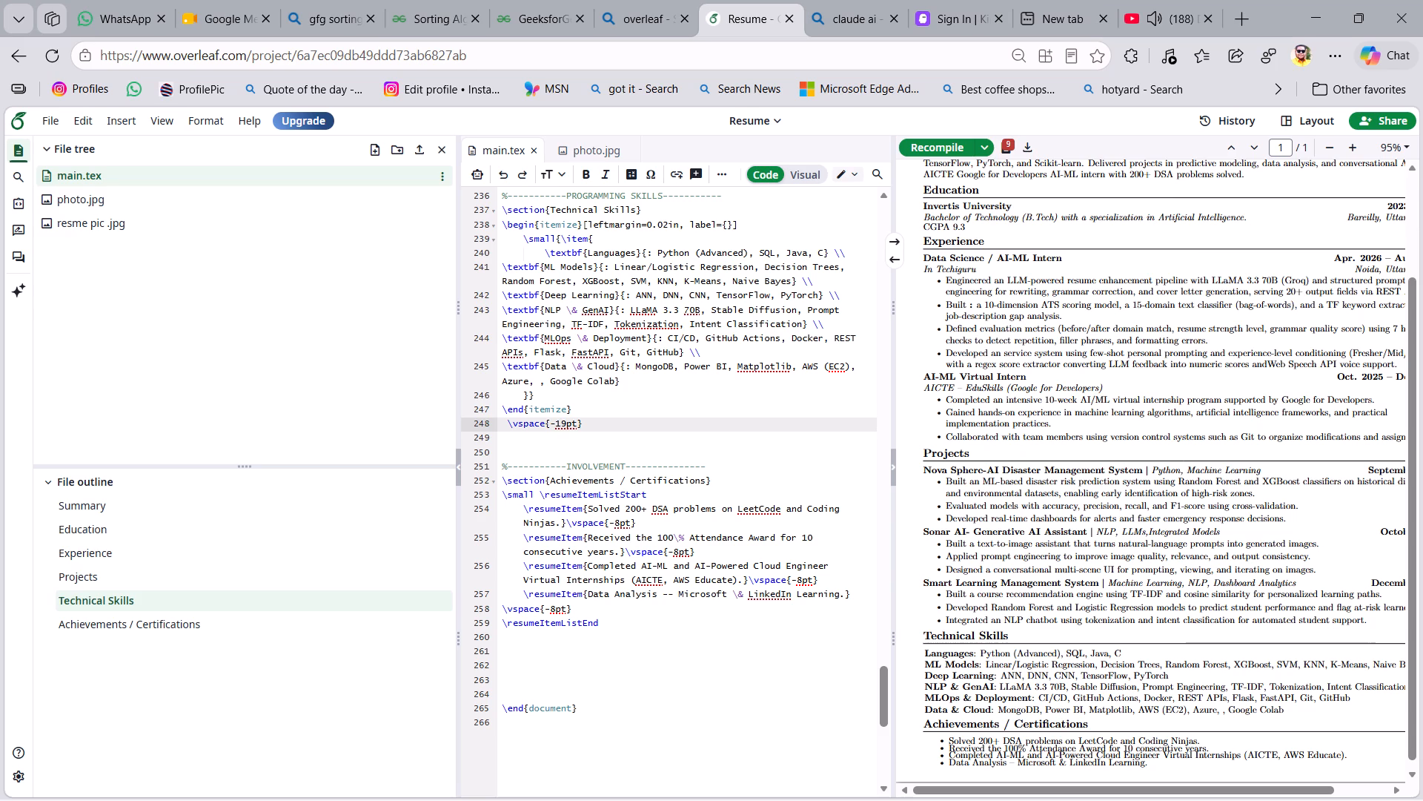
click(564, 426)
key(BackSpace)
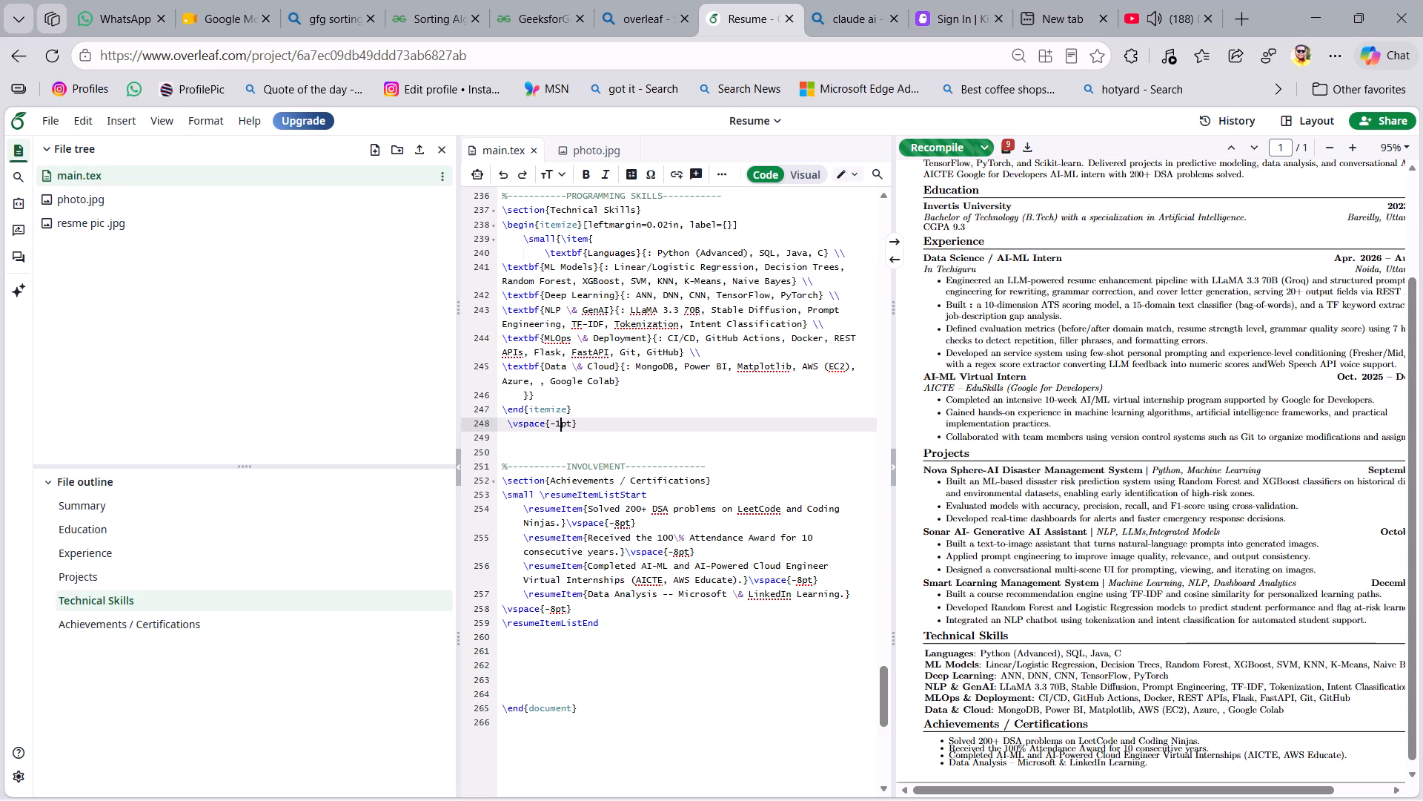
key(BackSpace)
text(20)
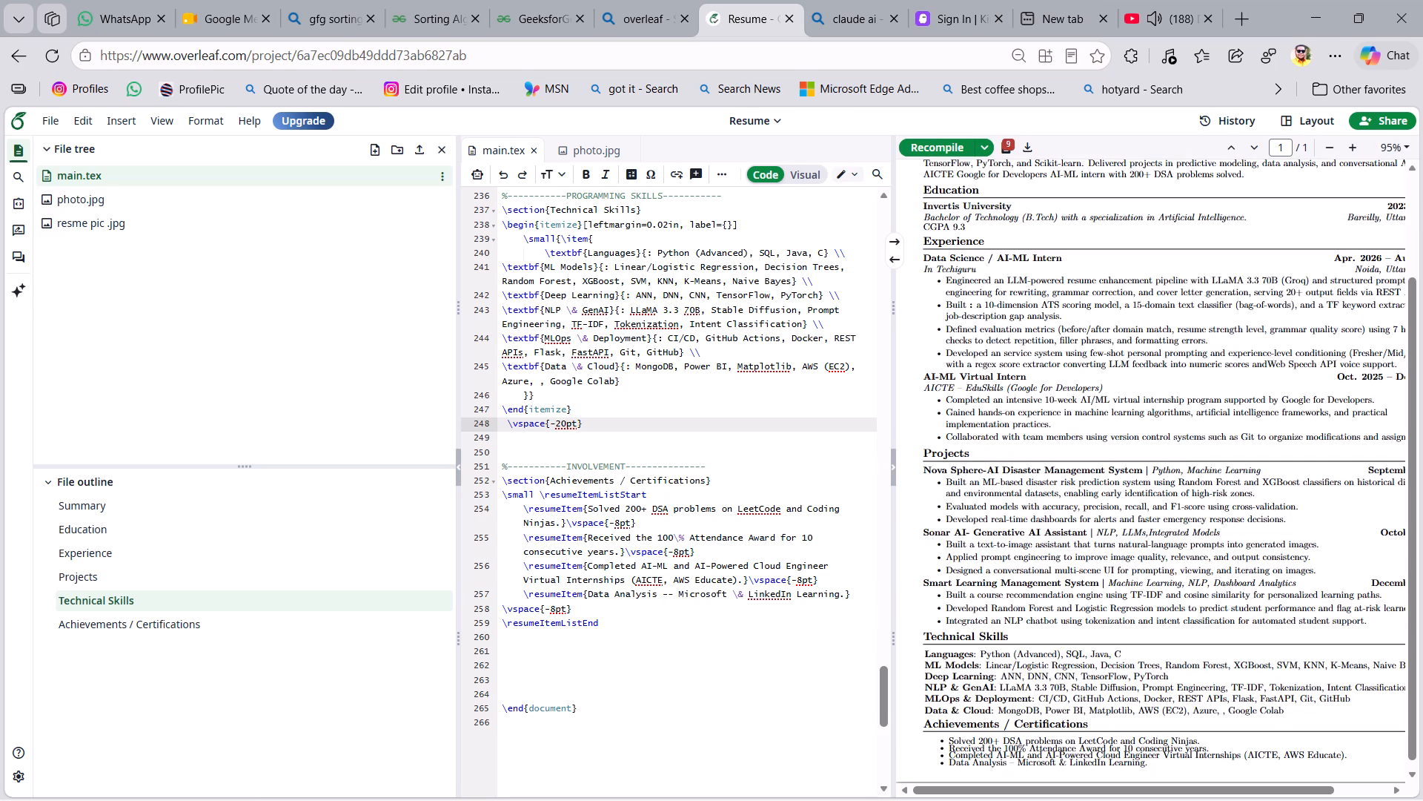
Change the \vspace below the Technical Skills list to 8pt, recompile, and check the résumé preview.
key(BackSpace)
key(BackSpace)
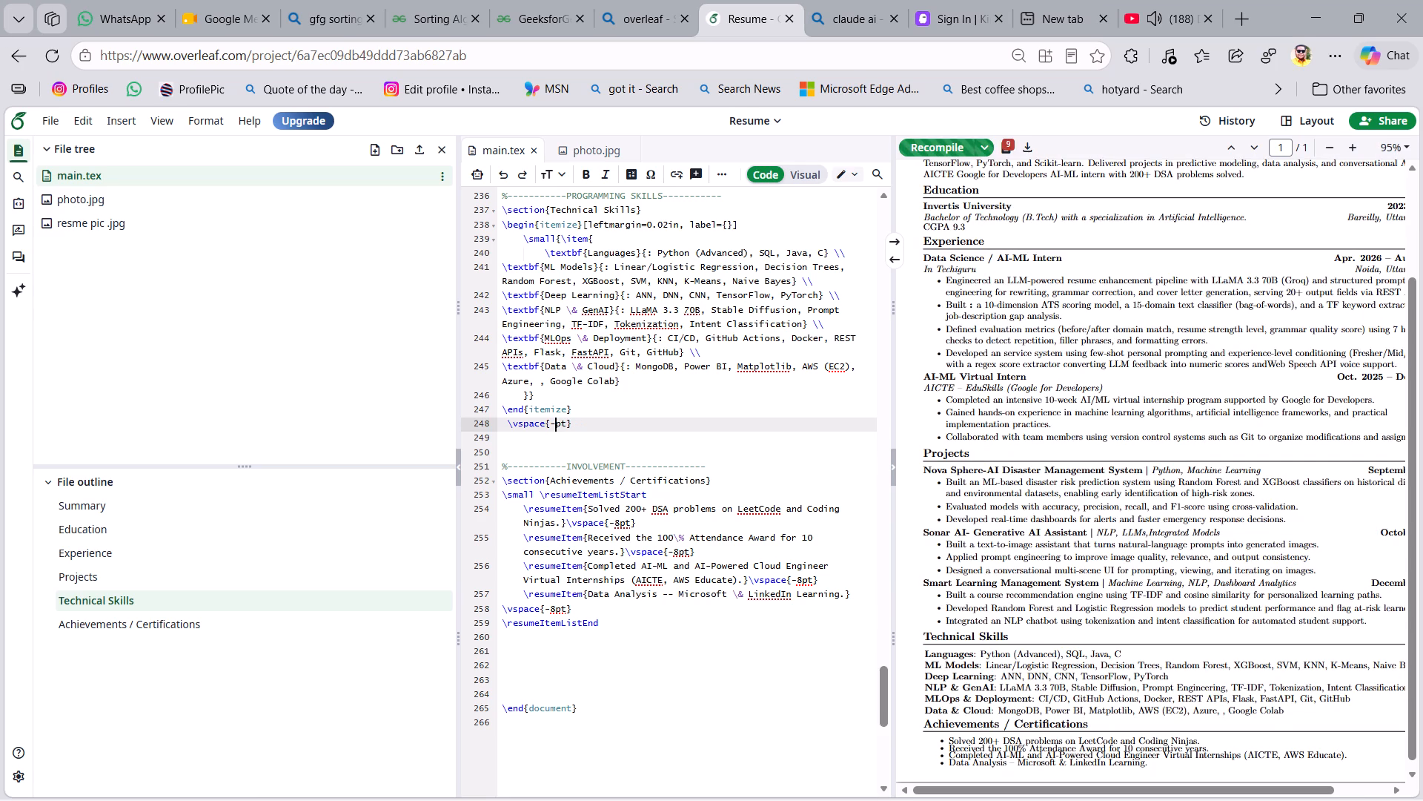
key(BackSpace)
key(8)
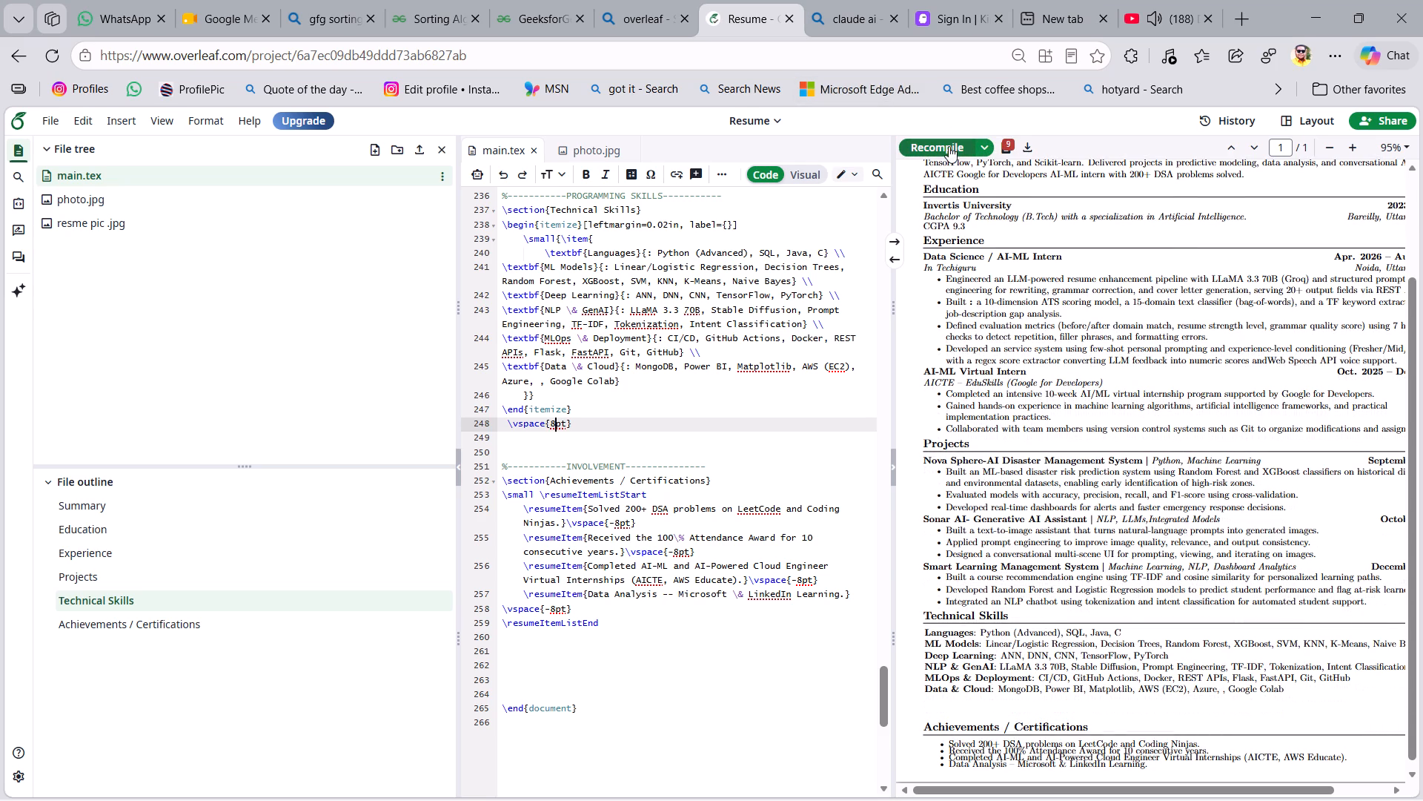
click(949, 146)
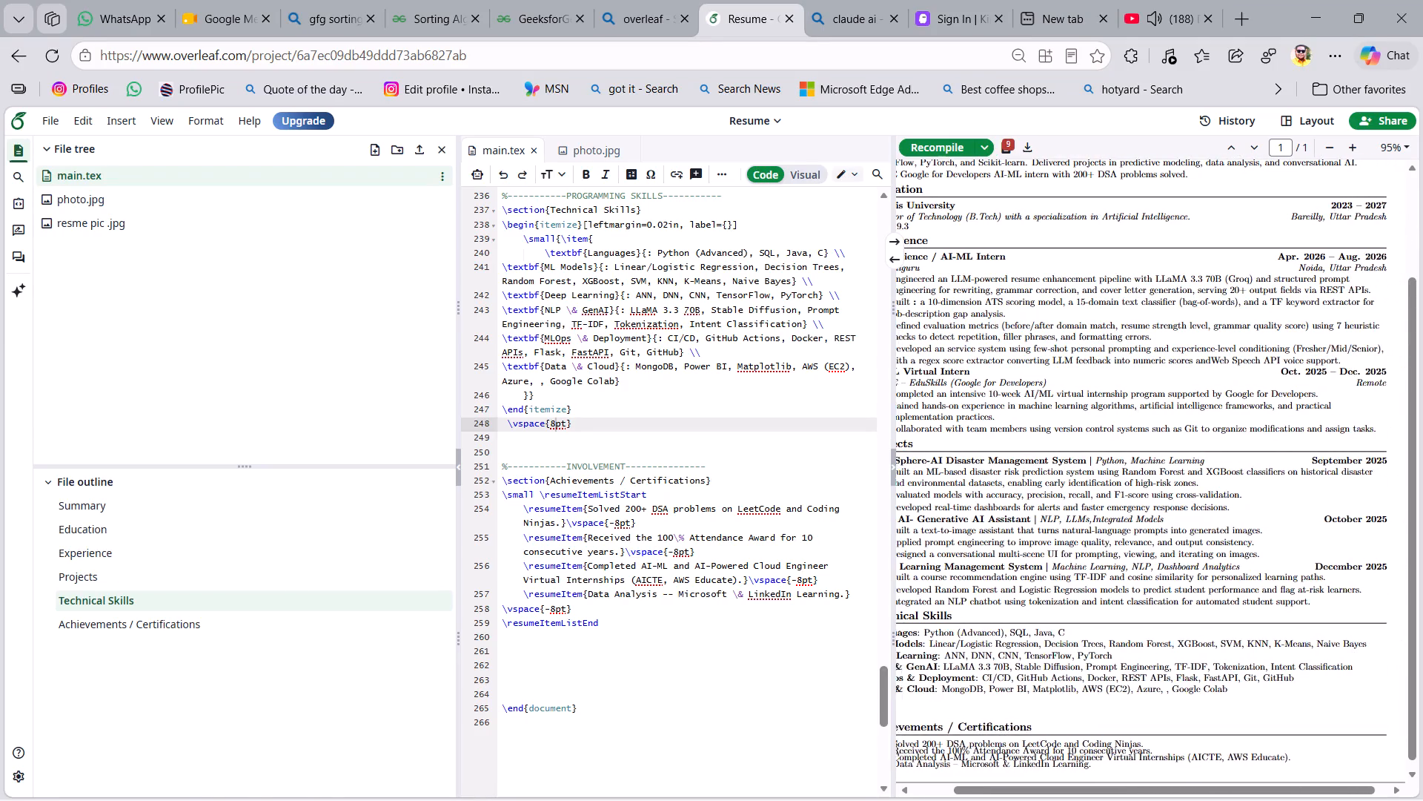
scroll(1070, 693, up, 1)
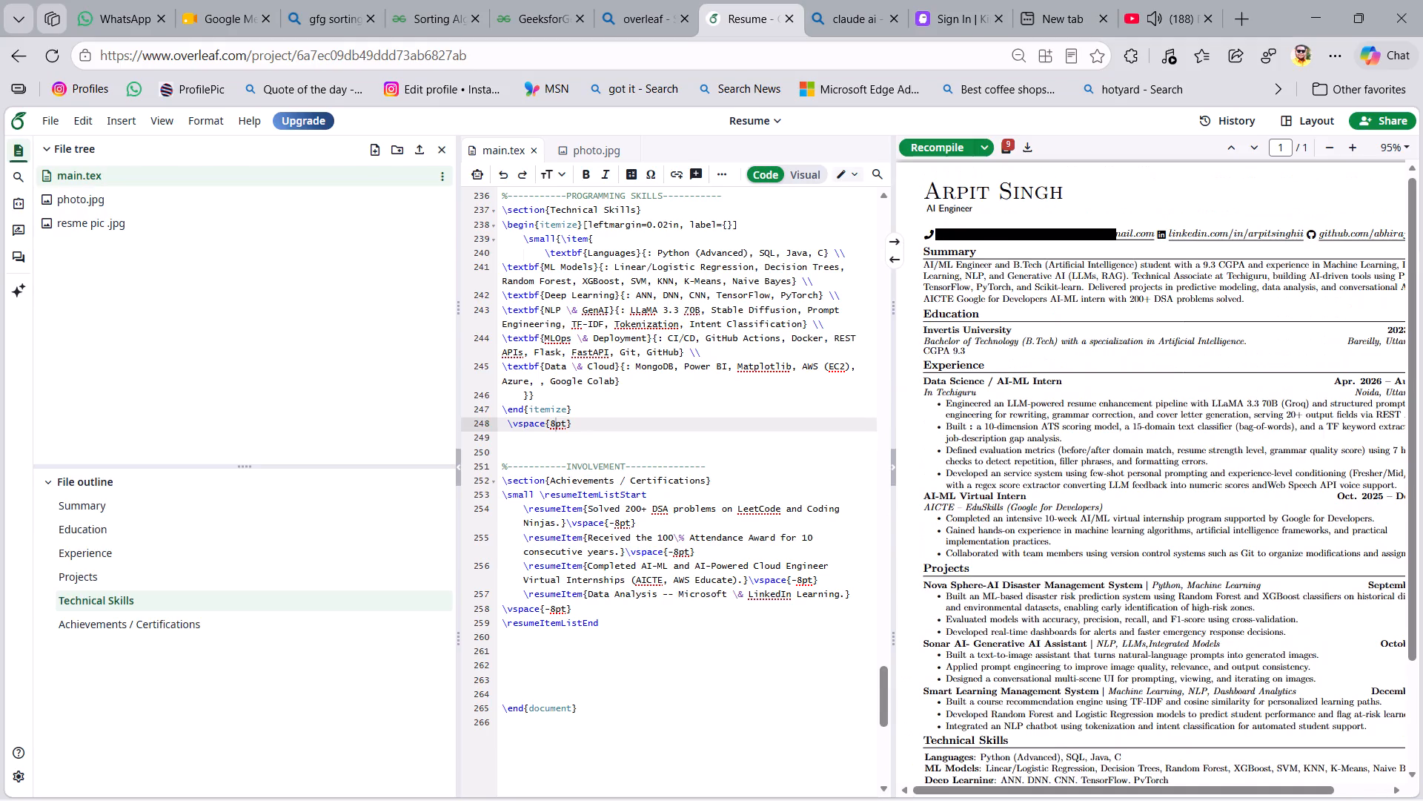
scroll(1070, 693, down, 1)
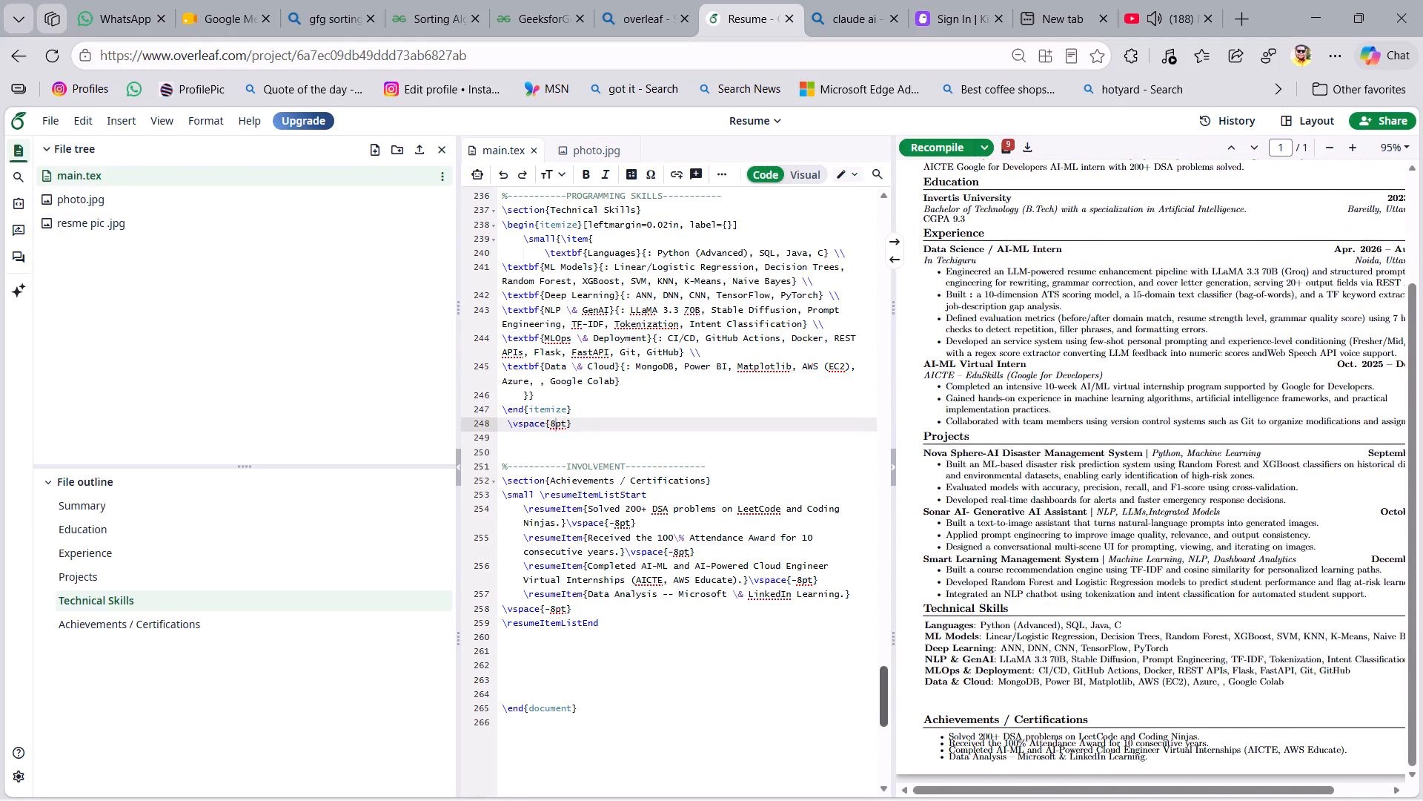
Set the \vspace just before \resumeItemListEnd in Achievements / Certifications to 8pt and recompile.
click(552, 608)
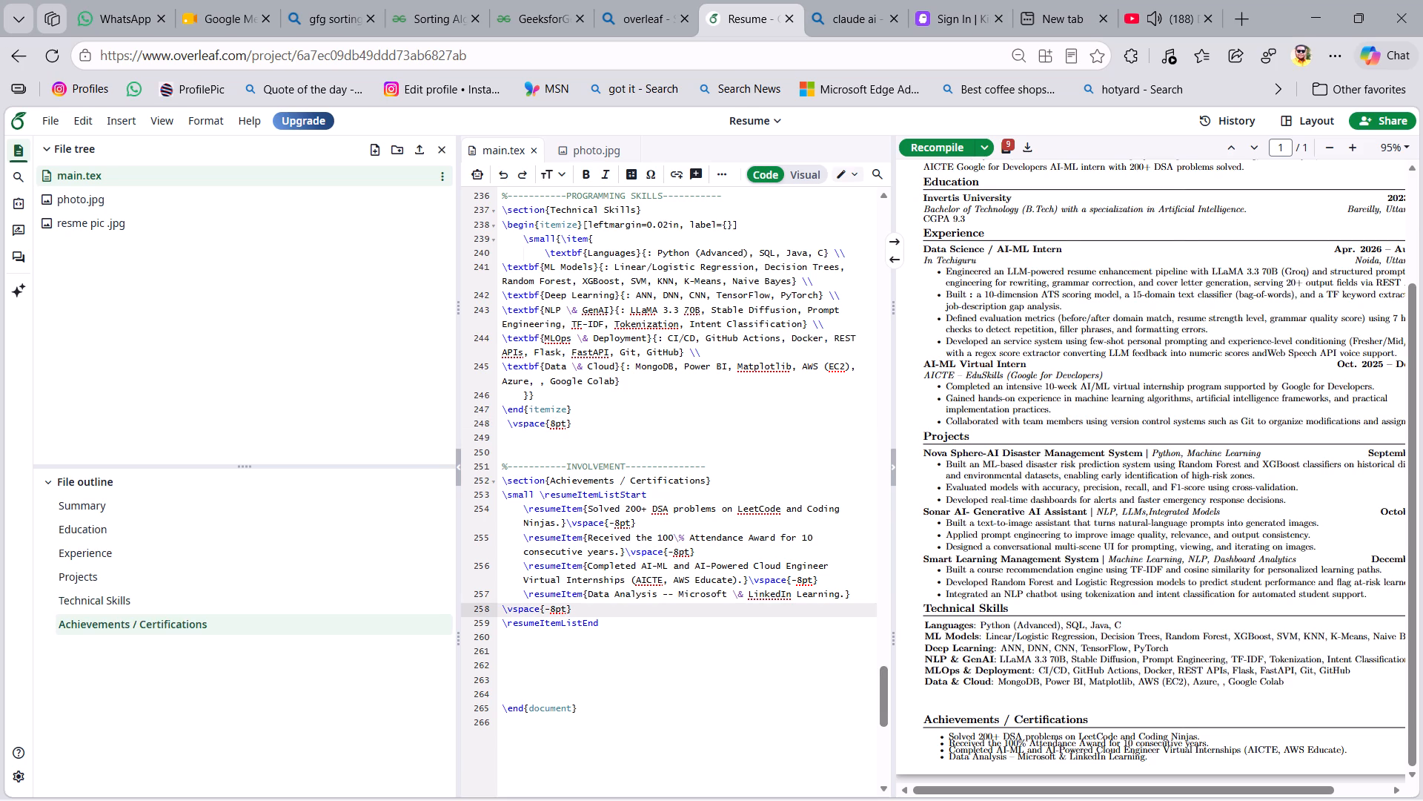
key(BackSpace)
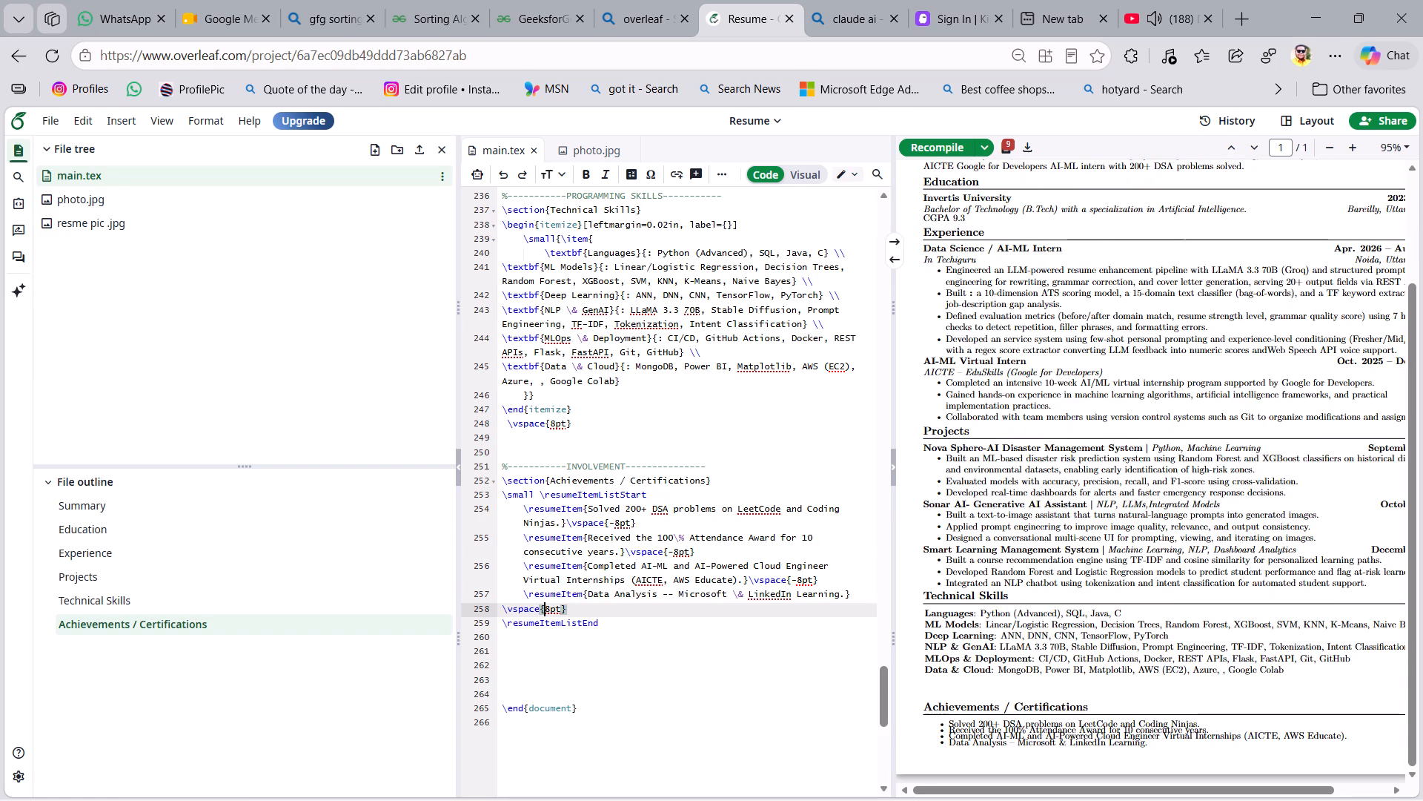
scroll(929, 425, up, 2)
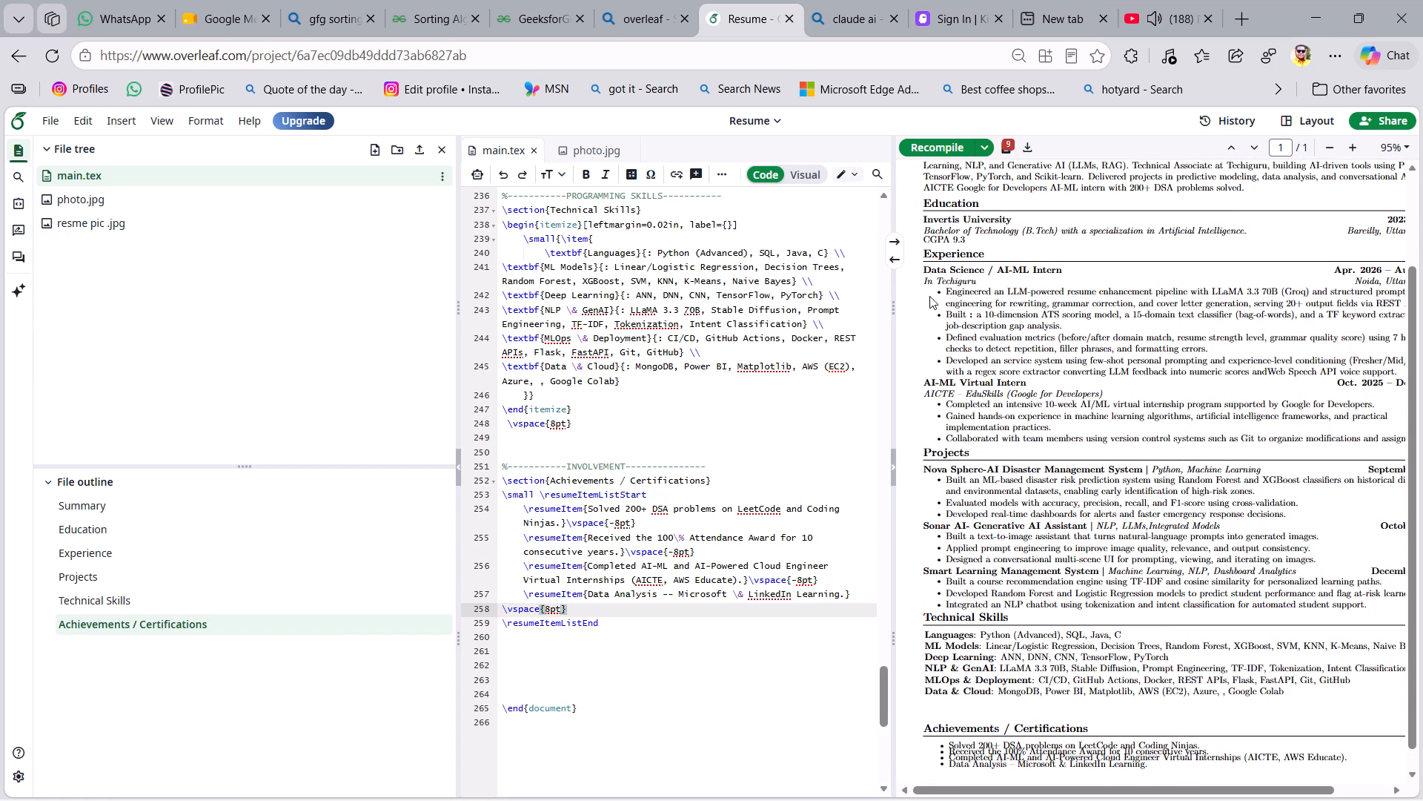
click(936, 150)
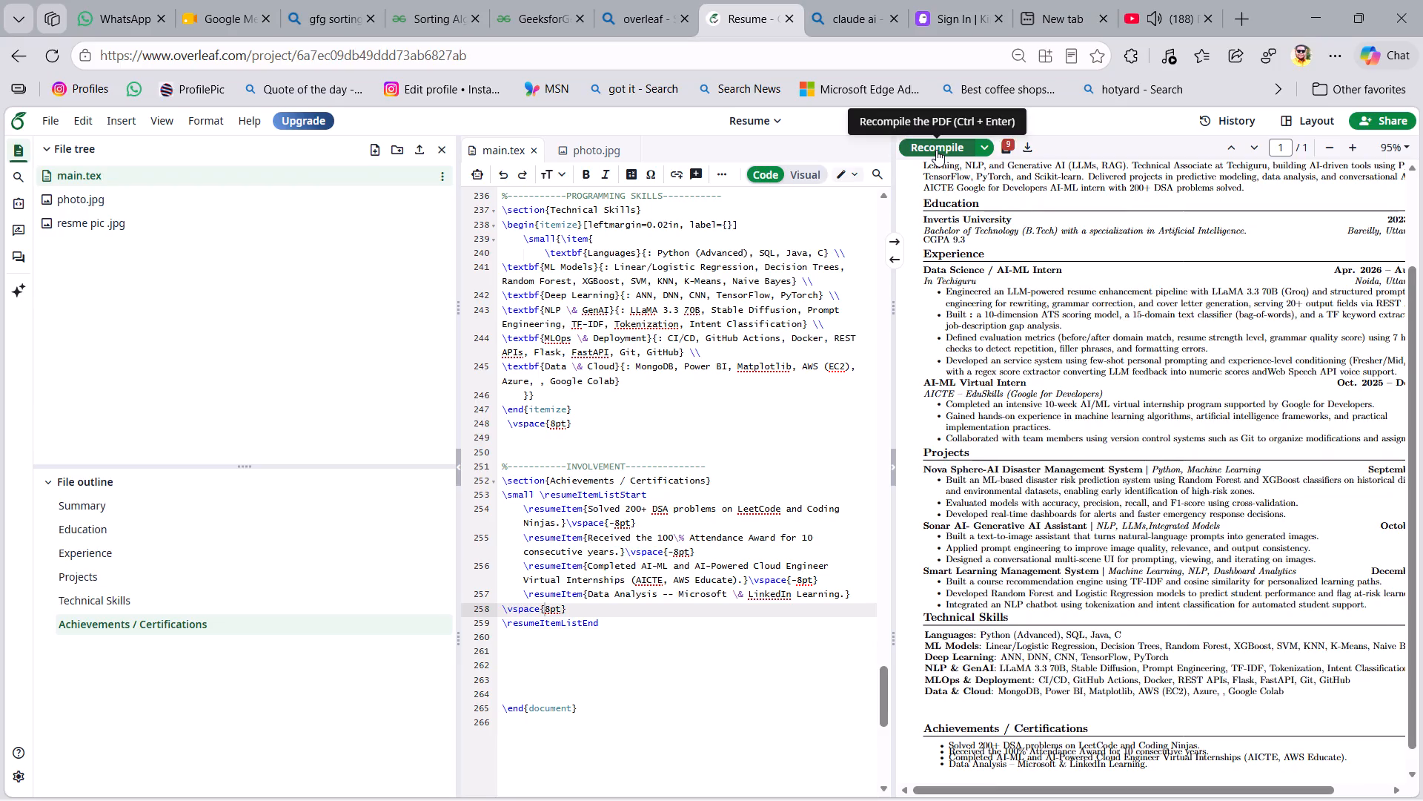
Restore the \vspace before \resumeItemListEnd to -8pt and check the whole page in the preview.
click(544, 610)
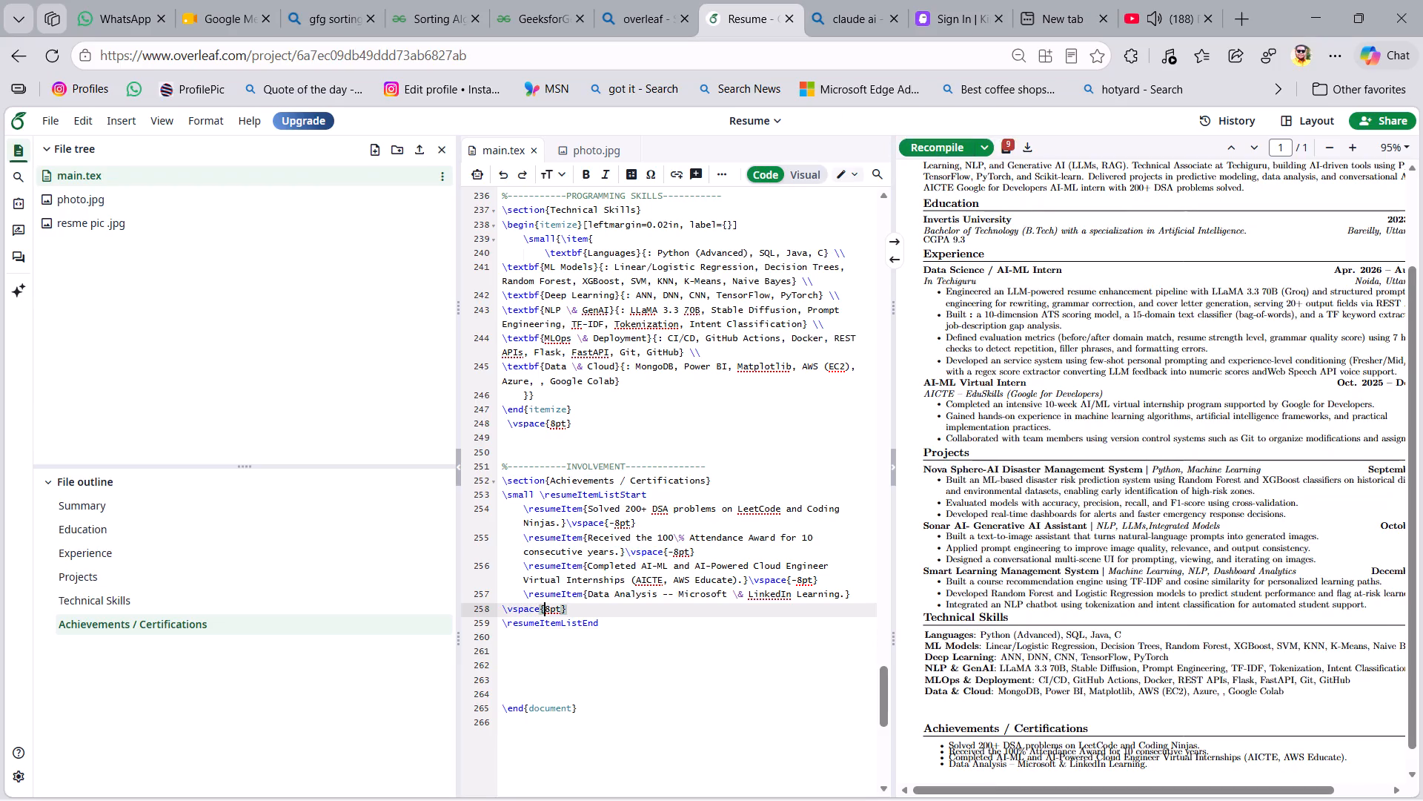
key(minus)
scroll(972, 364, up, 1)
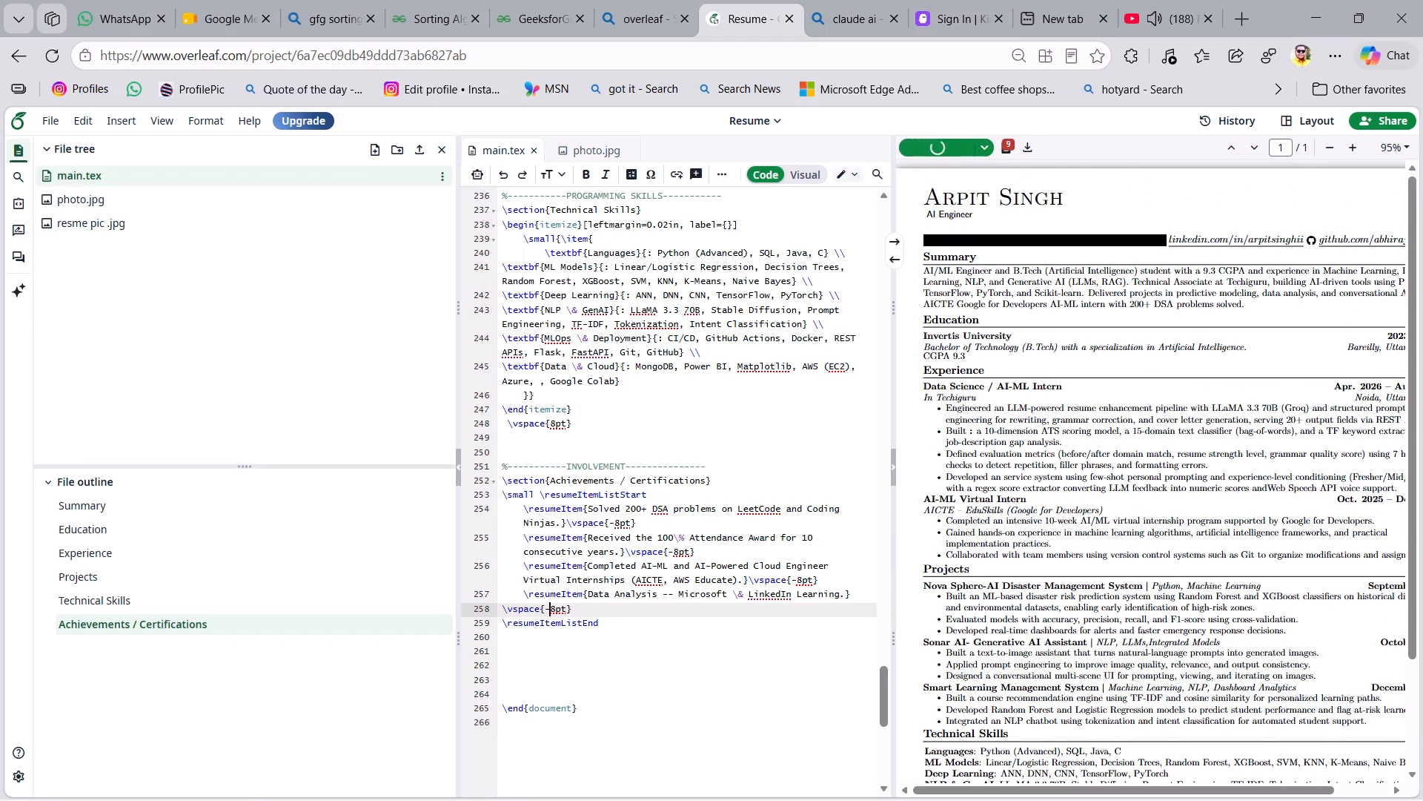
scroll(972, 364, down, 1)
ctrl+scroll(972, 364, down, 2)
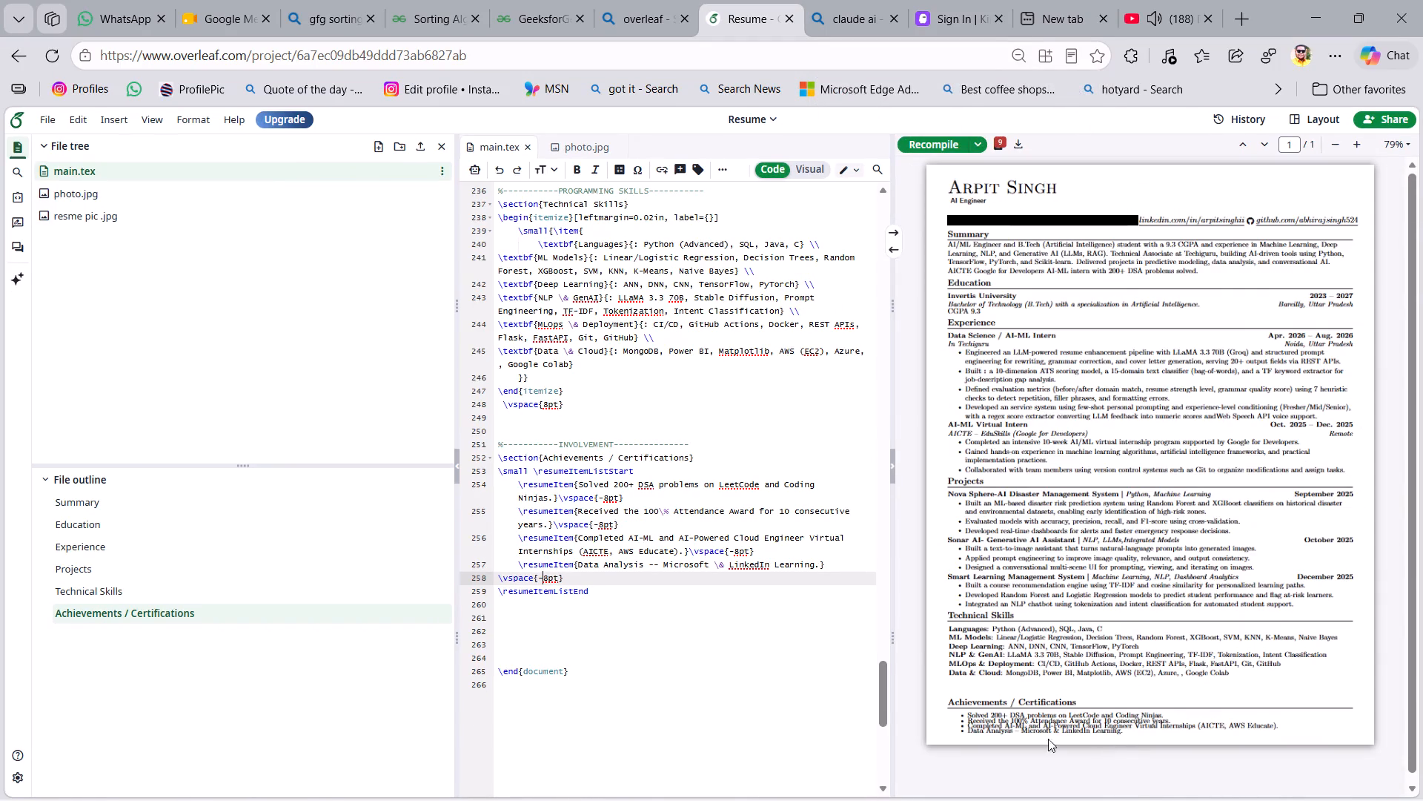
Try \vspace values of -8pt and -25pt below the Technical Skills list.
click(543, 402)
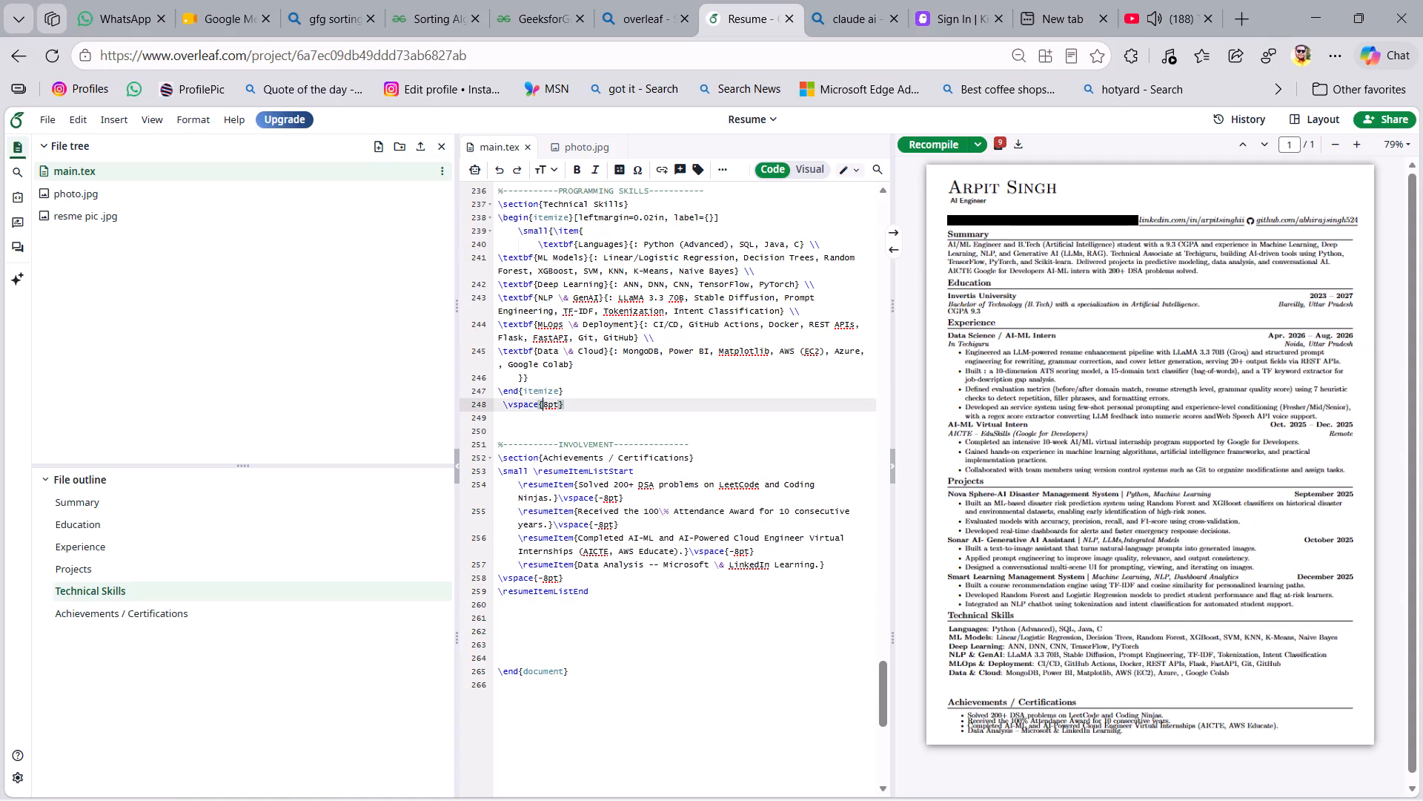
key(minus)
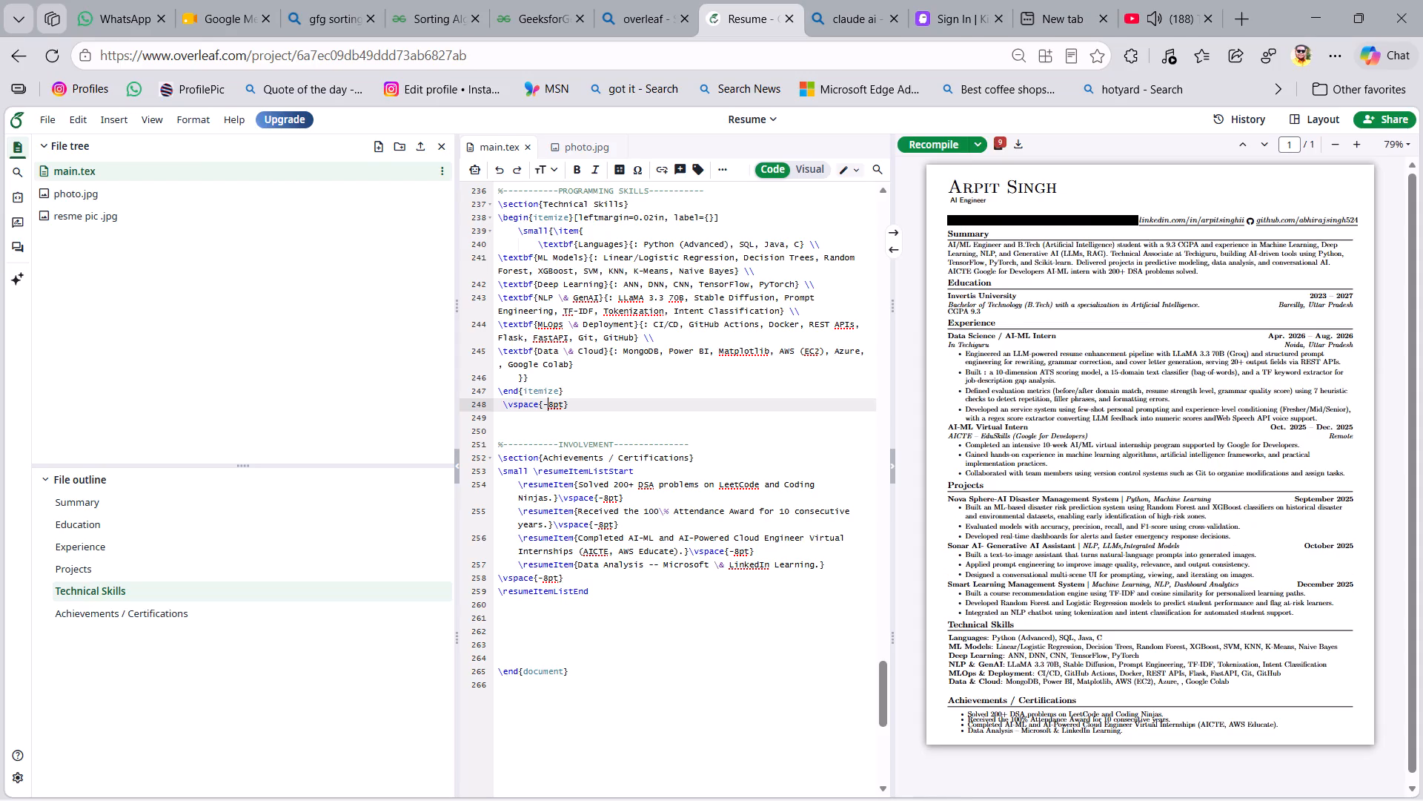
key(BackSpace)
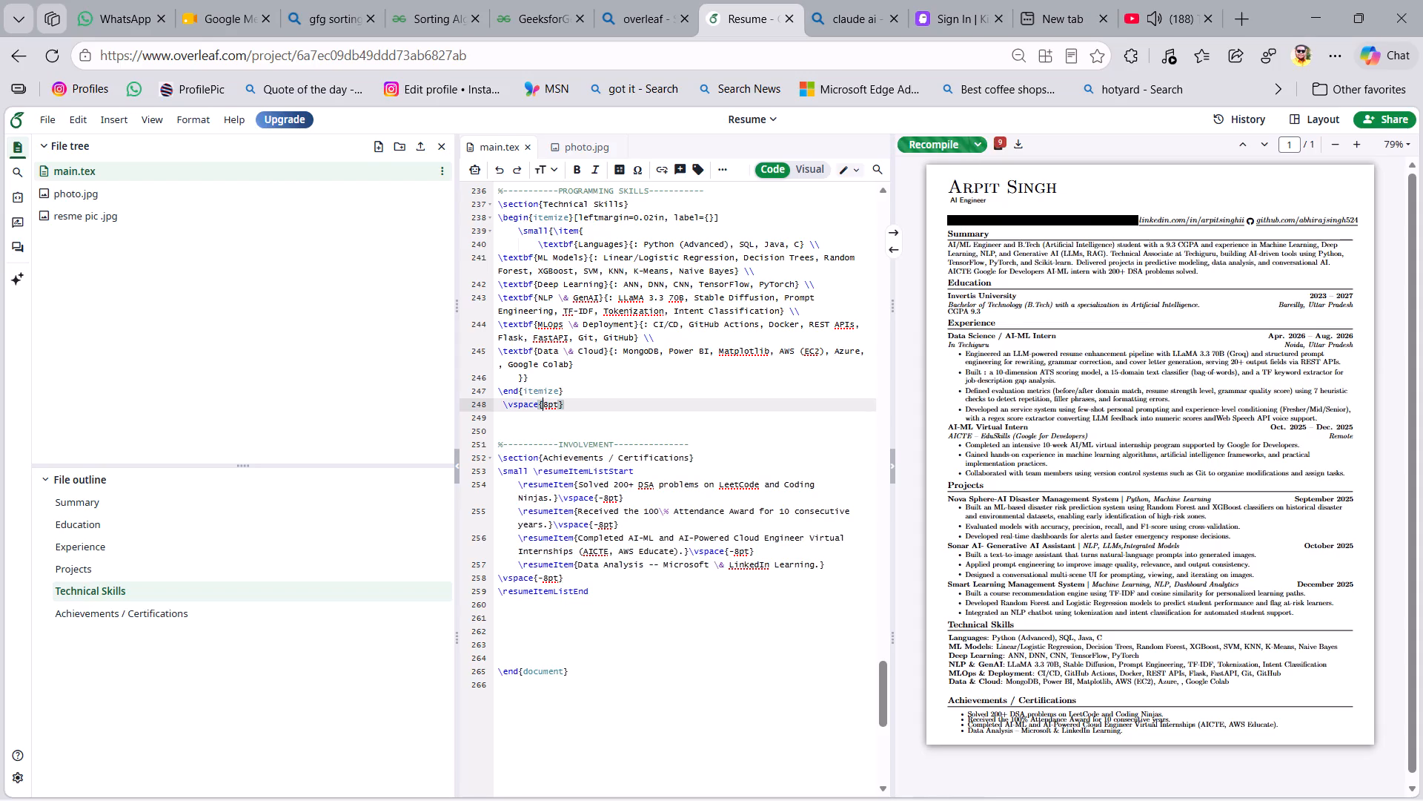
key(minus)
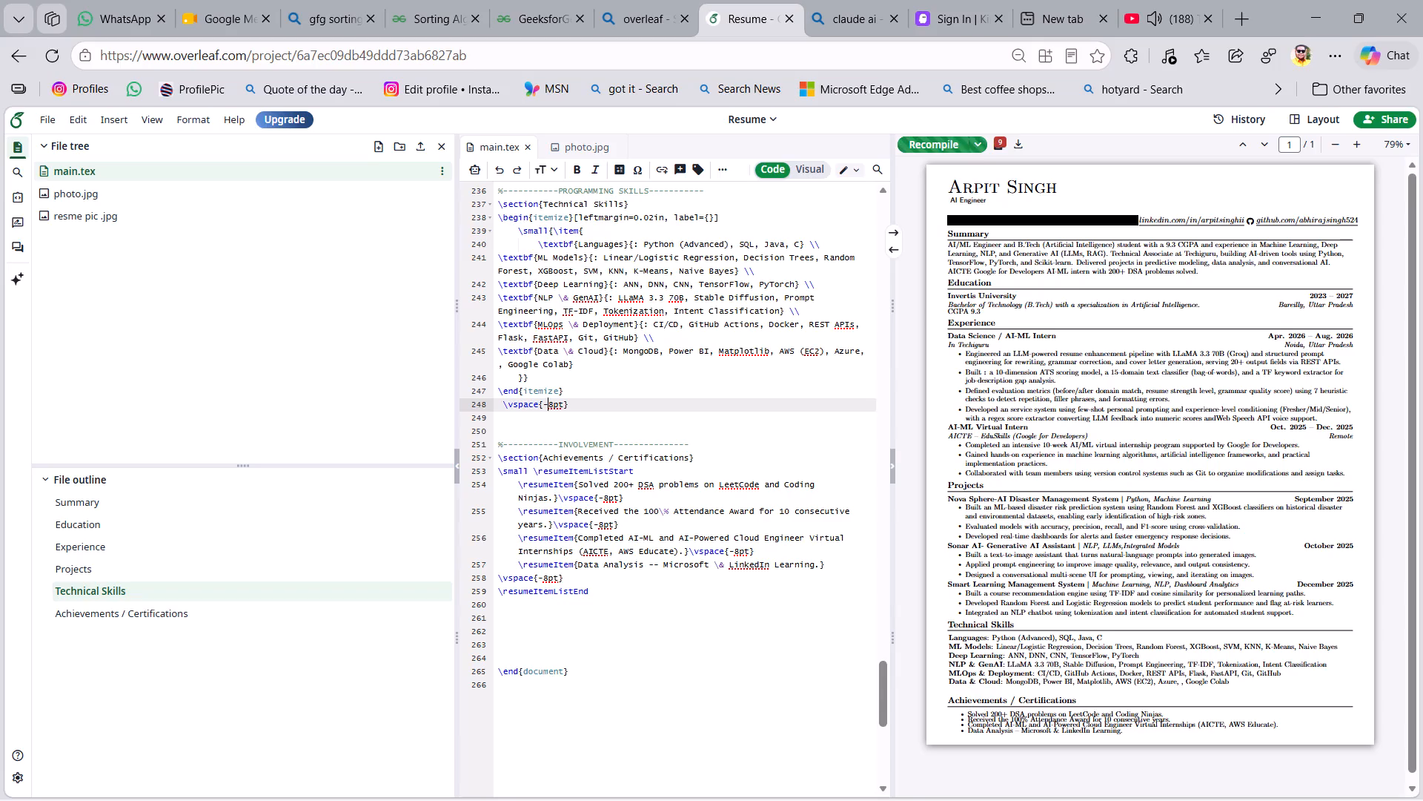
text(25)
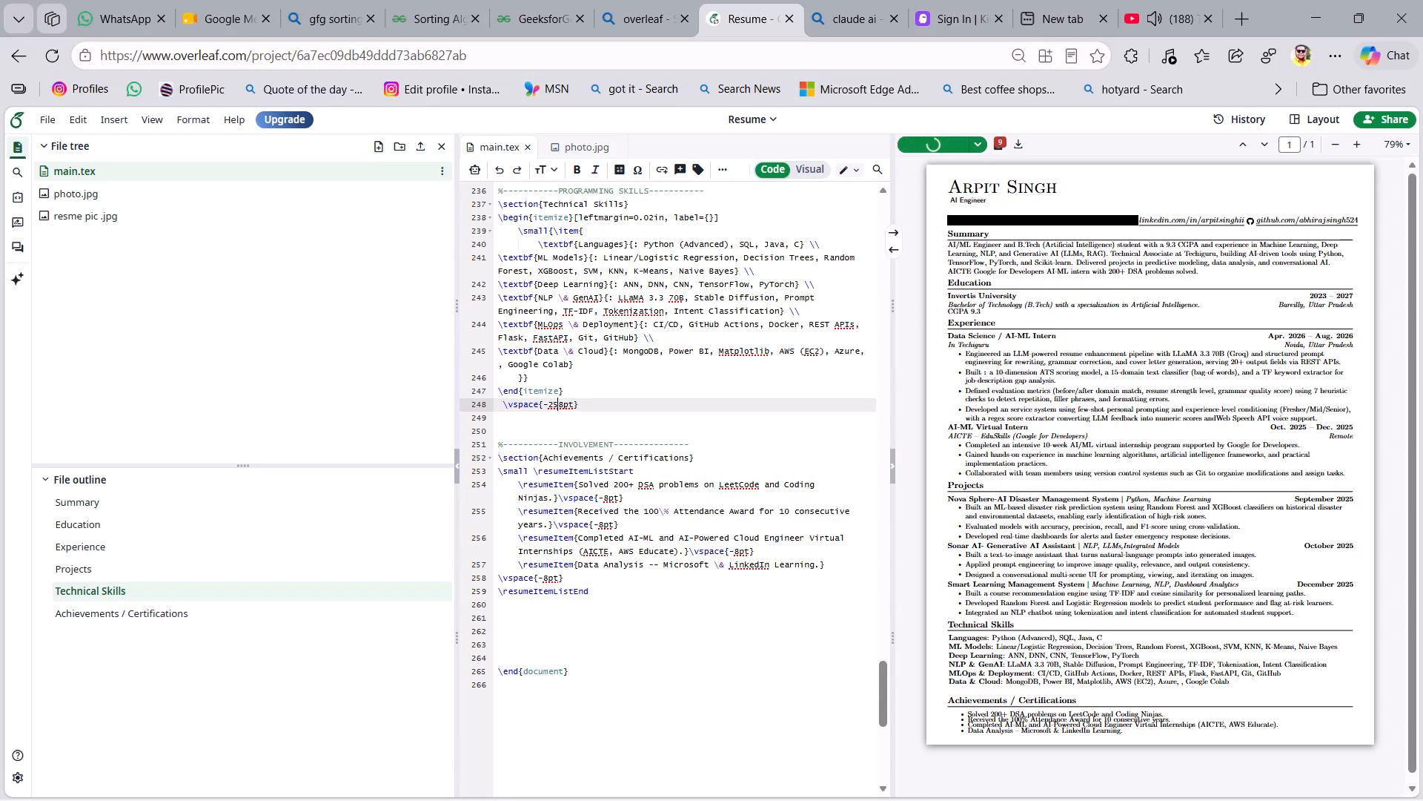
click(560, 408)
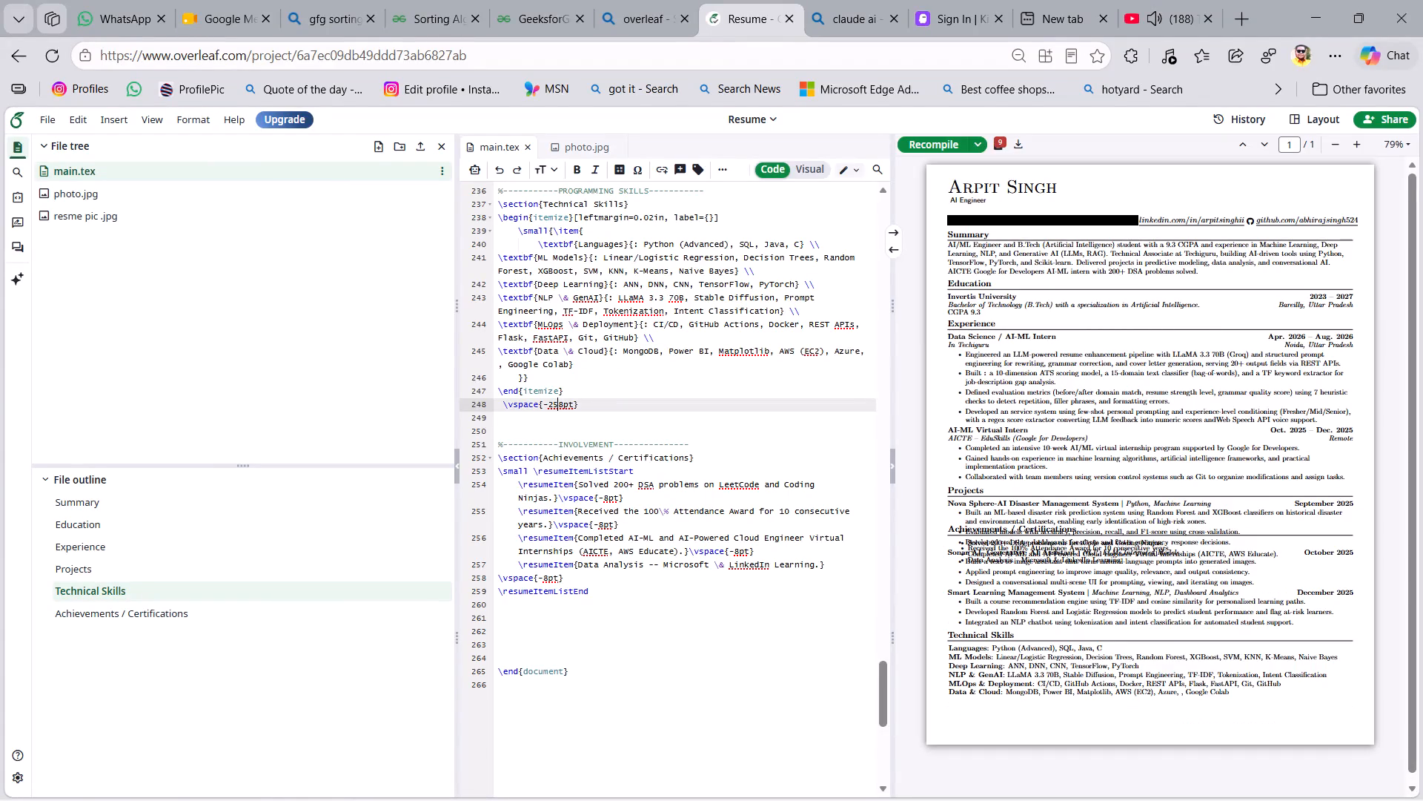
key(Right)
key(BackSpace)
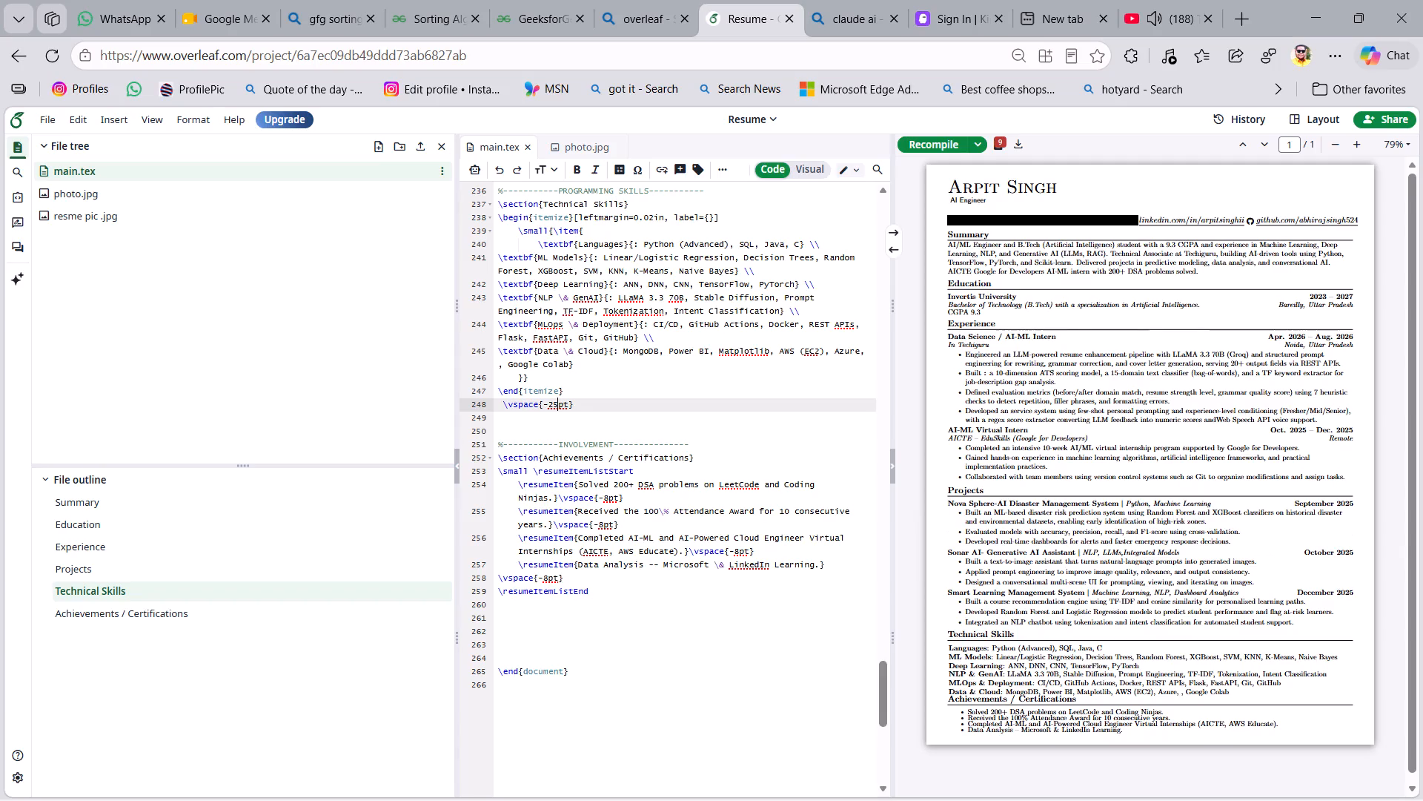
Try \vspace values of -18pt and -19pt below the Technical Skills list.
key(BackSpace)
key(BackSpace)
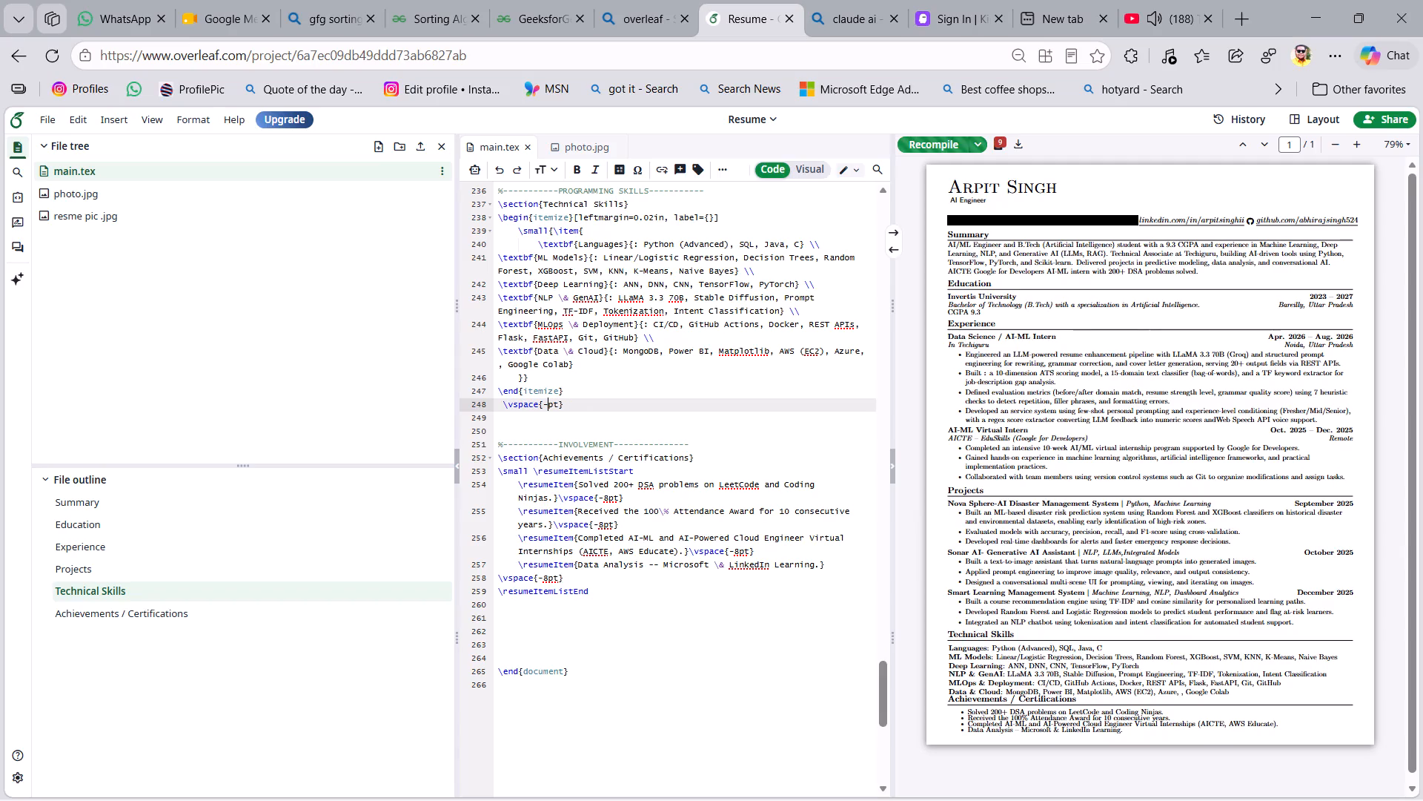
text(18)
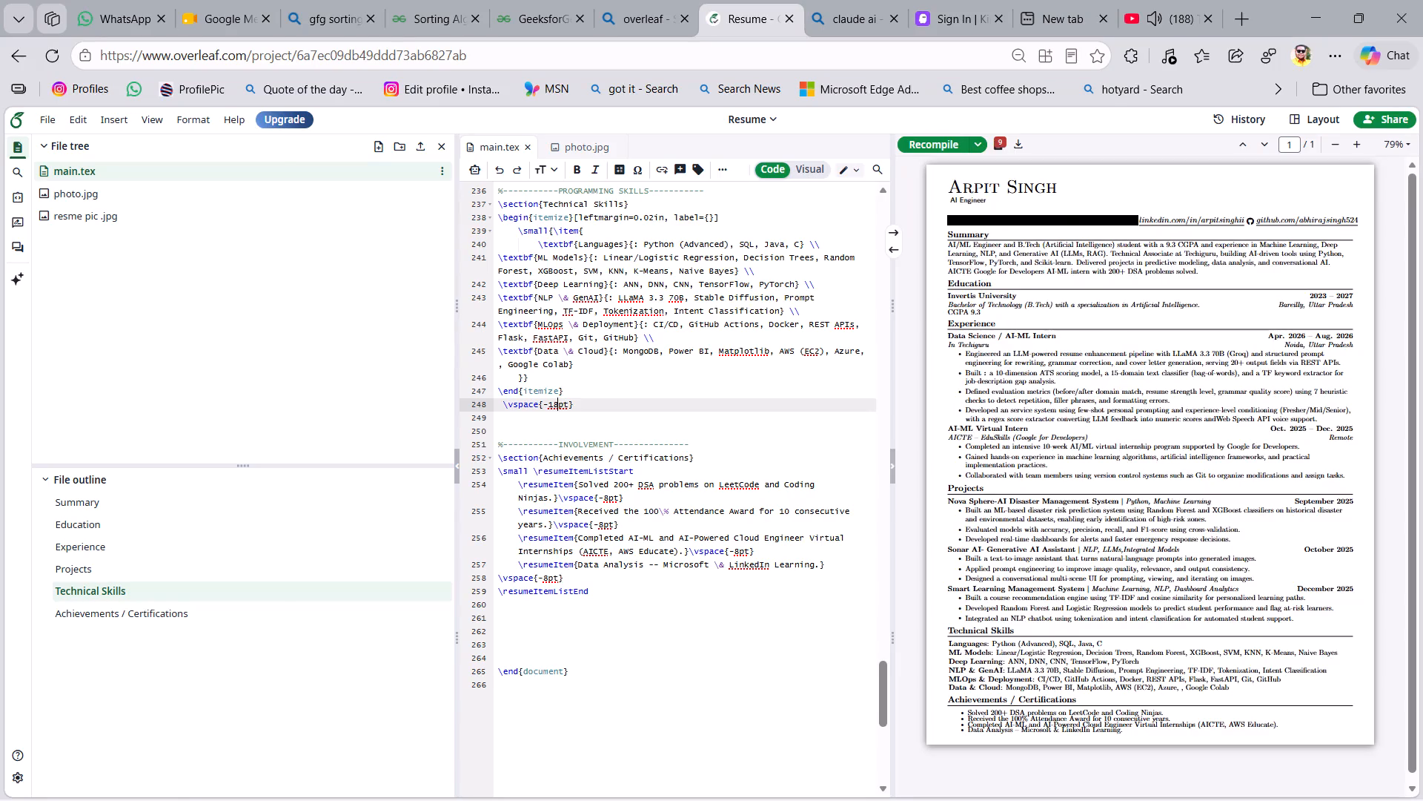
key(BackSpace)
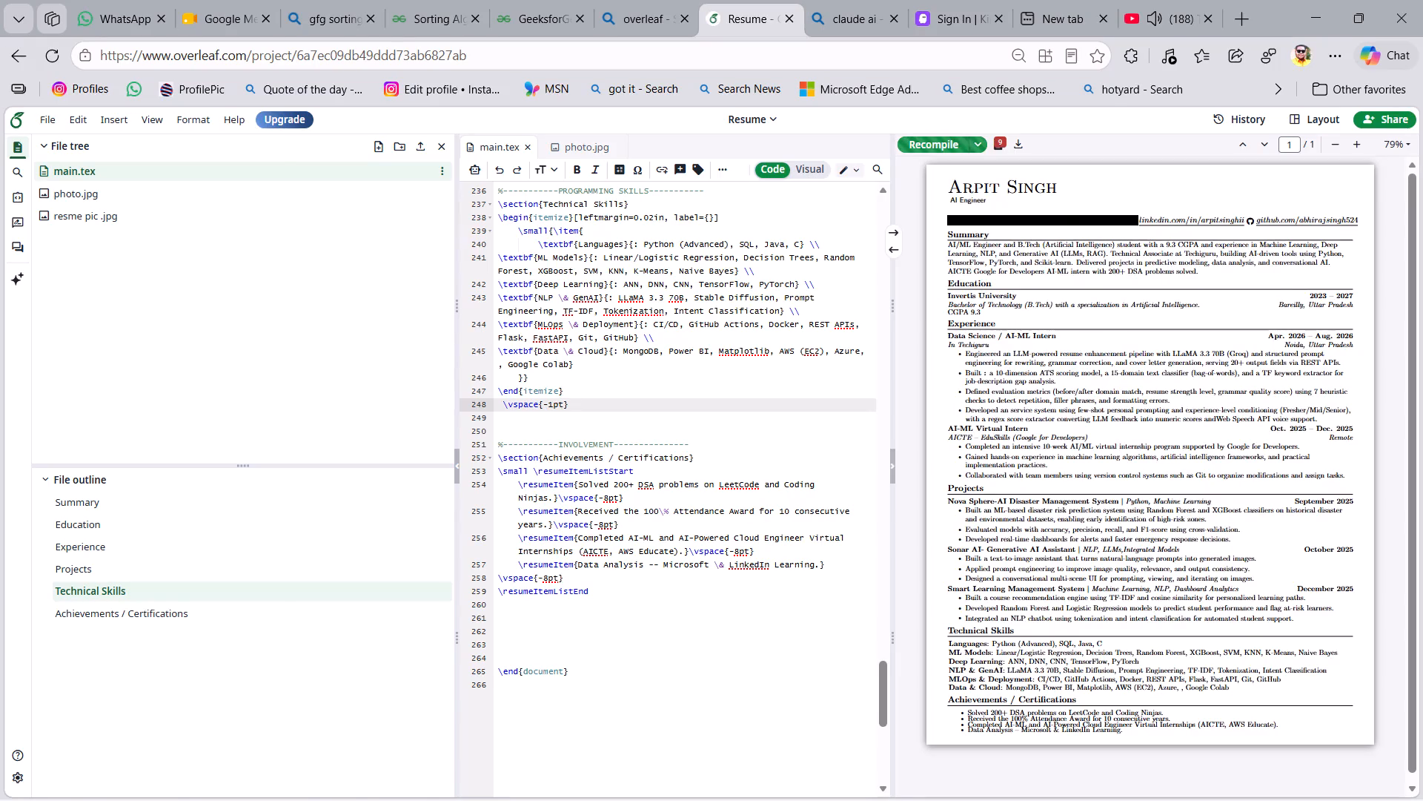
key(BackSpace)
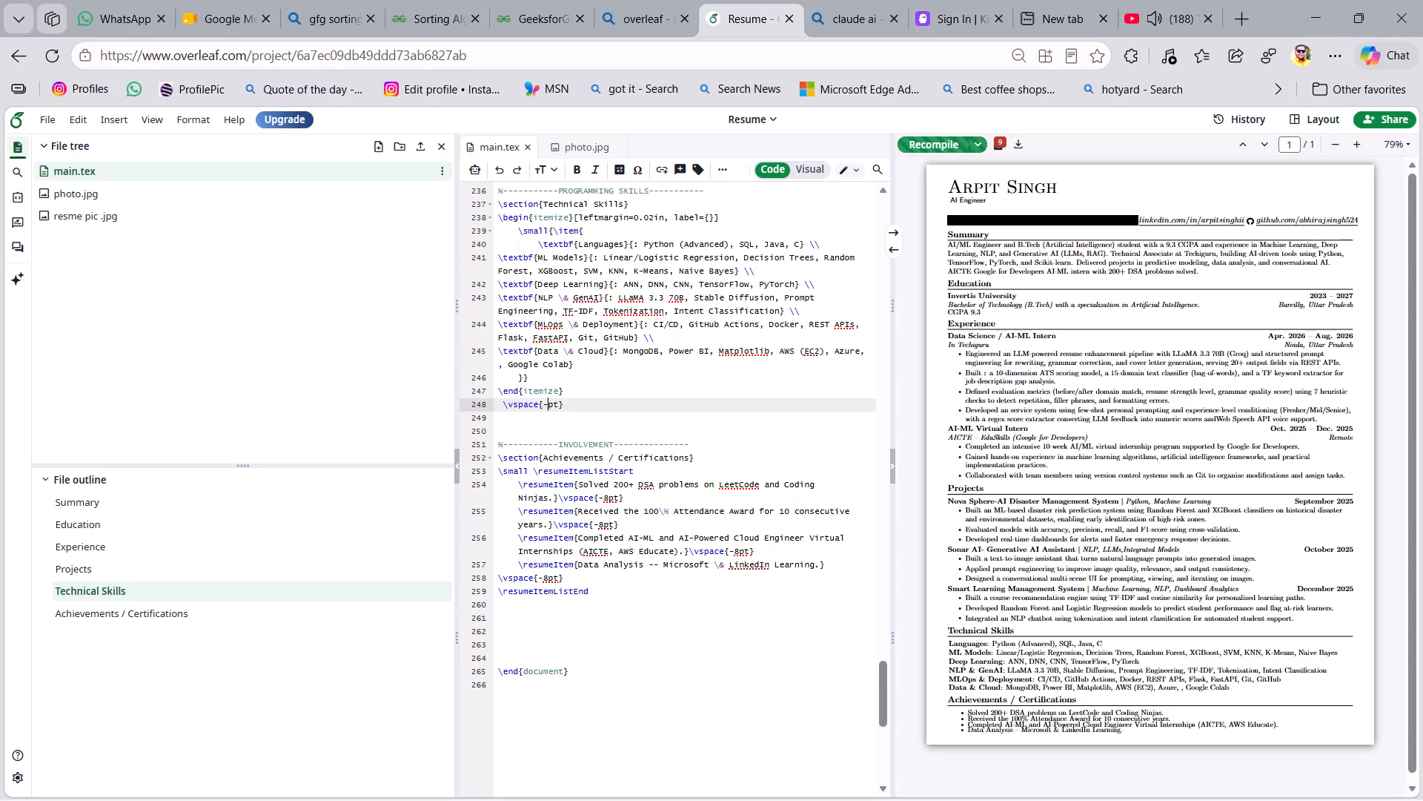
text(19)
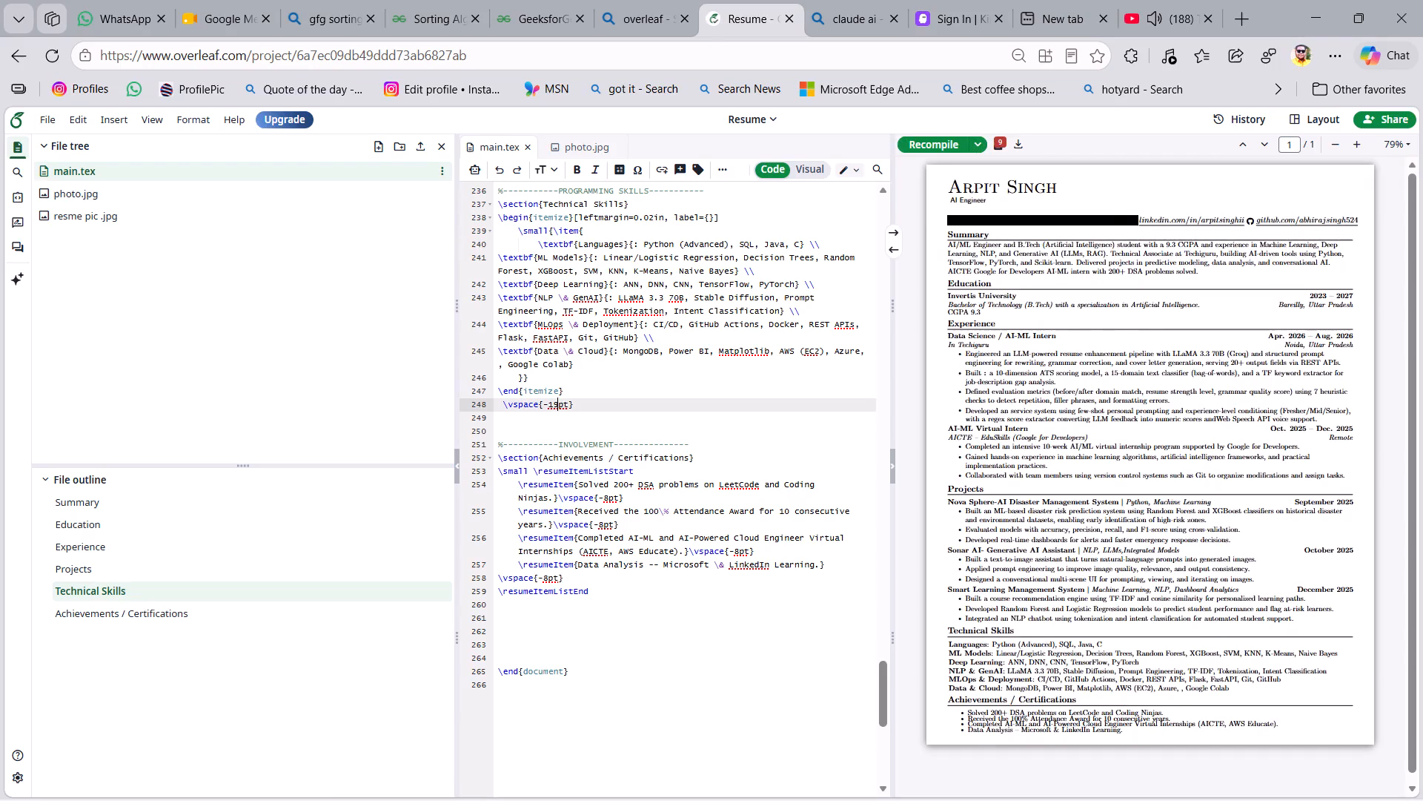
Set the \vspace below the Technical Skills list to -20pt.
key(BackSpace)
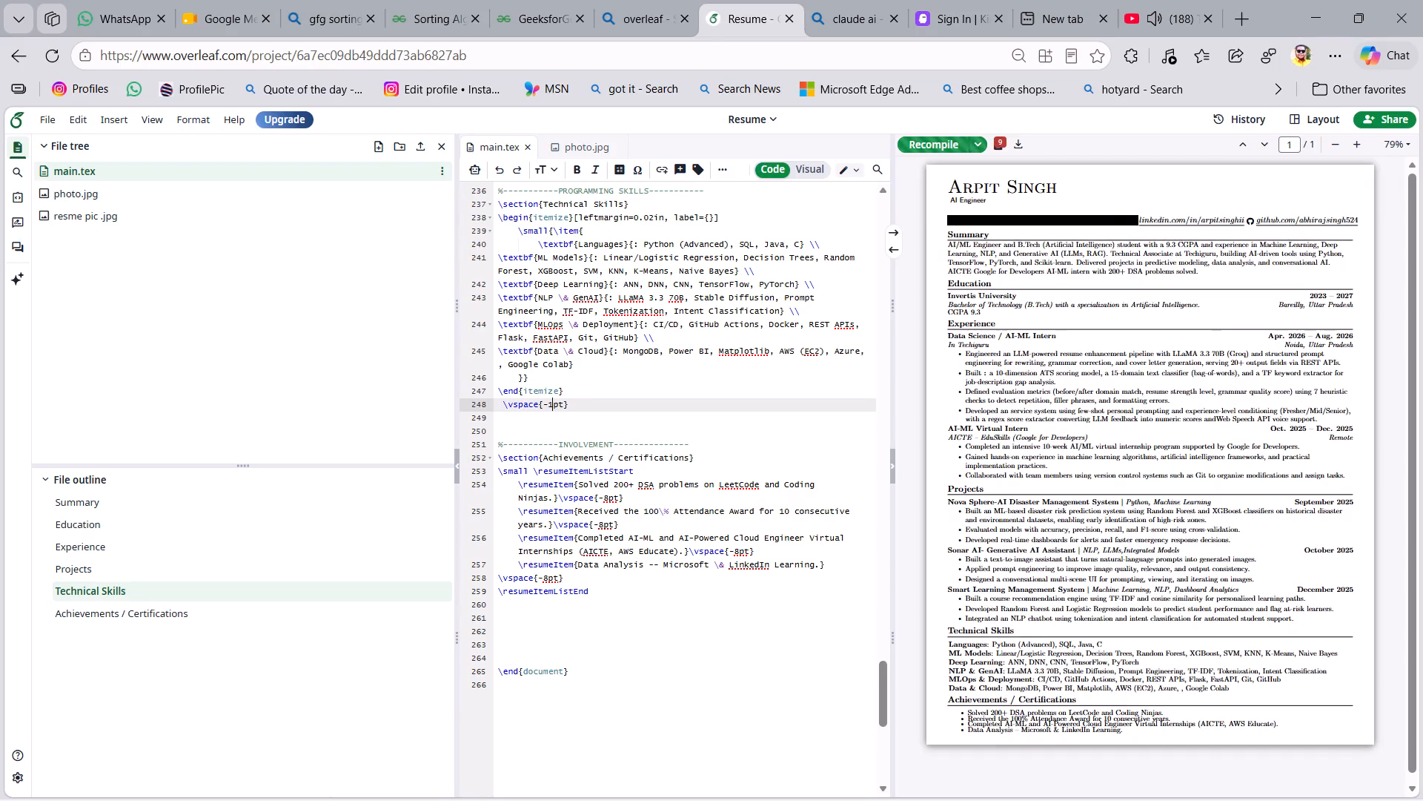
key(BackSpace)
text(20)
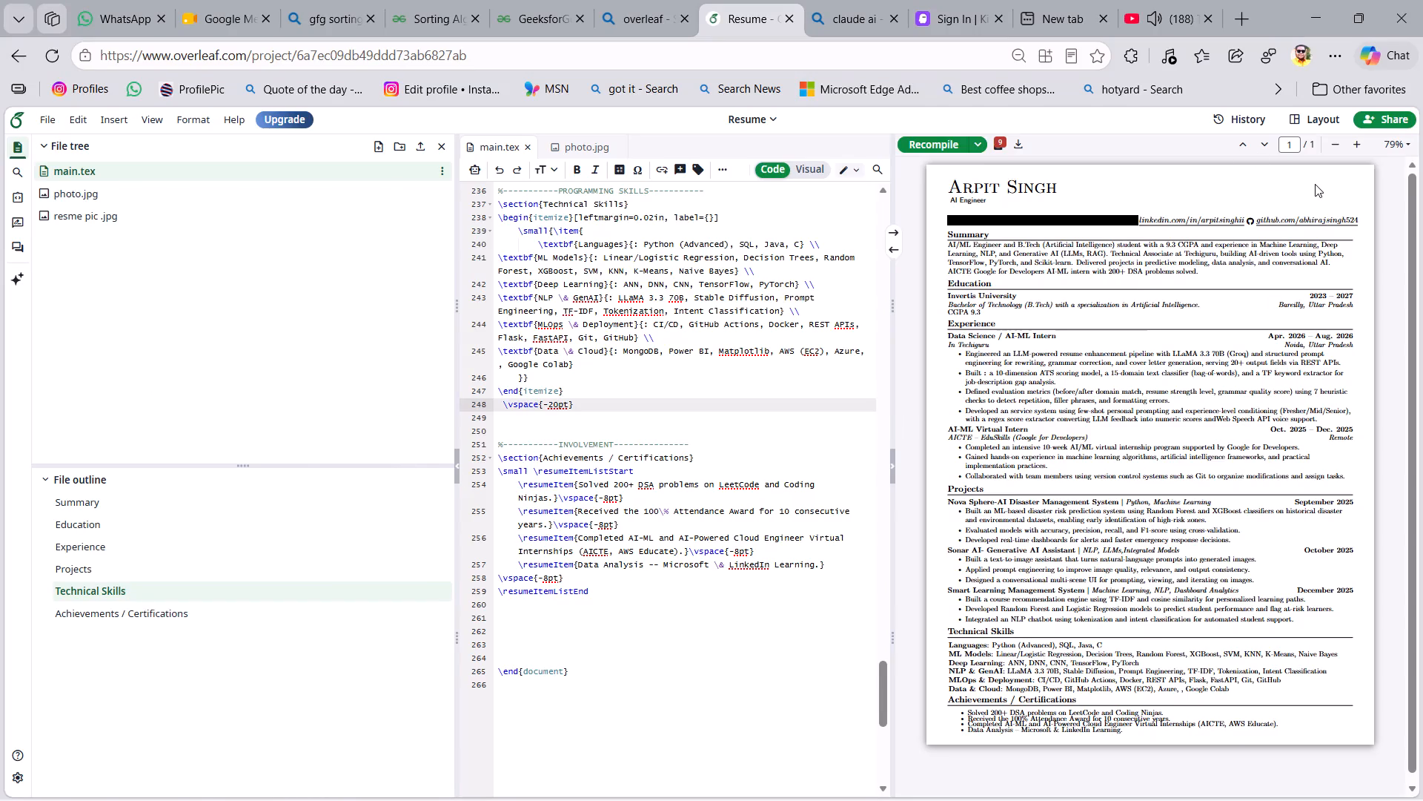
Change the header contact block's environment from left to center in both its \begin and \end lines.
scroll(791, 324, up, 4)
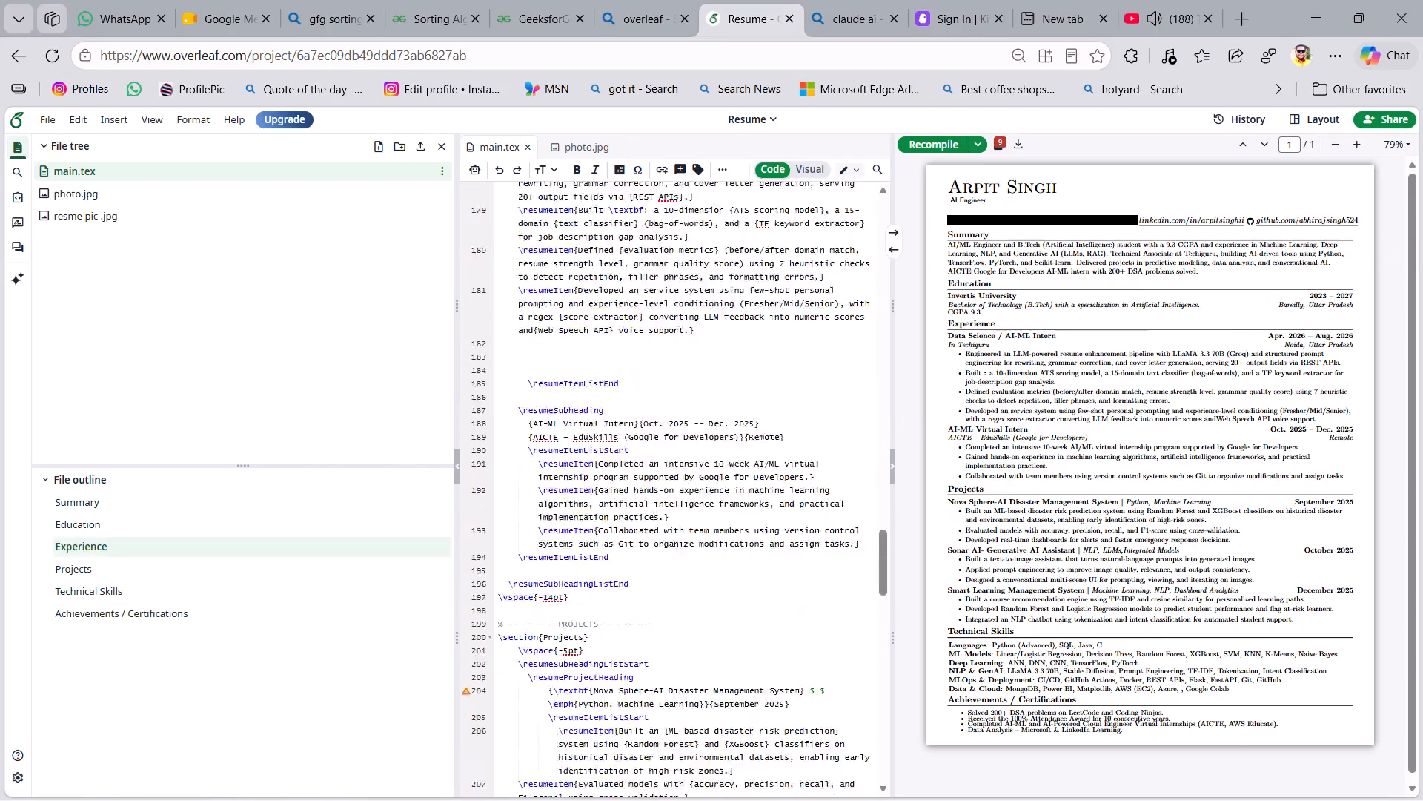
scroll(791, 324, up, 9)
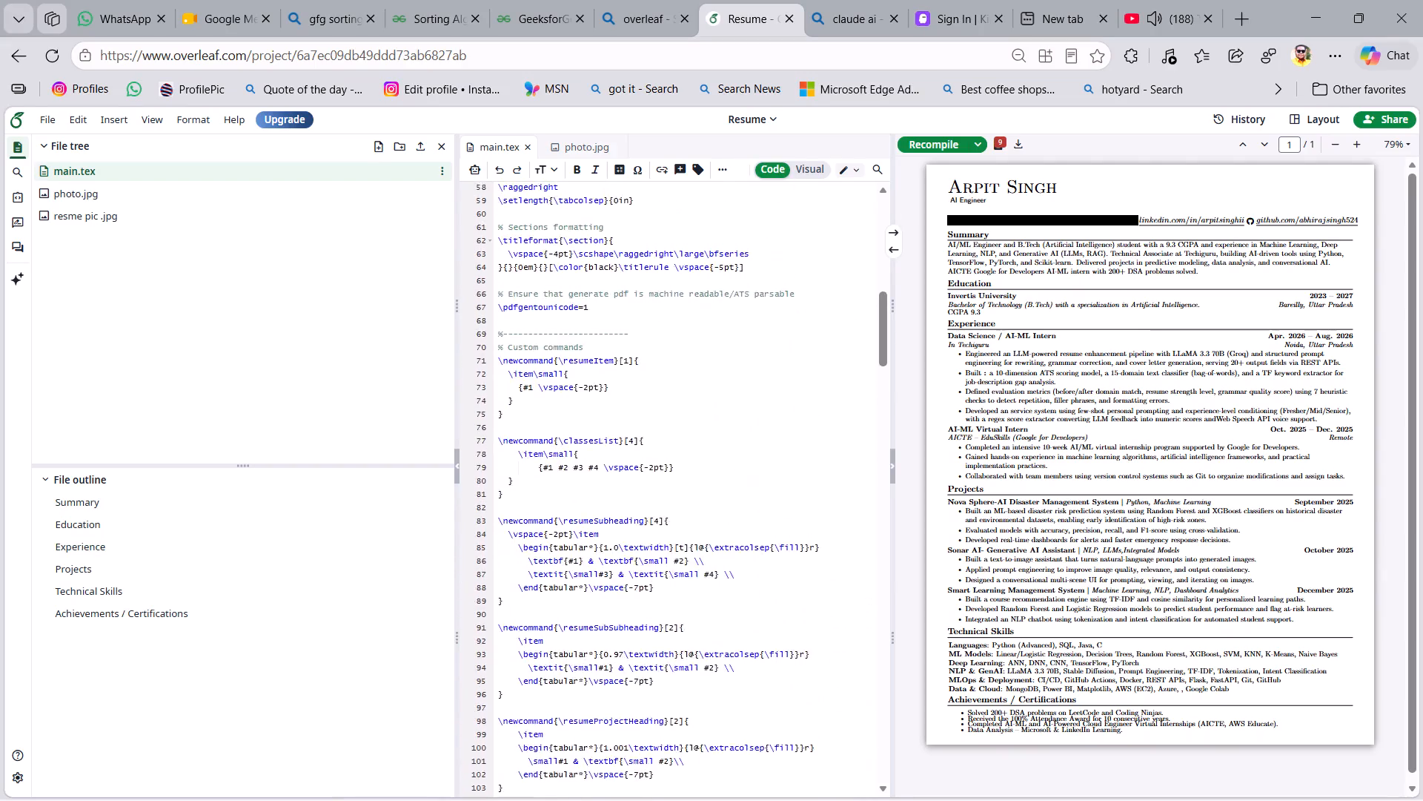
scroll(791, 324, up, 1)
scroll(791, 324, down, 4)
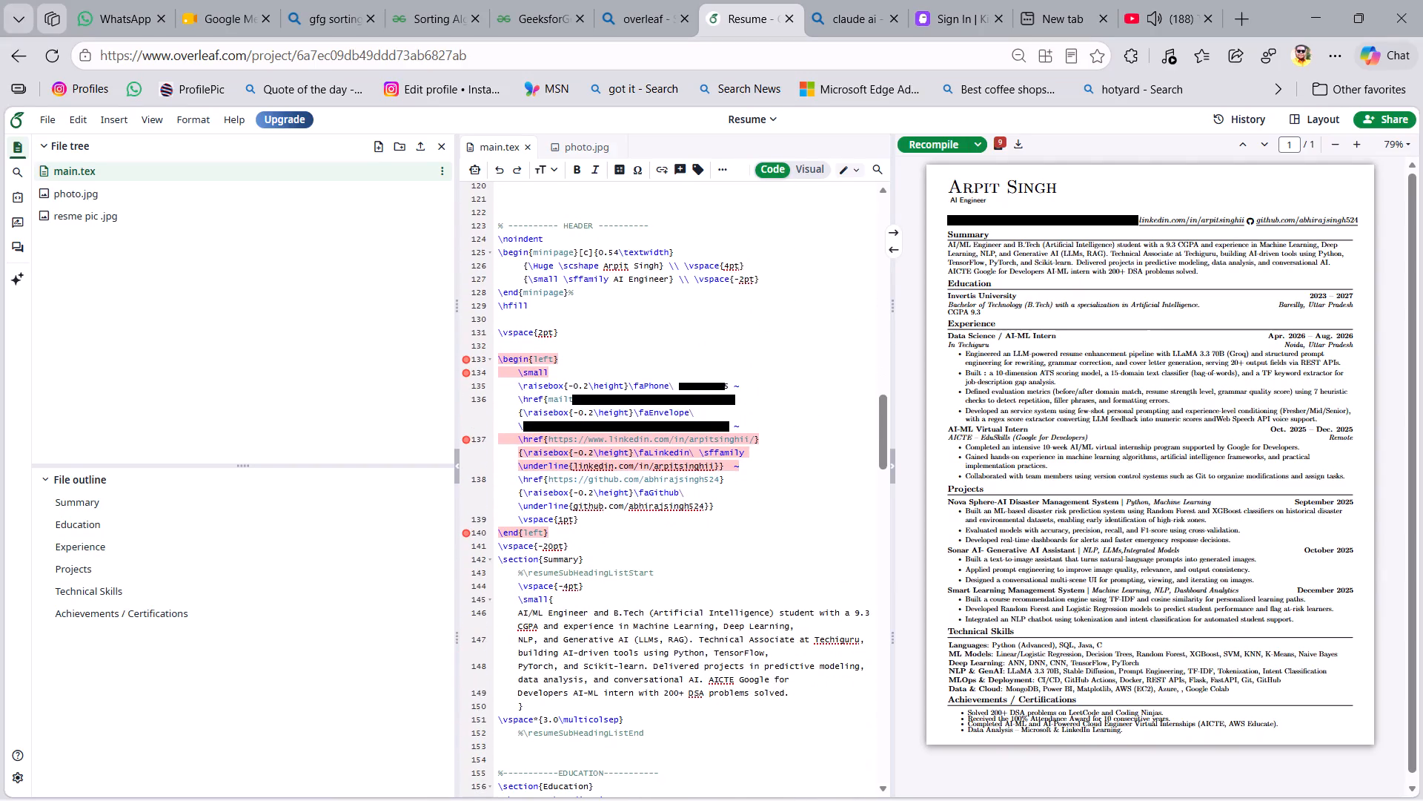
click(679, 443)
drag(550, 359, 547, 359)
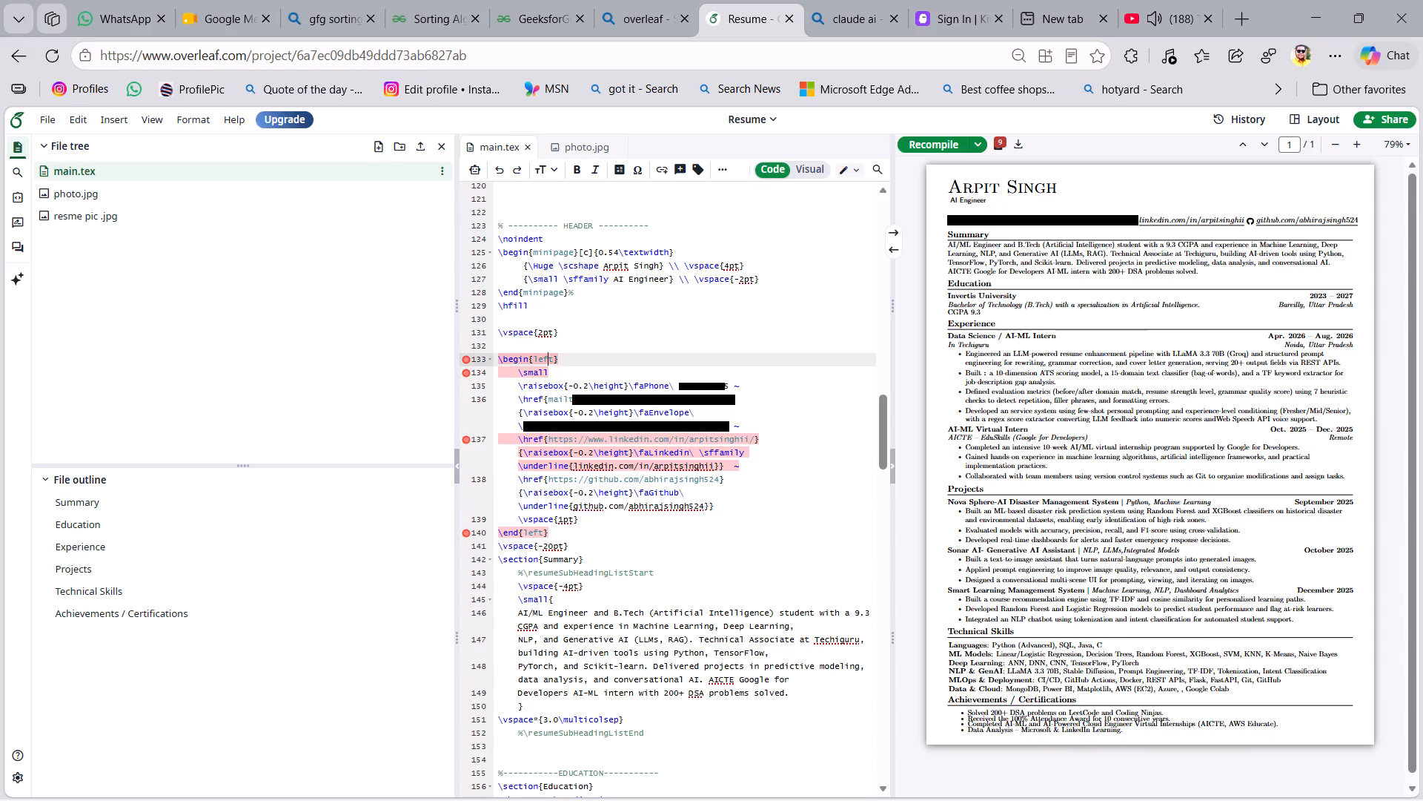
drag(547, 359, 536, 357)
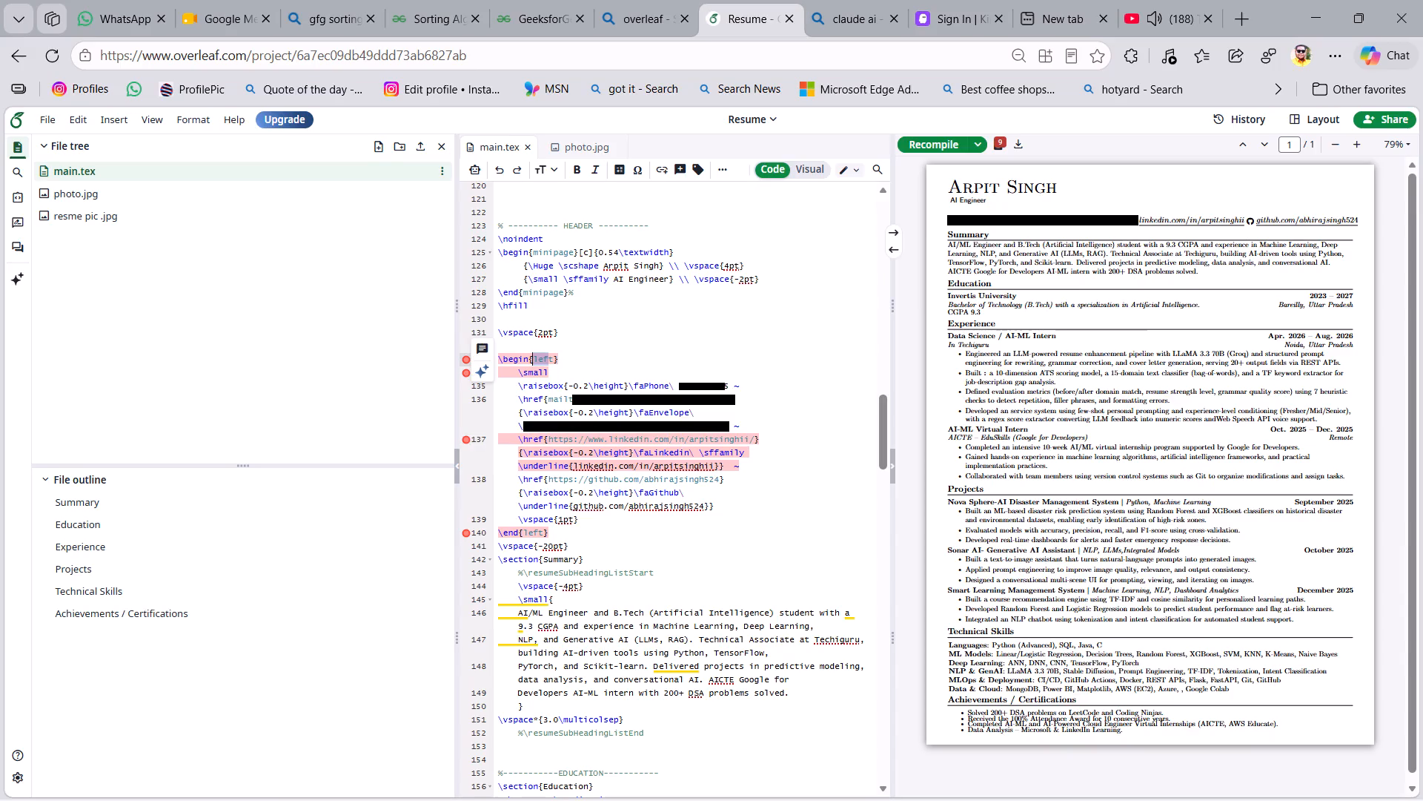
click(560, 357)
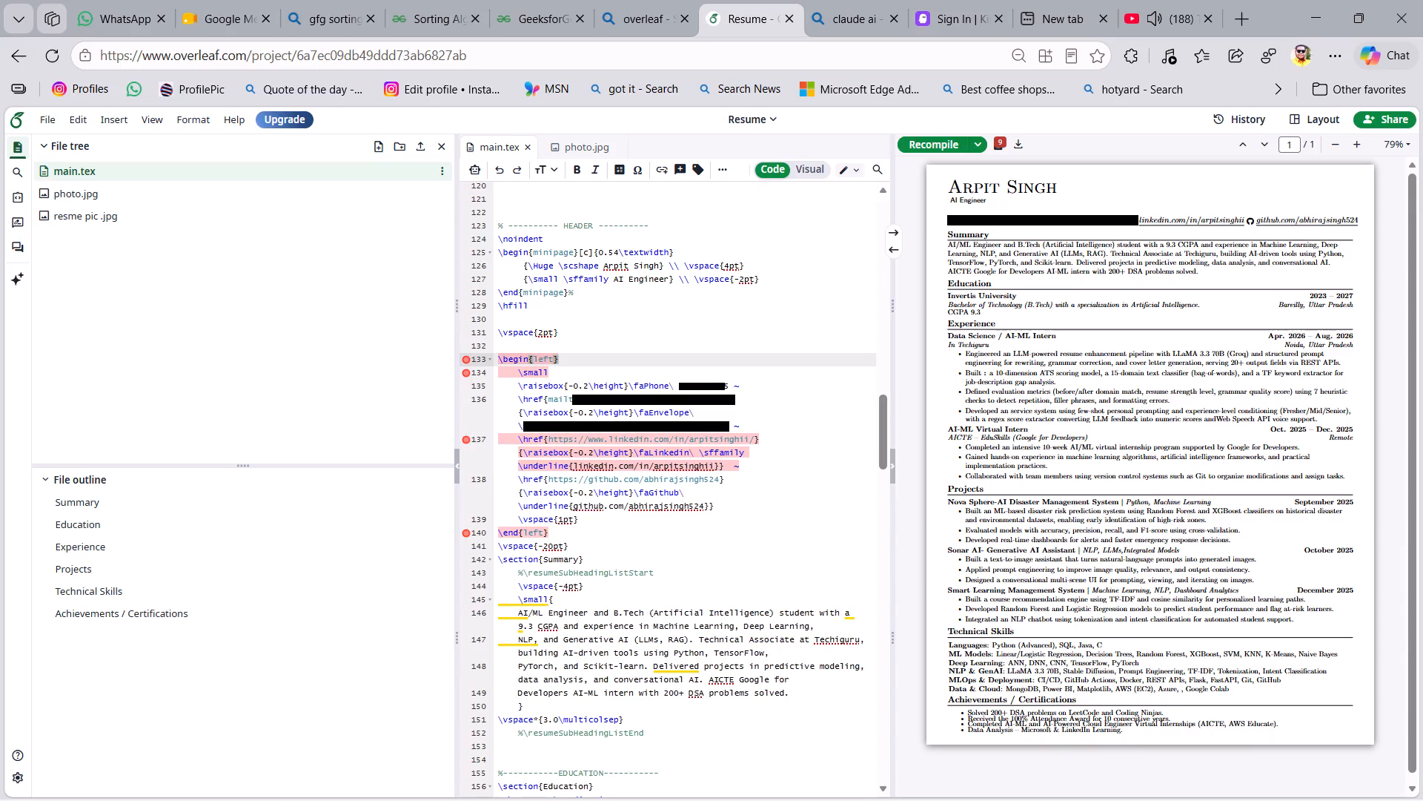
click(552, 358)
drag(552, 358, 534, 357)
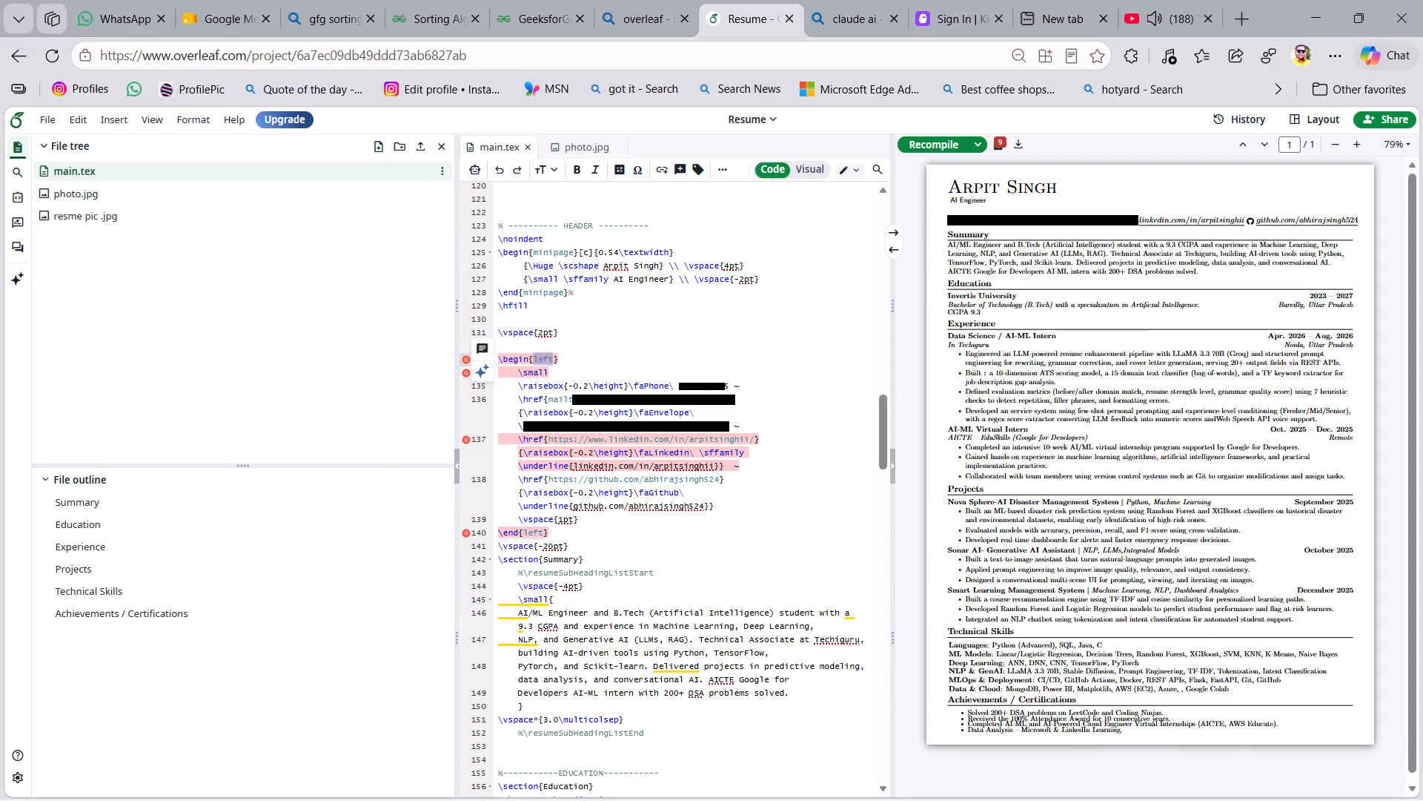
text(center)
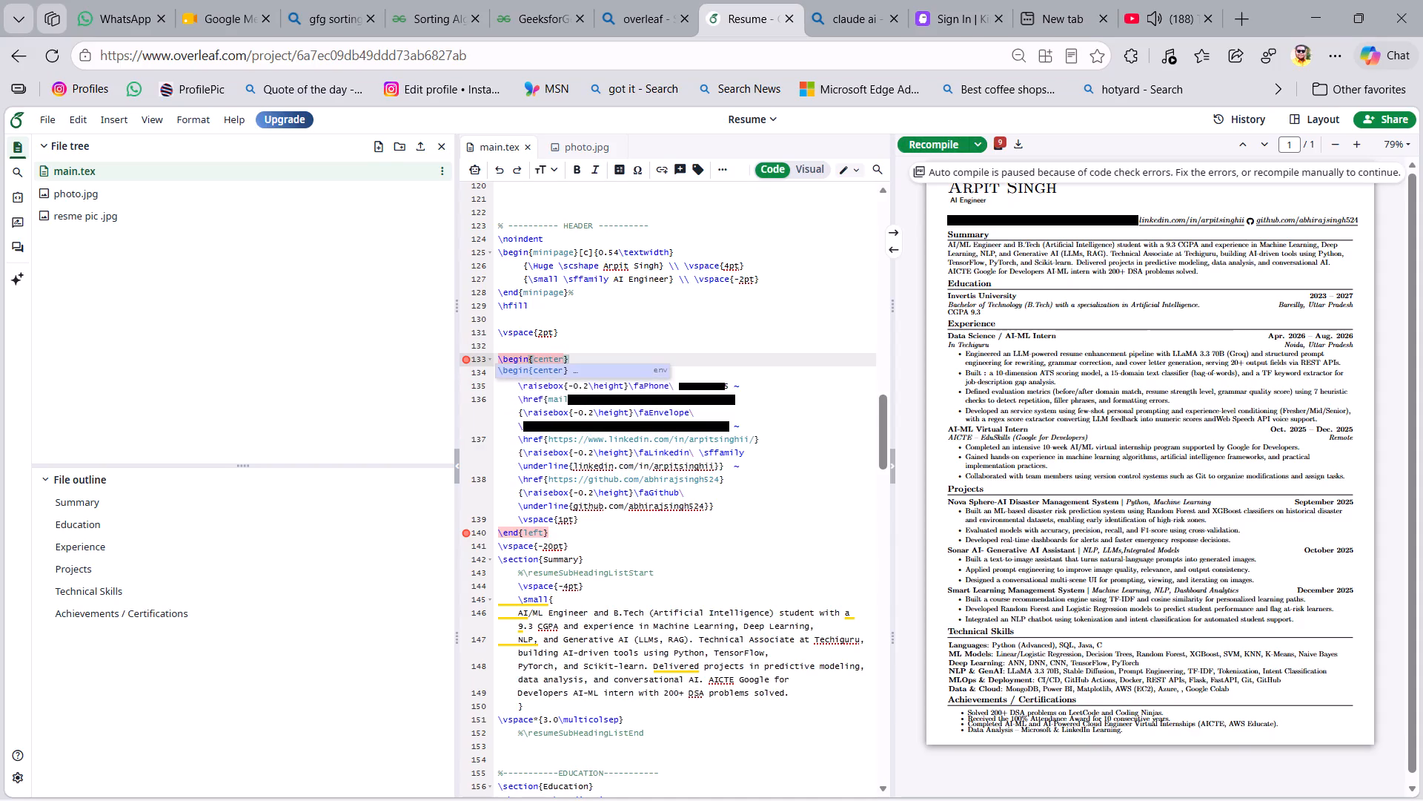
drag(543, 534, 525, 533)
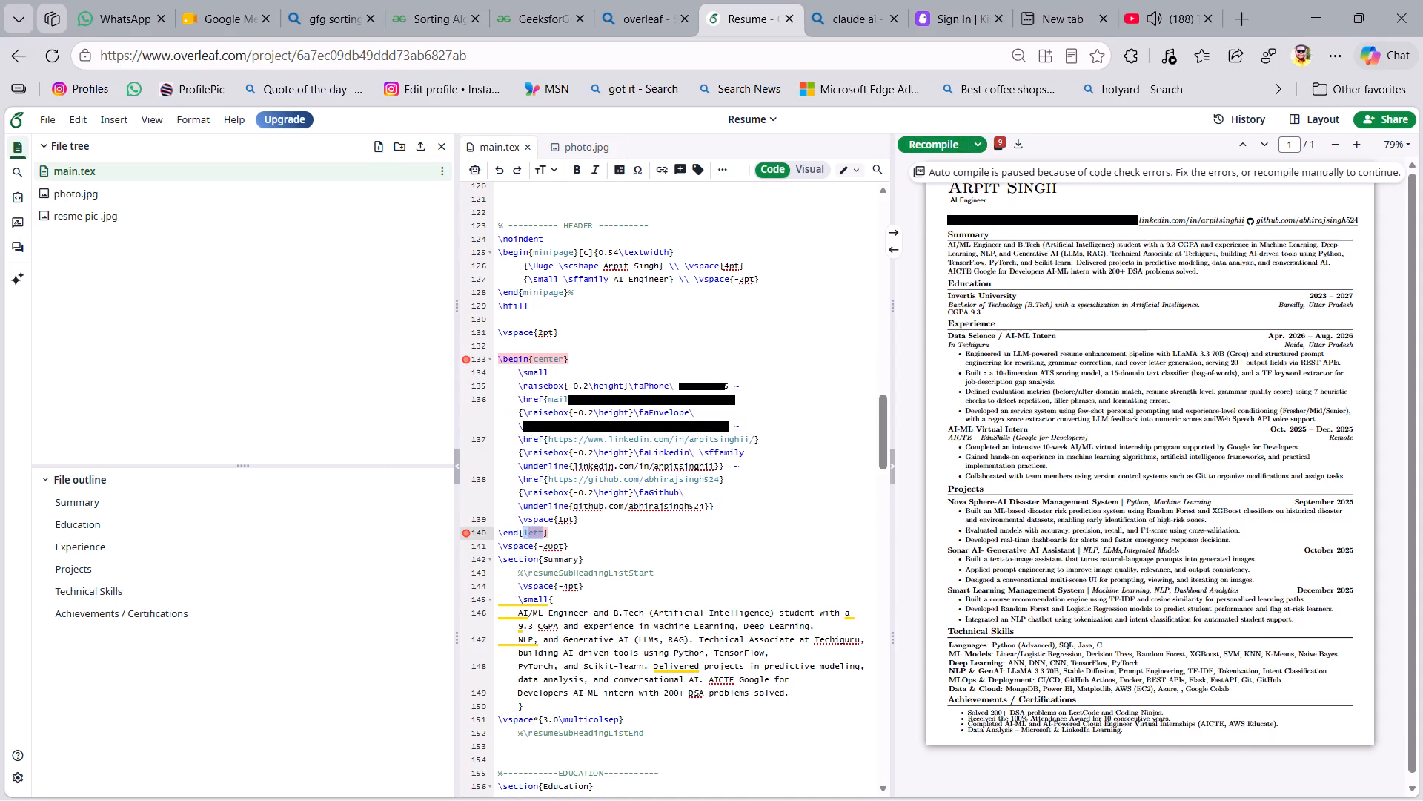
drag(525, 533, 523, 533)
text(center)
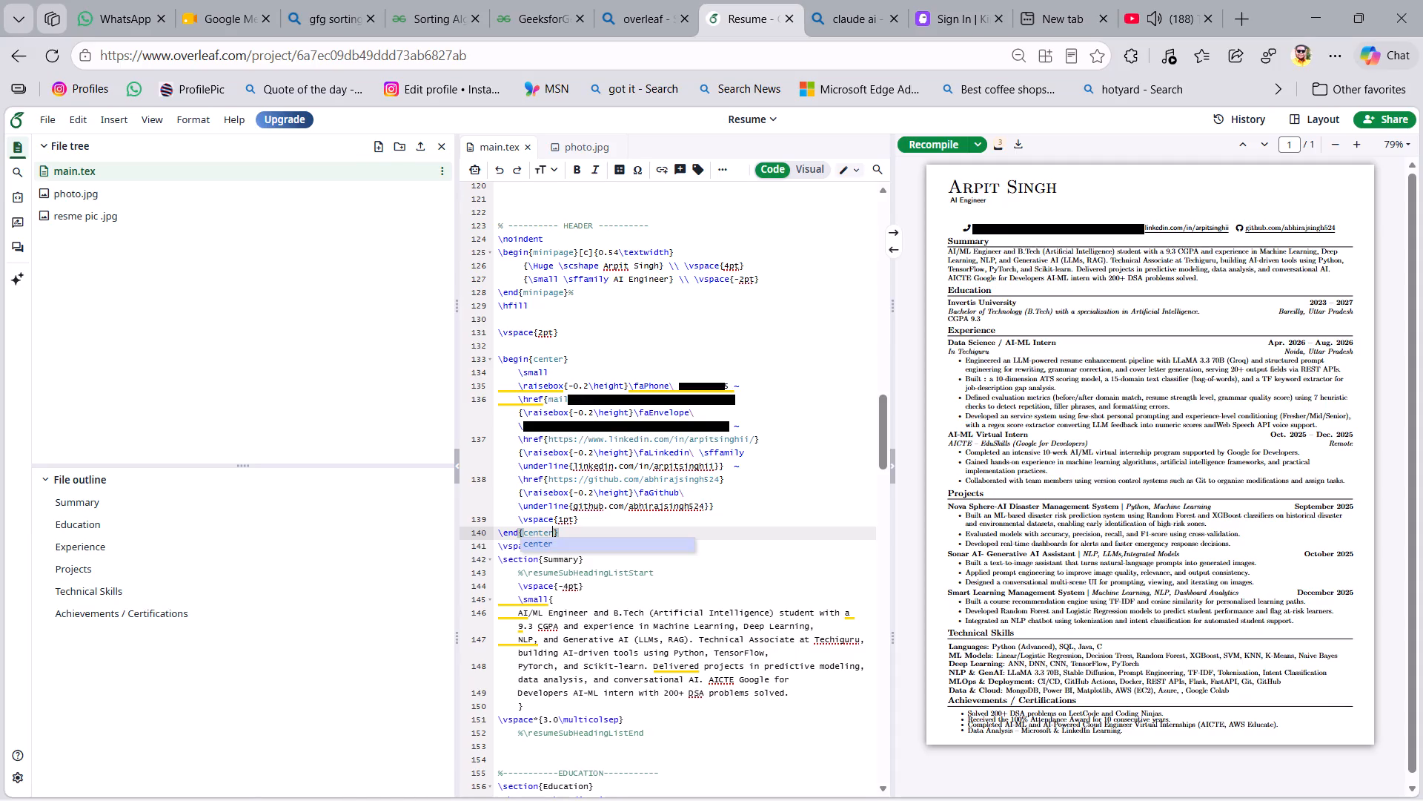
drag(497, 358, 608, 489)
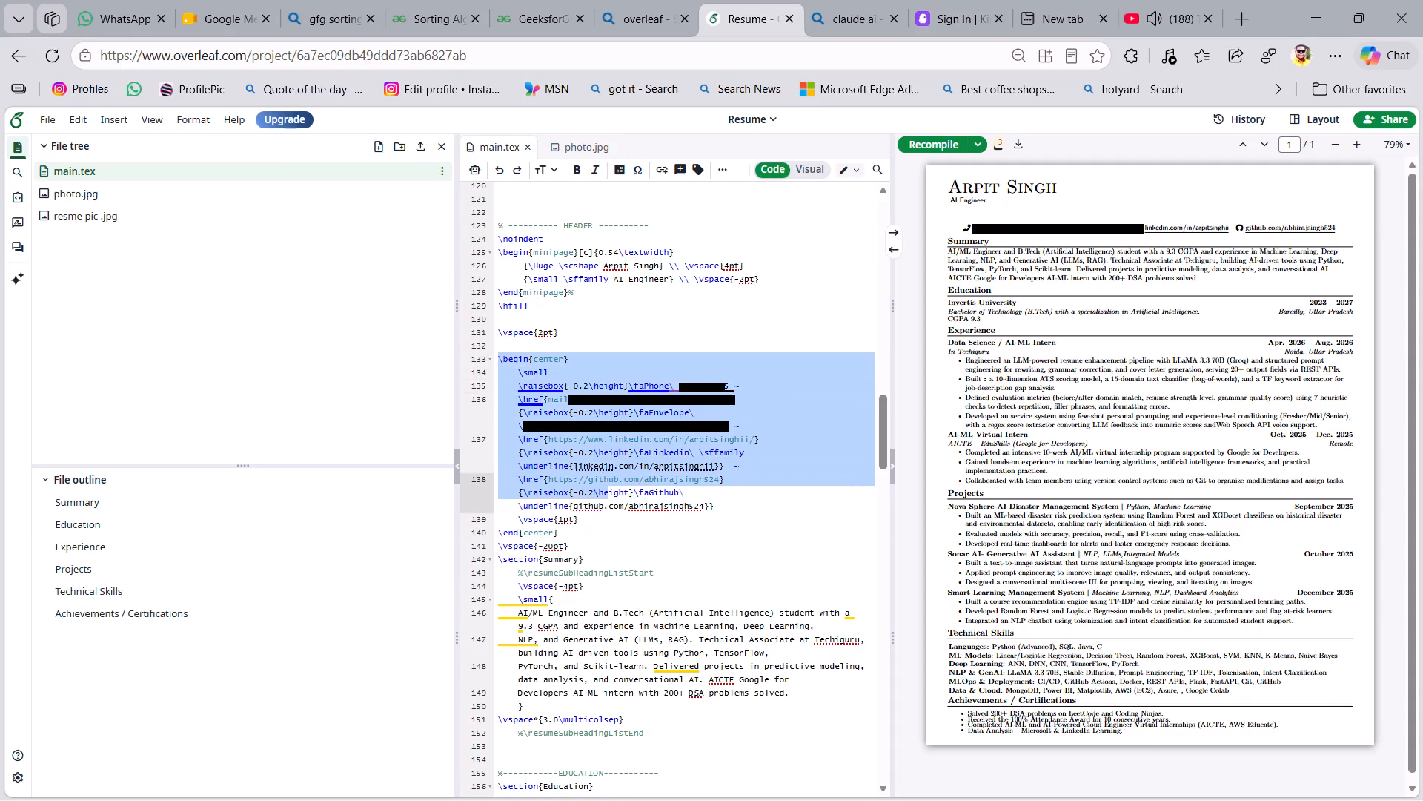
drag(608, 489, 617, 527)
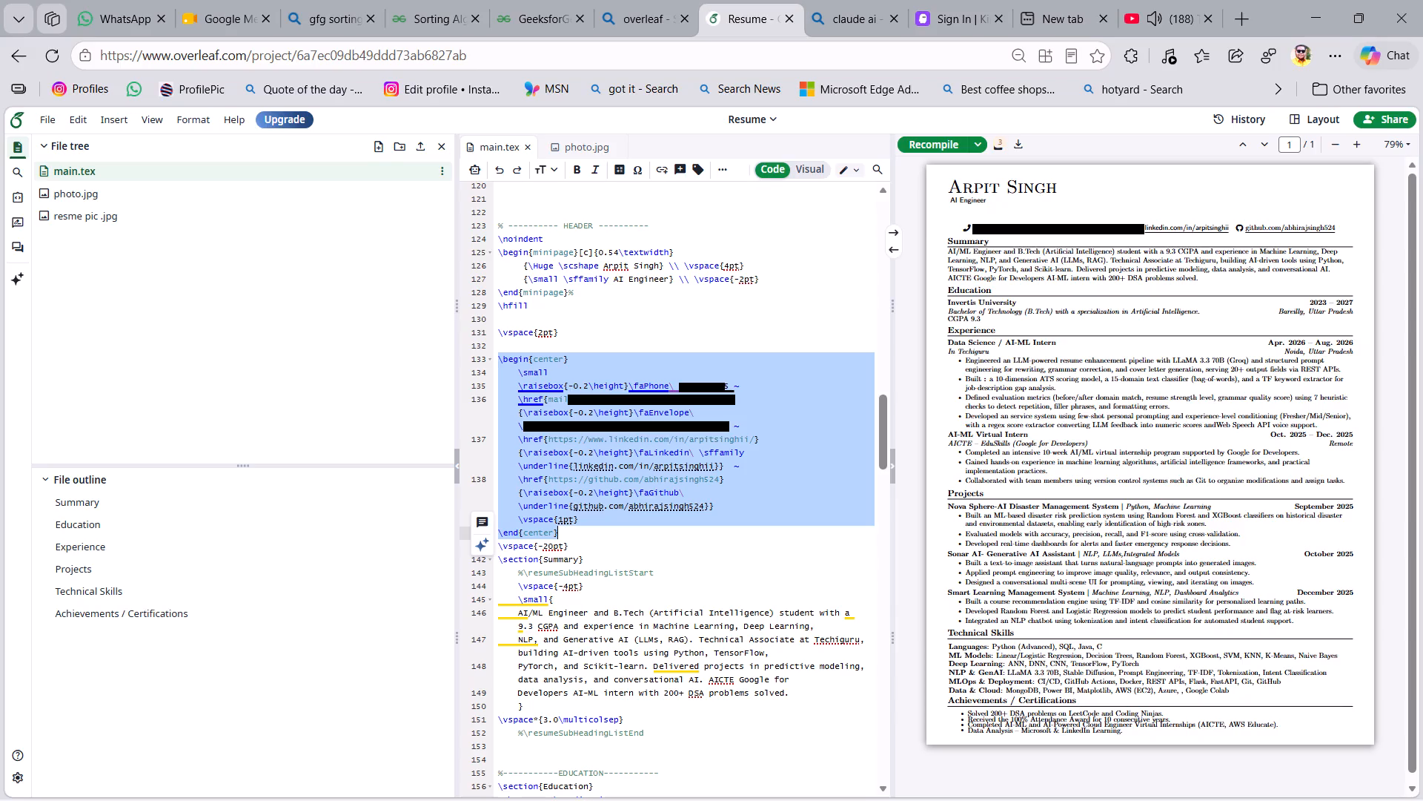
key(ctrl+c)
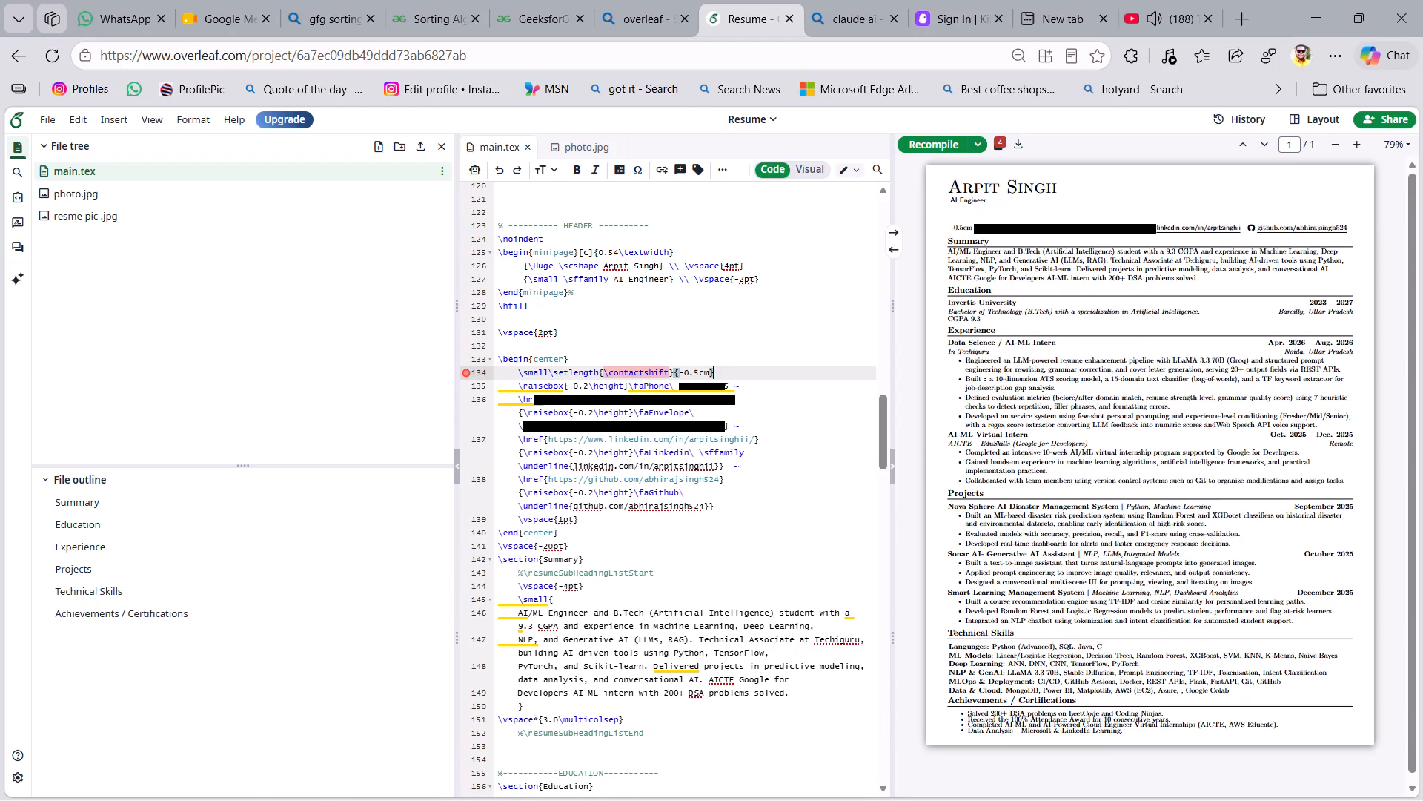
Move \setlength{\contactshift}{-0.5cm} from the \small line to directly after \begin{center}.
click(708, 371)
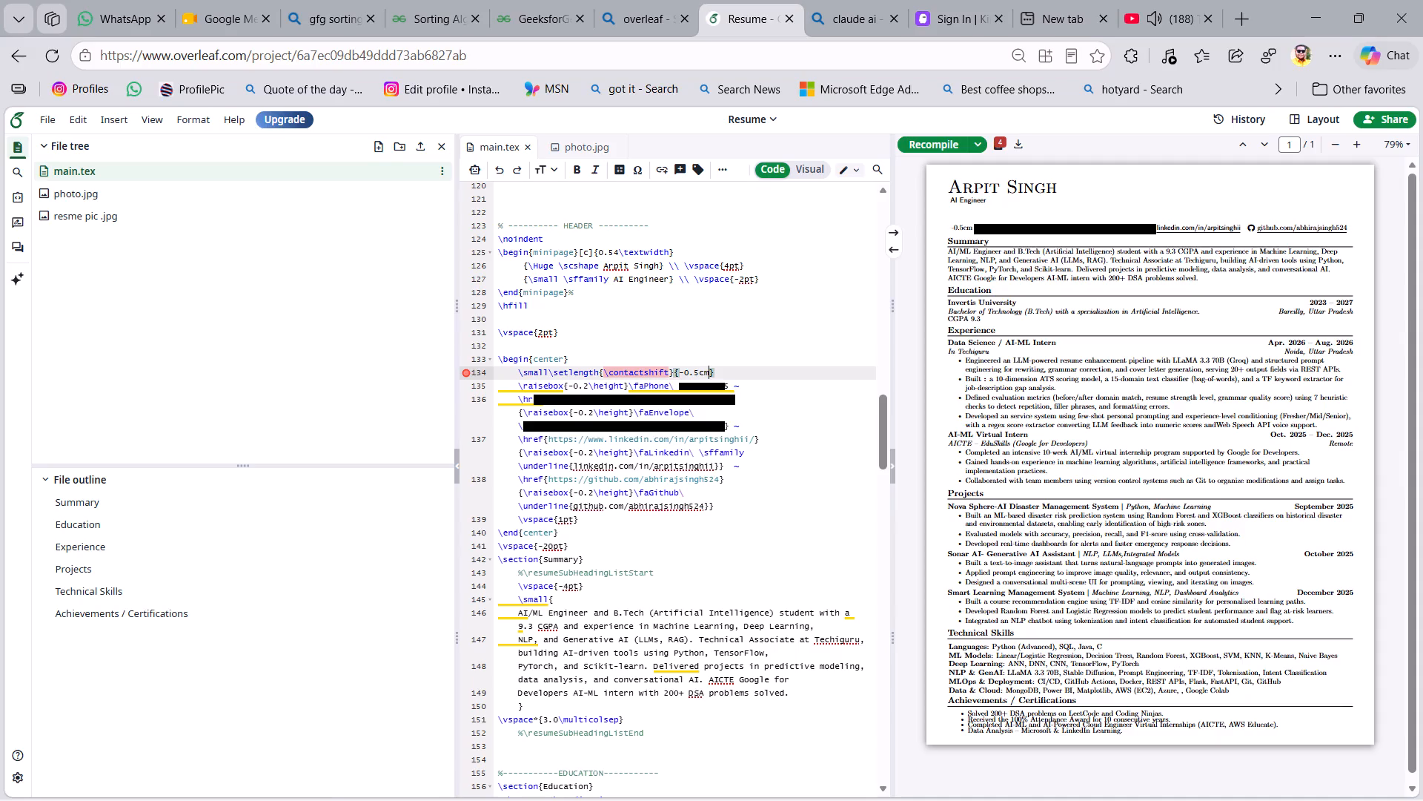
drag(720, 374, 551, 369)
key(ctrl+x)
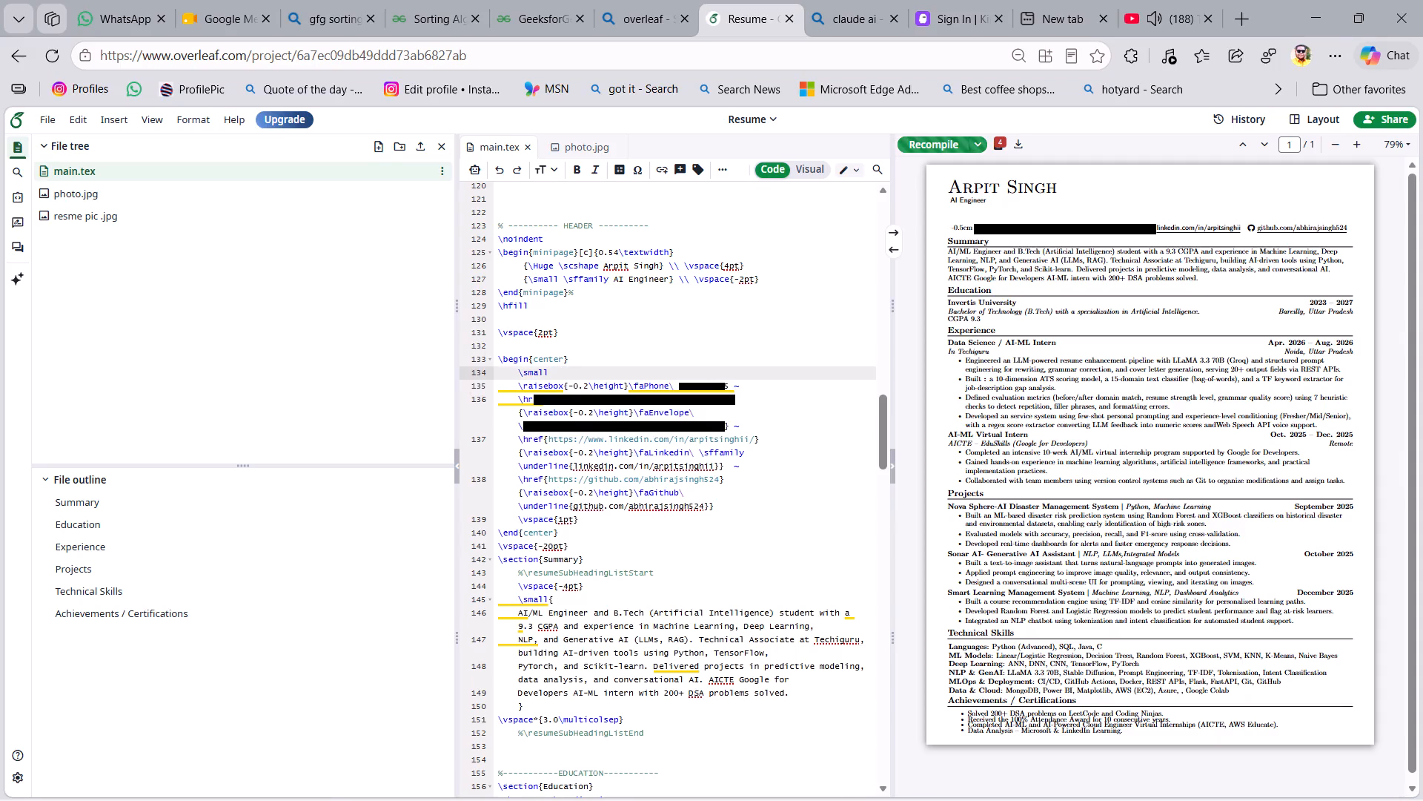
click(514, 369)
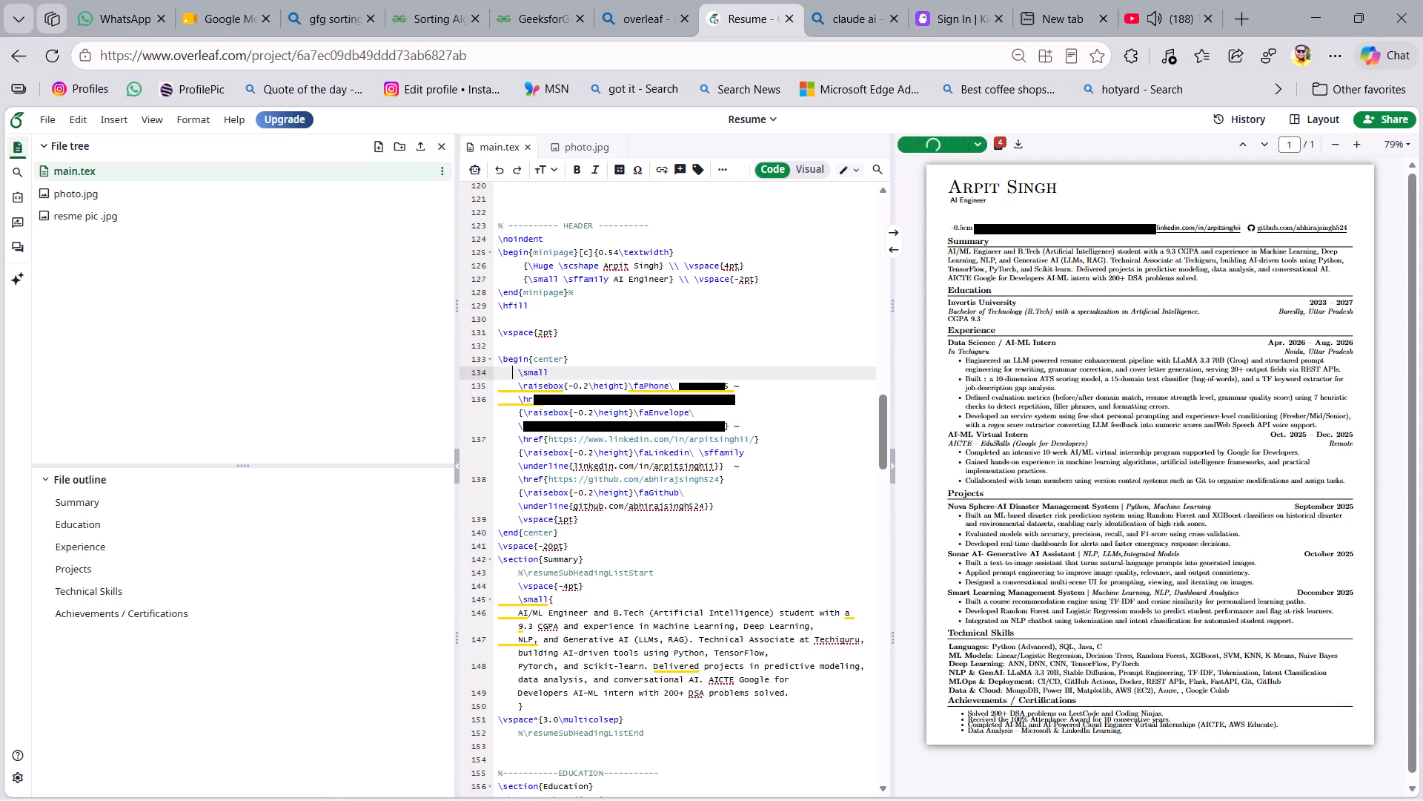
click(568, 359)
key(ctrl+v)
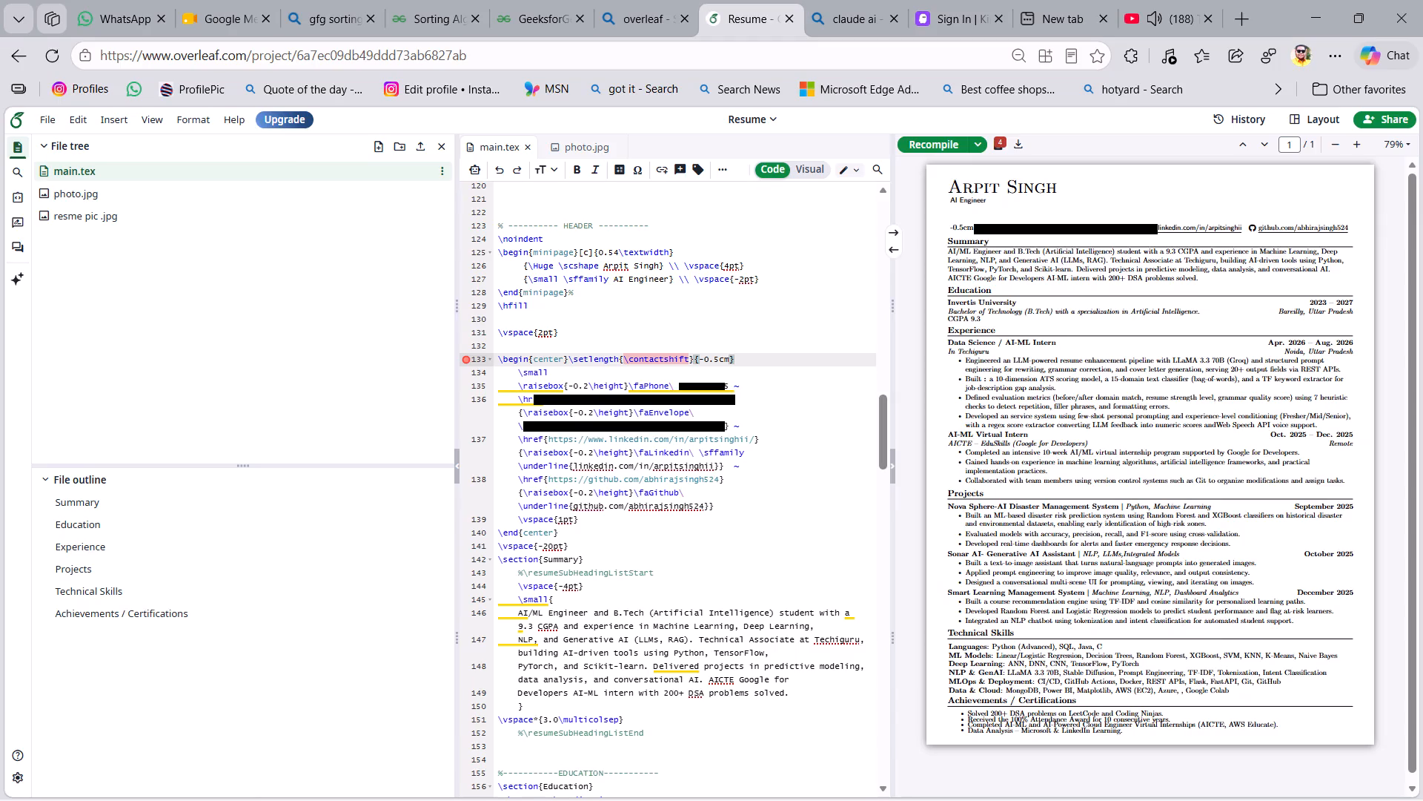
Delete the {-0.5cm} argument after \setlength{\contactshift} on the \begin{center} line of the header contact block.
drag(744, 360, 694, 363)
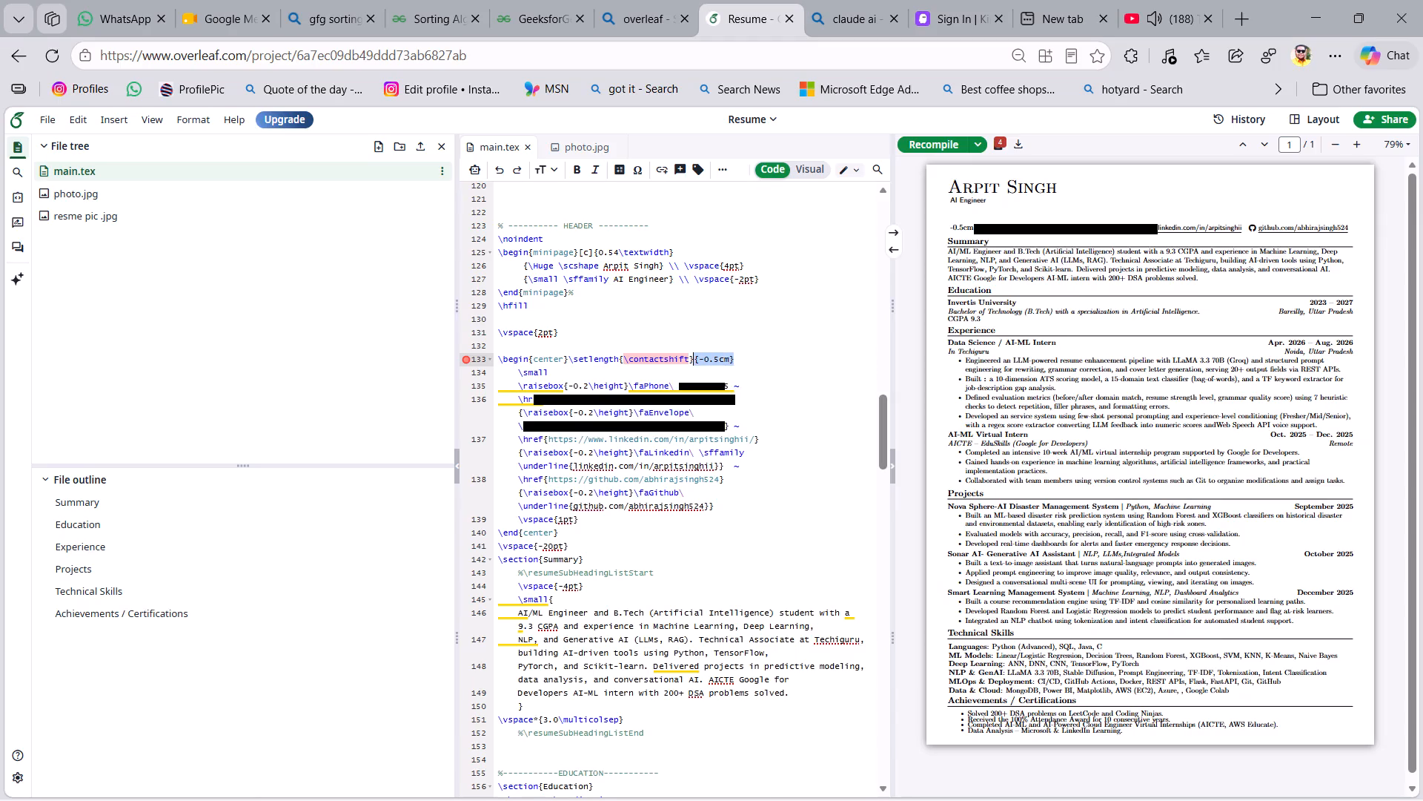
drag(694, 363, 693, 363)
key(BackSpace)
click(693, 363)
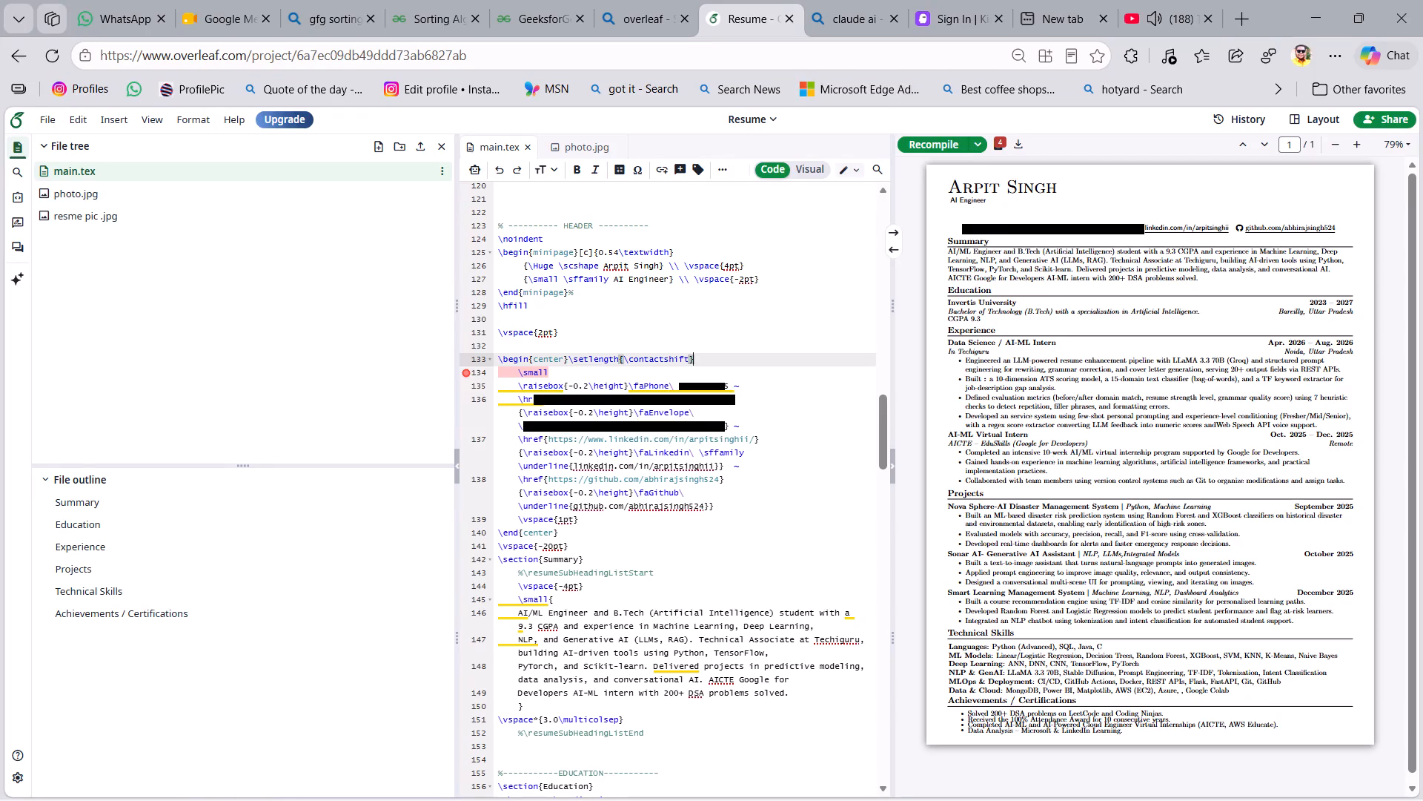
Set the \vspace after each of the first three Achievements / Certifications items to -4pt.
scroll(746, 587, down, 10)
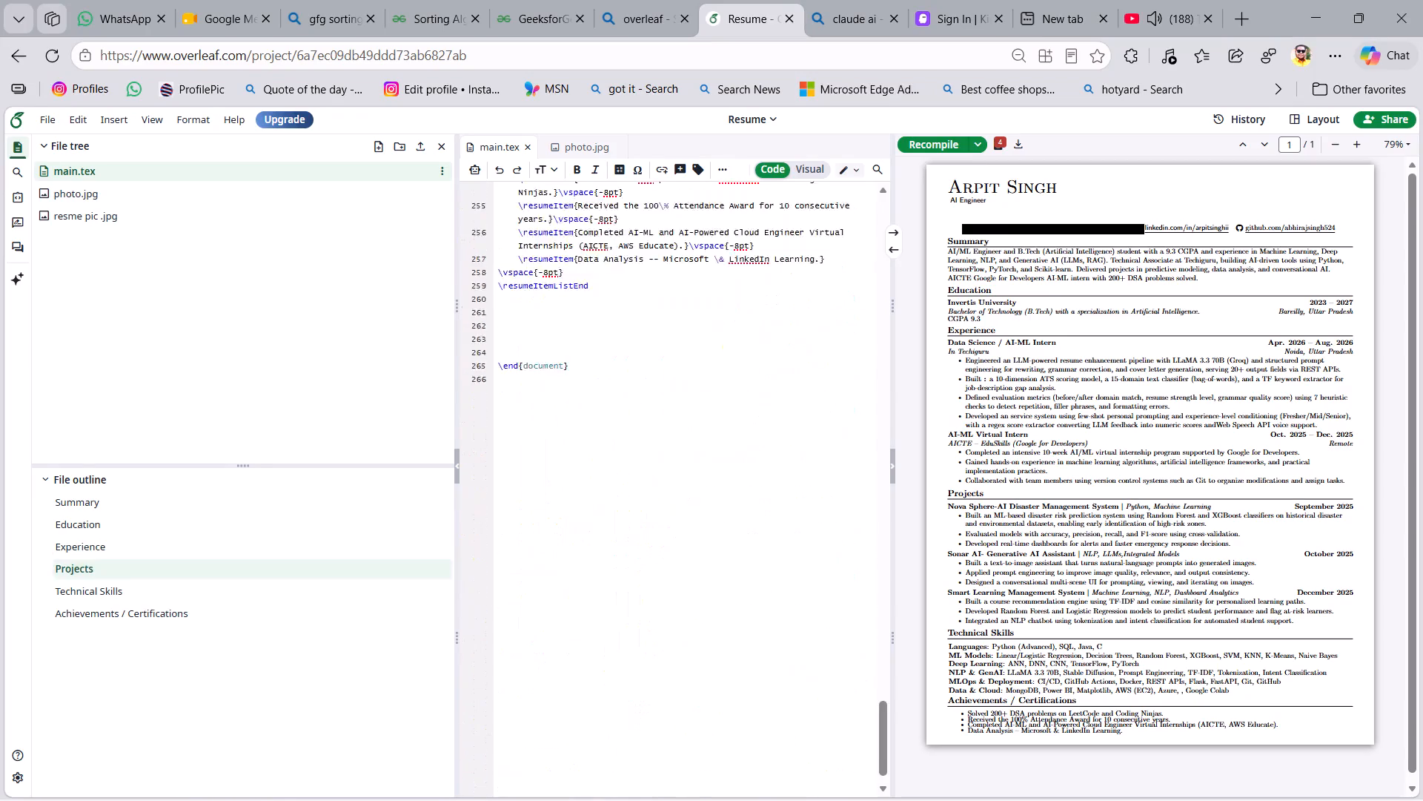
scroll(746, 587, down, 6)
scroll(746, 587, up, 3)
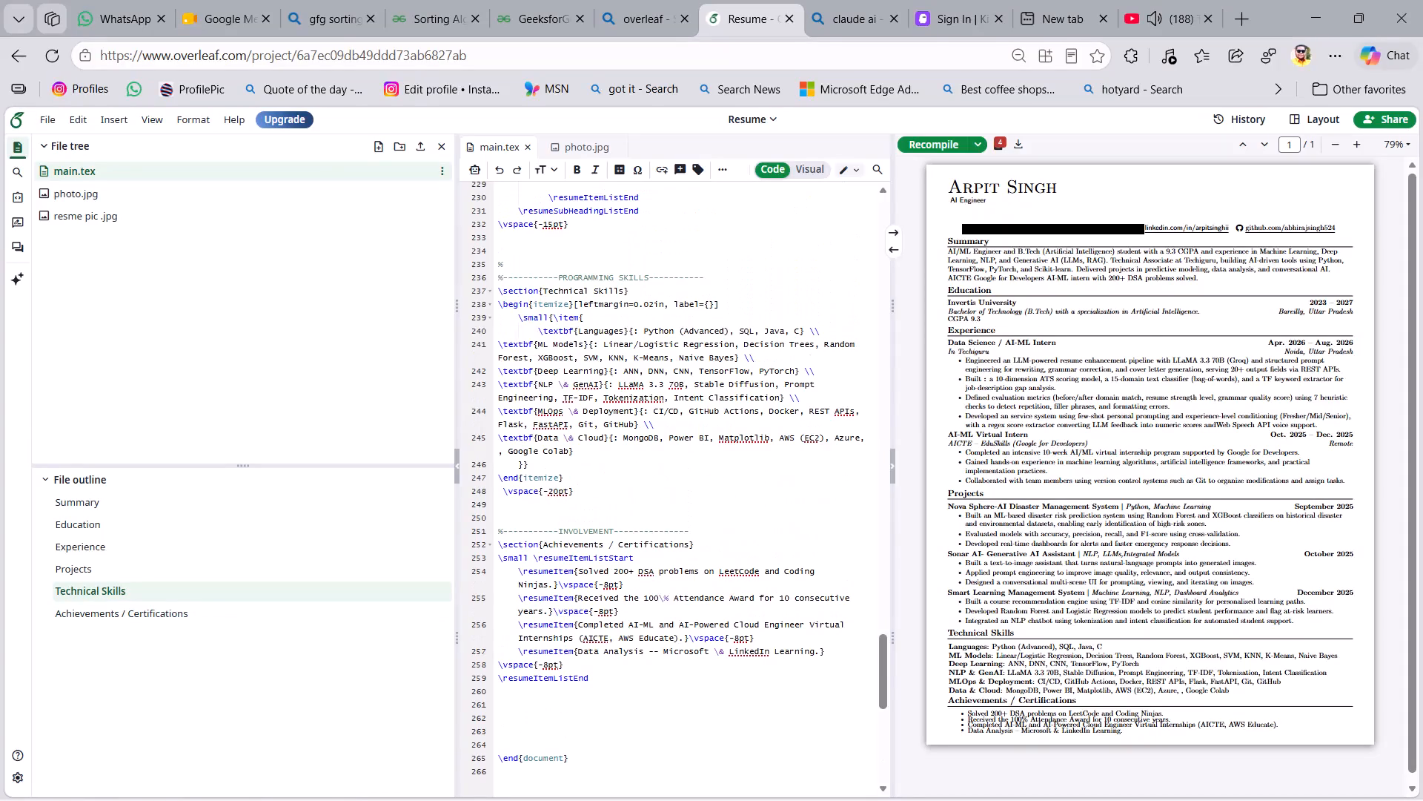
click(608, 584)
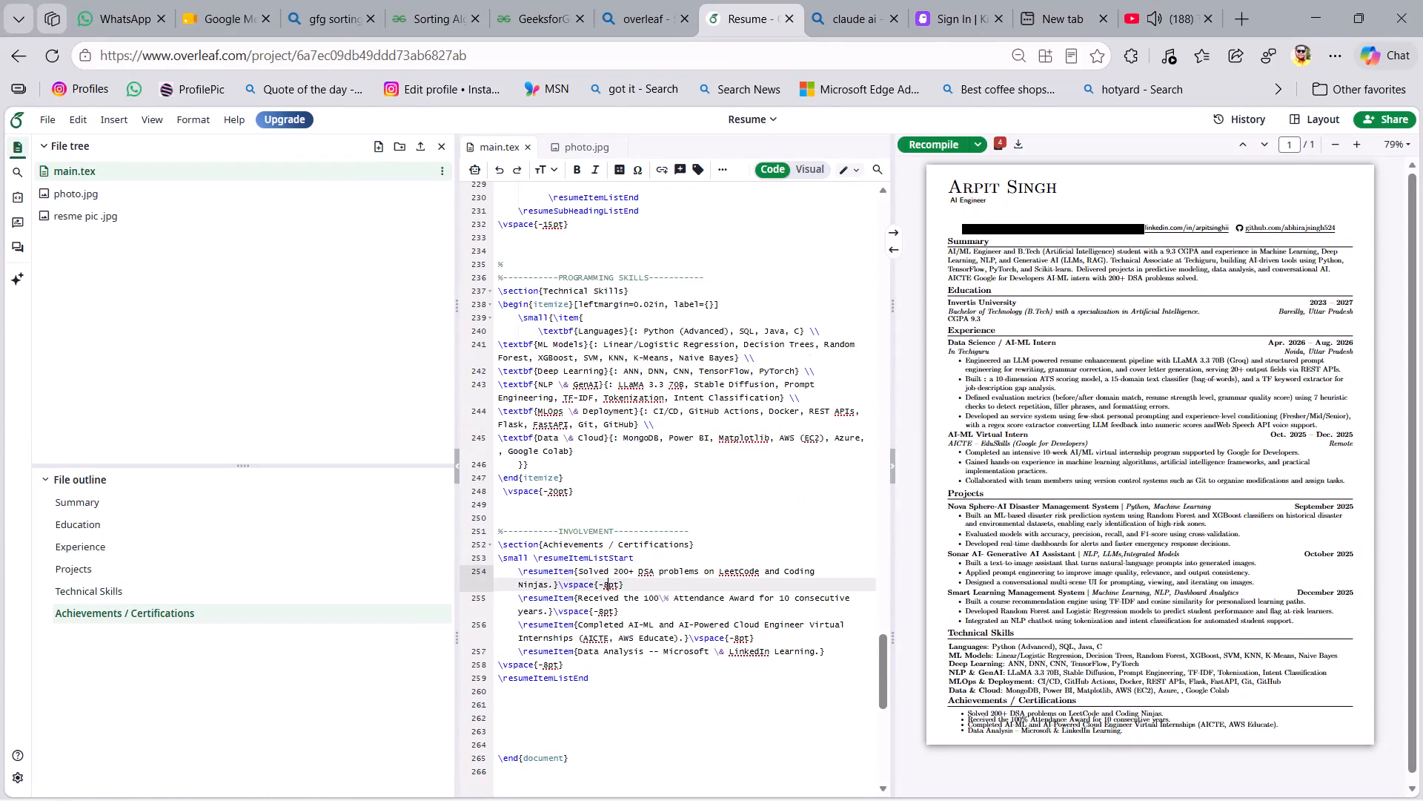
key(BackSpace)
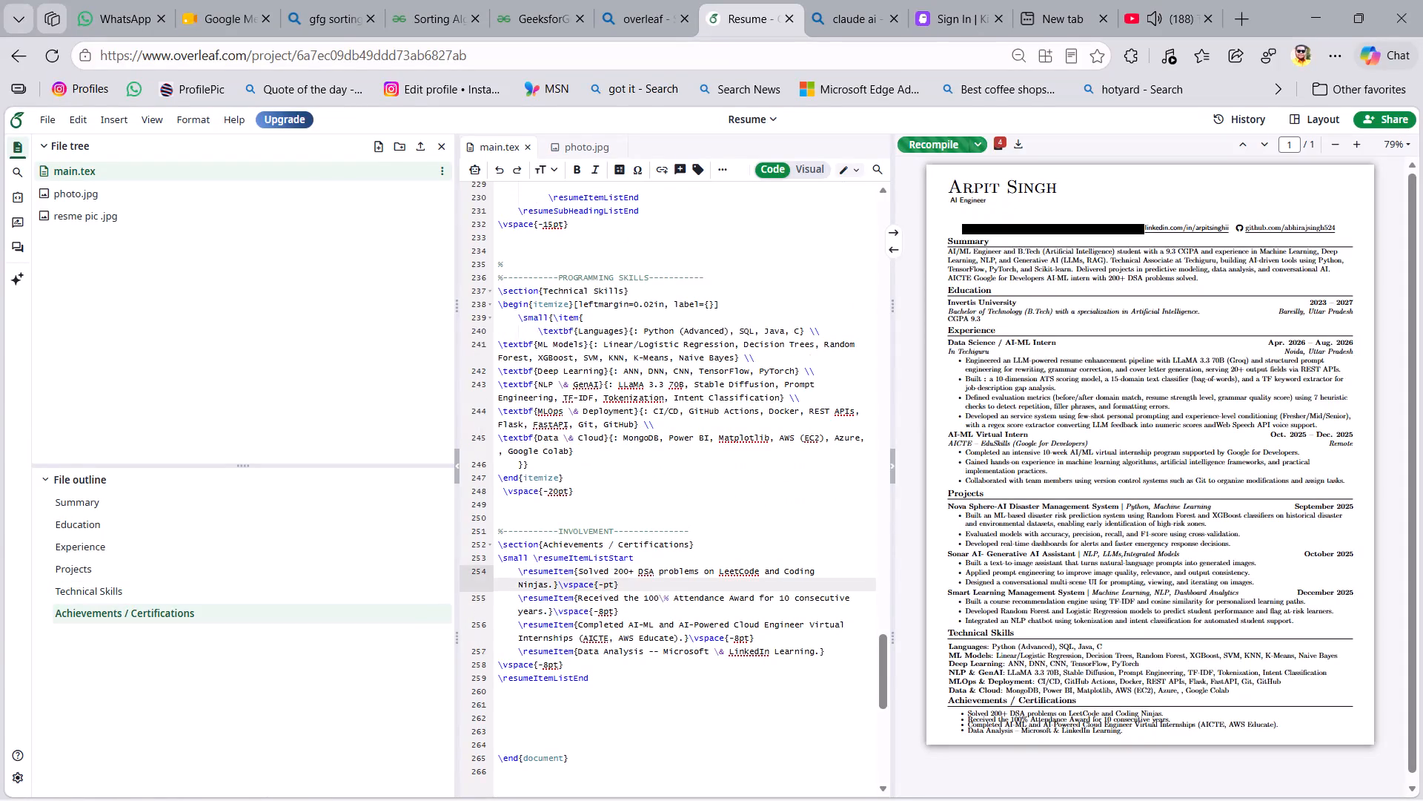
key(4)
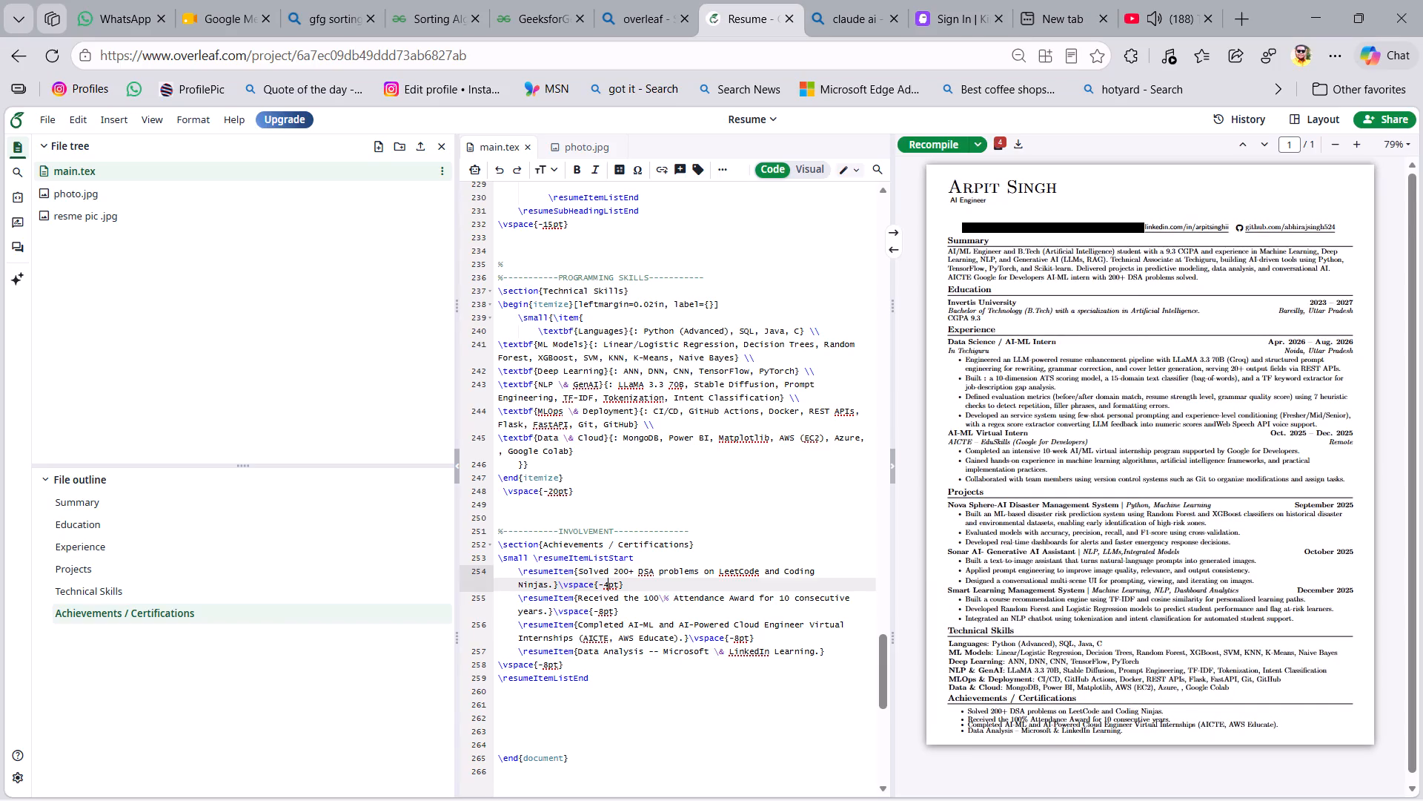
click(603, 612)
key(BackSpace)
key(4)
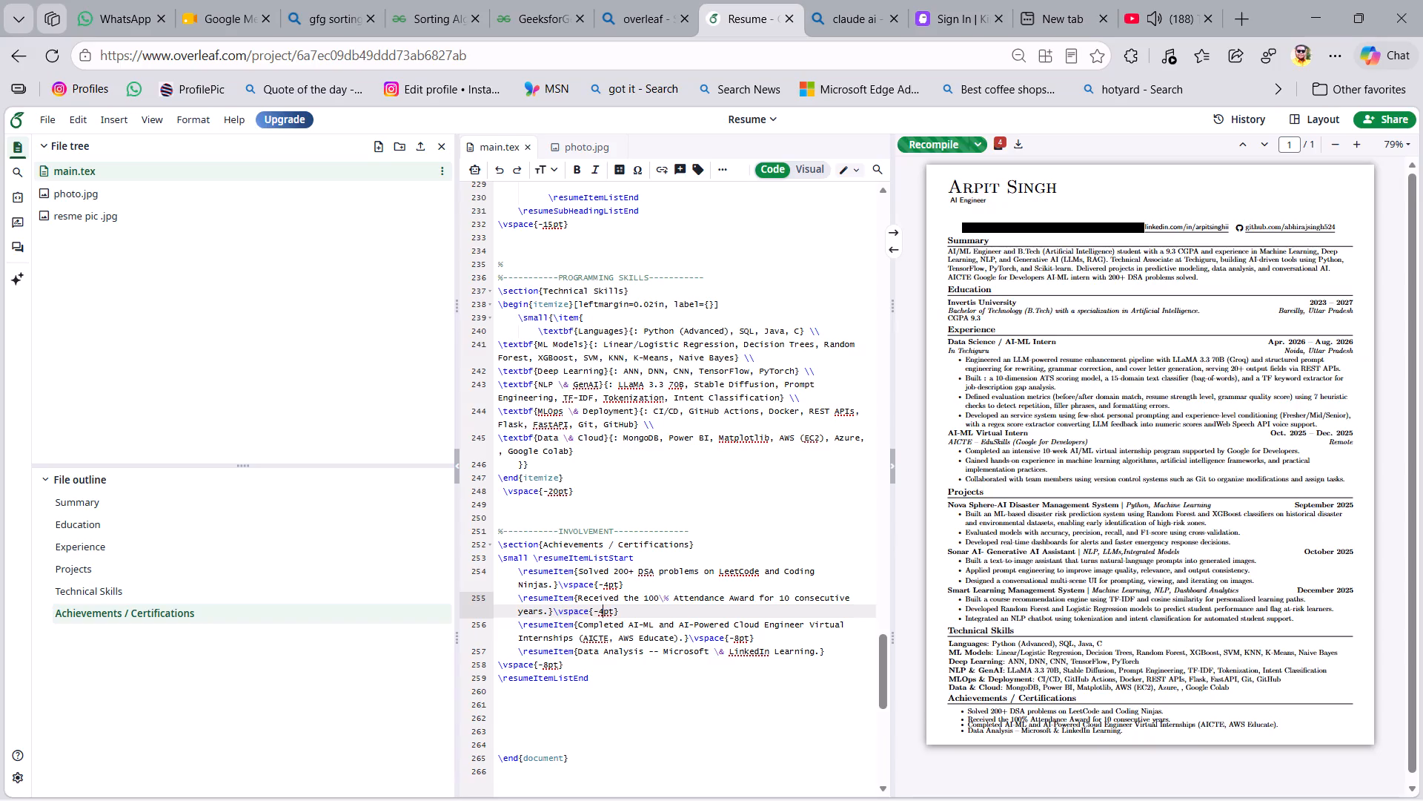
click(736, 638)
key(Right)
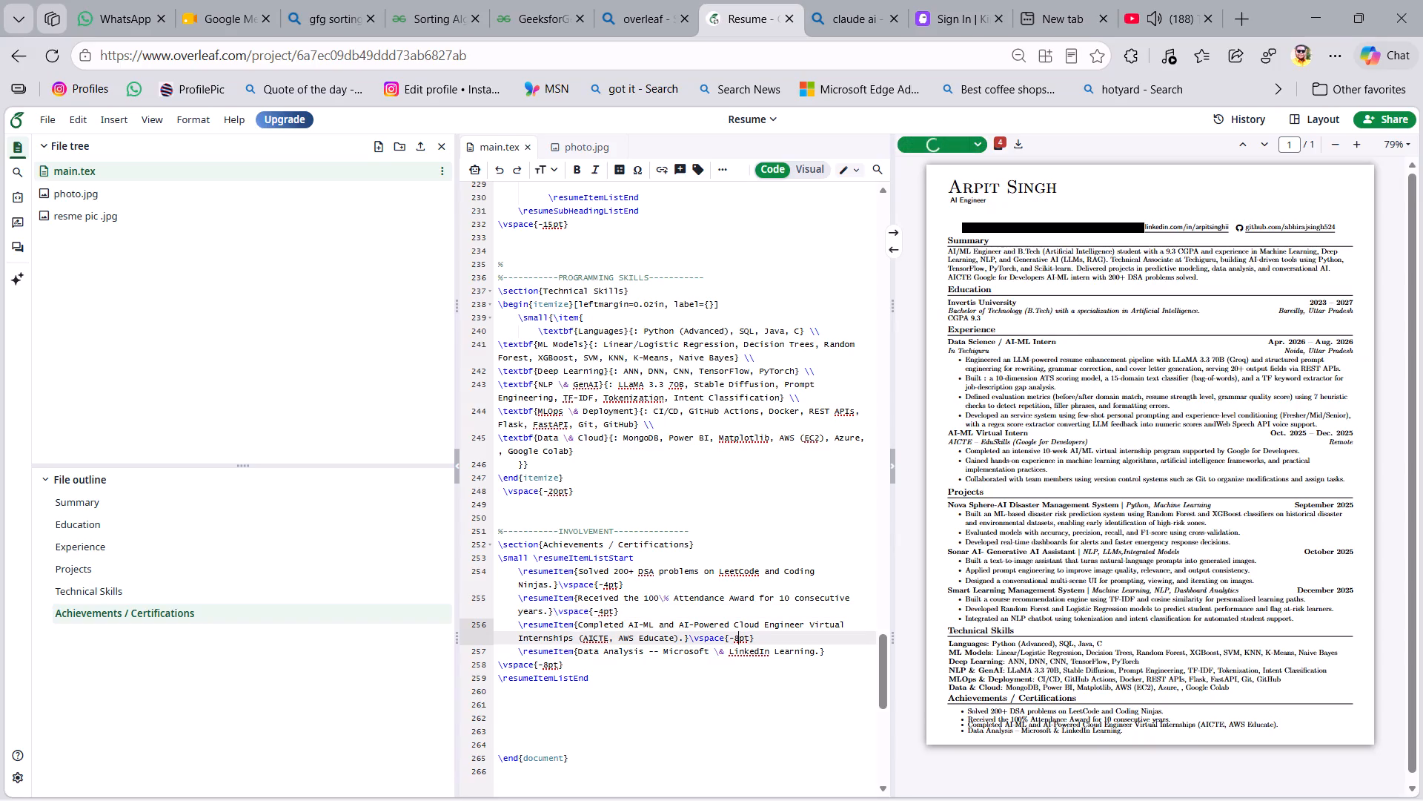
key(BackSpace)
key(4)
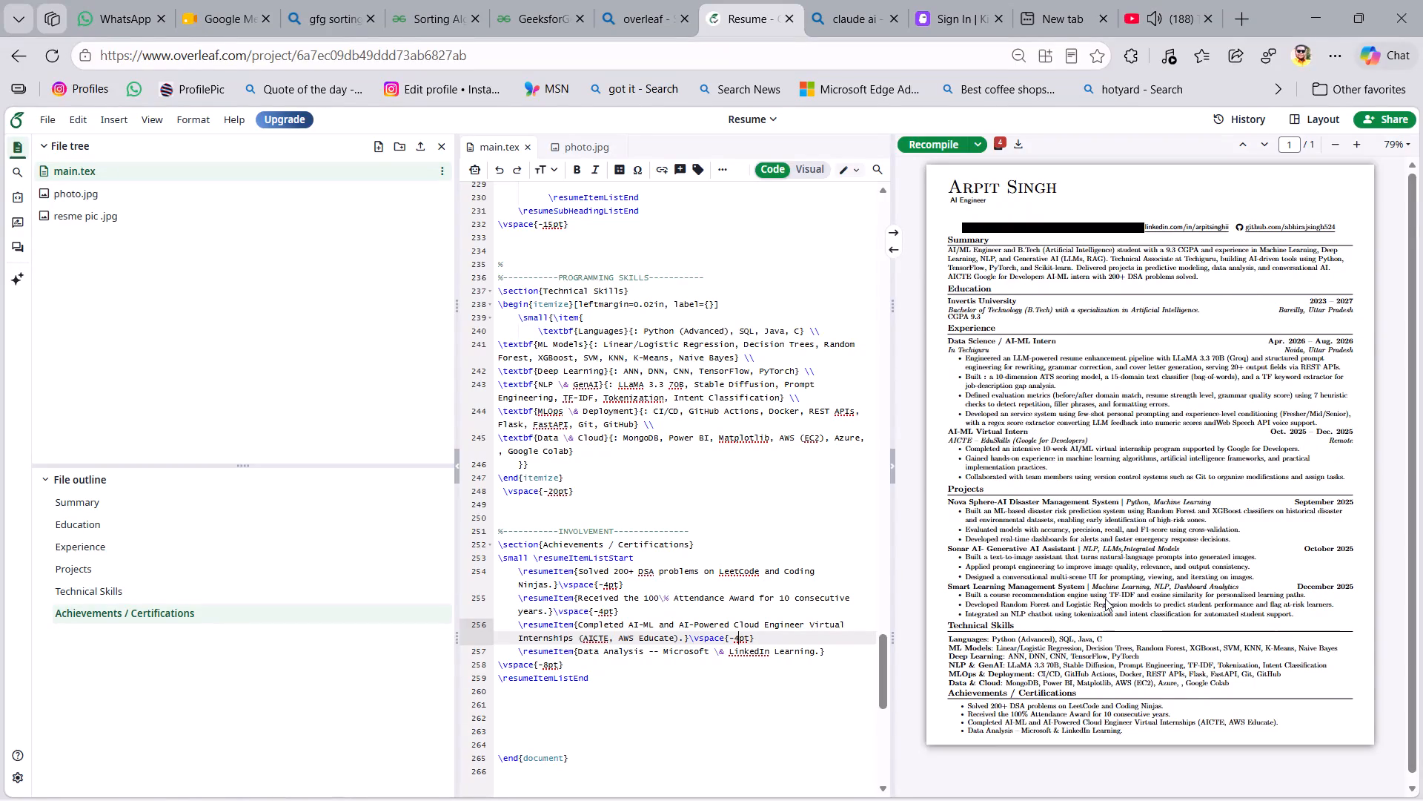
Review the compiled résumé's layout up close and look through the LaTeX source from the Projects section up to the preamble.
ctrl+scroll(1105, 599, up, 5)
scroll(1105, 599, down, 3)
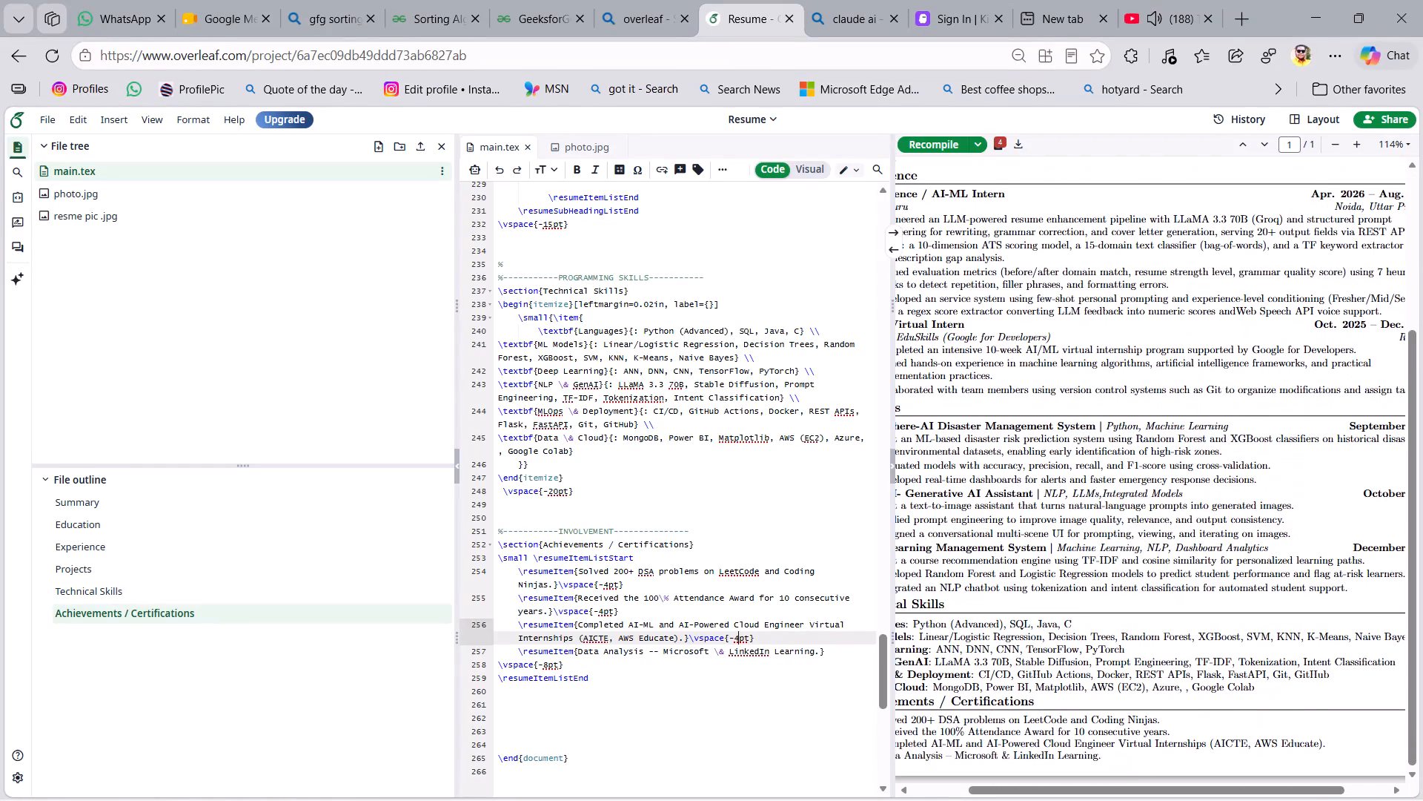
scroll(1105, 599, down, 2)
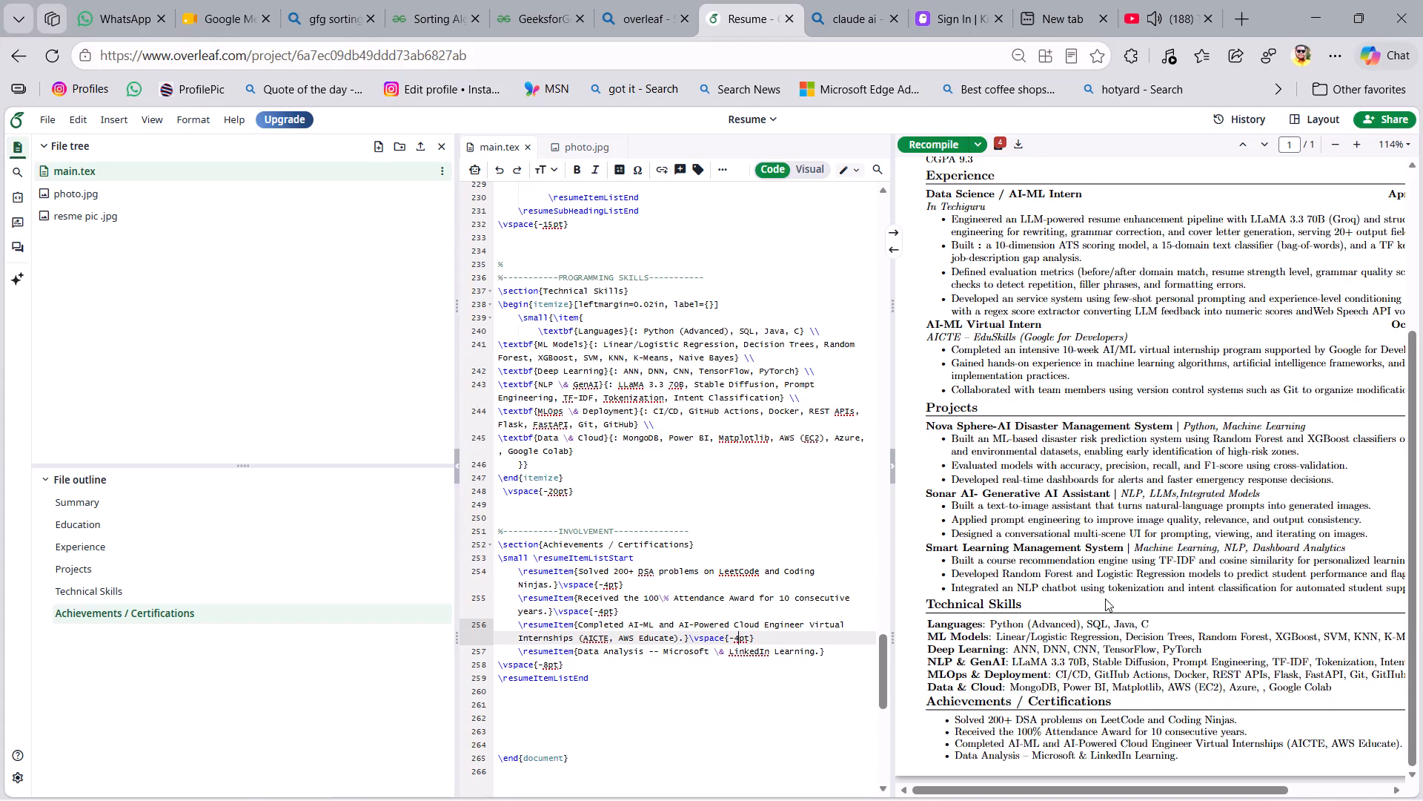
scroll(1105, 599, up, 2)
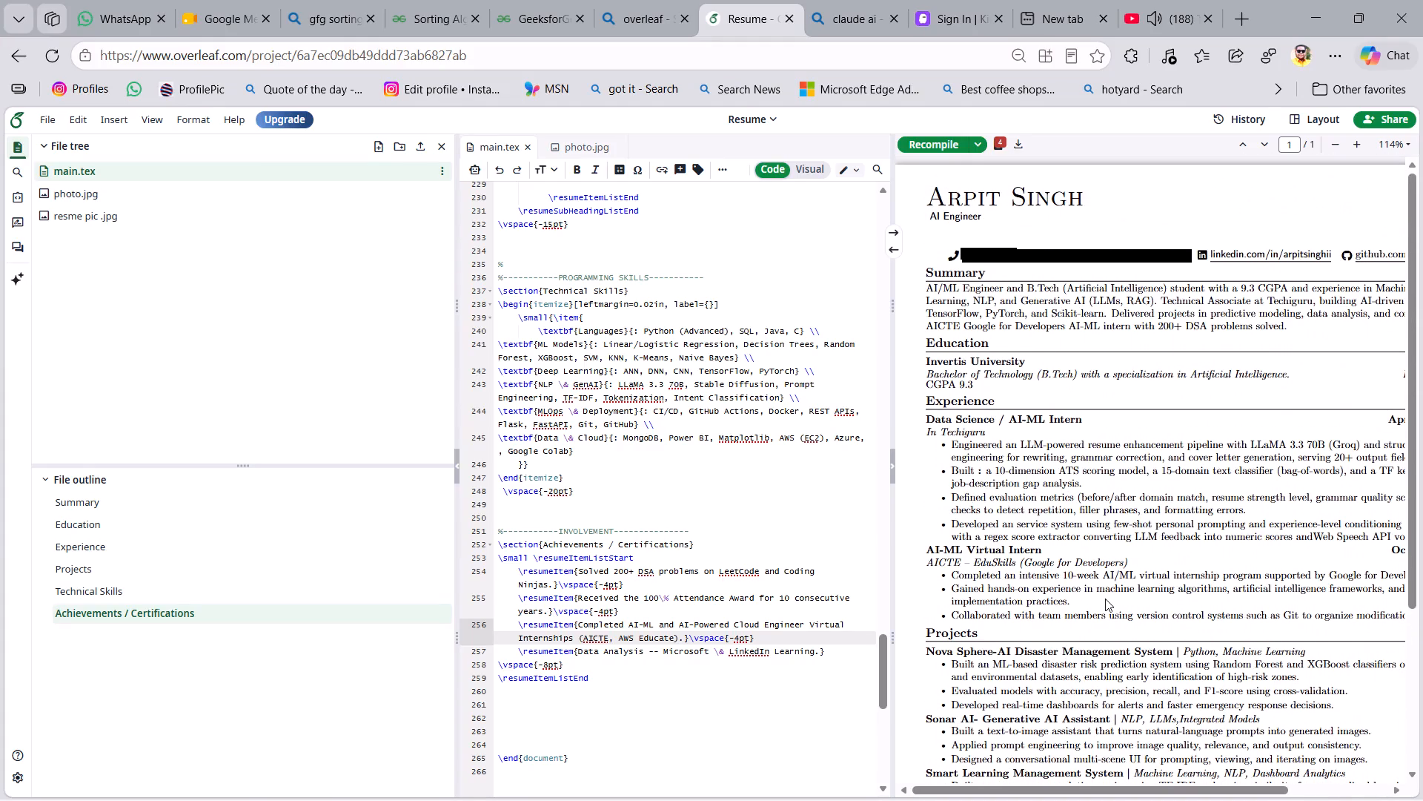
ctrl+scroll(1105, 599, down, 2)
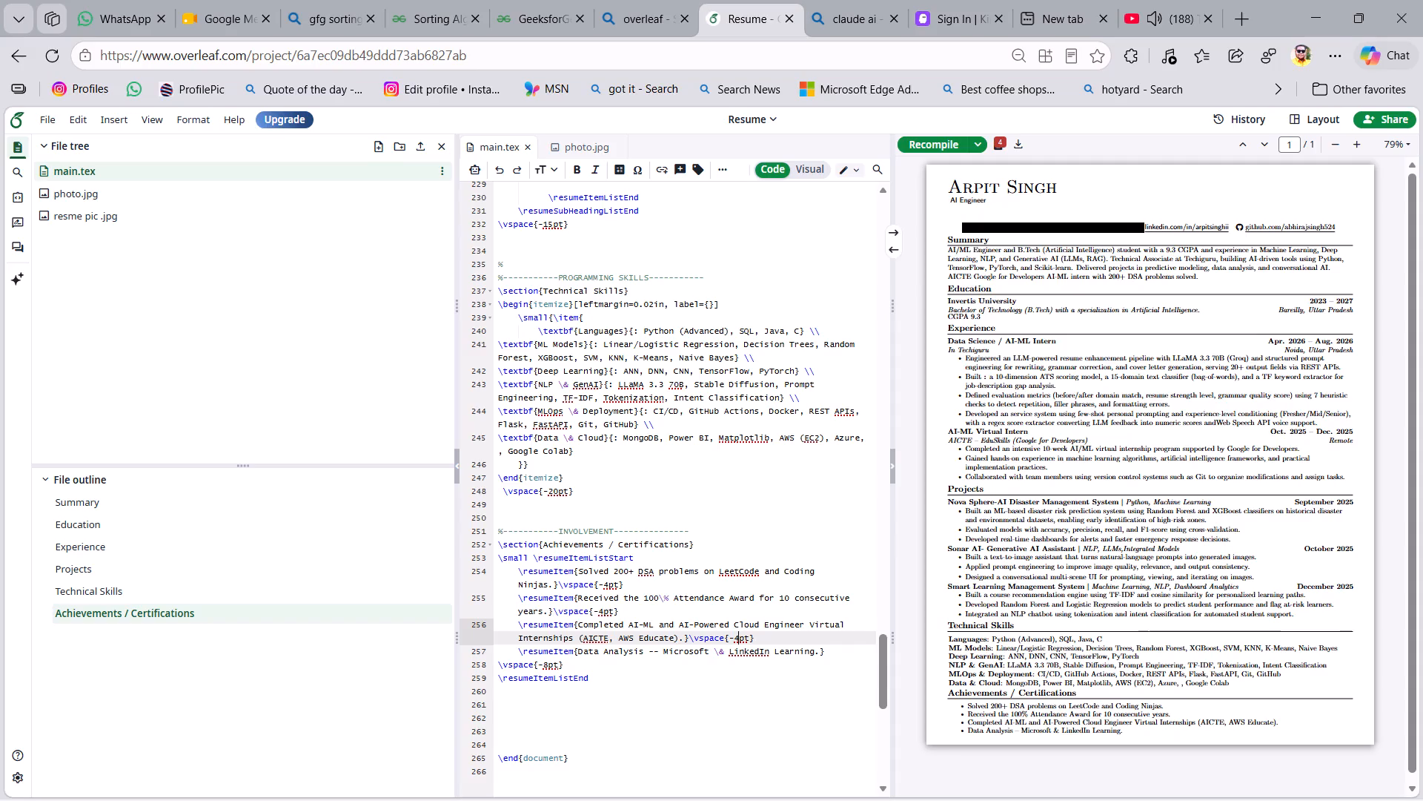
scroll(697, 374, up, 3)
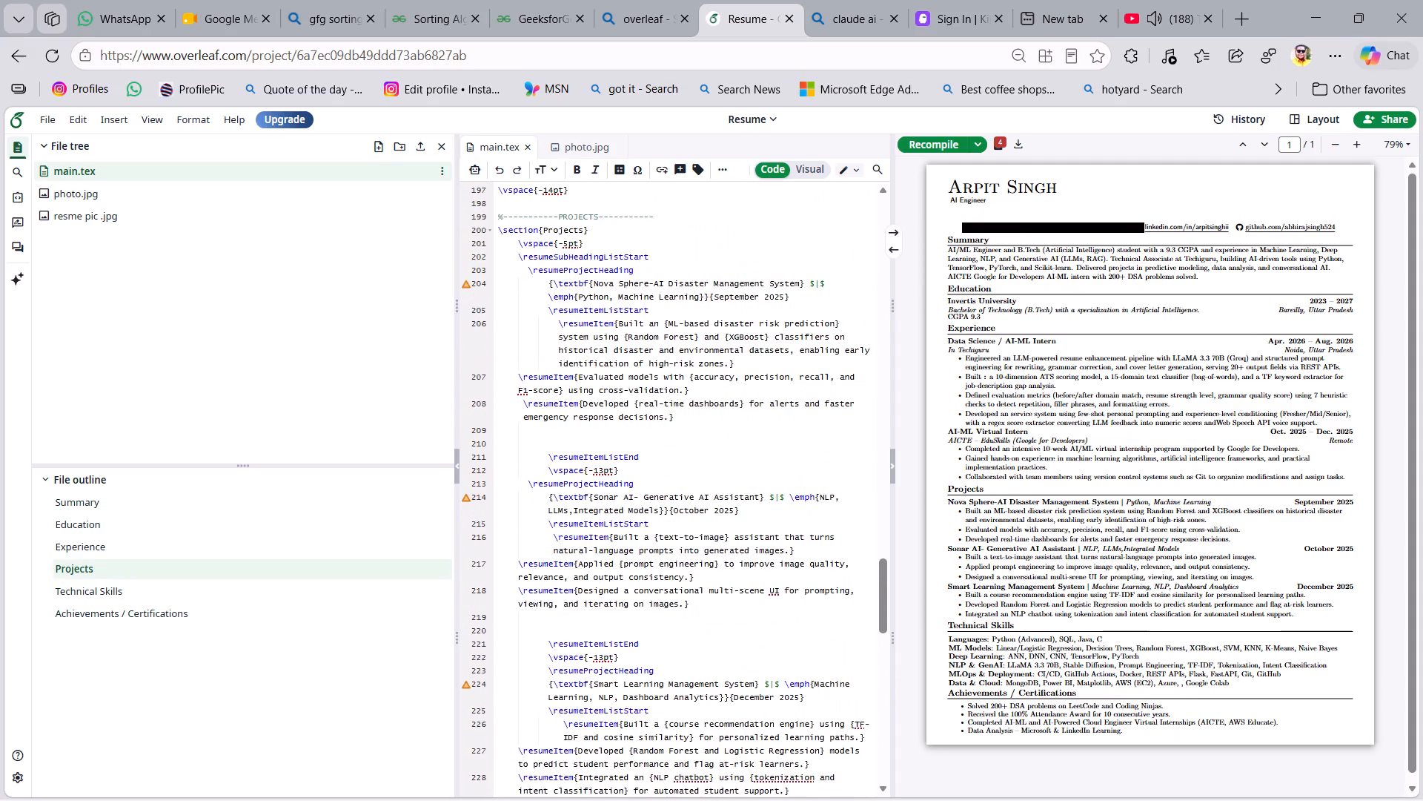
scroll(674, 323, up, 11)
scroll(674, 323, down, 1)
scroll(674, 323, up, 7)
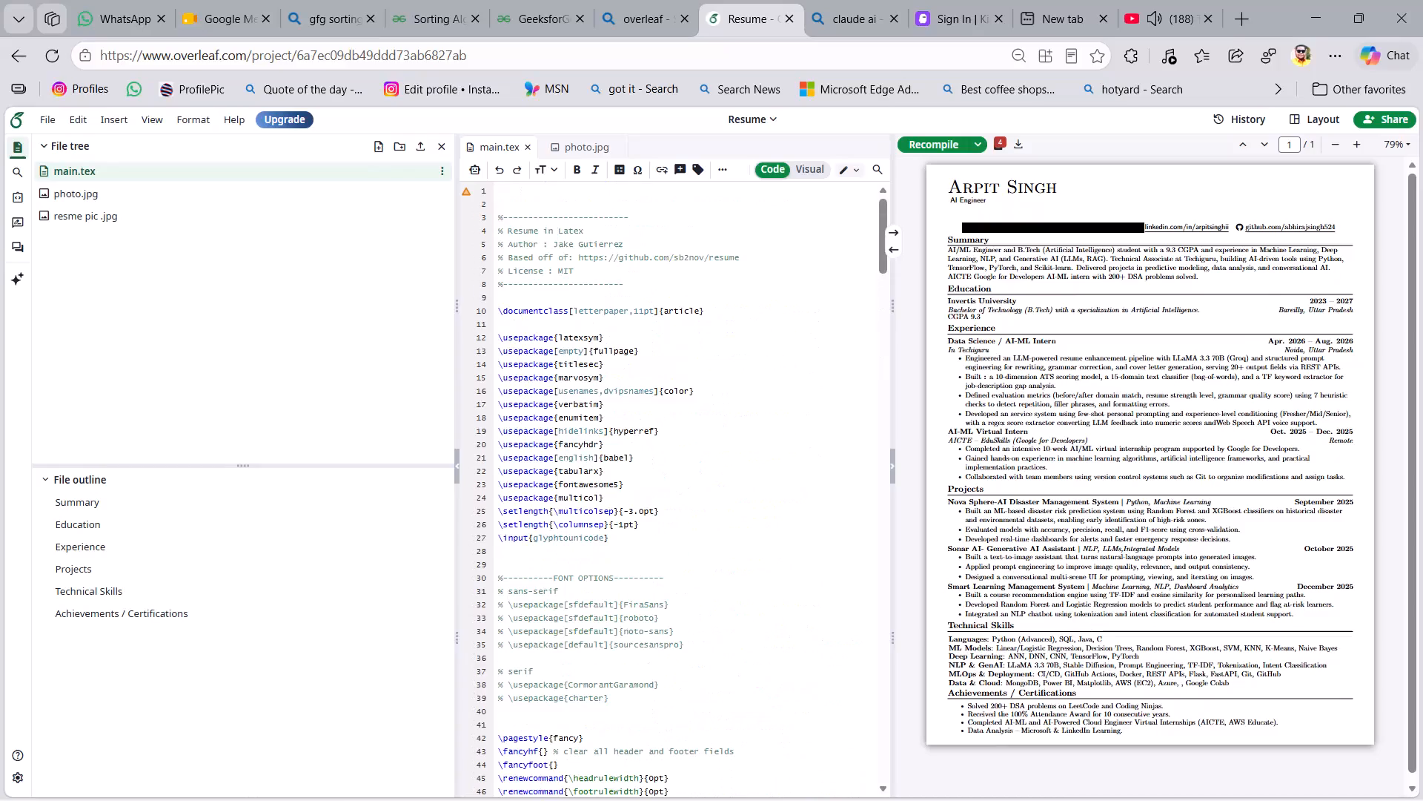
scroll(674, 323, up, 9)
scroll(674, 323, down, 5)
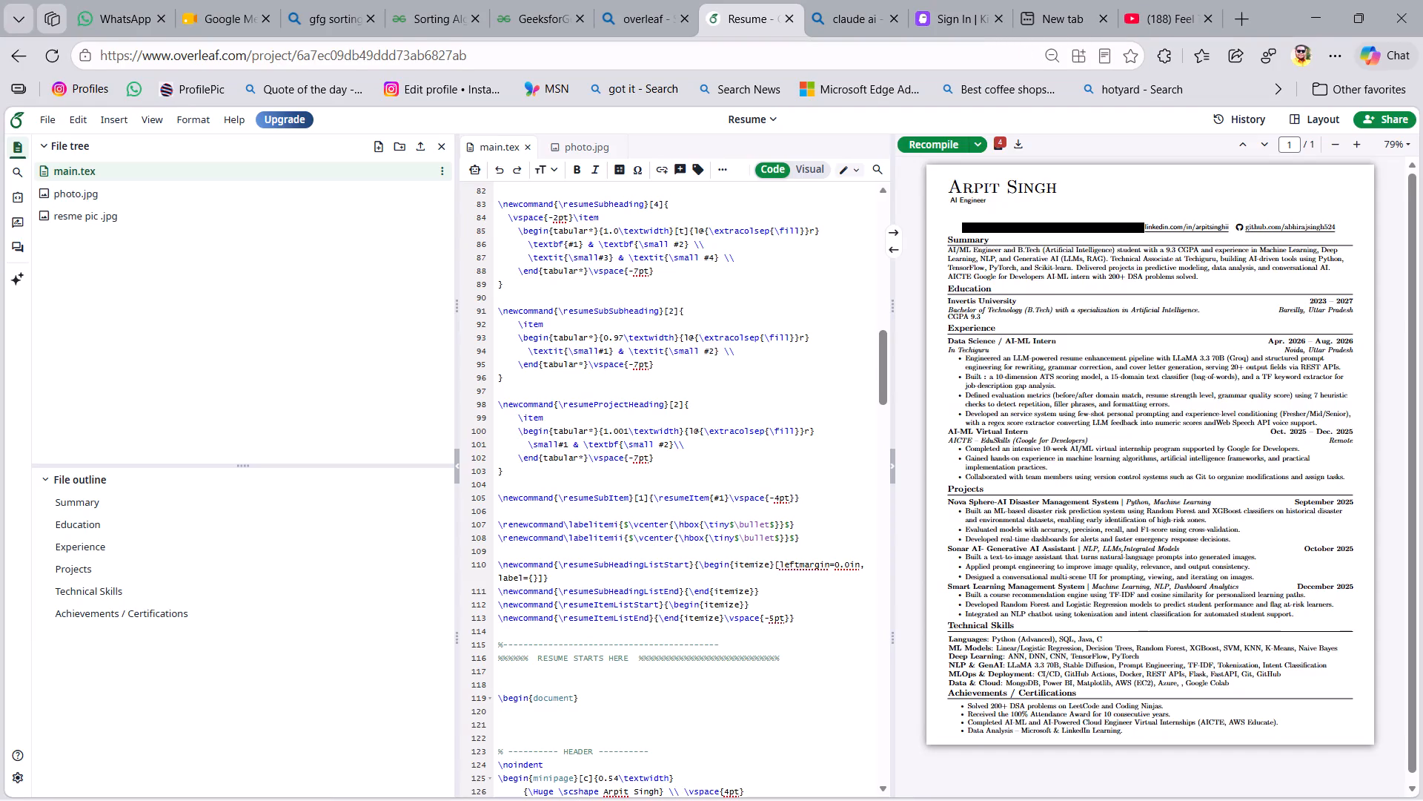
scroll(807, 355, up, 3)
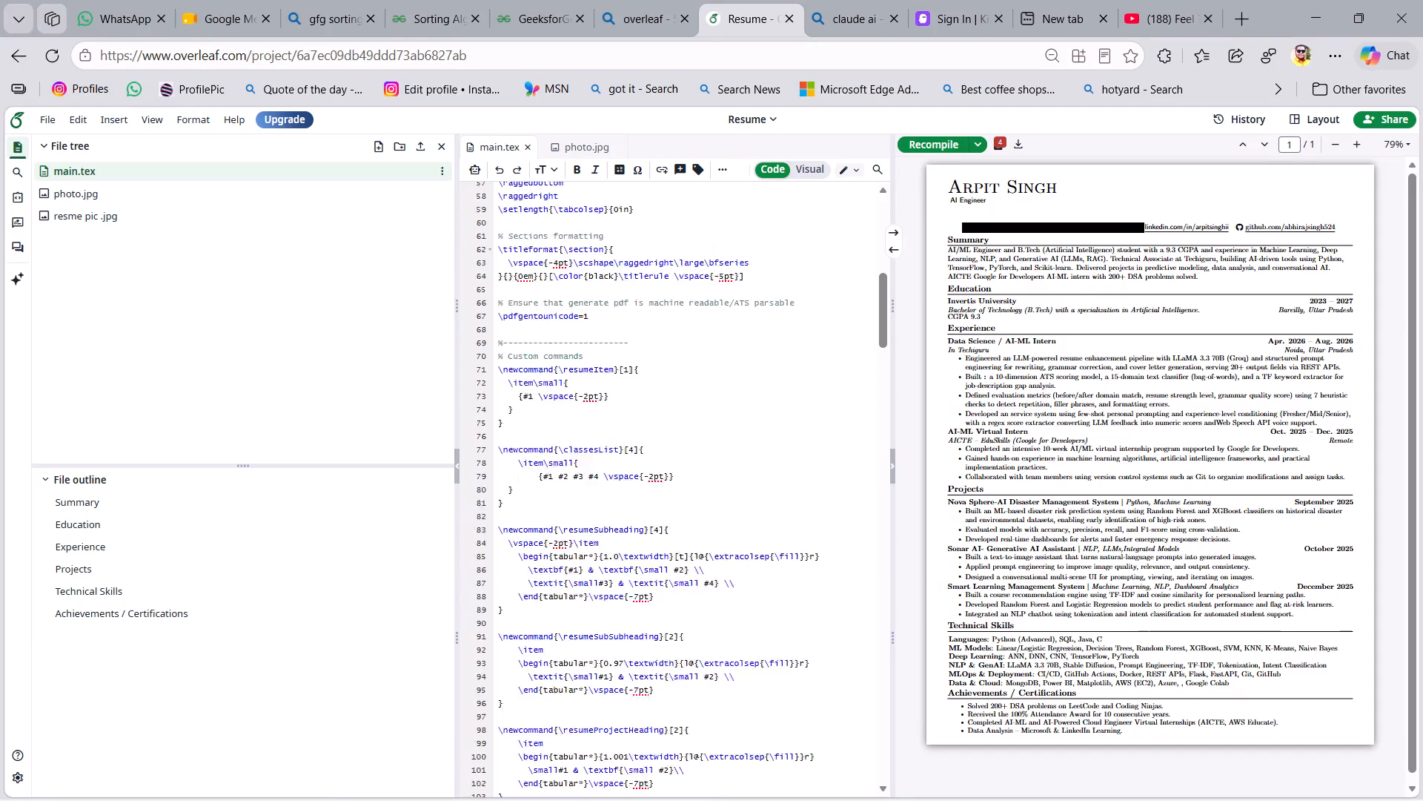
scroll(807, 355, up, 9)
scroll(807, 355, down, 1)
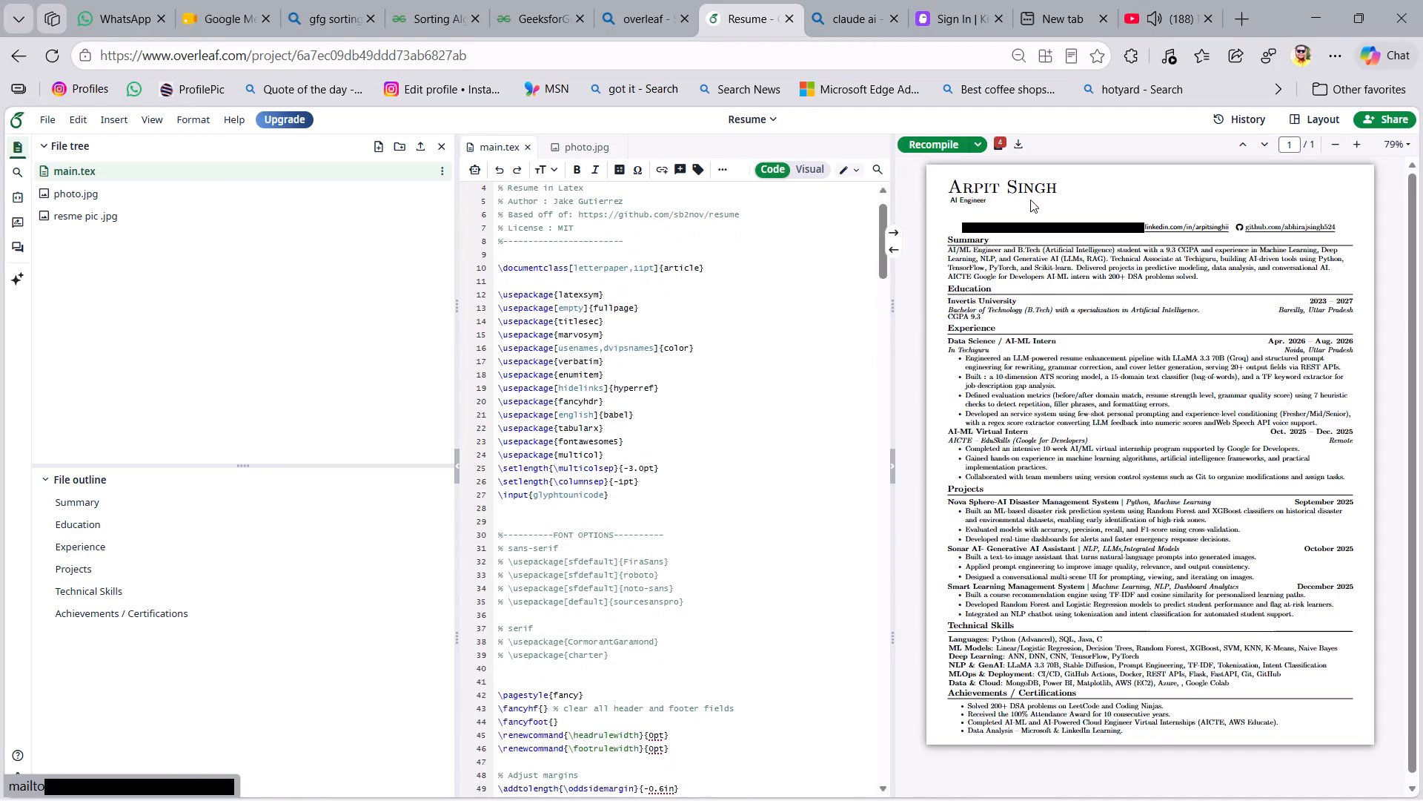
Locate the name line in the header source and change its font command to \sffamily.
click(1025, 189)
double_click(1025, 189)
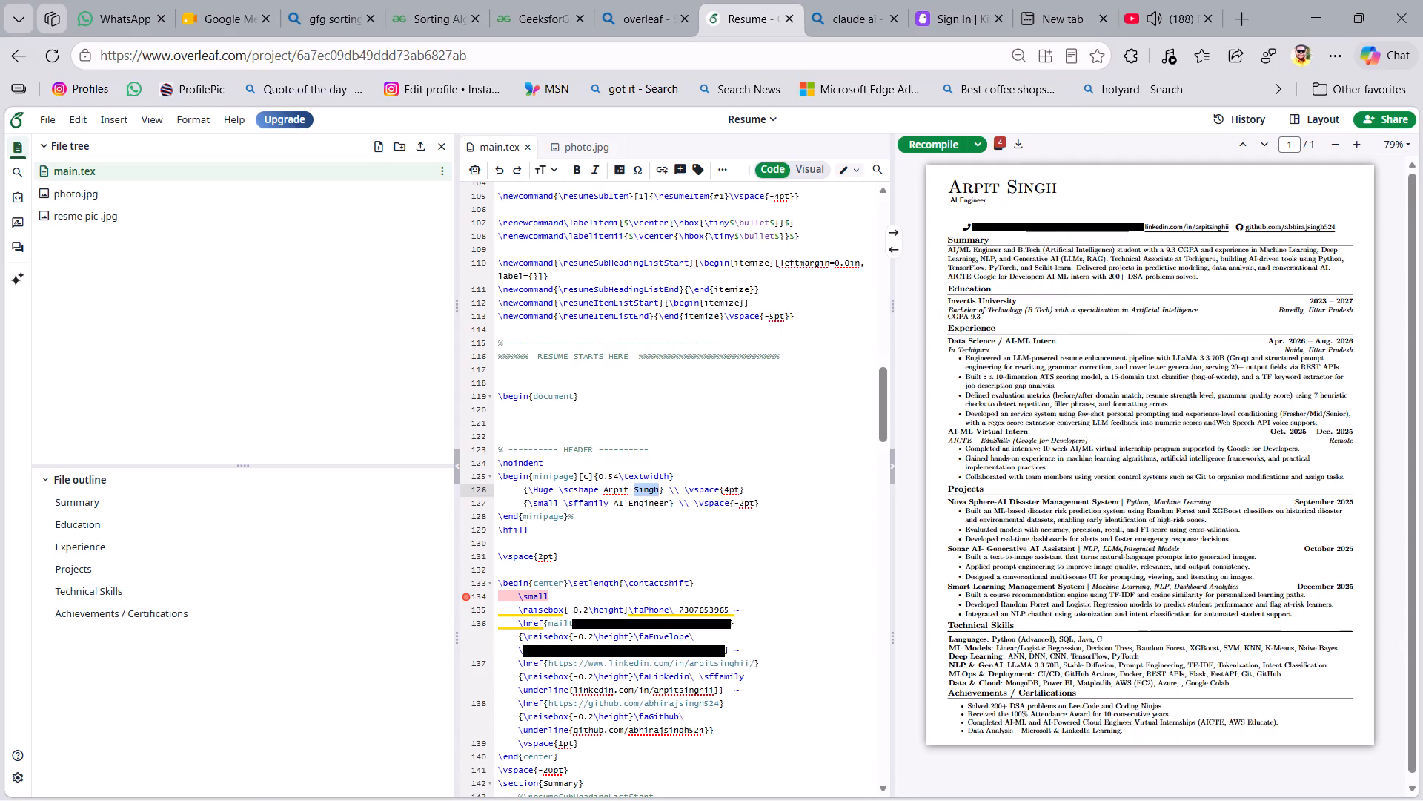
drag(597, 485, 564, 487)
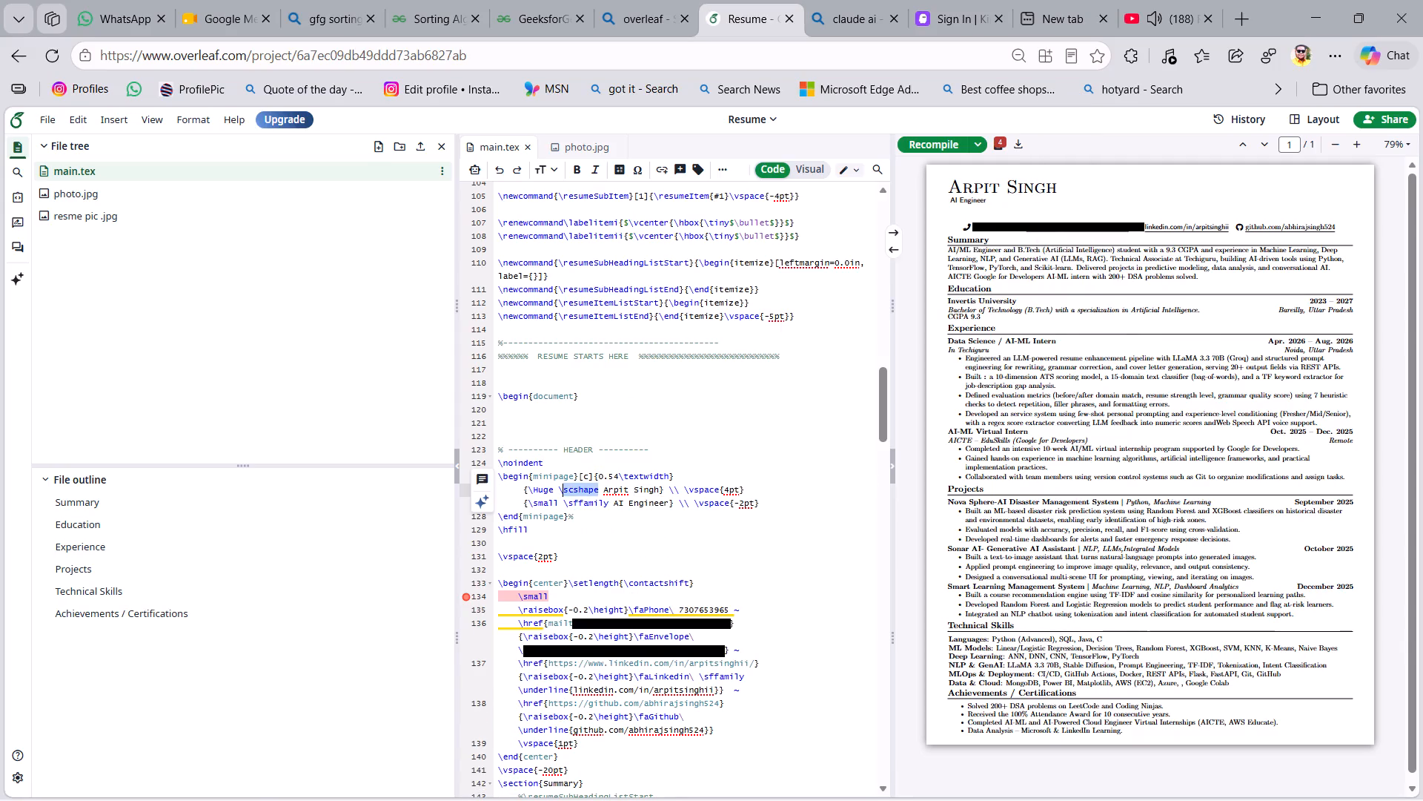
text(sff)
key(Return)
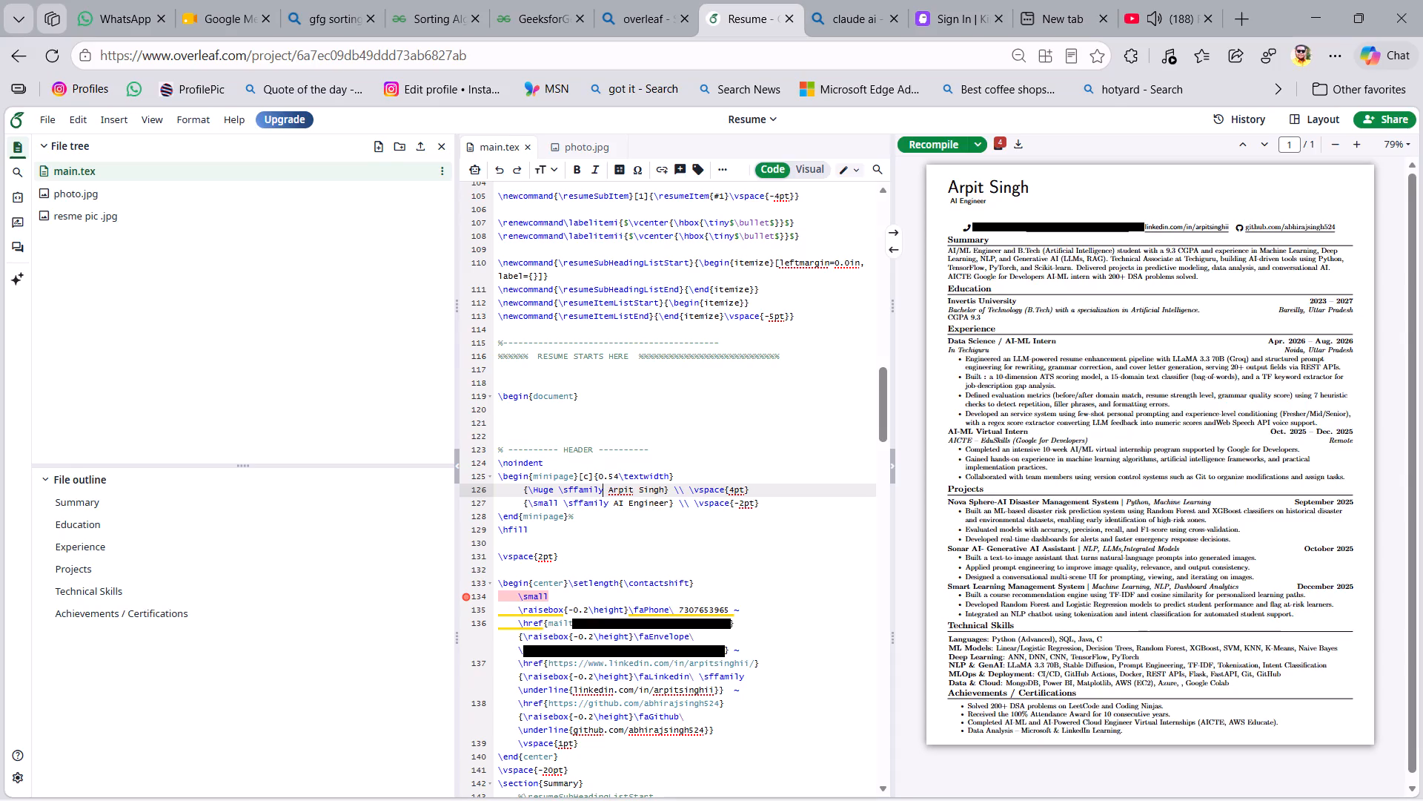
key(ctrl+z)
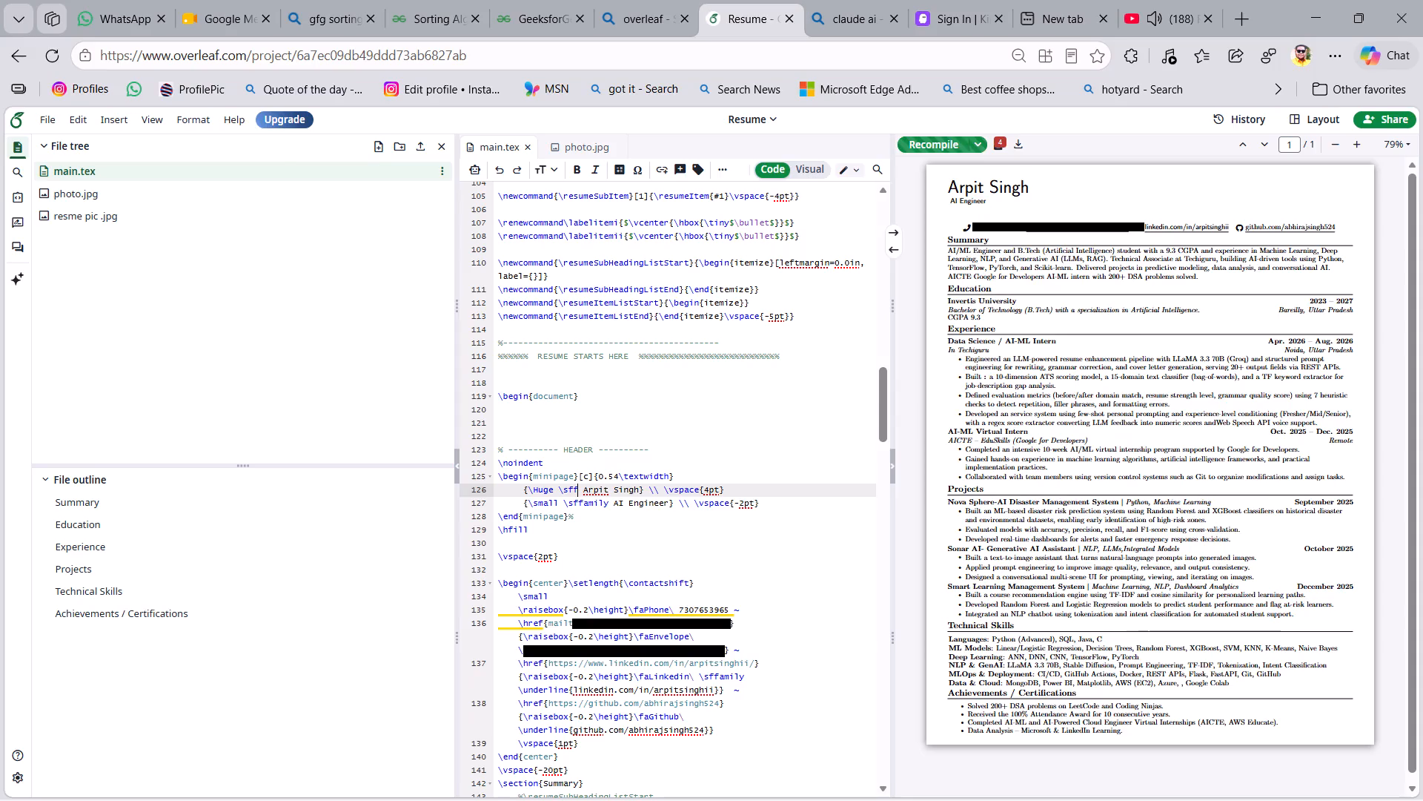
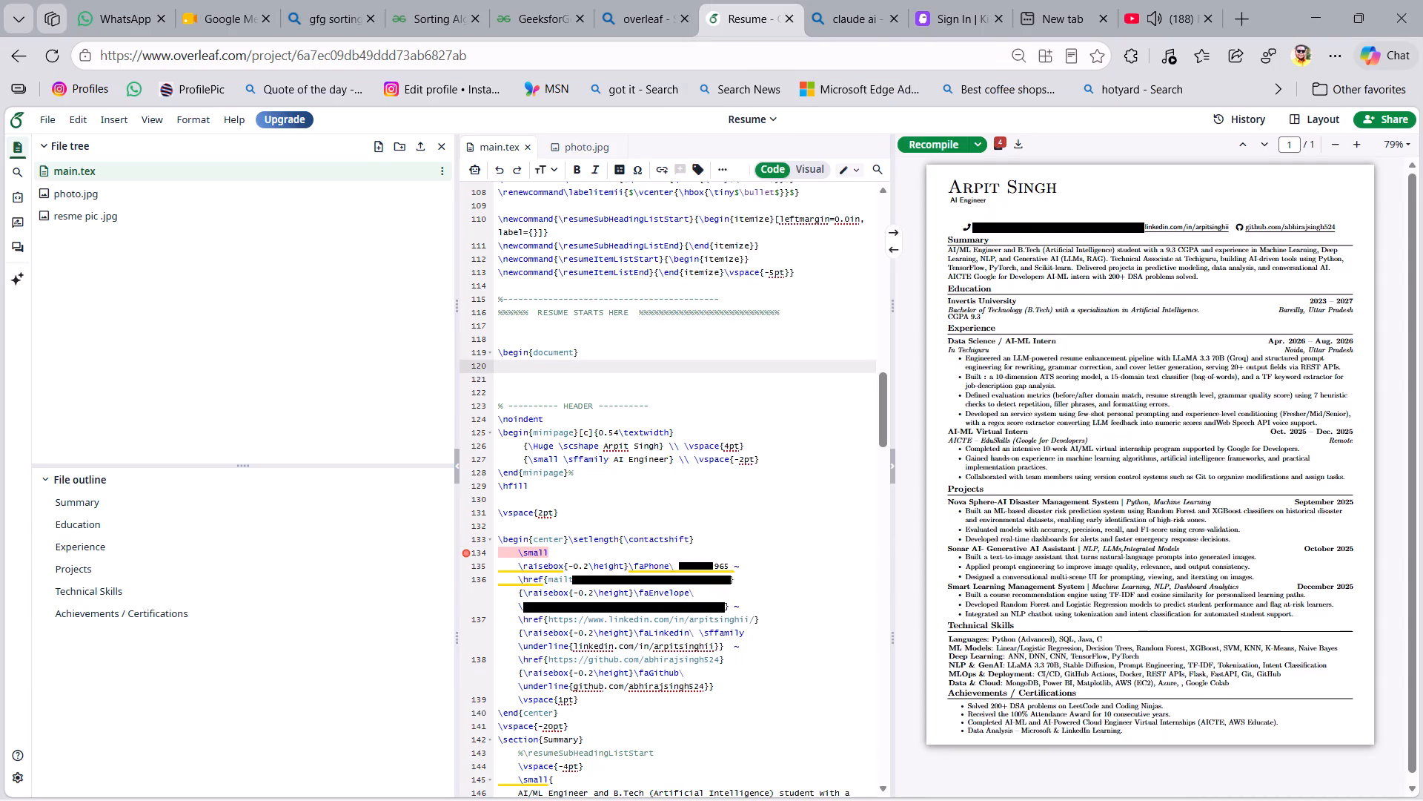
key(super+s)
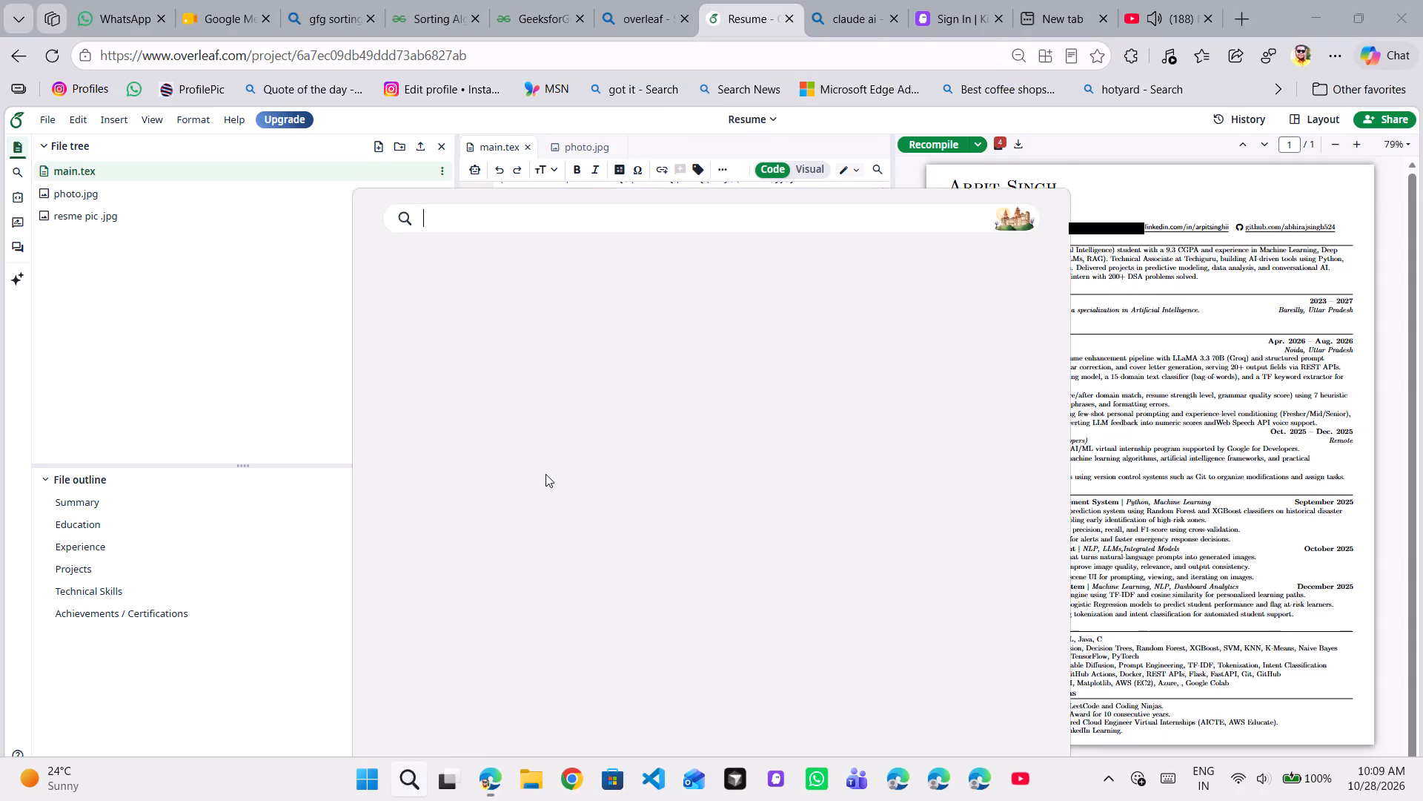
click(329, 343)
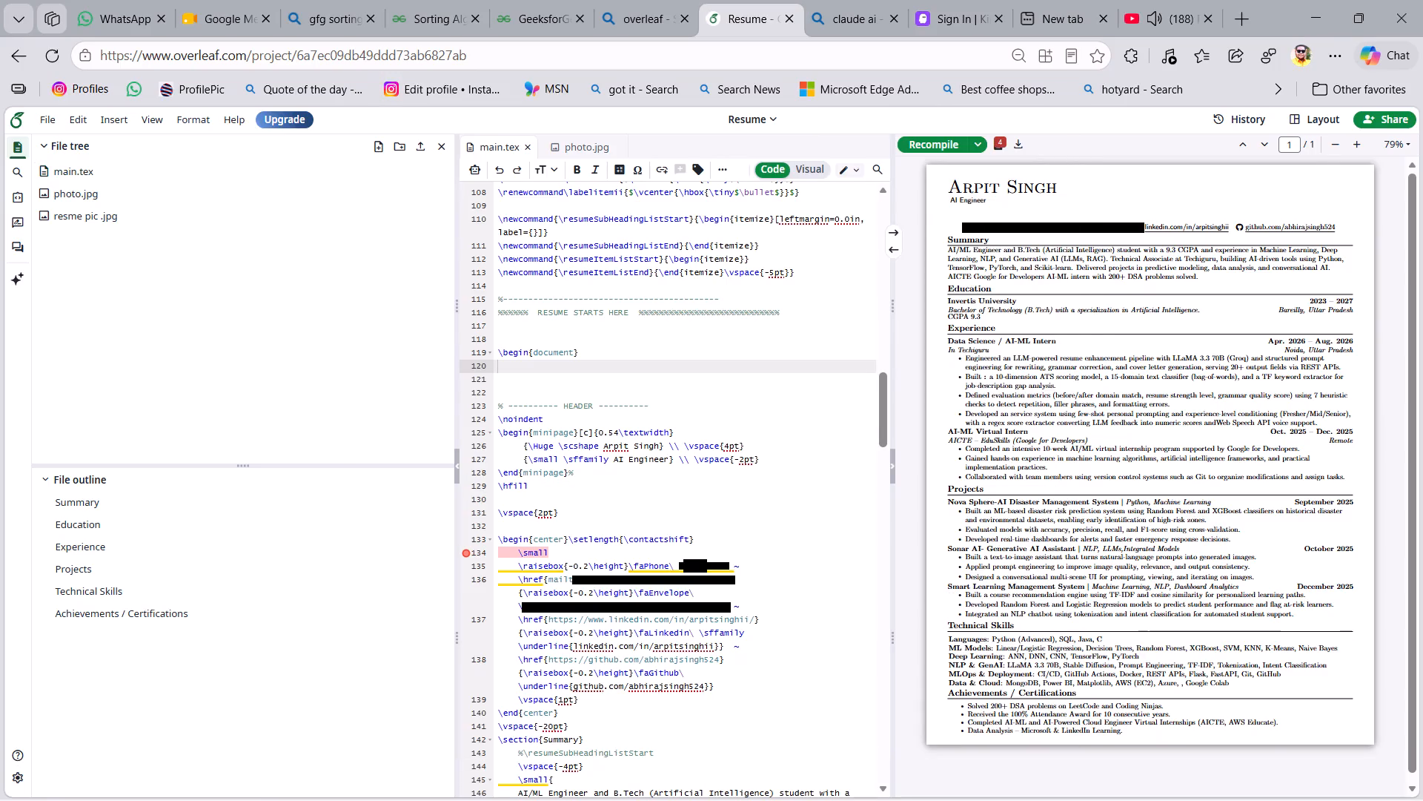
click(515, 527)
key(ctrl+v)
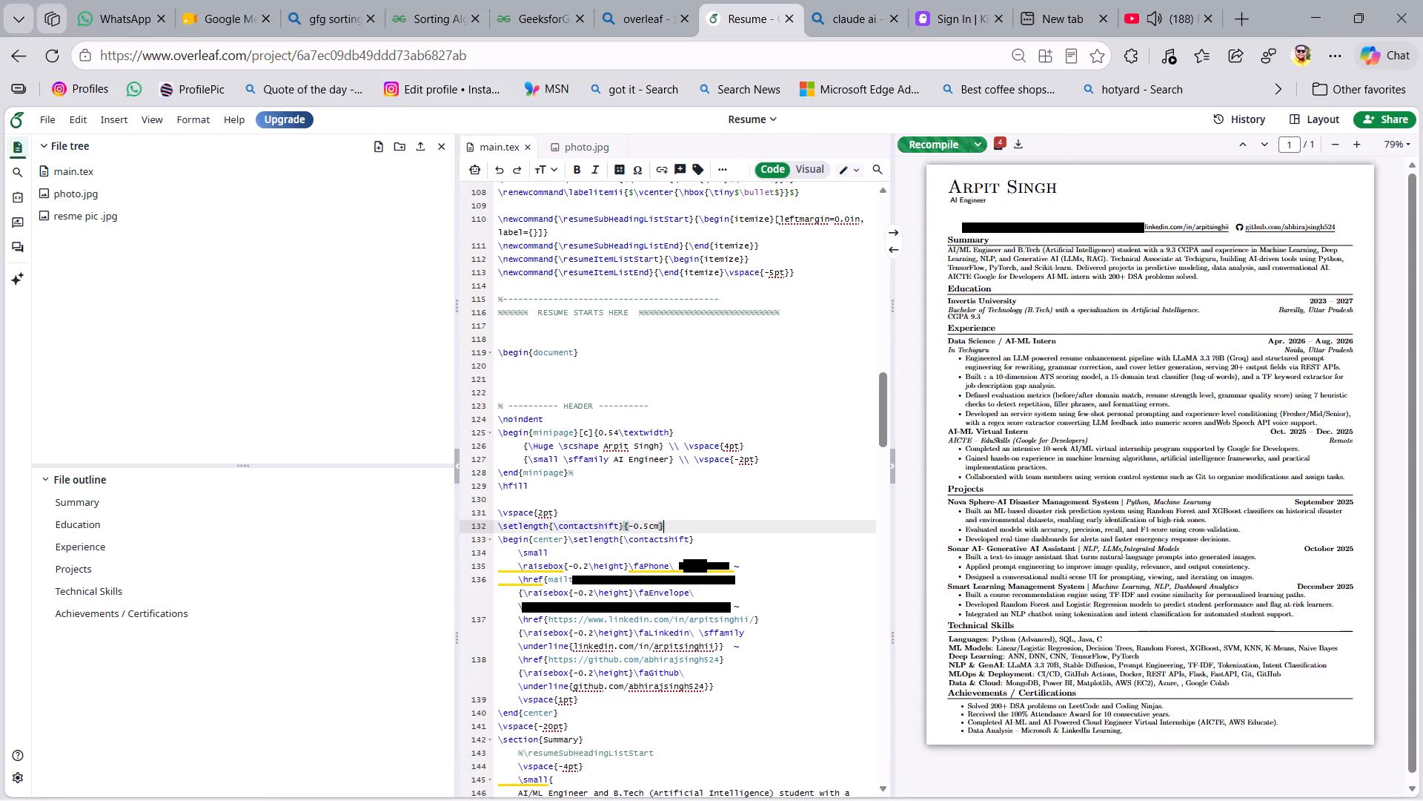
Delete the stray \setlength{\contactshift} that follows \begin{center} on the same line.
drag(700, 541, 571, 535)
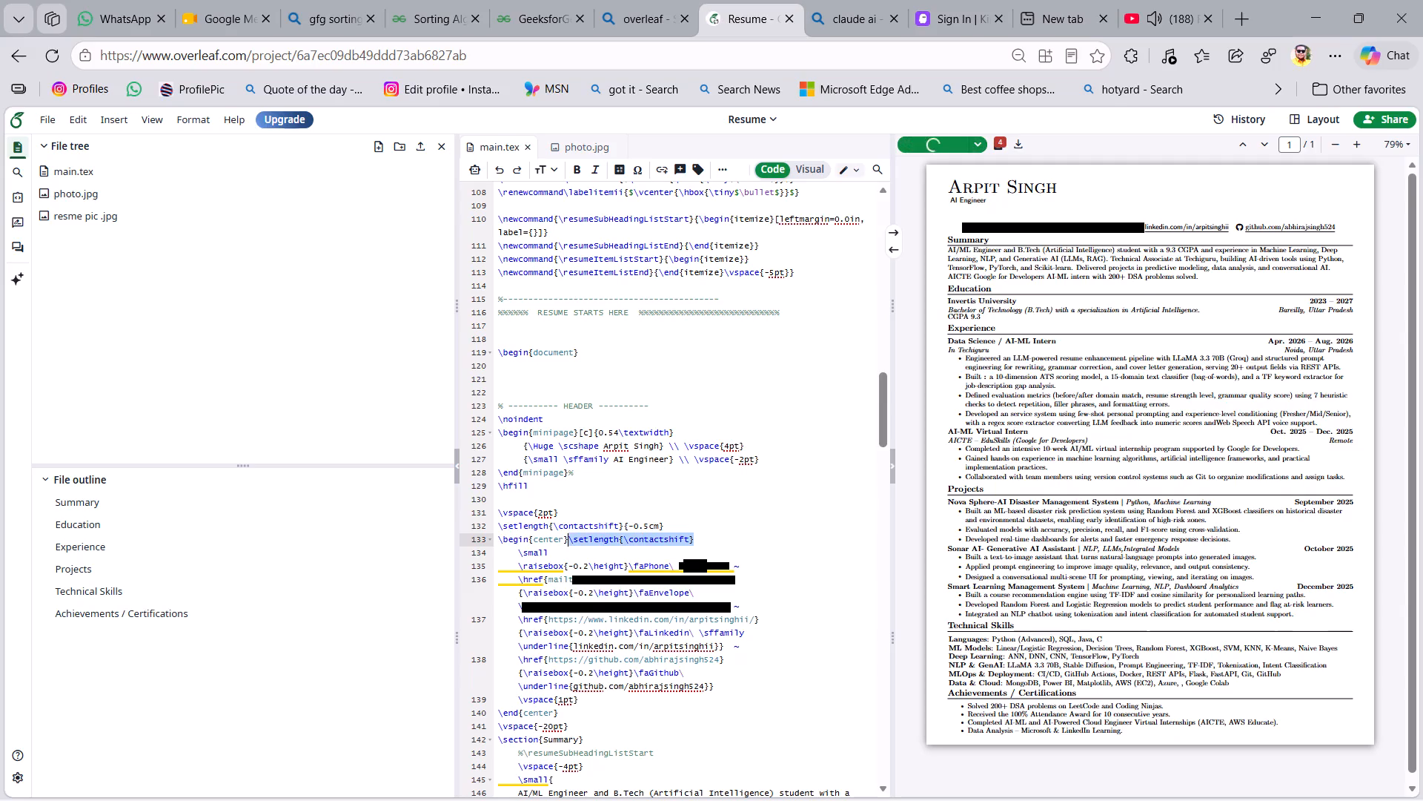
drag(571, 535, 569, 535)
key(BackSpace)
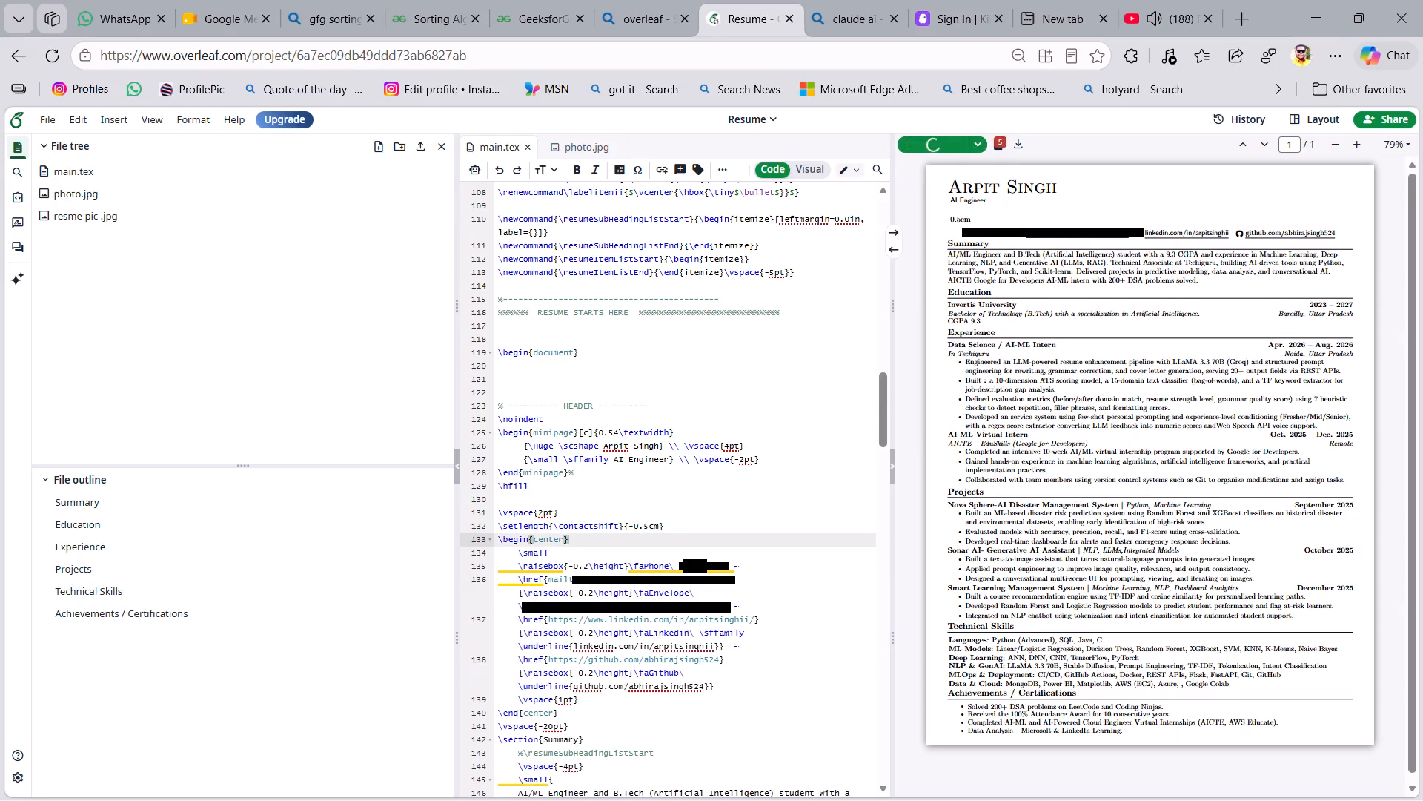
Change the contact block's opening environment name from center to flahleft.
drag(561, 543, 536, 543)
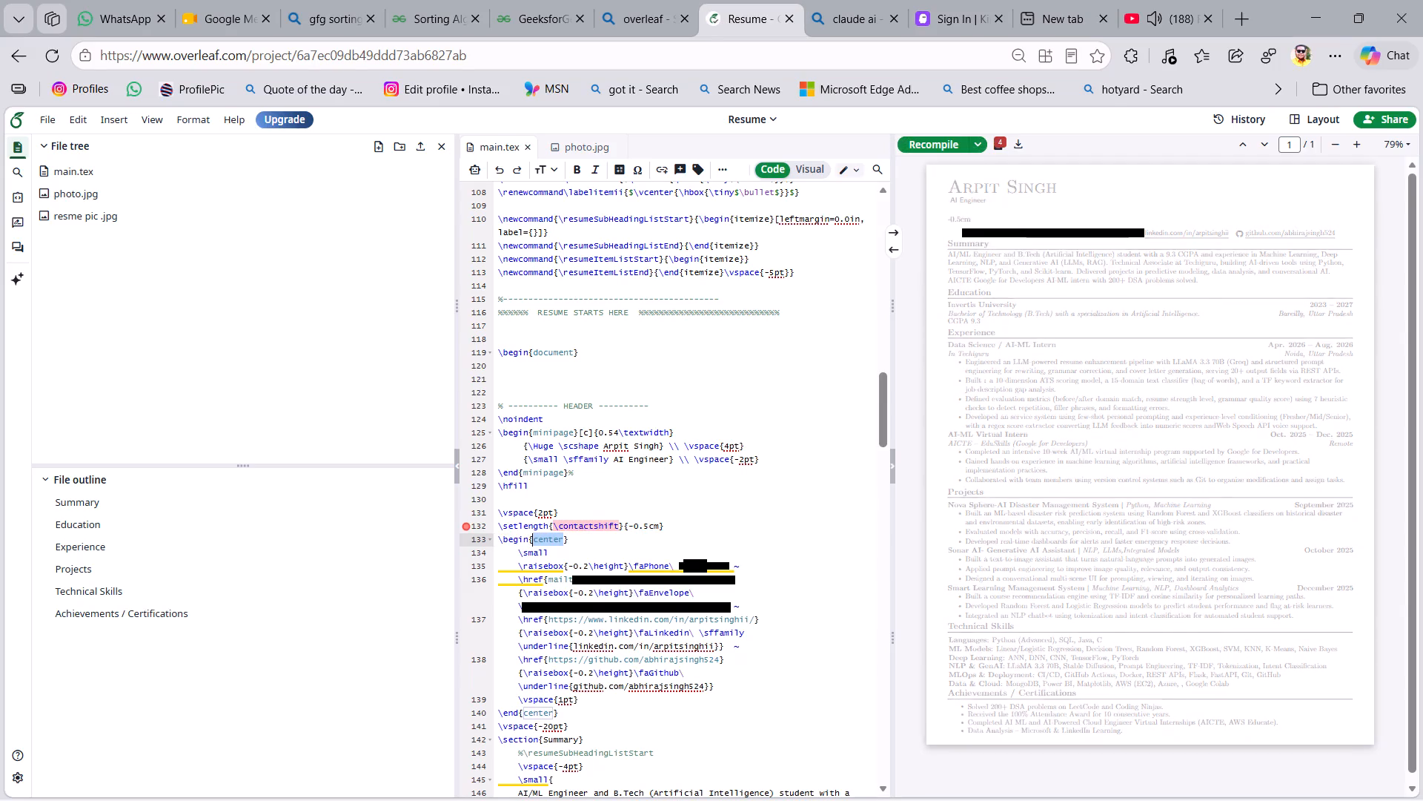
text(flah)
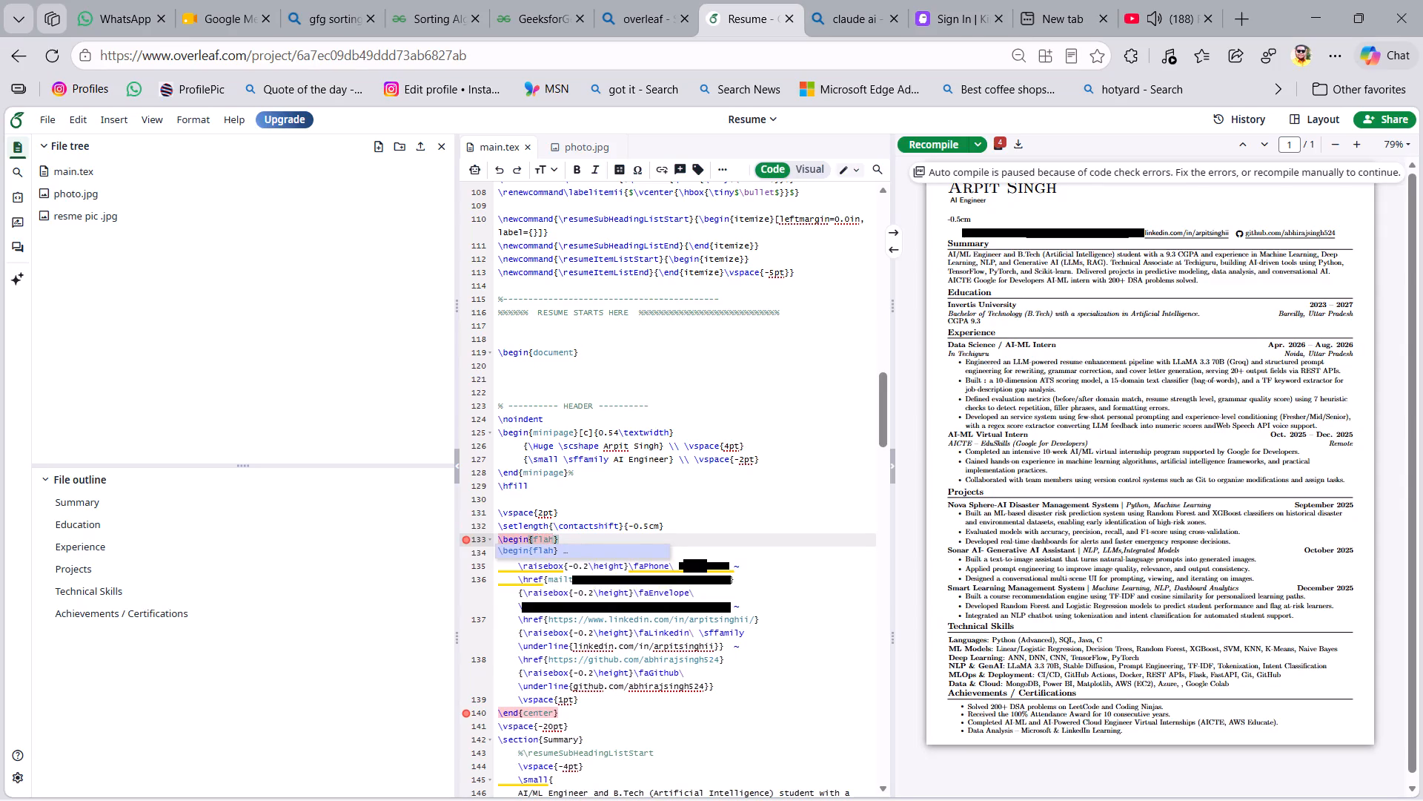
text(left)
click(643, 549)
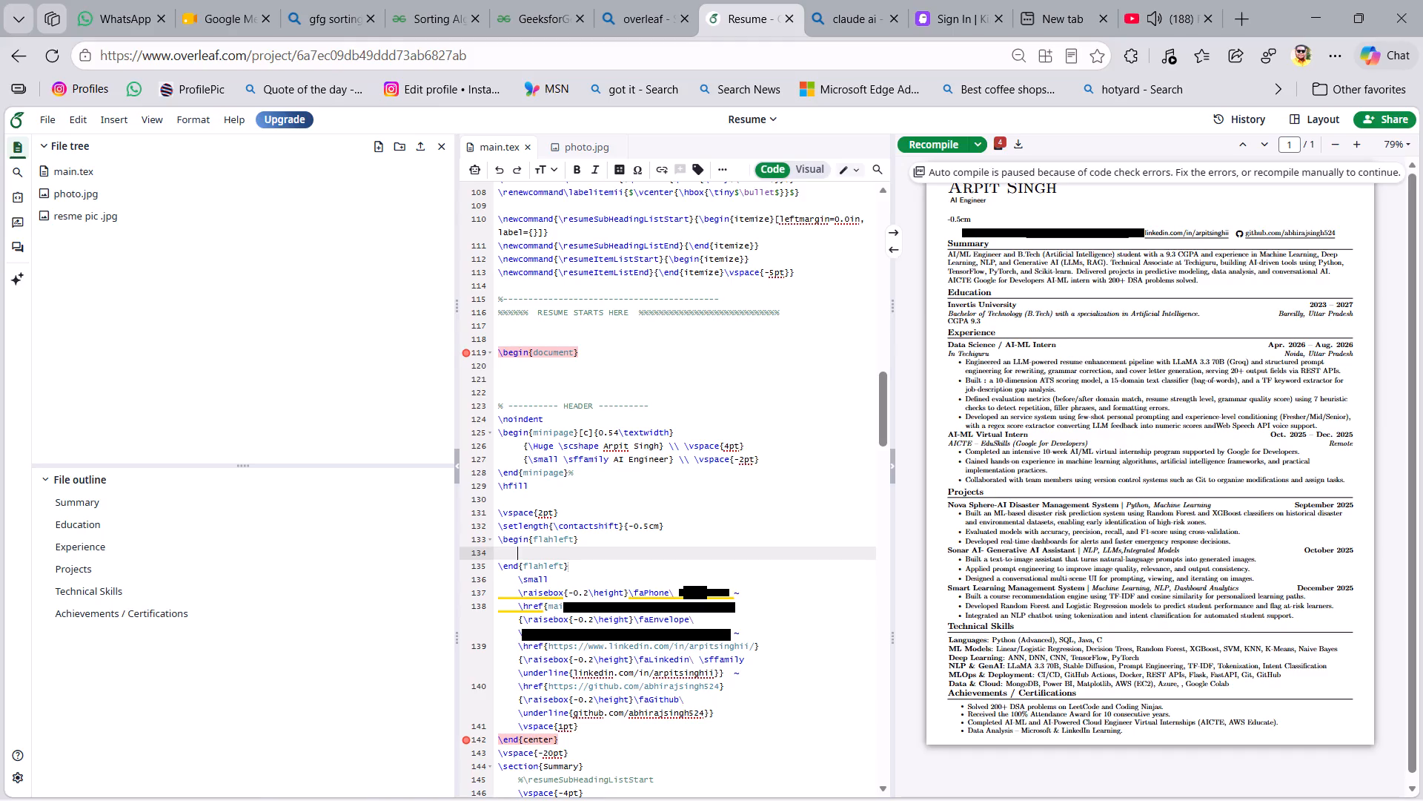
Delete the extra \end{flahleft} inserted directly below the contact block's opening line.
drag(583, 567, 495, 564)
key(BackSpace)
key(BackSpace)
key(BackSpace)
key(BackSpace)
key(BackSpace)
key(BackSpace)
key(BackSpace)
key(BackSpace)
key(BackSpace)
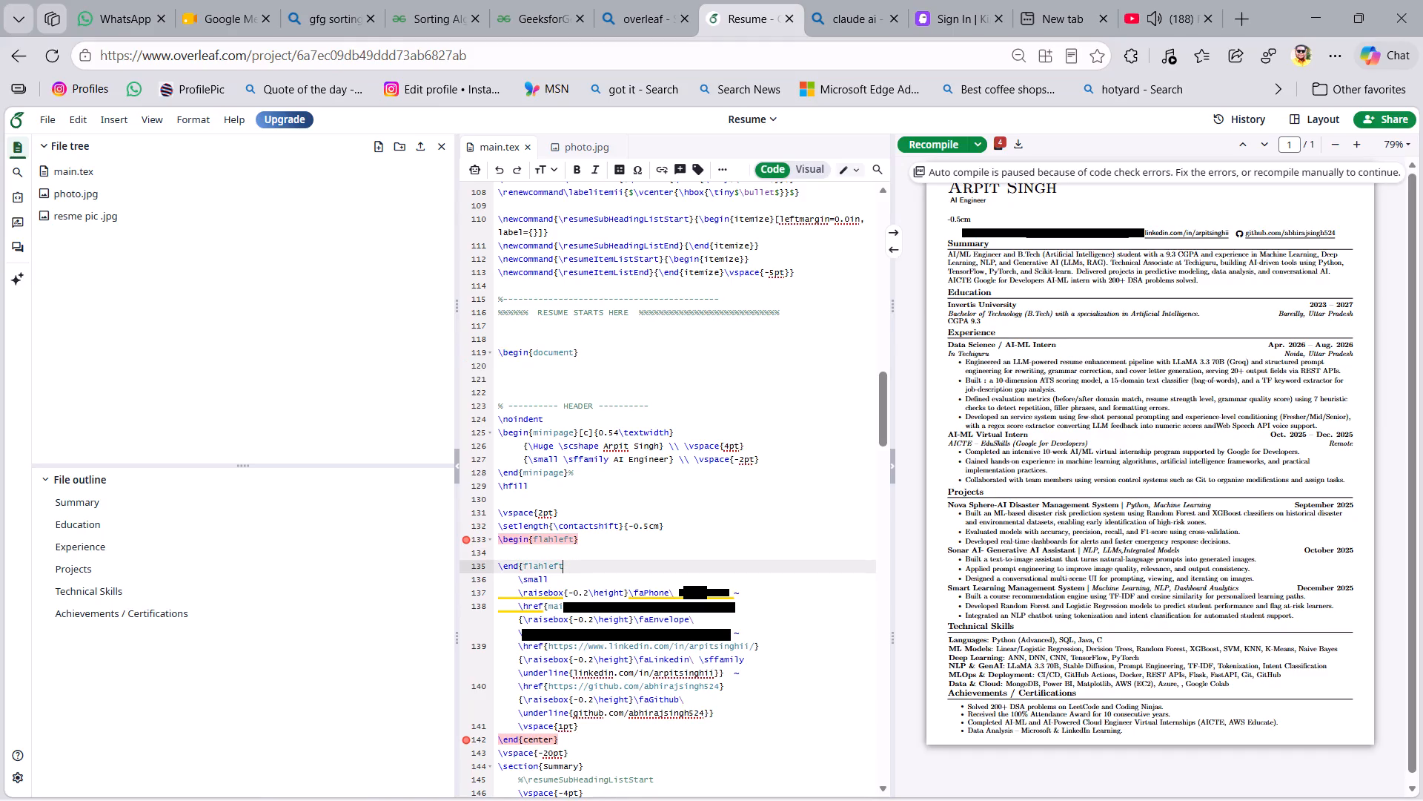
key(BackSpace)
key(BackSpace)
key(BackSpace)
key(BackSpace)
key(BackSpace)
Change the contact block's closing \end{center} to \end{flahleft}.
click(549, 738)
drag(552, 738, 528, 738)
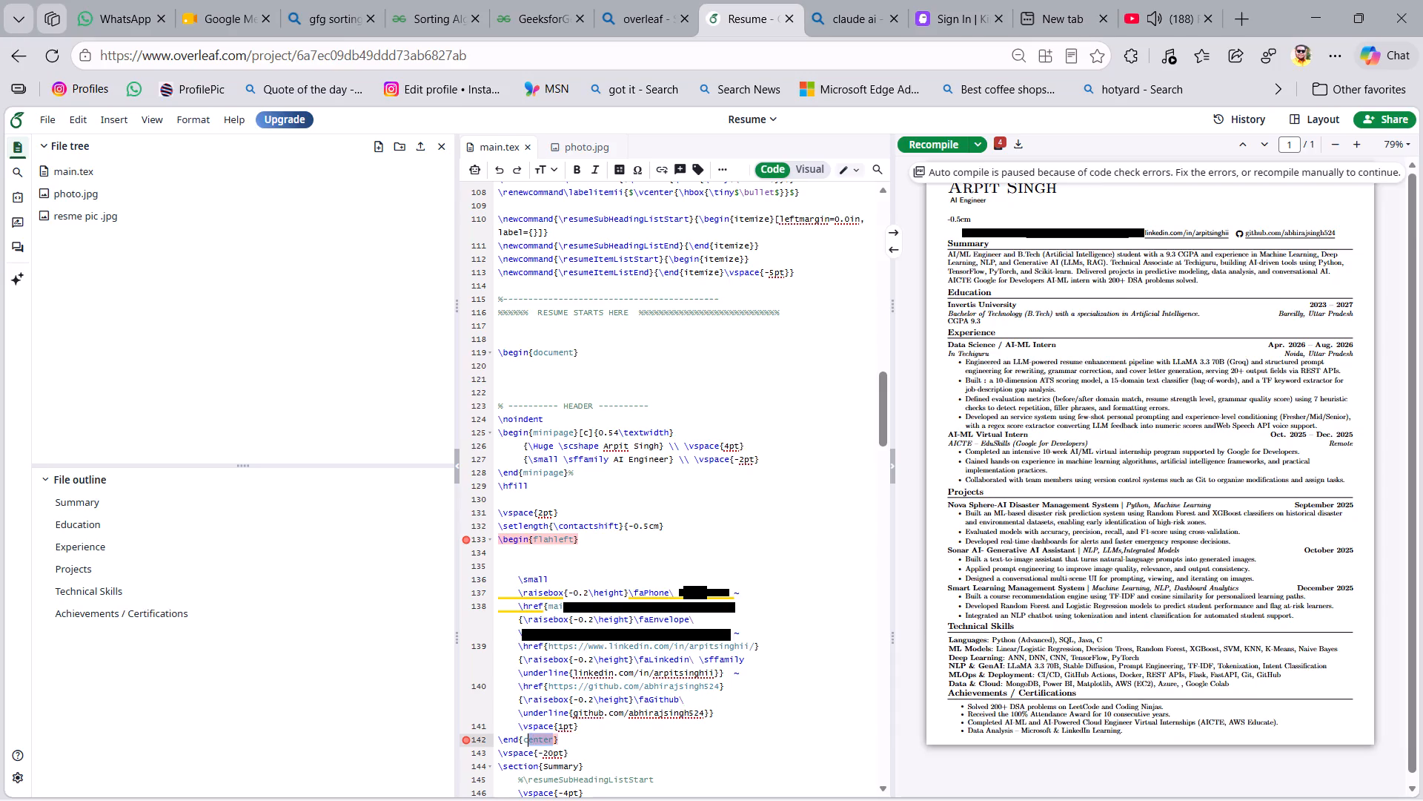
drag(528, 738, 523, 738)
key(BackSpace)
click(523, 738)
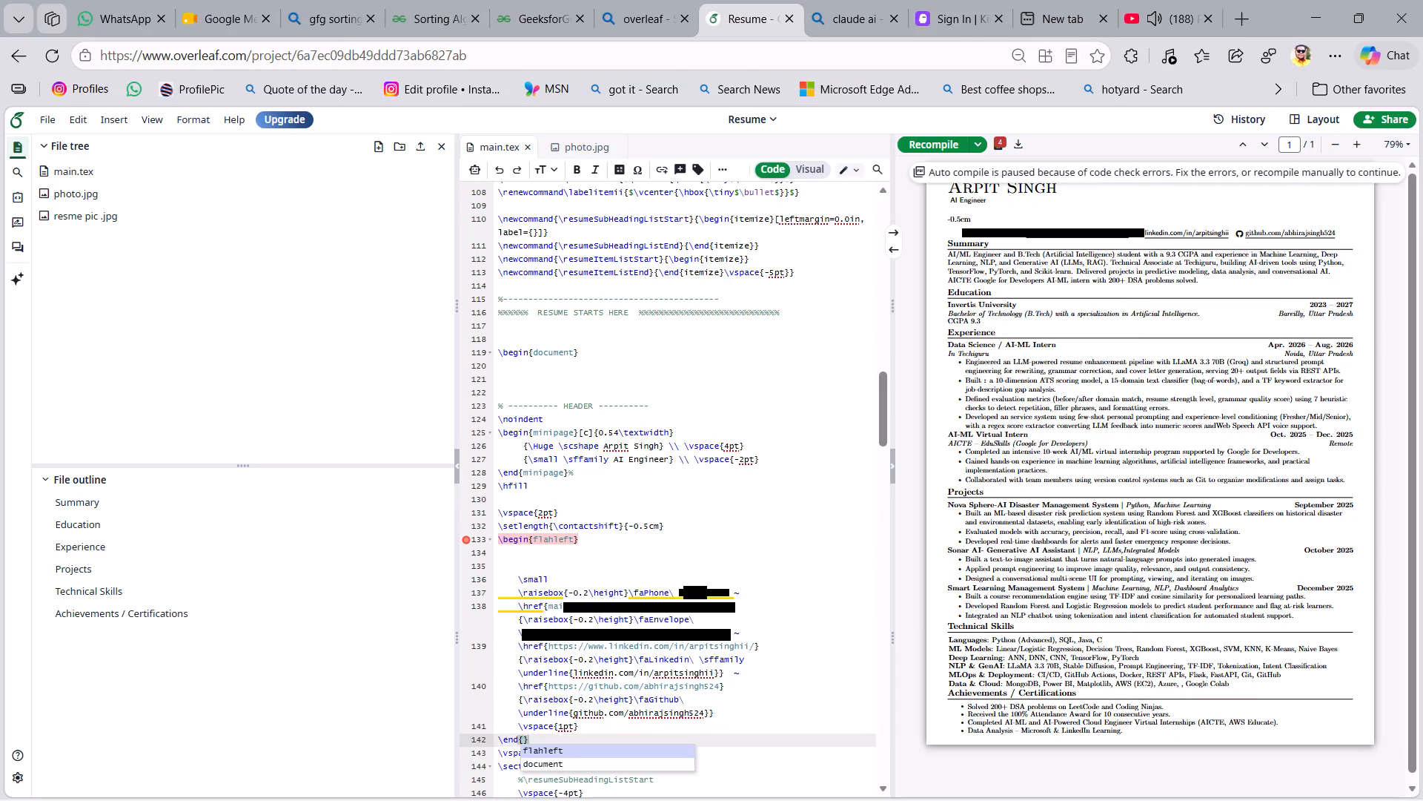
key(Return)
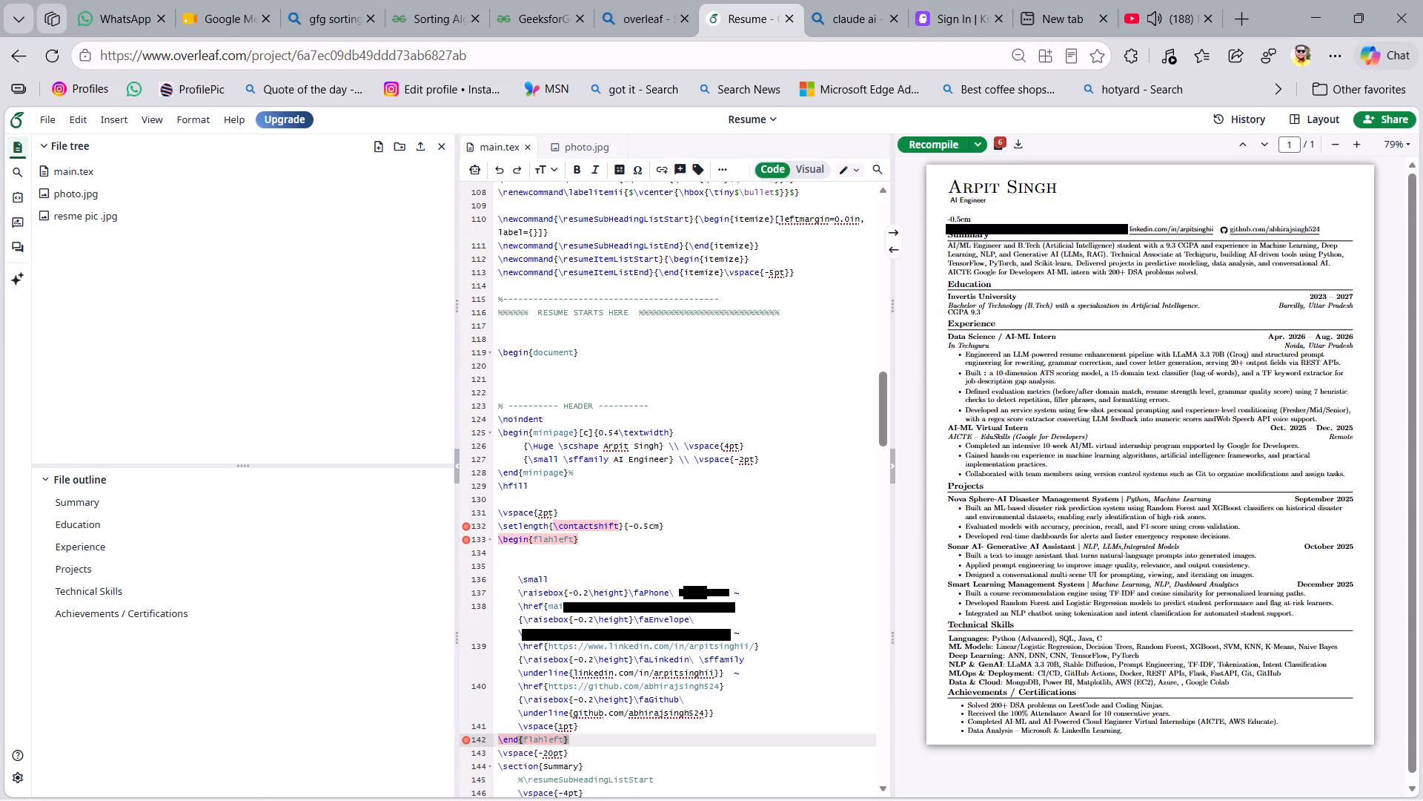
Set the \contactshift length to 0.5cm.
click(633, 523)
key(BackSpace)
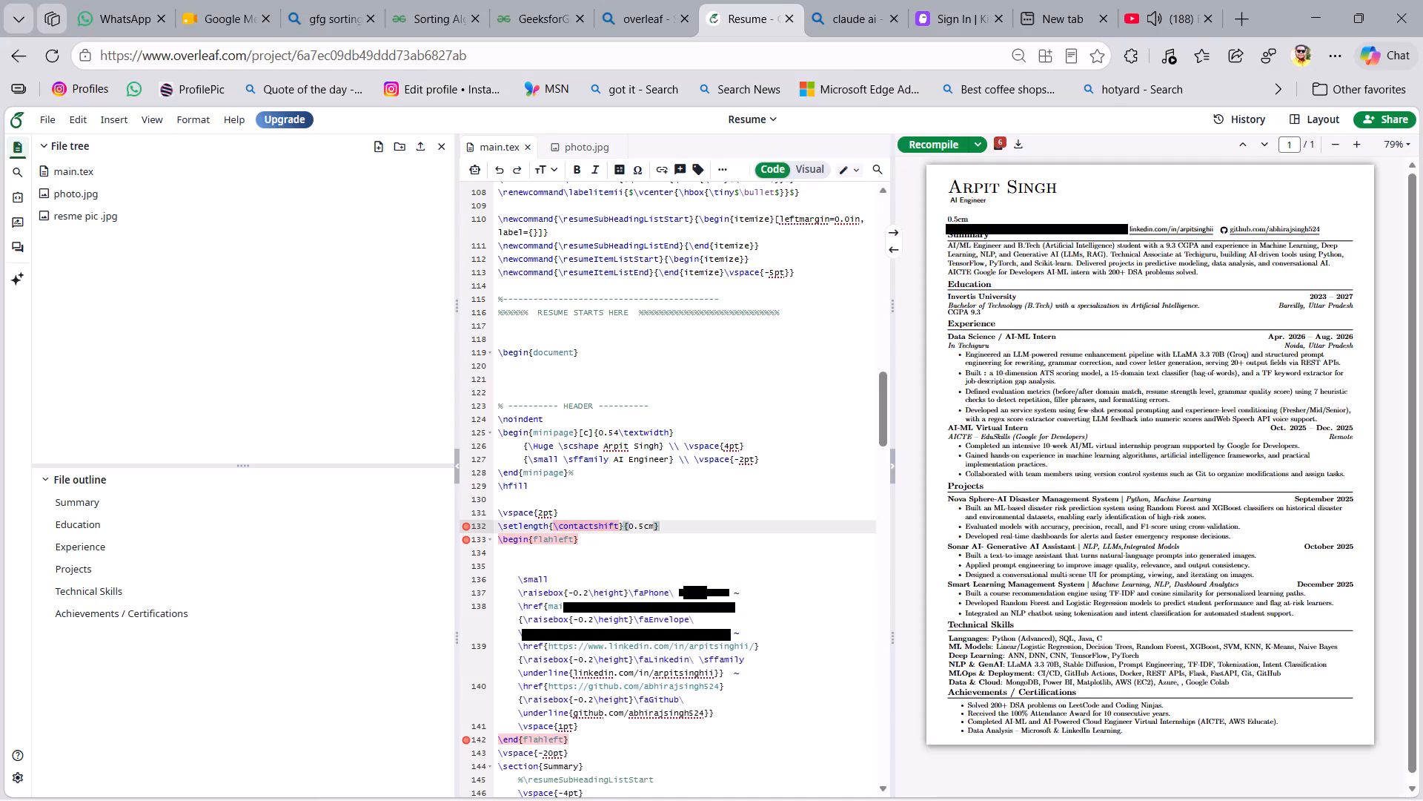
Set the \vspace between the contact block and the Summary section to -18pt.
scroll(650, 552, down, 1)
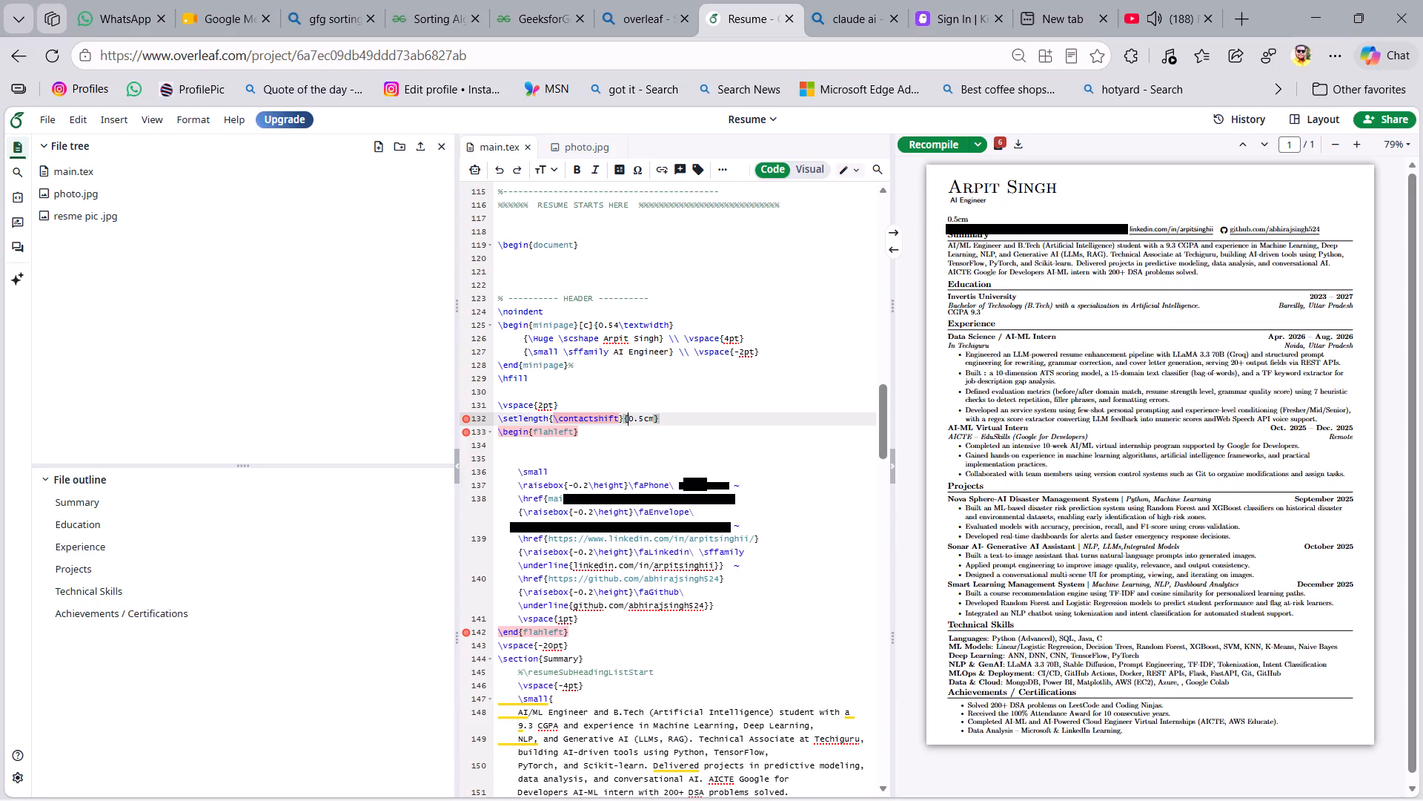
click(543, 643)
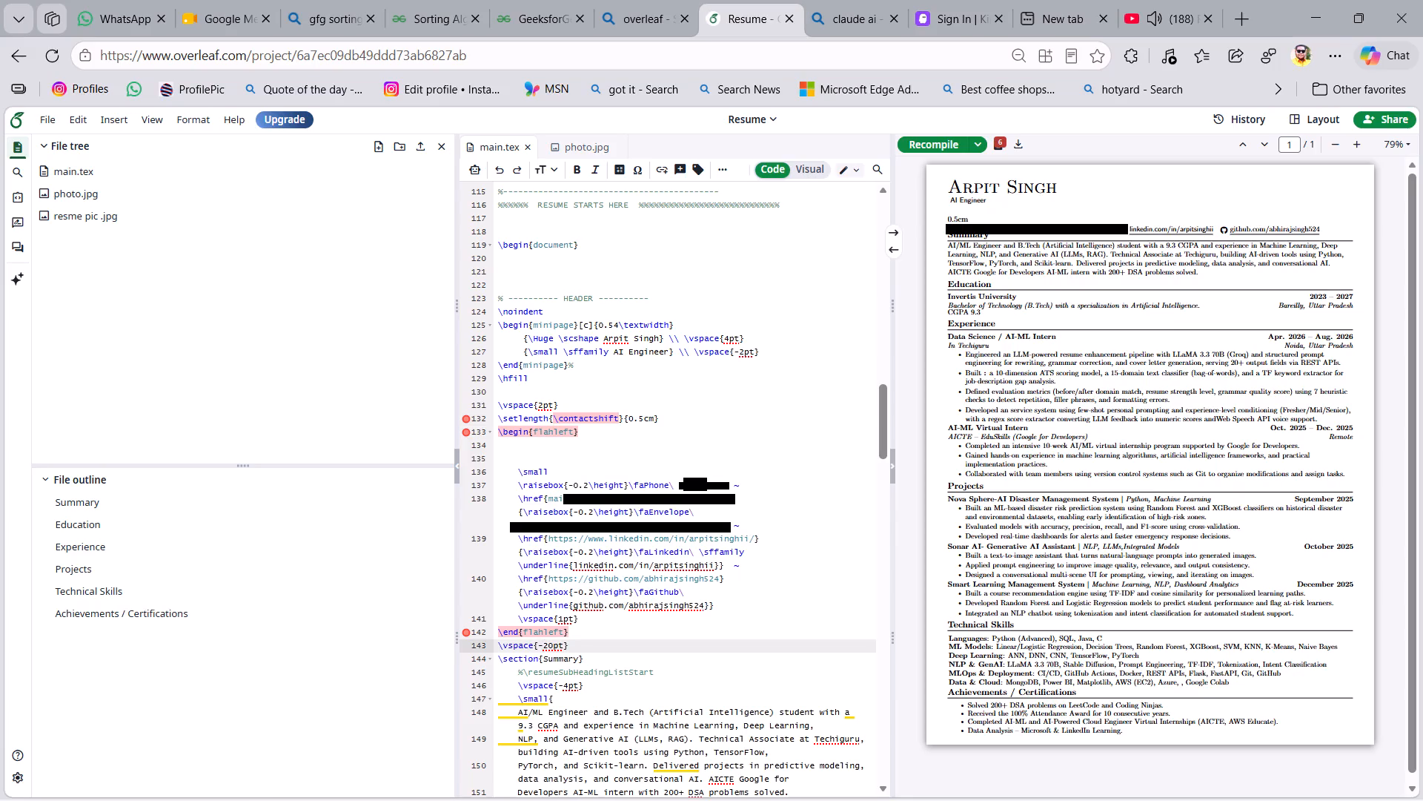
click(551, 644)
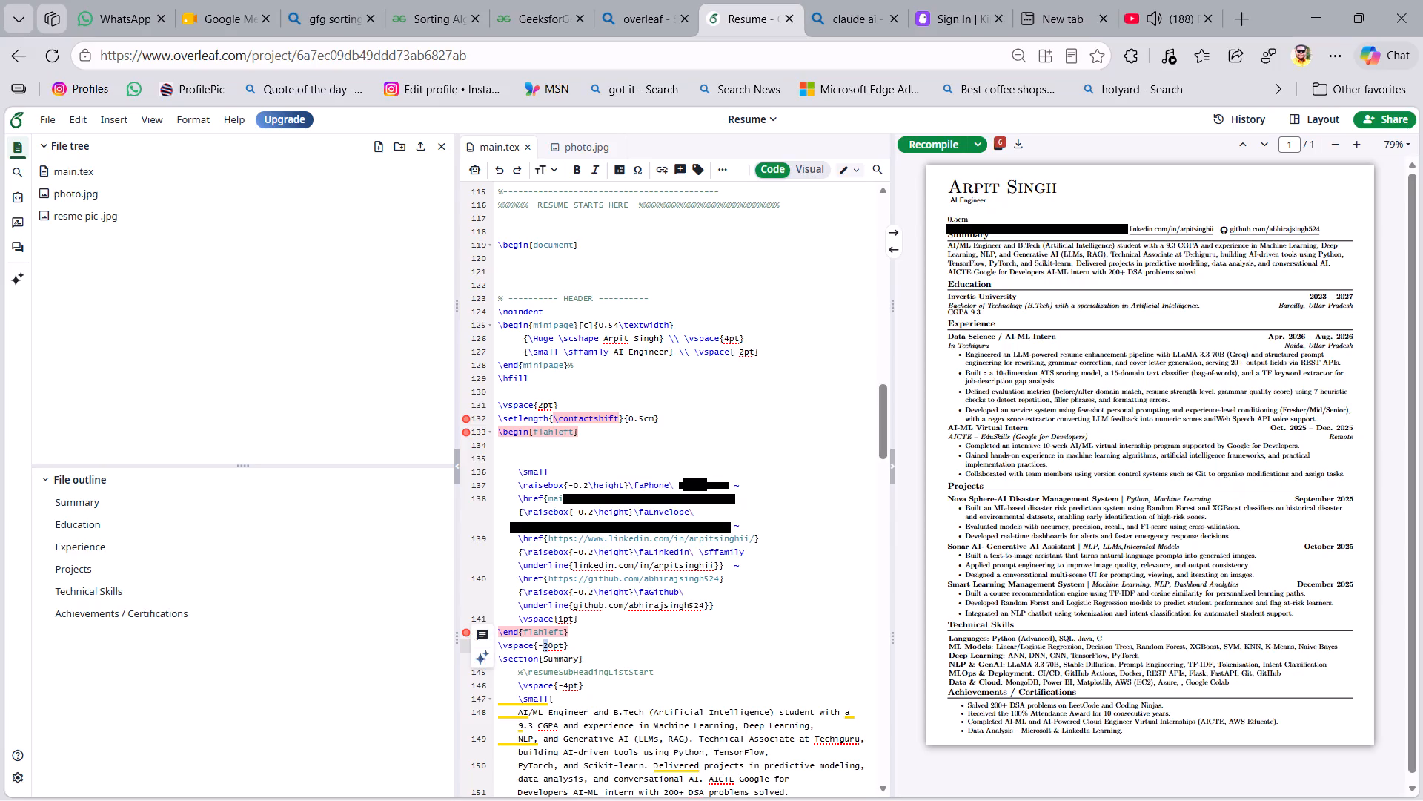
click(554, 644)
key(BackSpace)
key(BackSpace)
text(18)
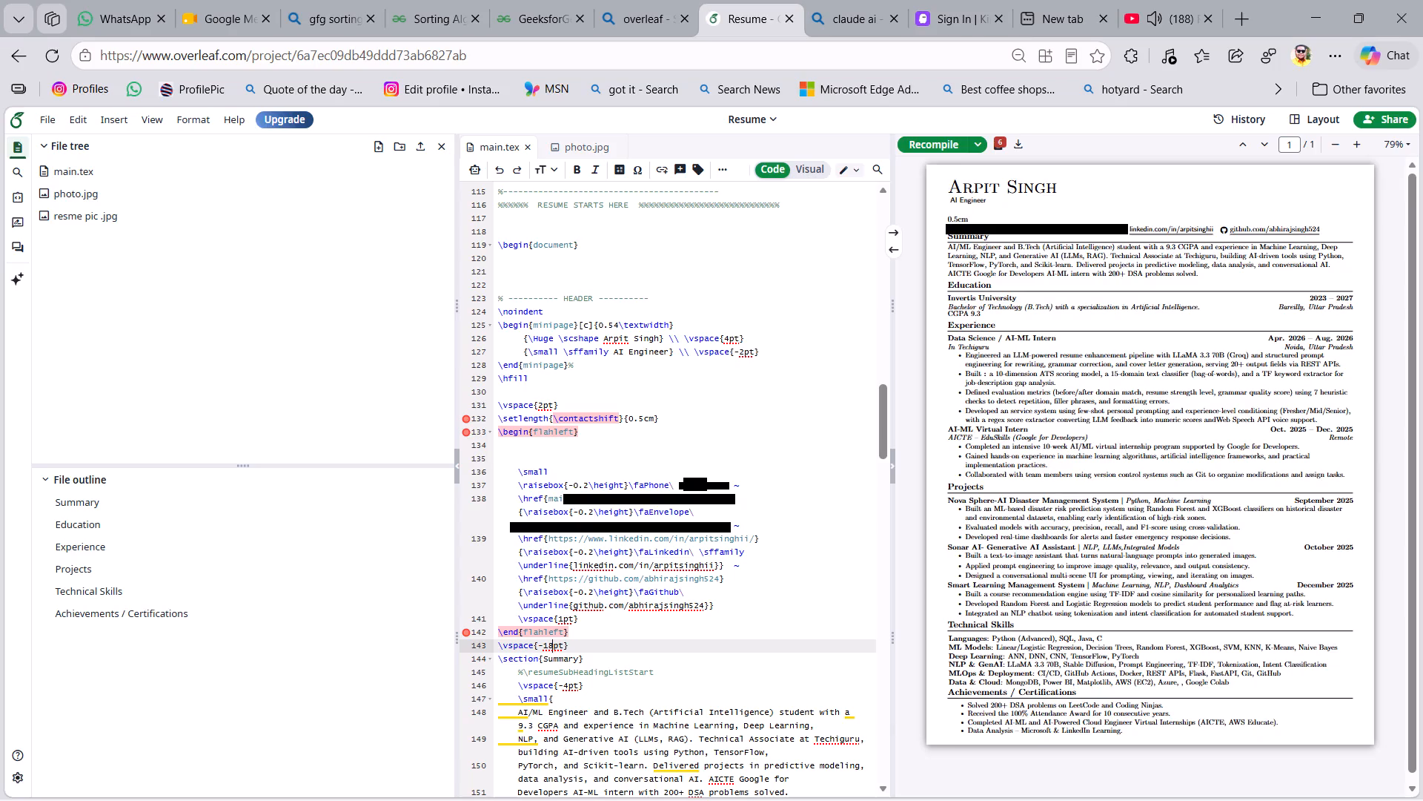
Delete the {0.5cm} argument from the \setlength{\contactshift} line.
drag(677, 420, 627, 416)
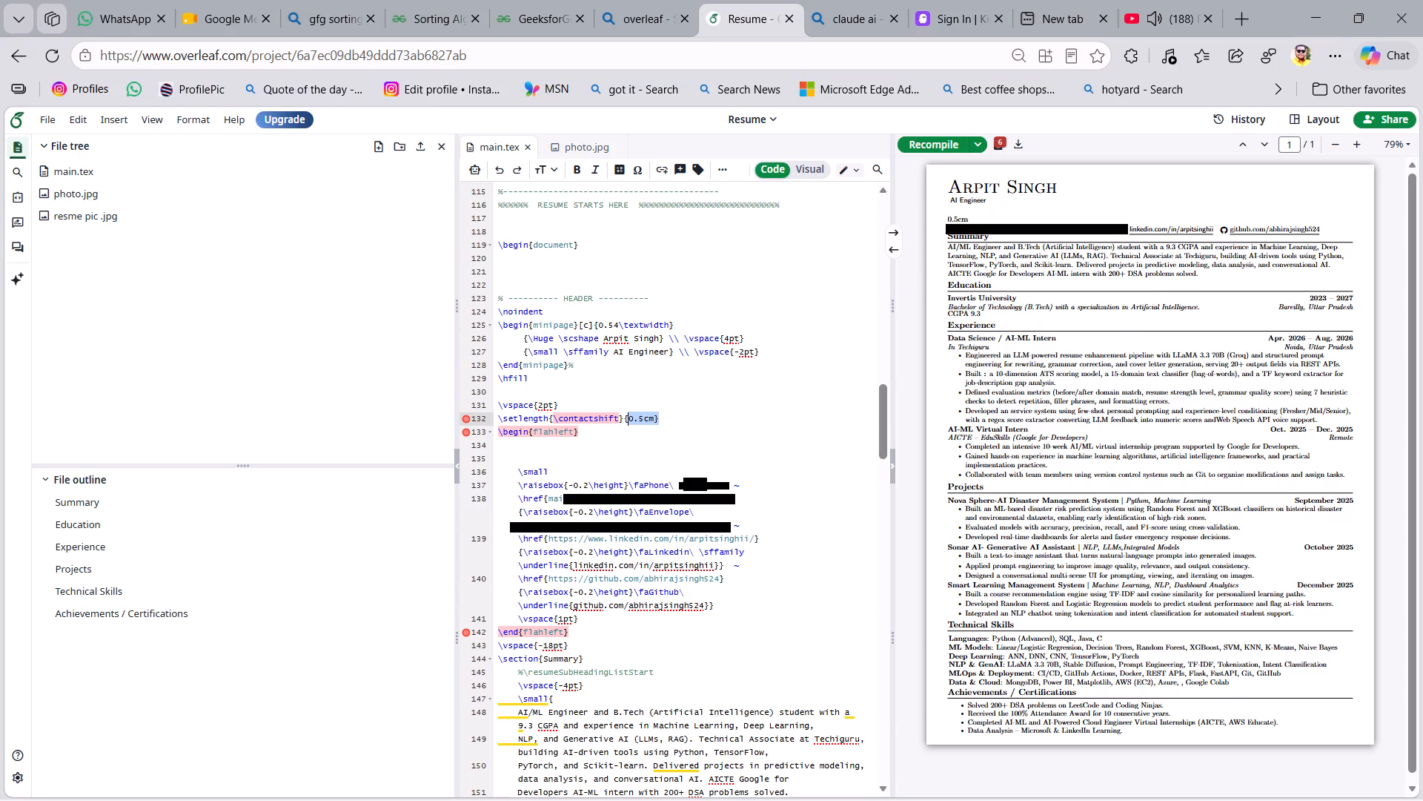
drag(627, 416, 625, 416)
drag(625, 416, 624, 416)
key(BackSpace)
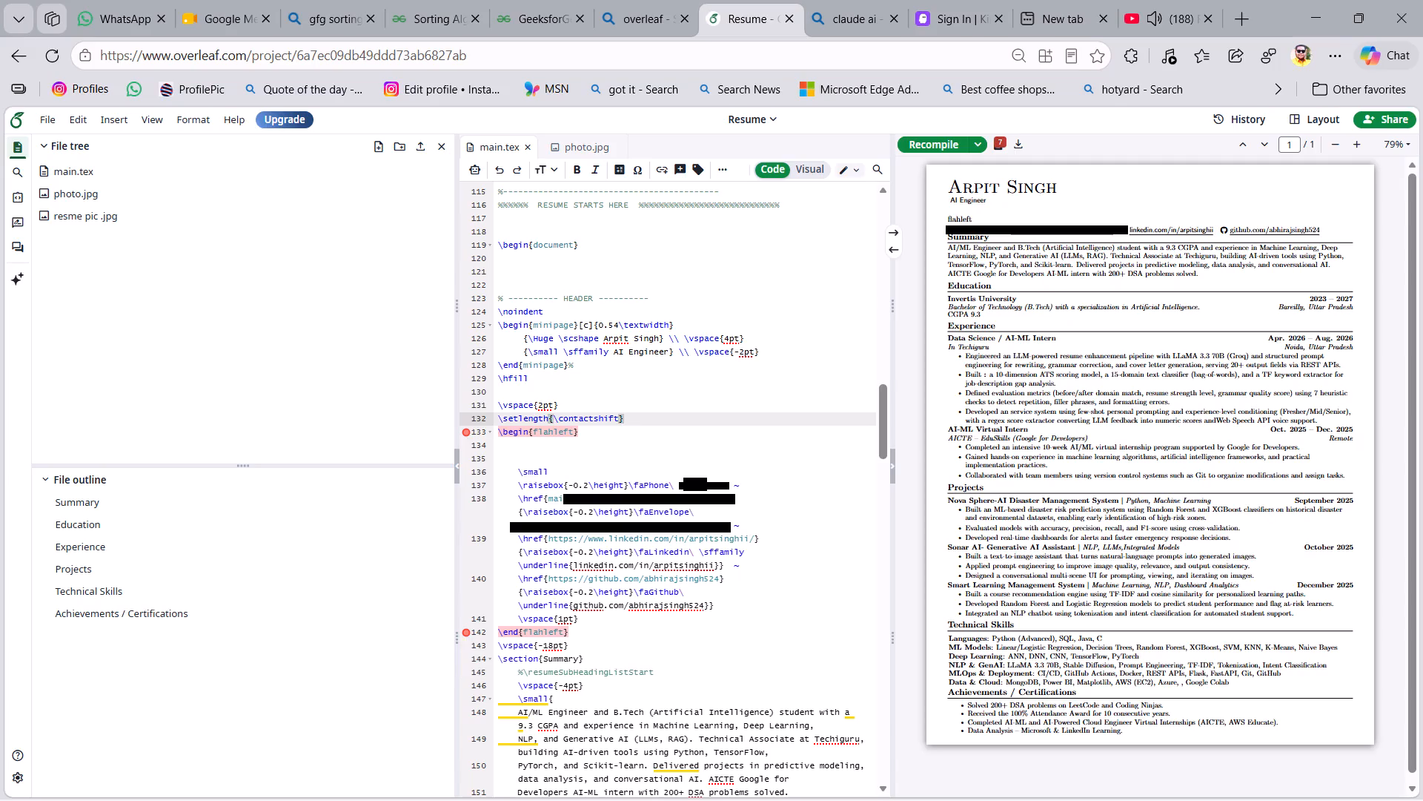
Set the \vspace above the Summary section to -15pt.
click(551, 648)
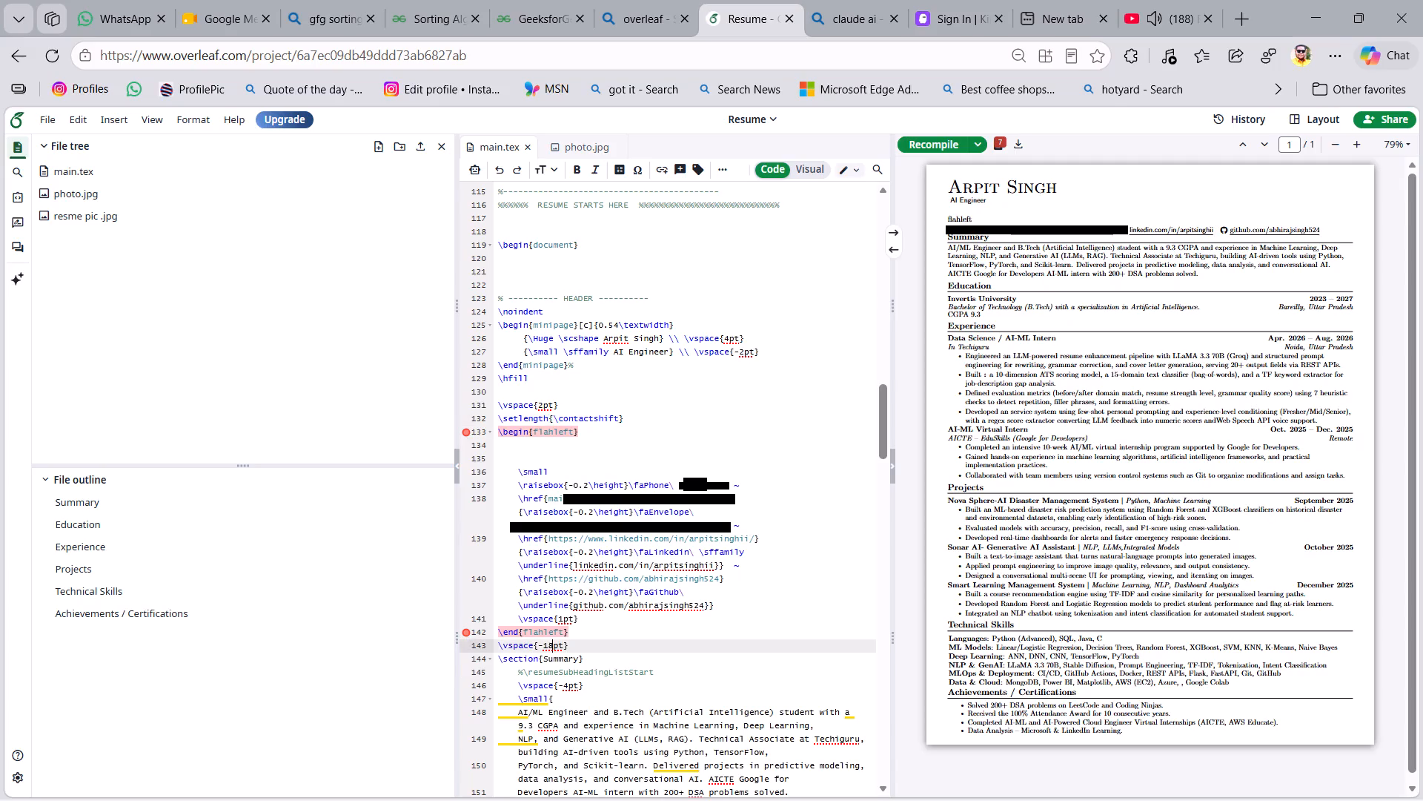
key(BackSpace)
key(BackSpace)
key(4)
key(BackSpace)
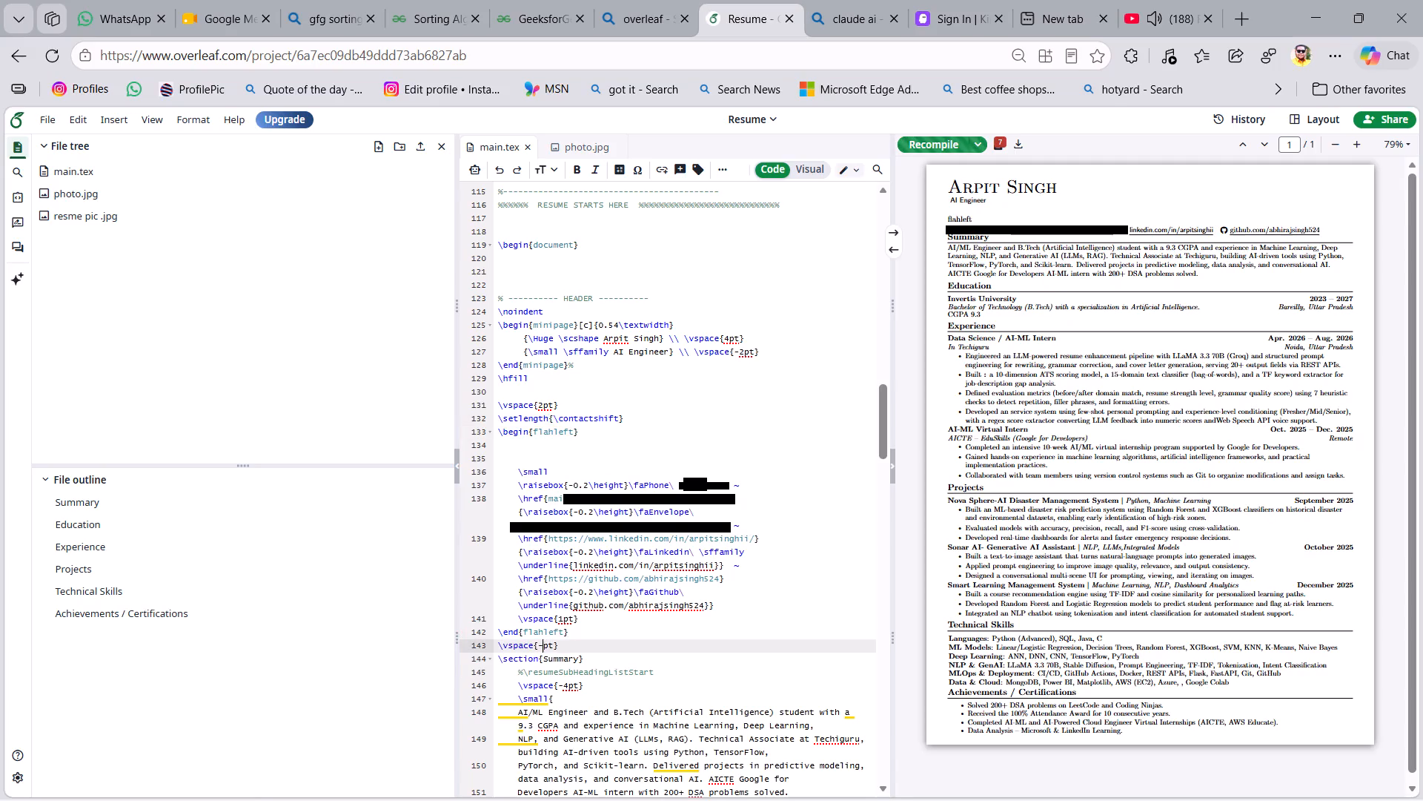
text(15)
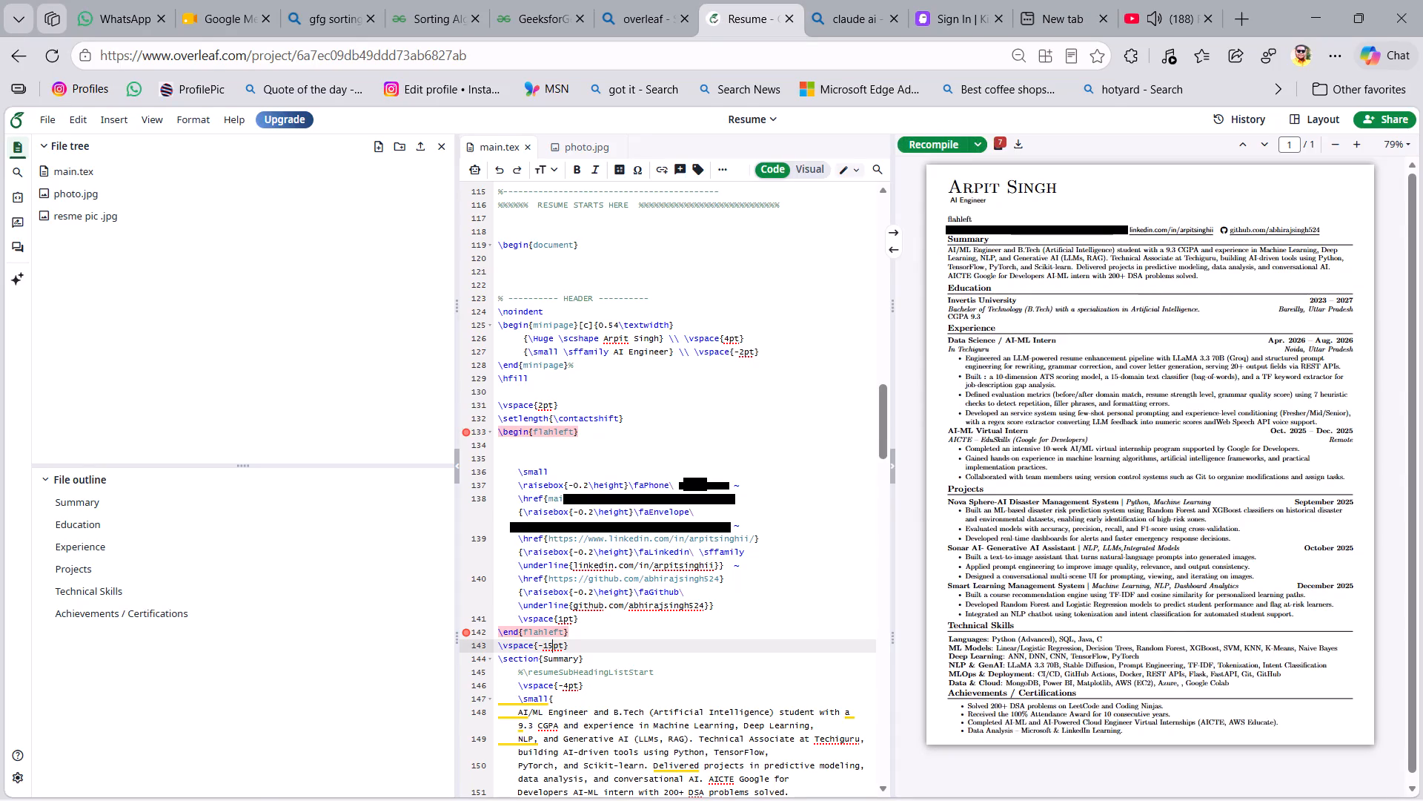
Set the \vspace above the Summary section to -12pt.
key(BackSpace)
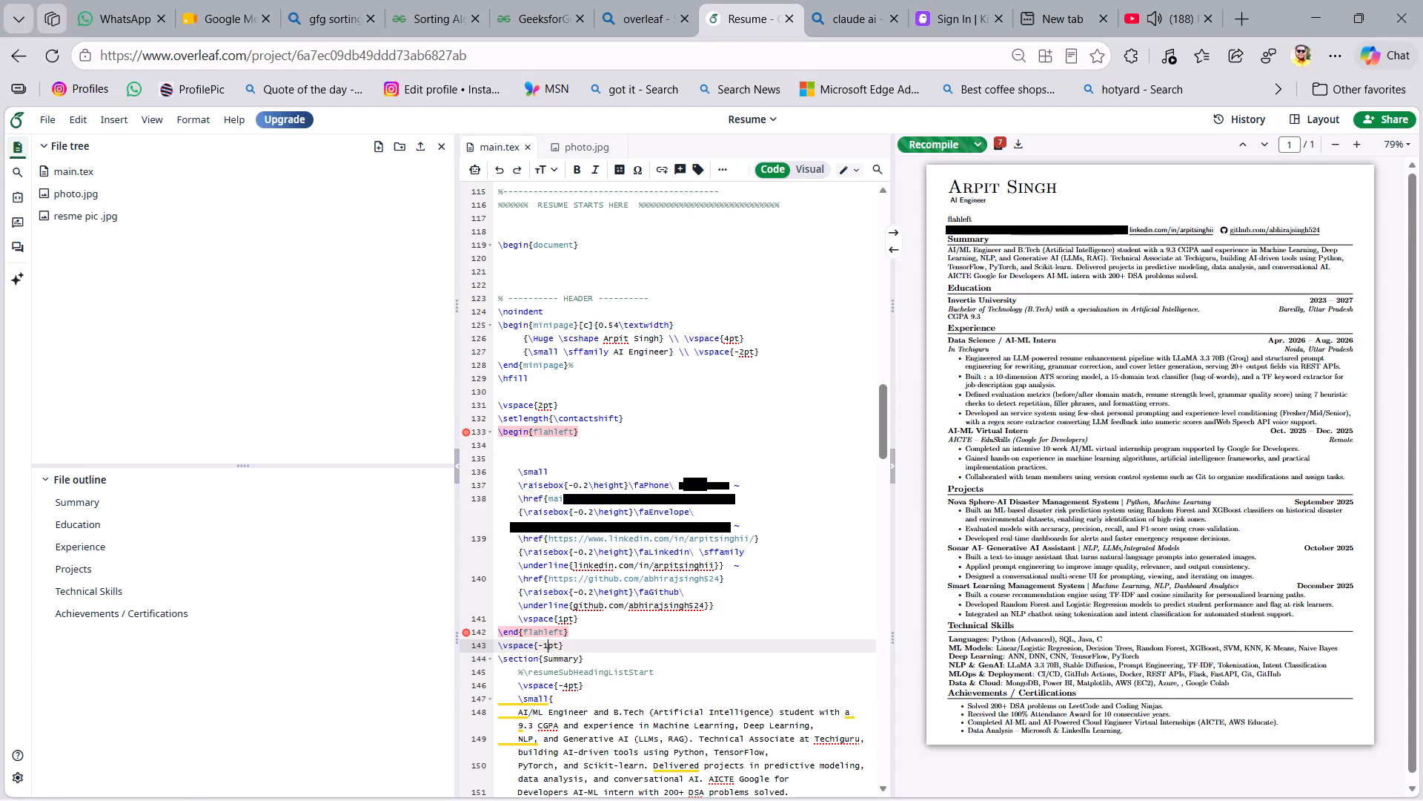
key(BackSpace)
text(12)
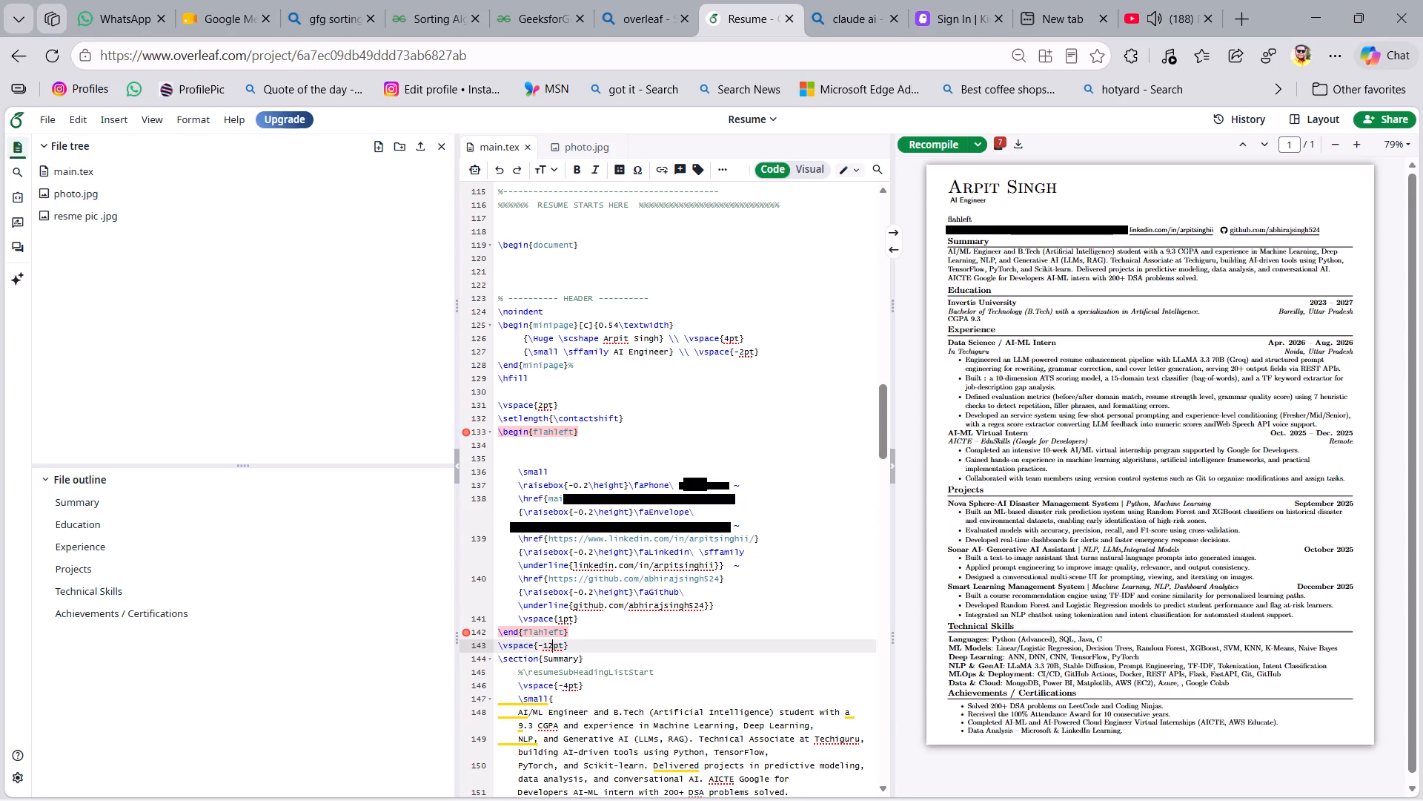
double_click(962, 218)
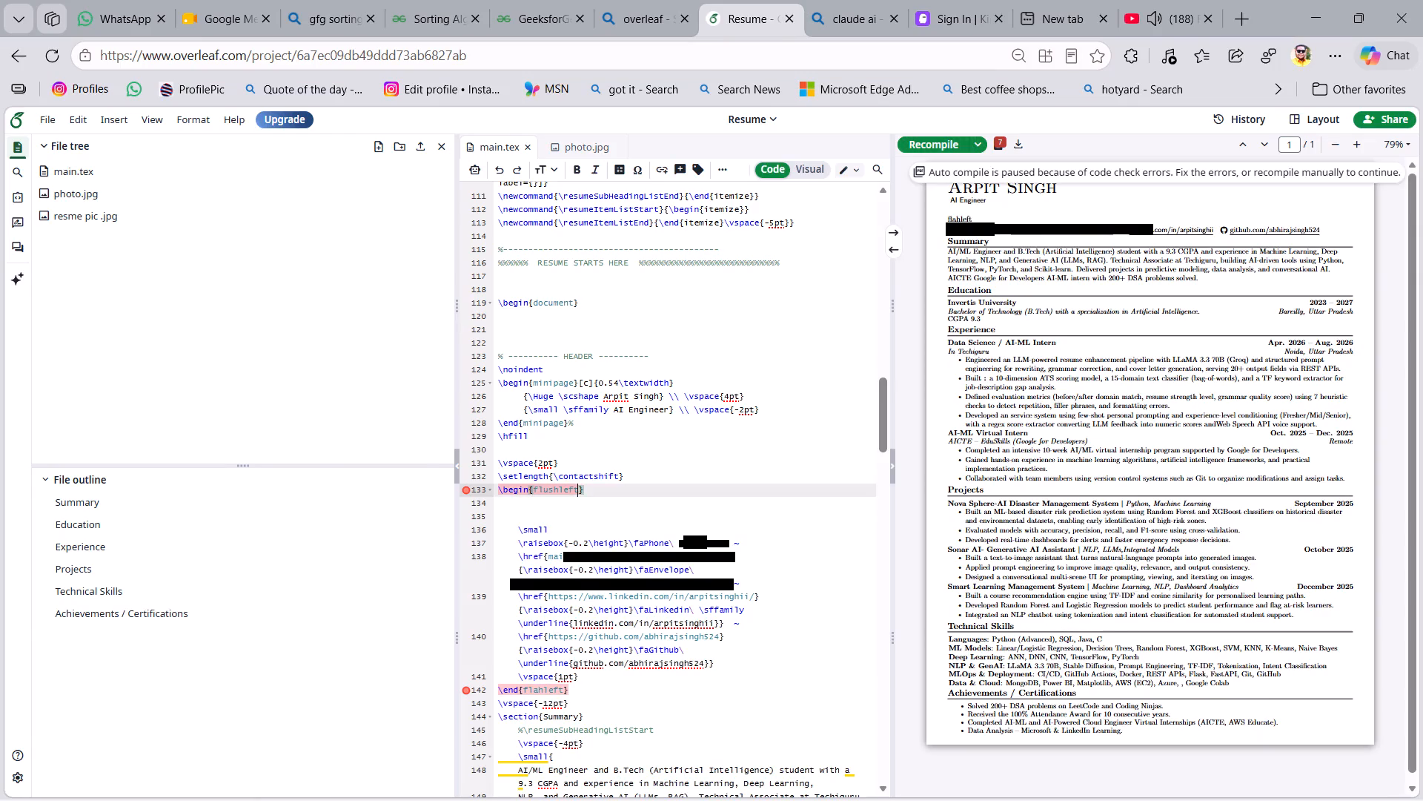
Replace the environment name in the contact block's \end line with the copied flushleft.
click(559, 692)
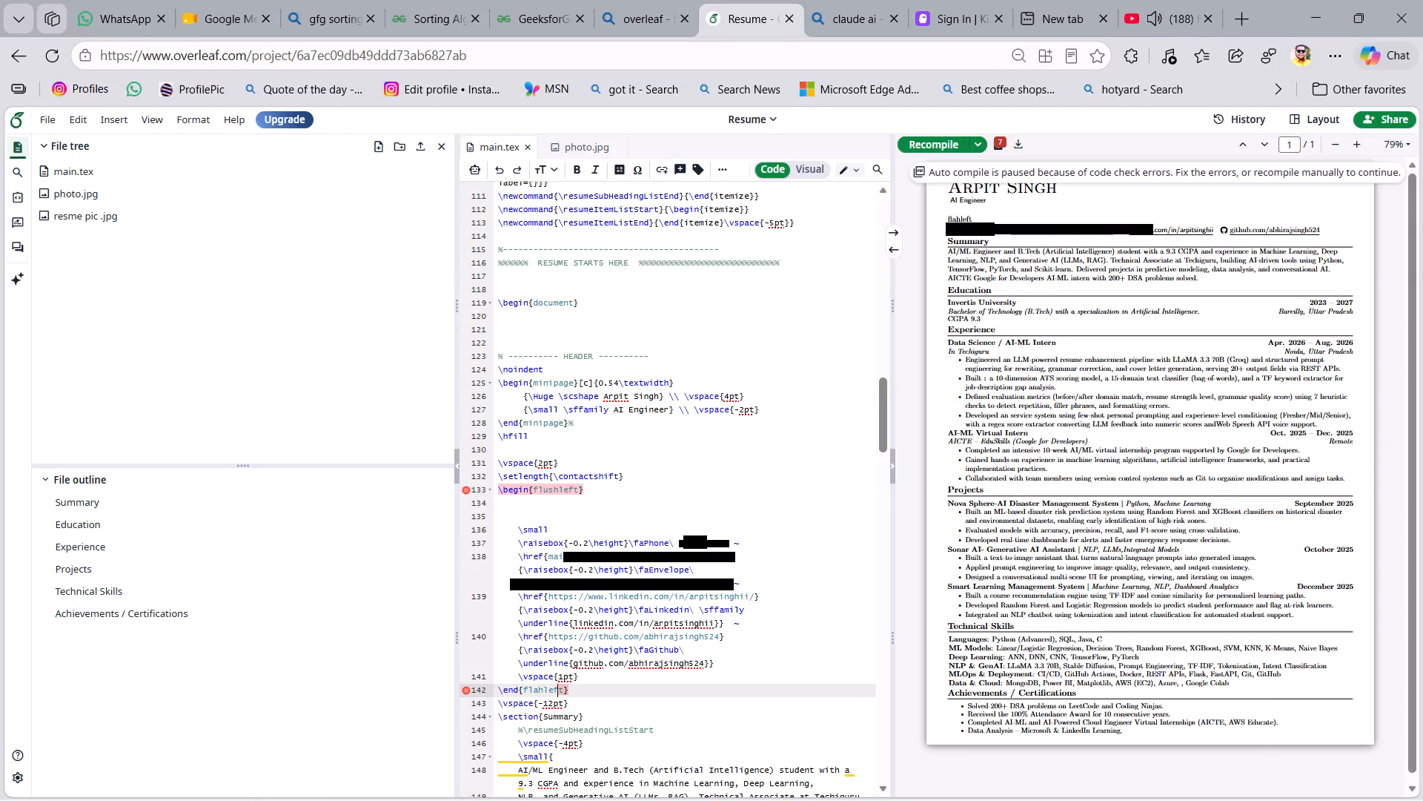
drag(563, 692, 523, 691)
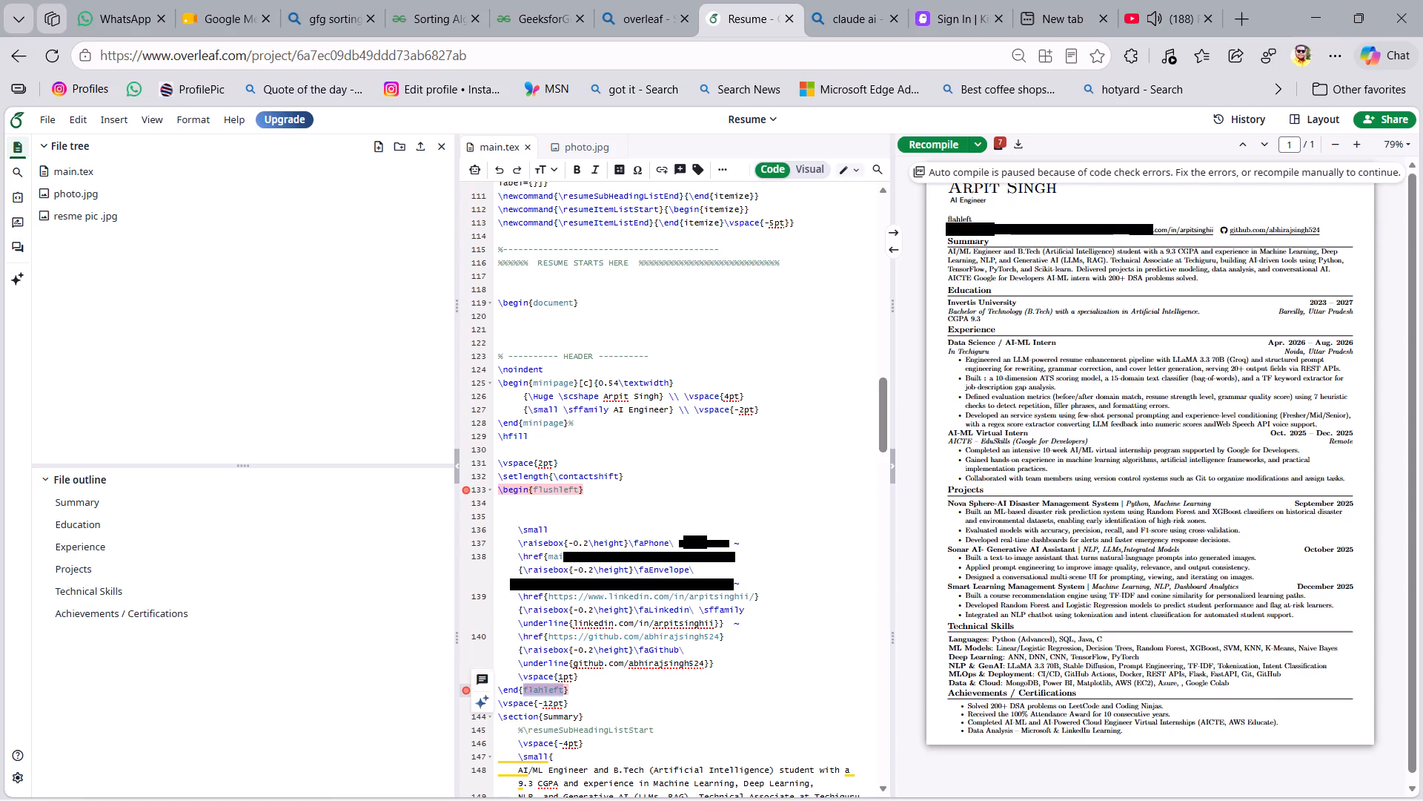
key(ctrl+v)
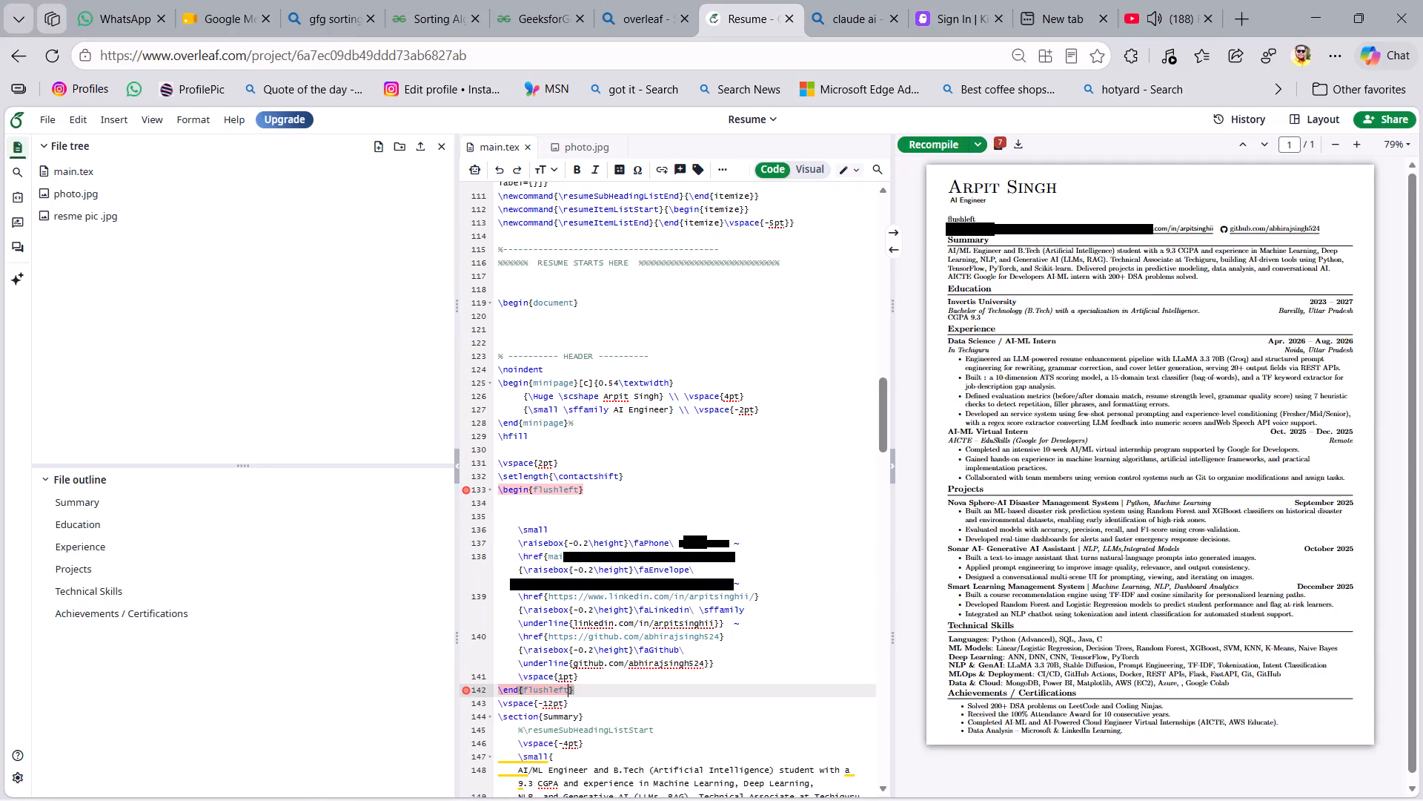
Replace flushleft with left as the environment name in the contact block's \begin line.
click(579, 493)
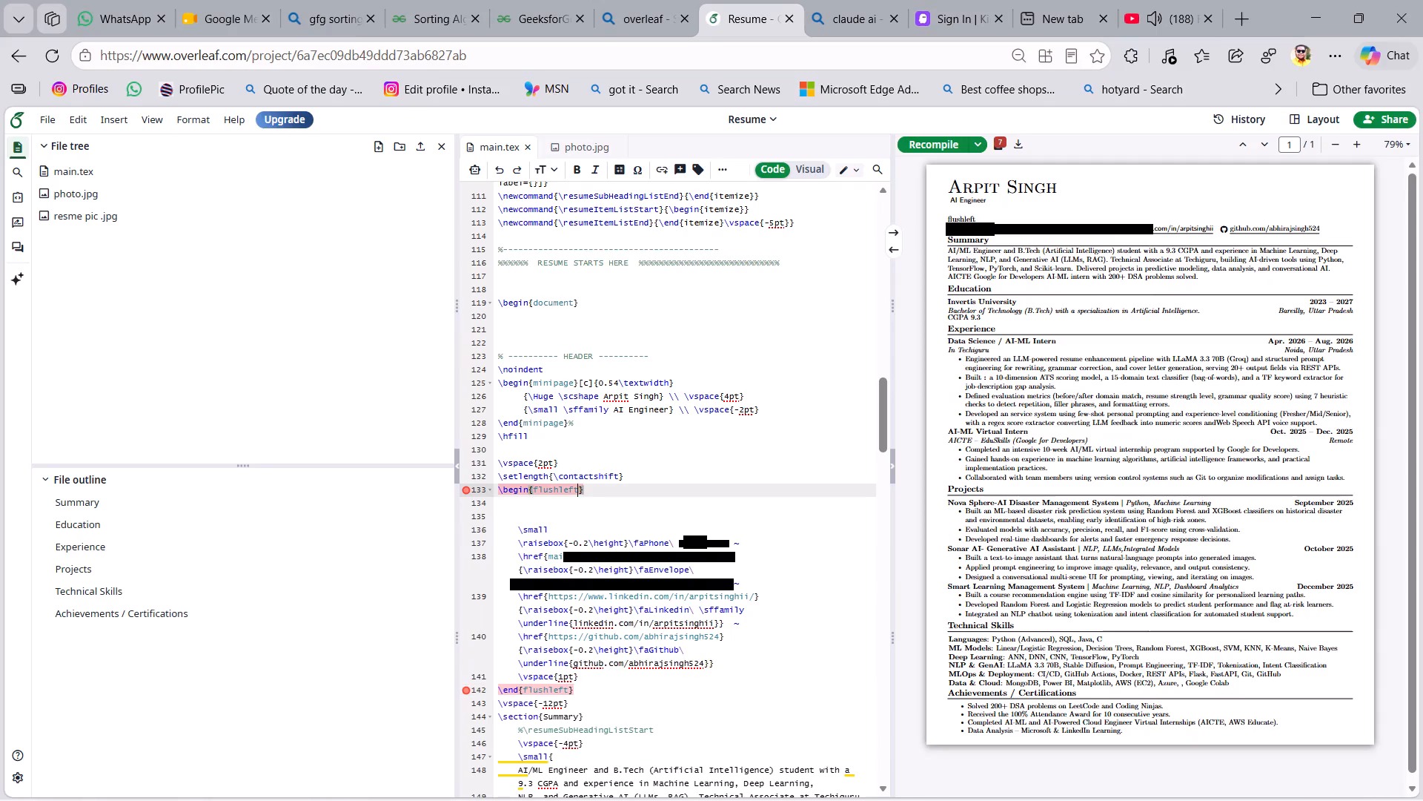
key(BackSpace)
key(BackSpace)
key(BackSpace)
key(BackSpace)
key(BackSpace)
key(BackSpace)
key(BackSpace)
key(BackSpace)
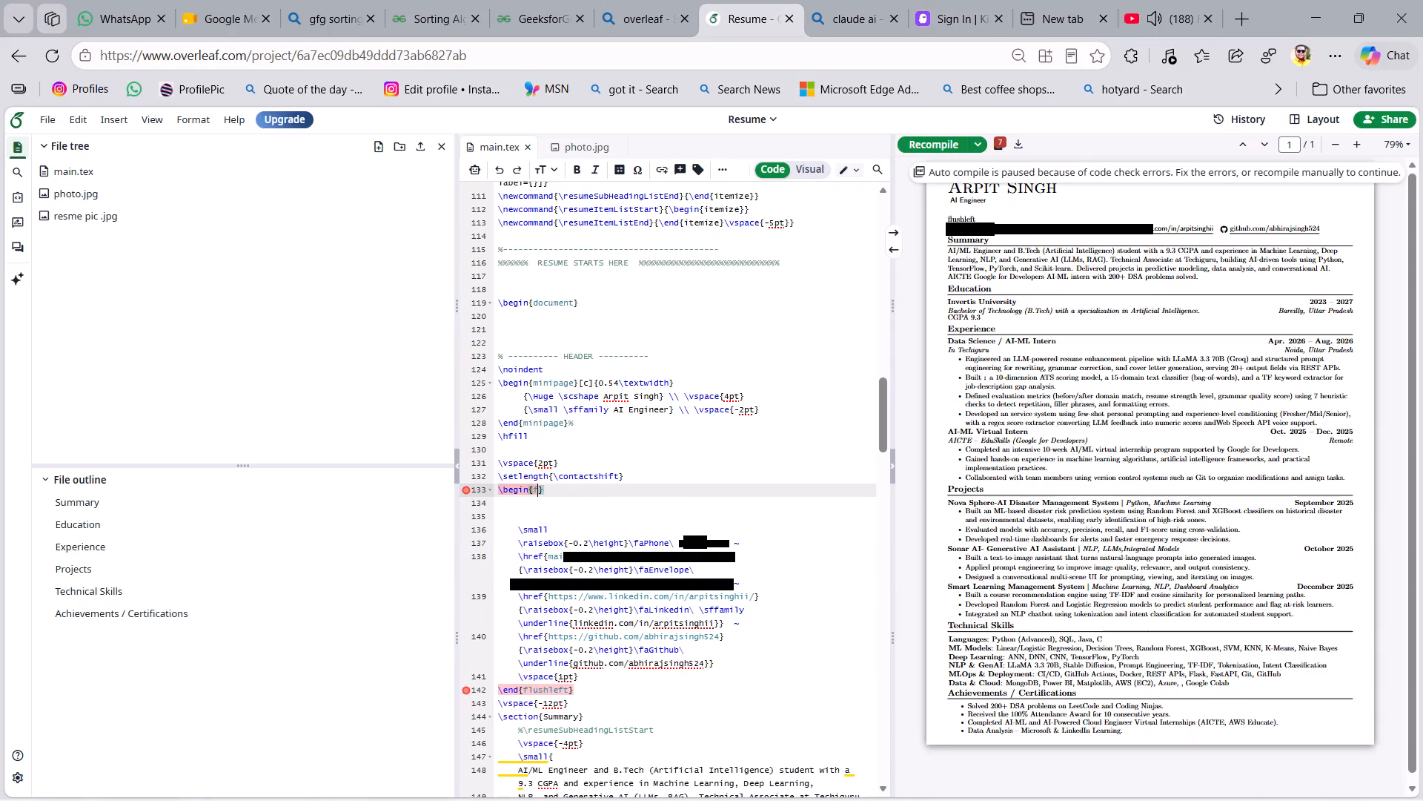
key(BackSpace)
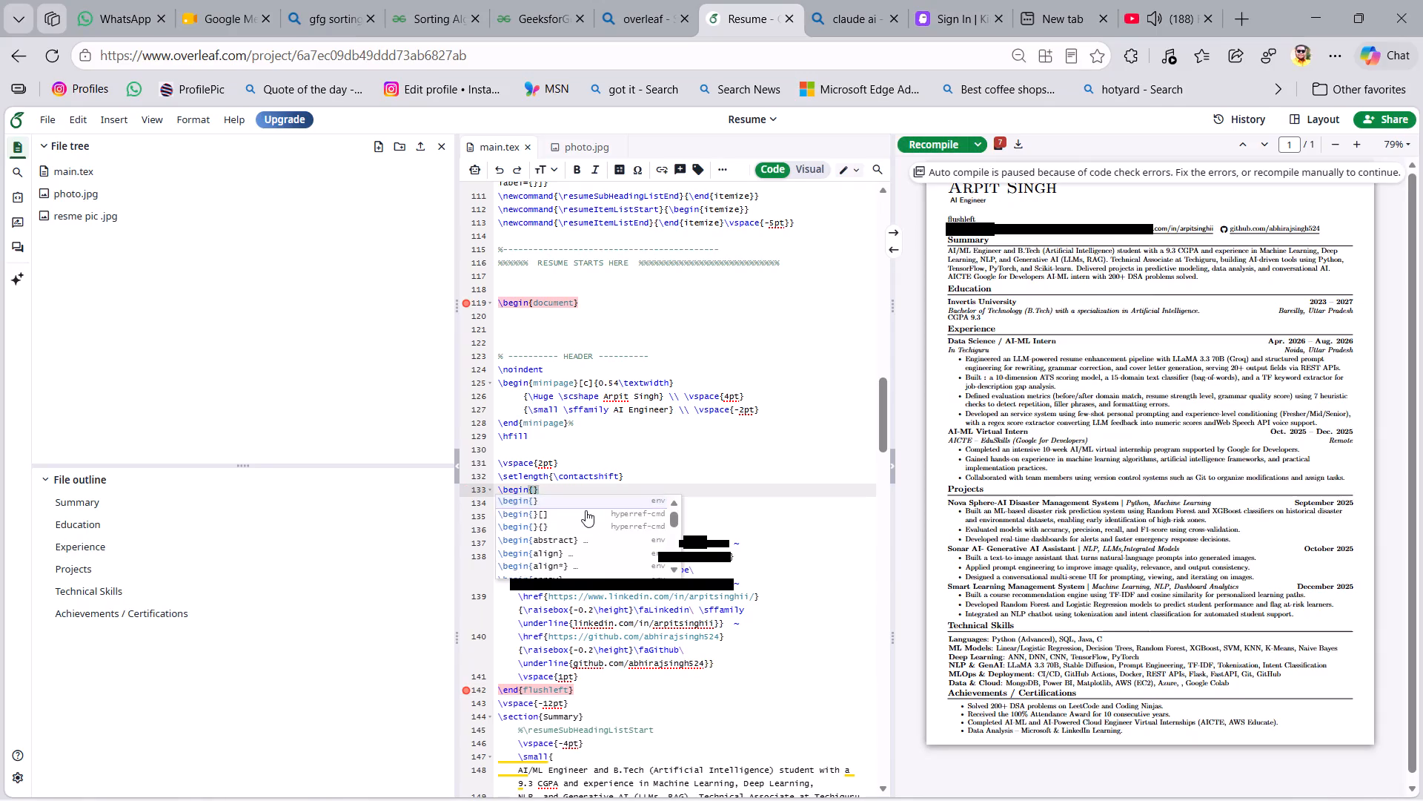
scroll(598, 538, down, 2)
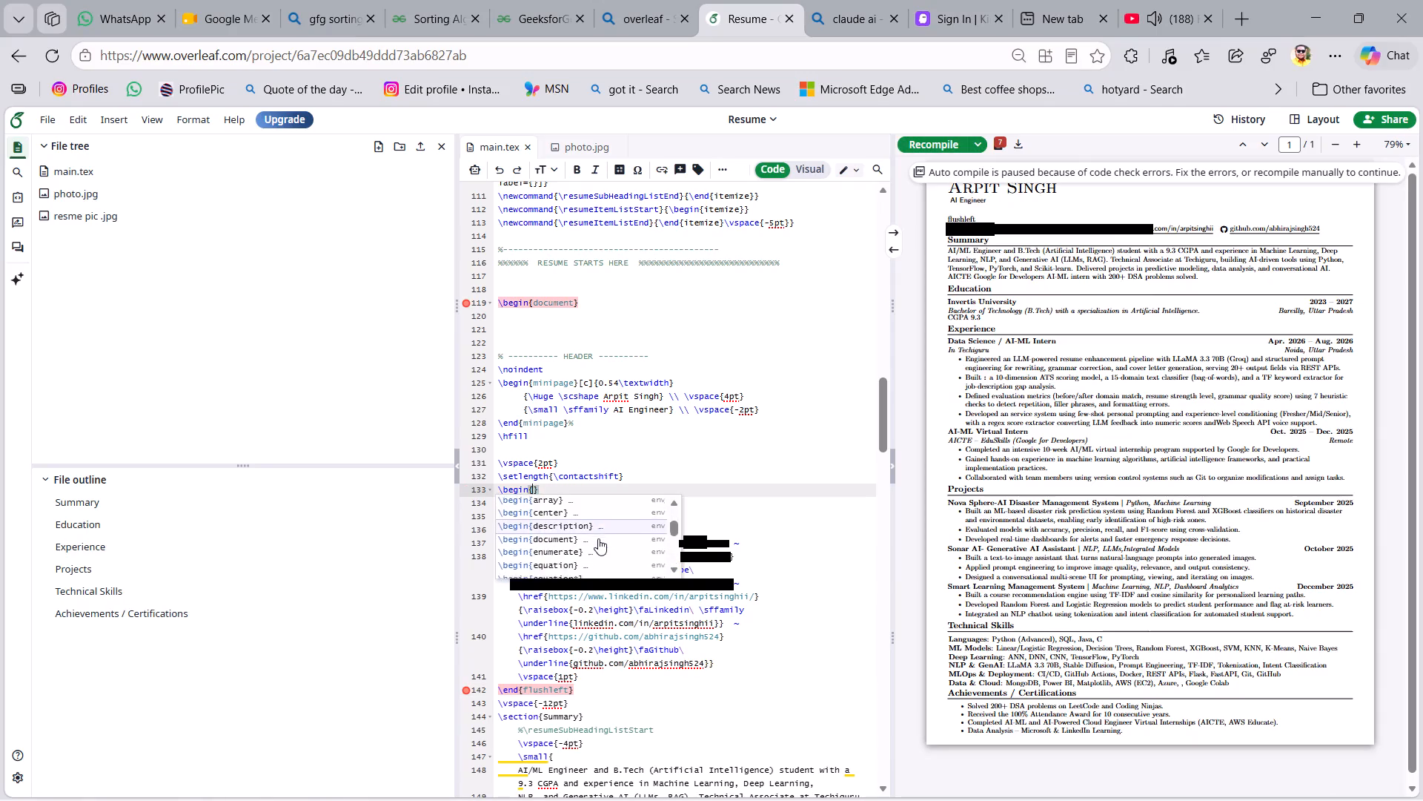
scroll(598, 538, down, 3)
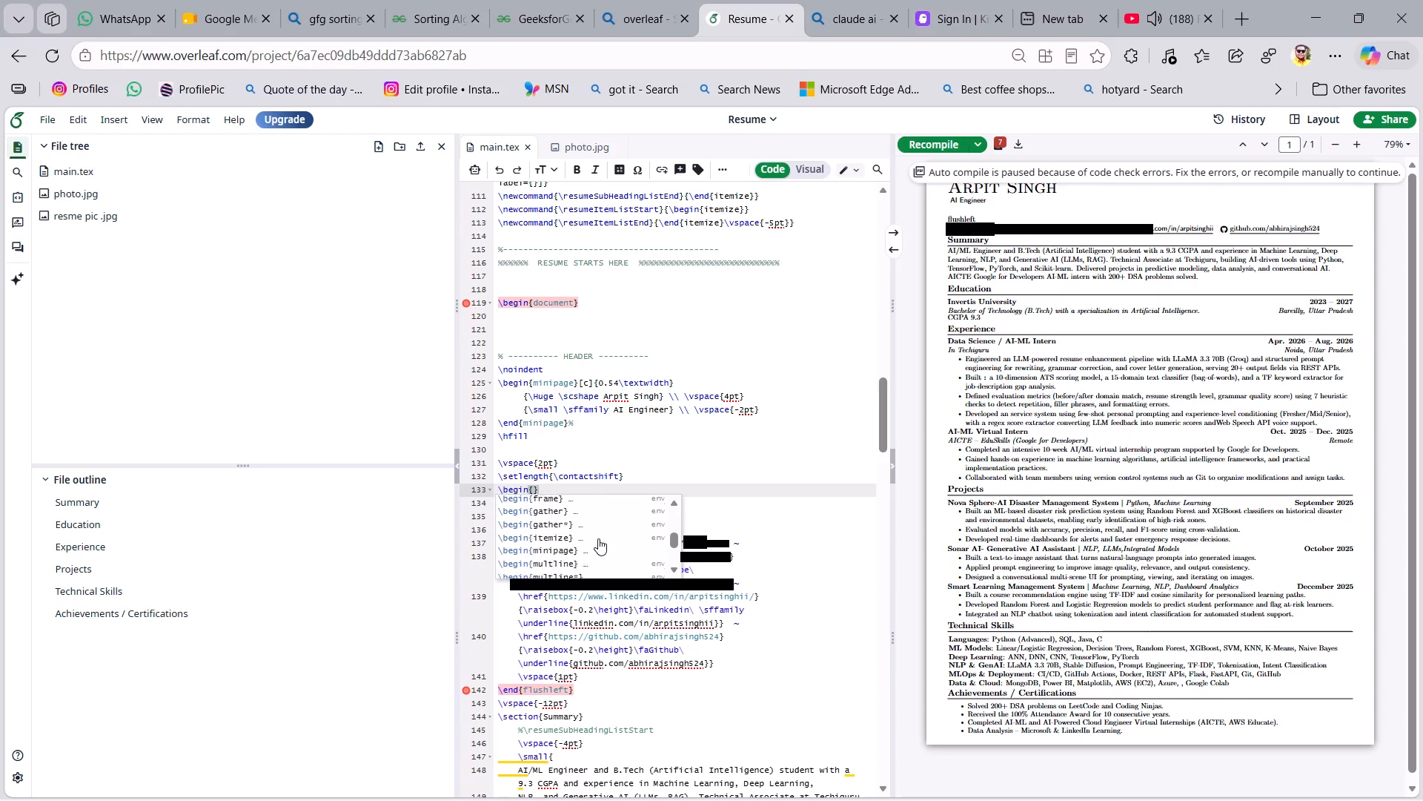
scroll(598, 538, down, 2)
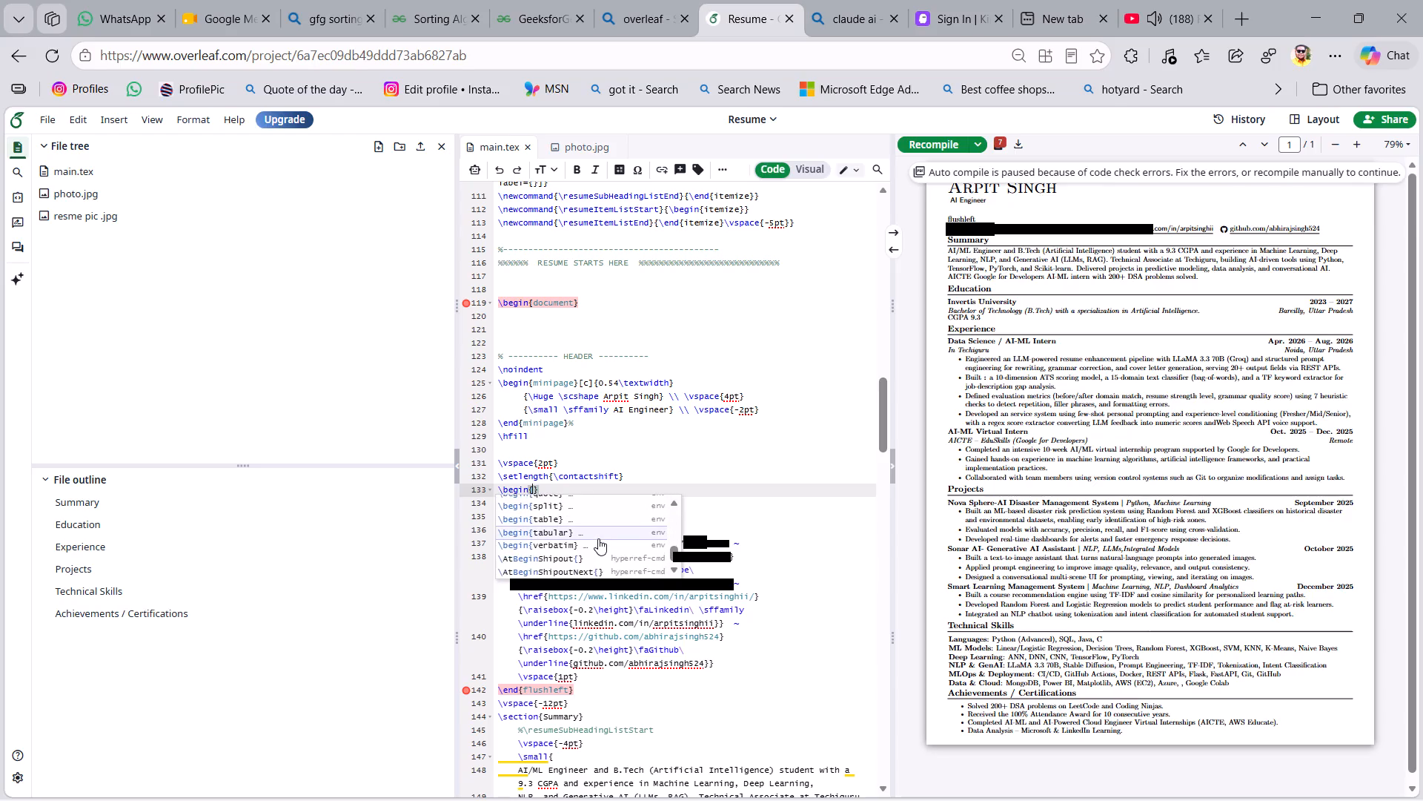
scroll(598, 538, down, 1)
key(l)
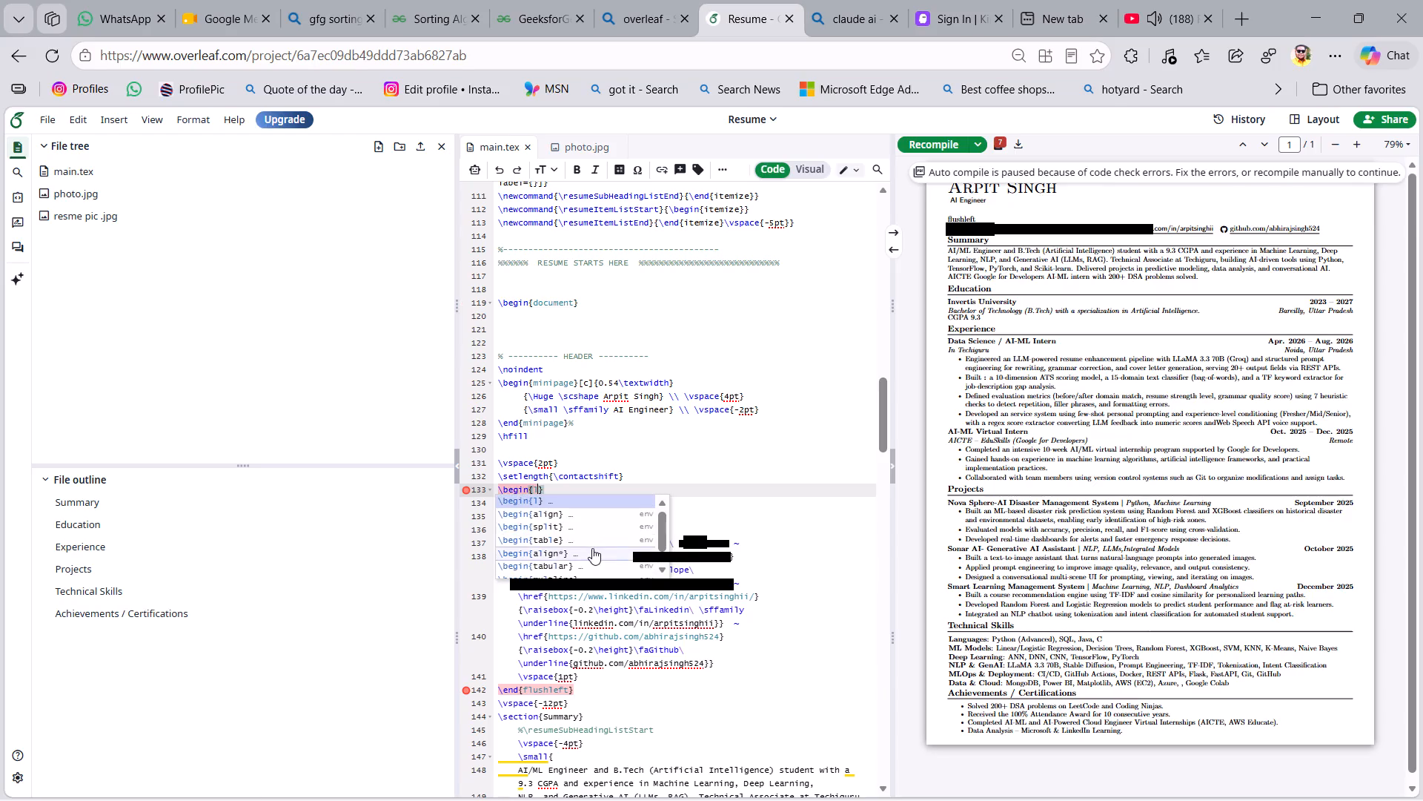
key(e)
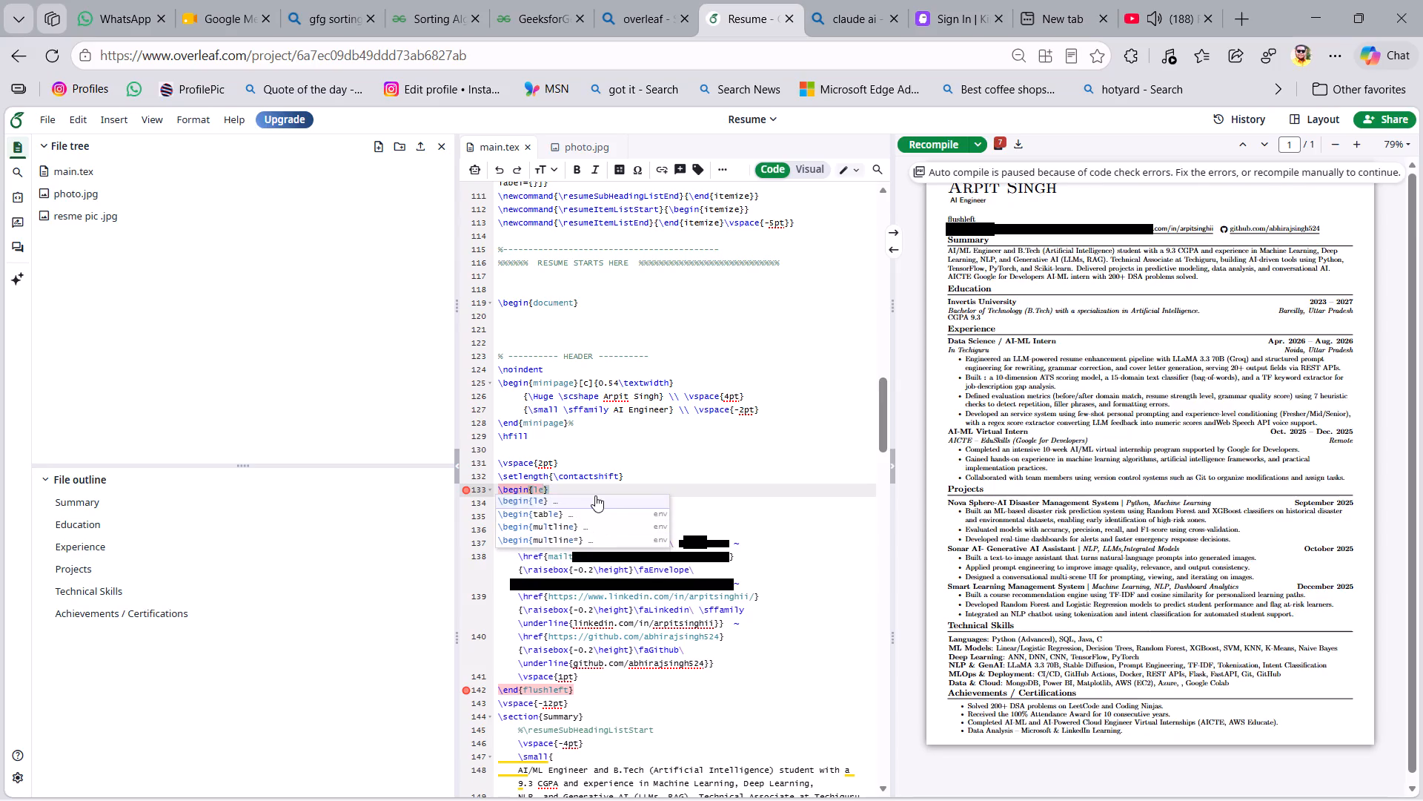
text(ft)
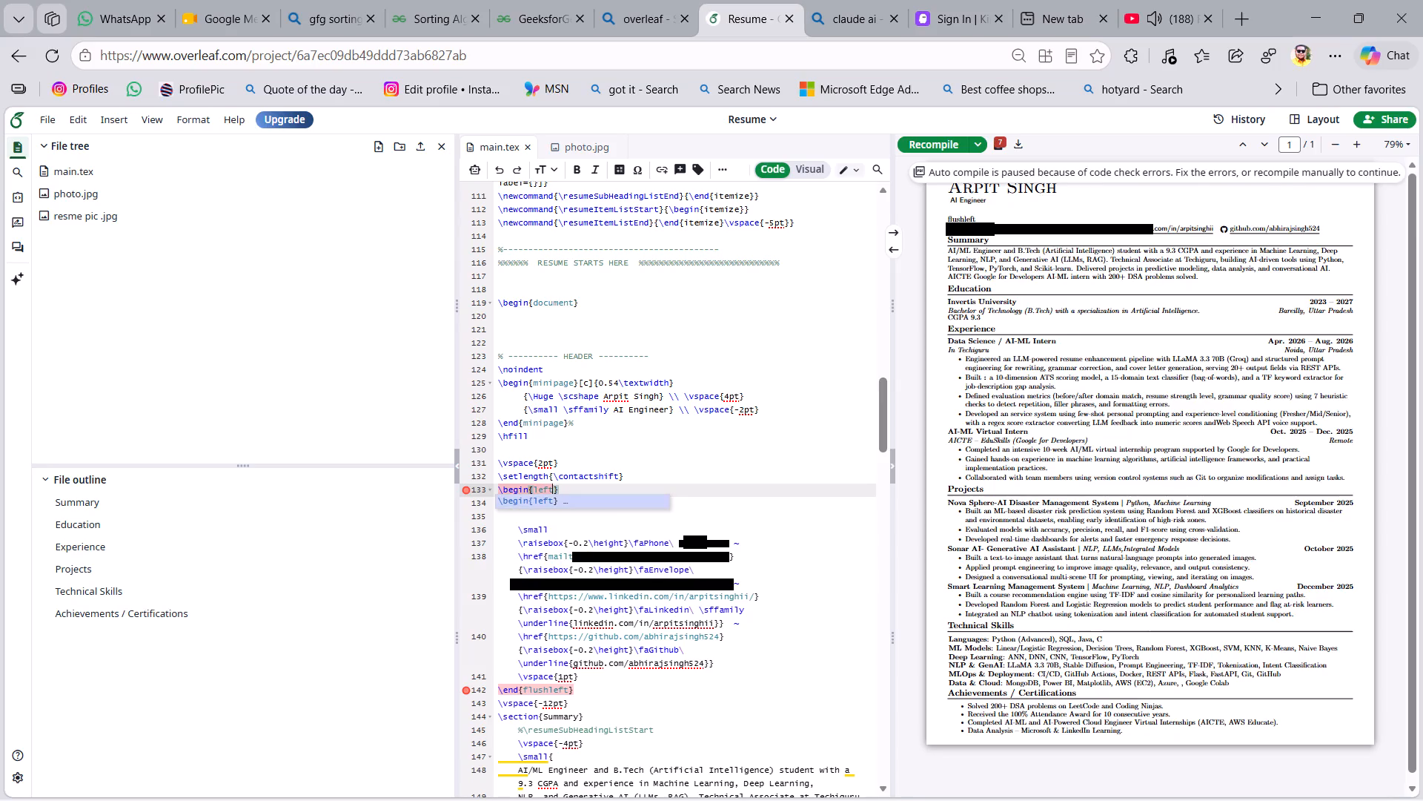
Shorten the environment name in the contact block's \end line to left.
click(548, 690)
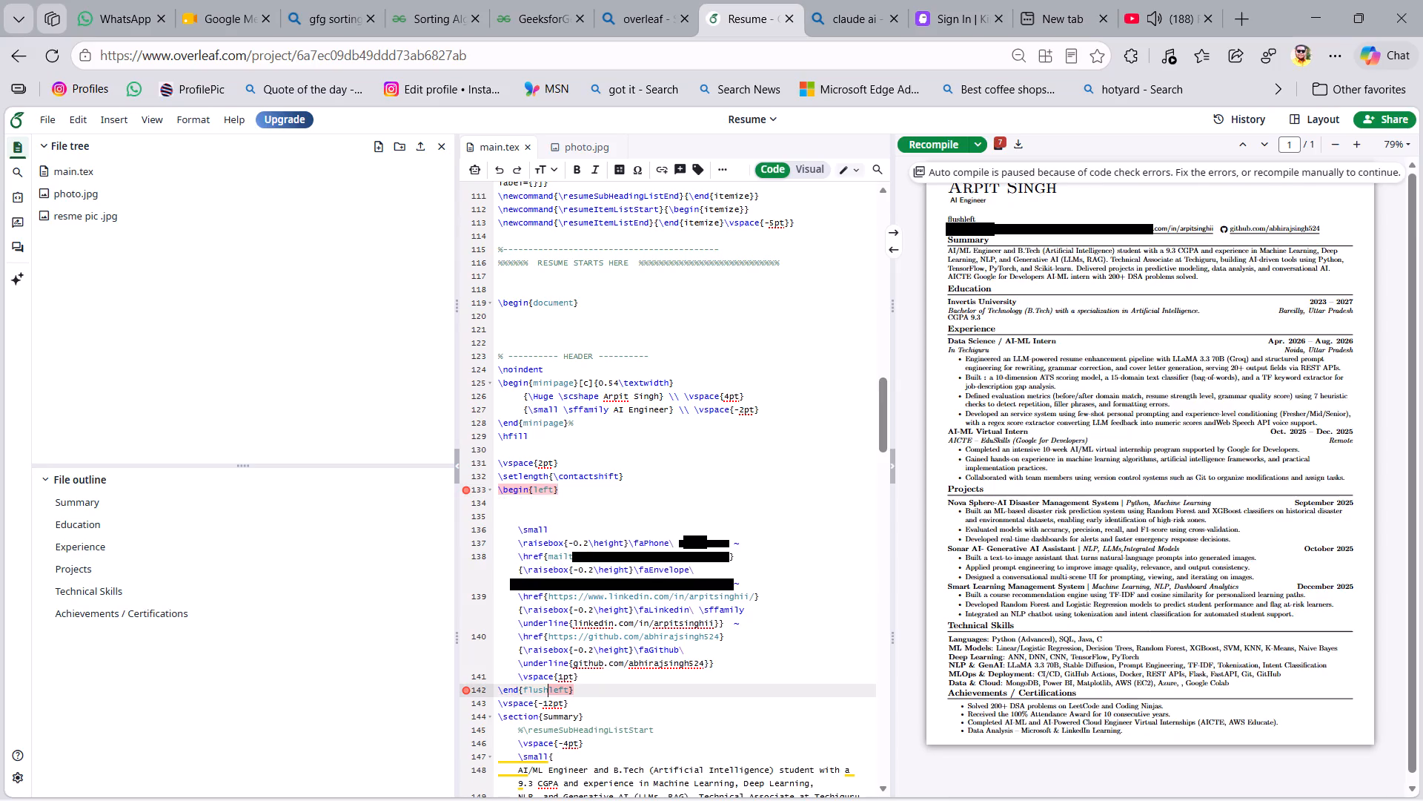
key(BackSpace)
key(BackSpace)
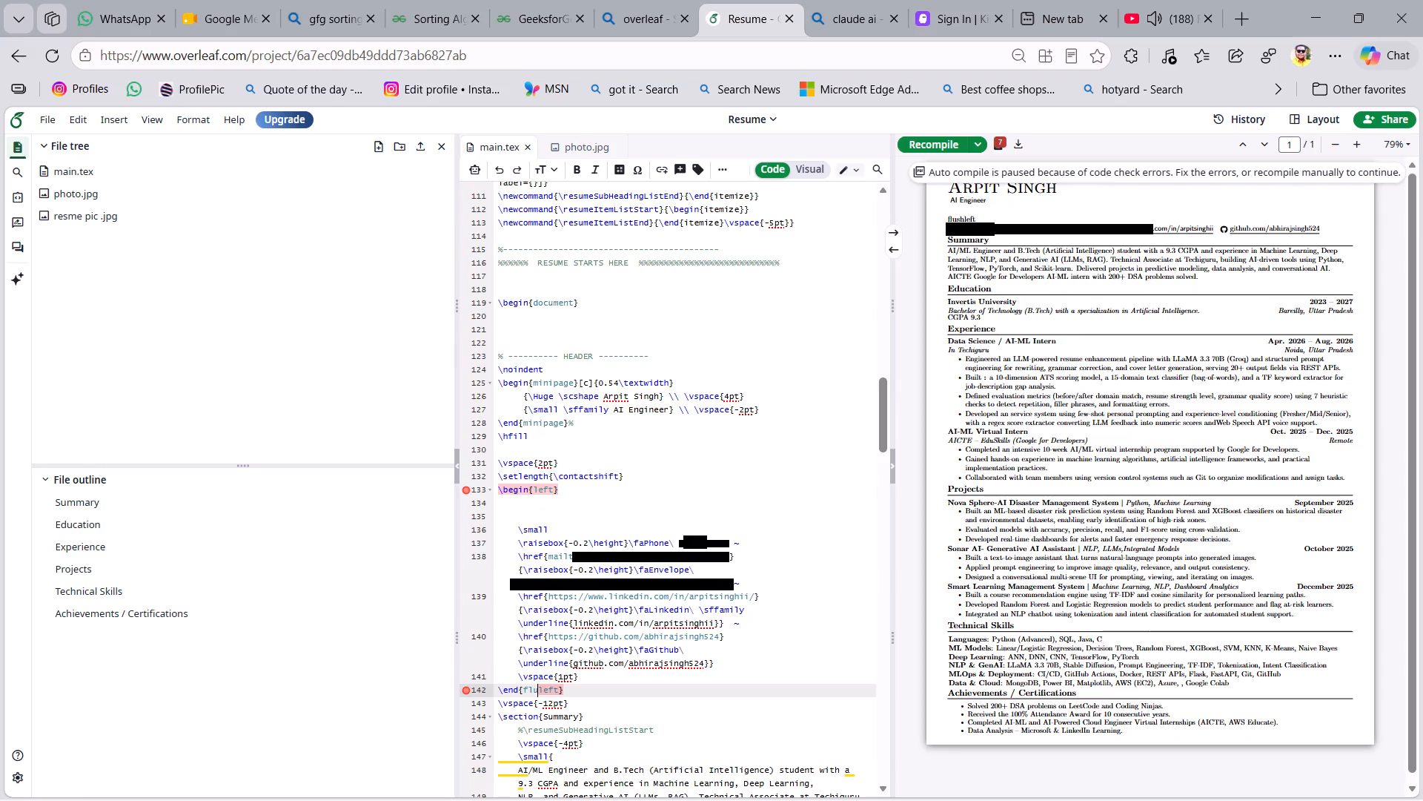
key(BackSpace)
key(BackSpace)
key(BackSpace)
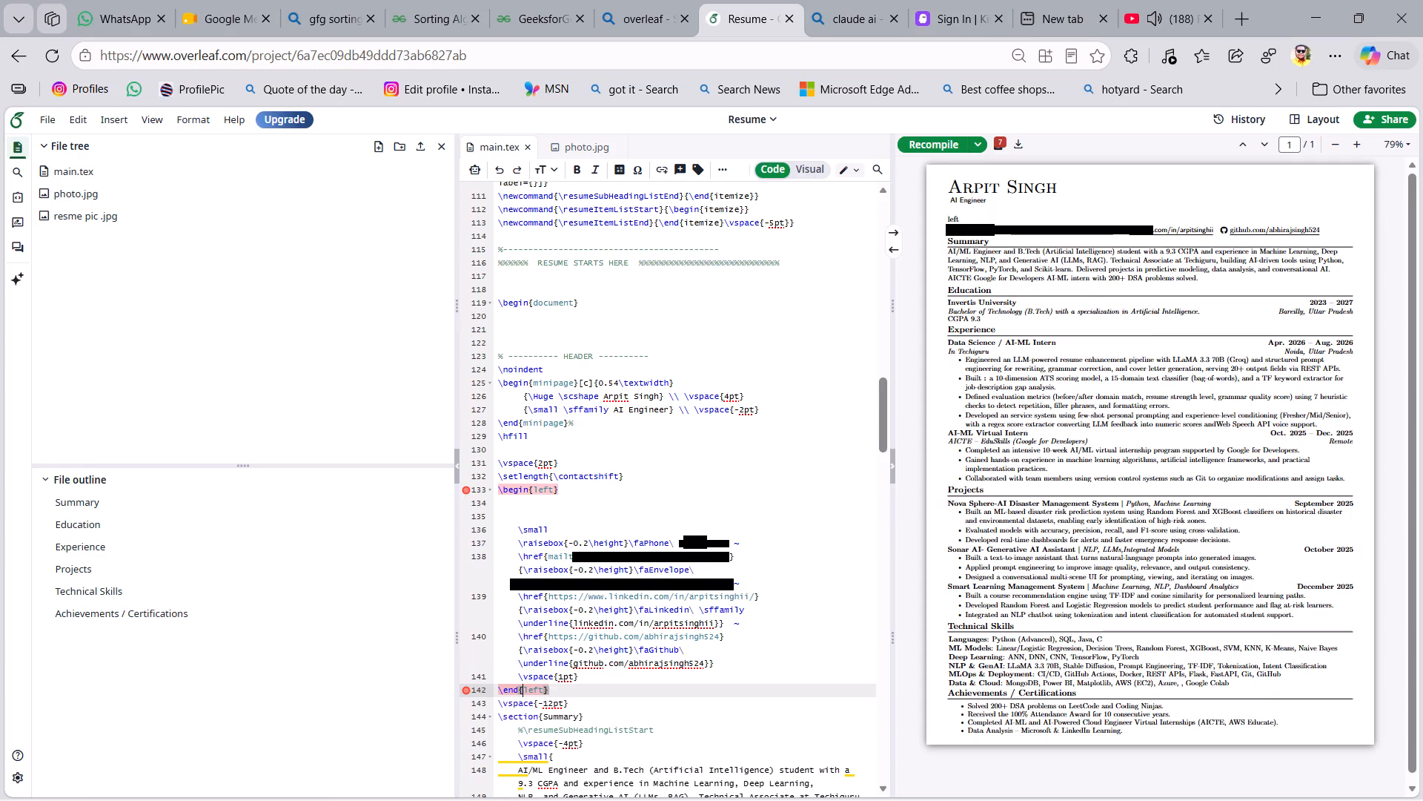
Clear the environment name left from the contact block's \begin and \end lines, leaving both pairs of braces empty.
click(552, 489)
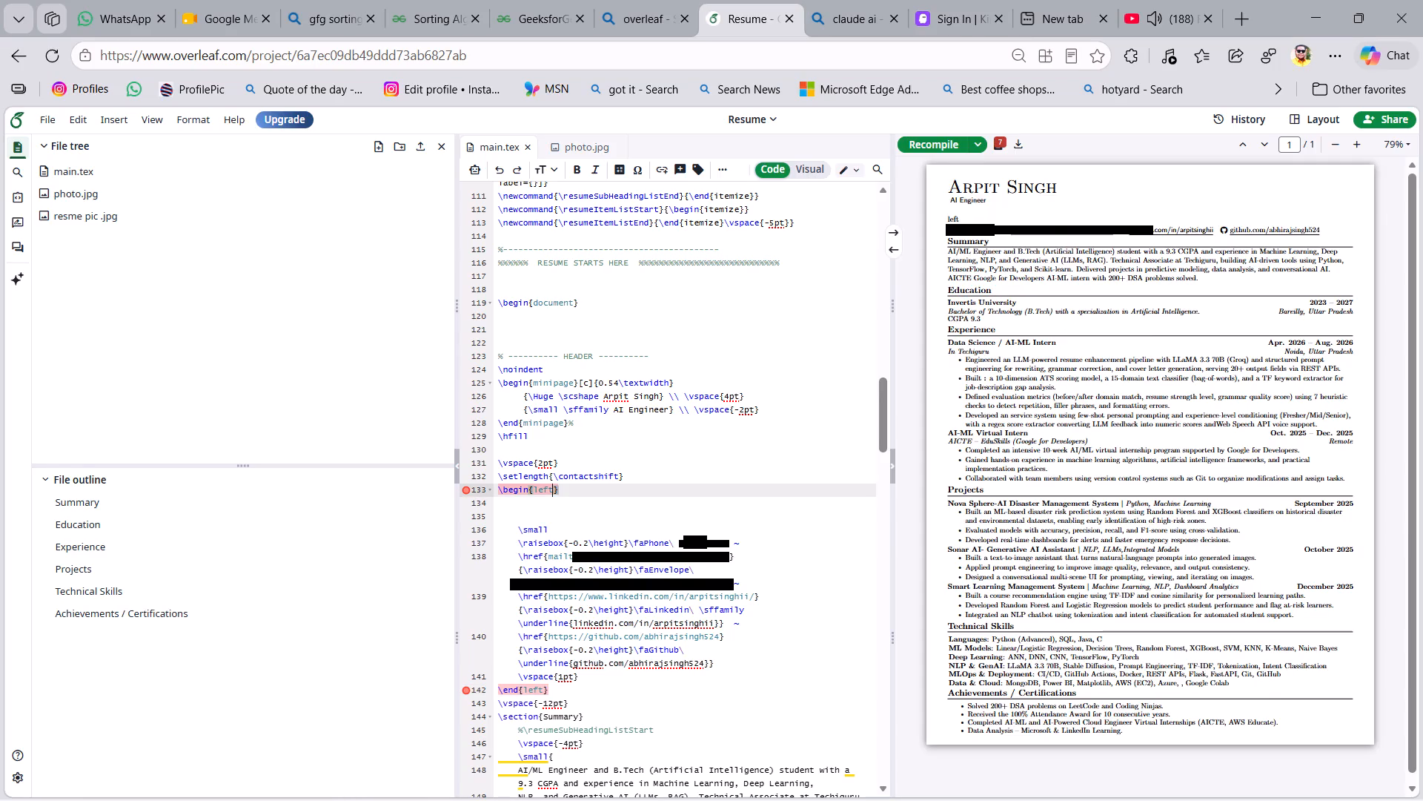
key(BackSpace)
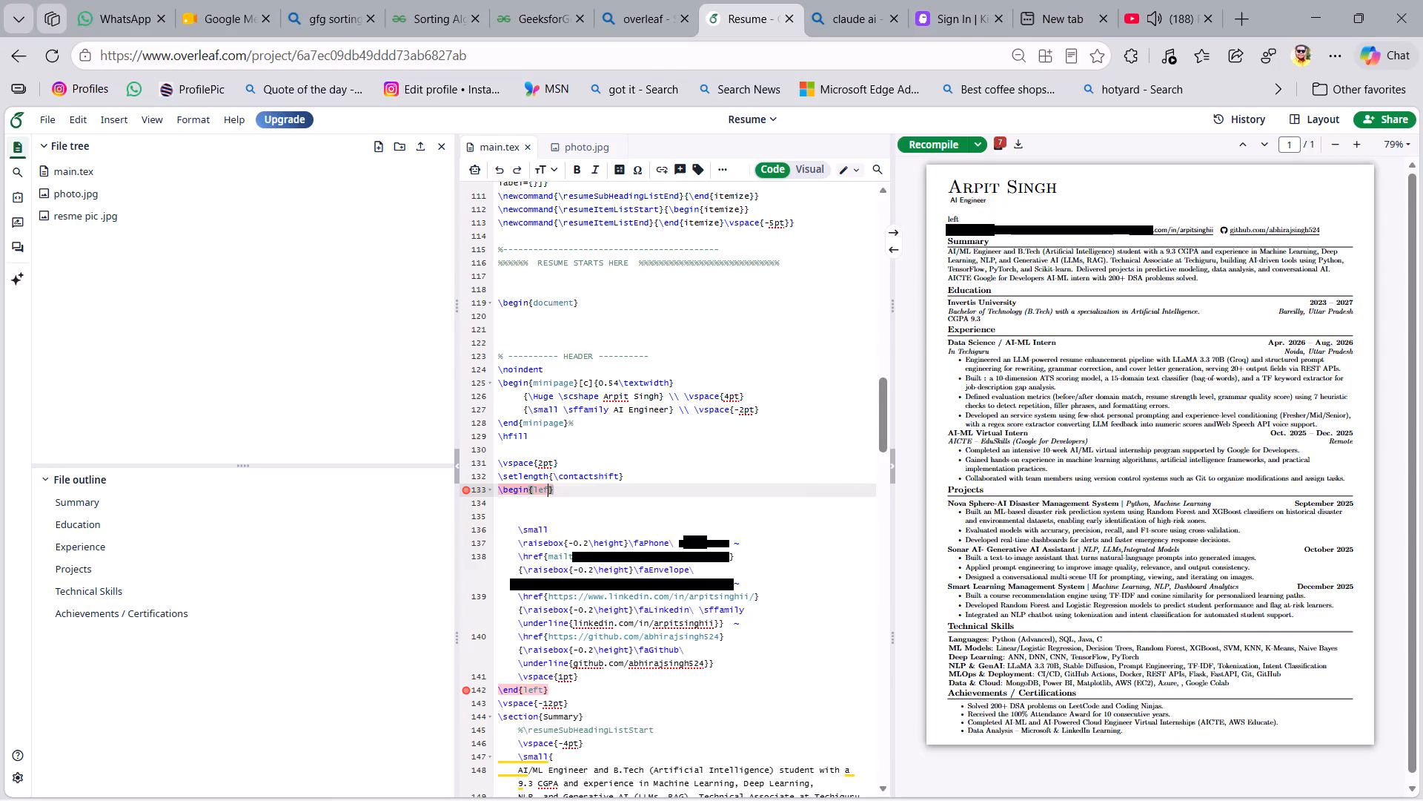
key(BackSpace)
key(BackSpace)
key(BackSpace)
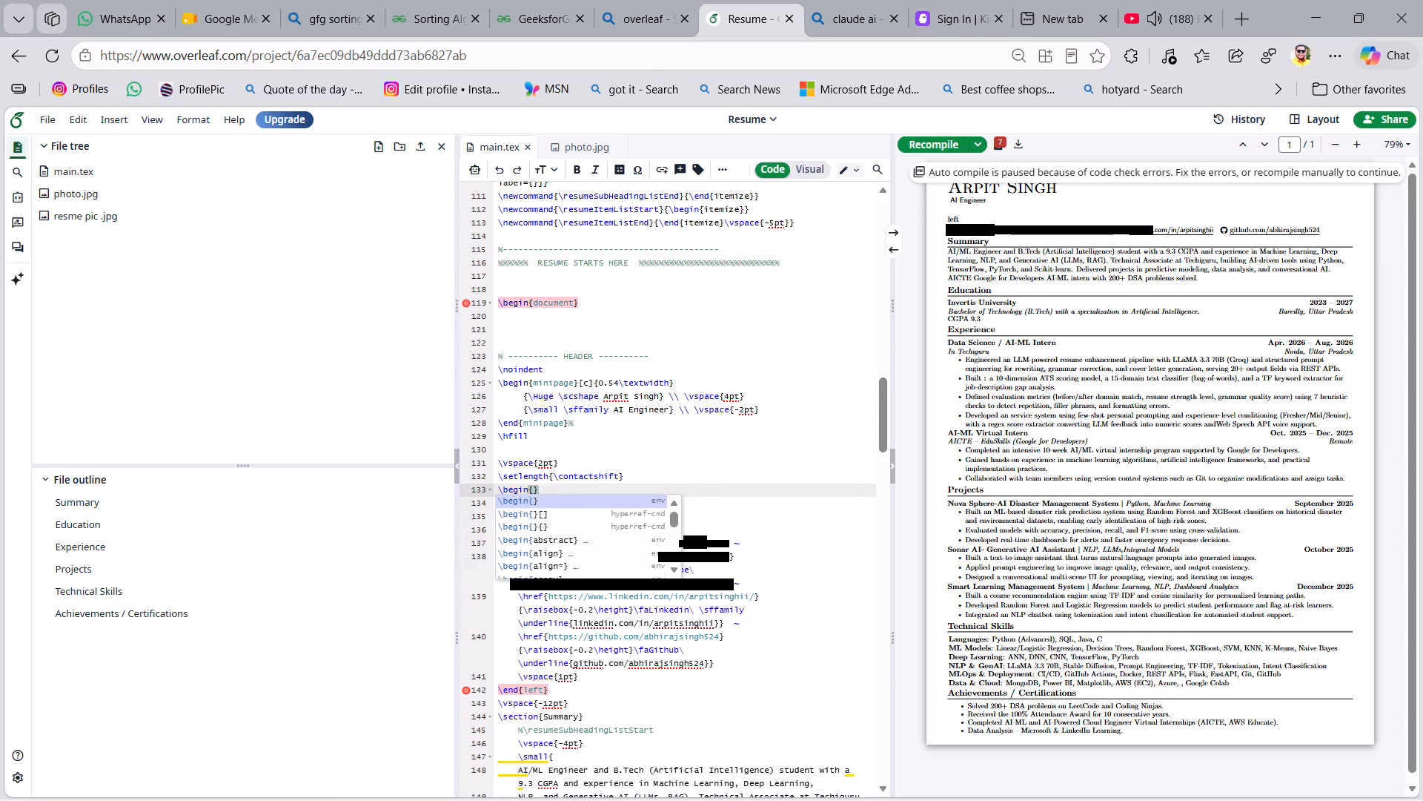
click(544, 688)
key(BackSpace)
key(BackSpace)
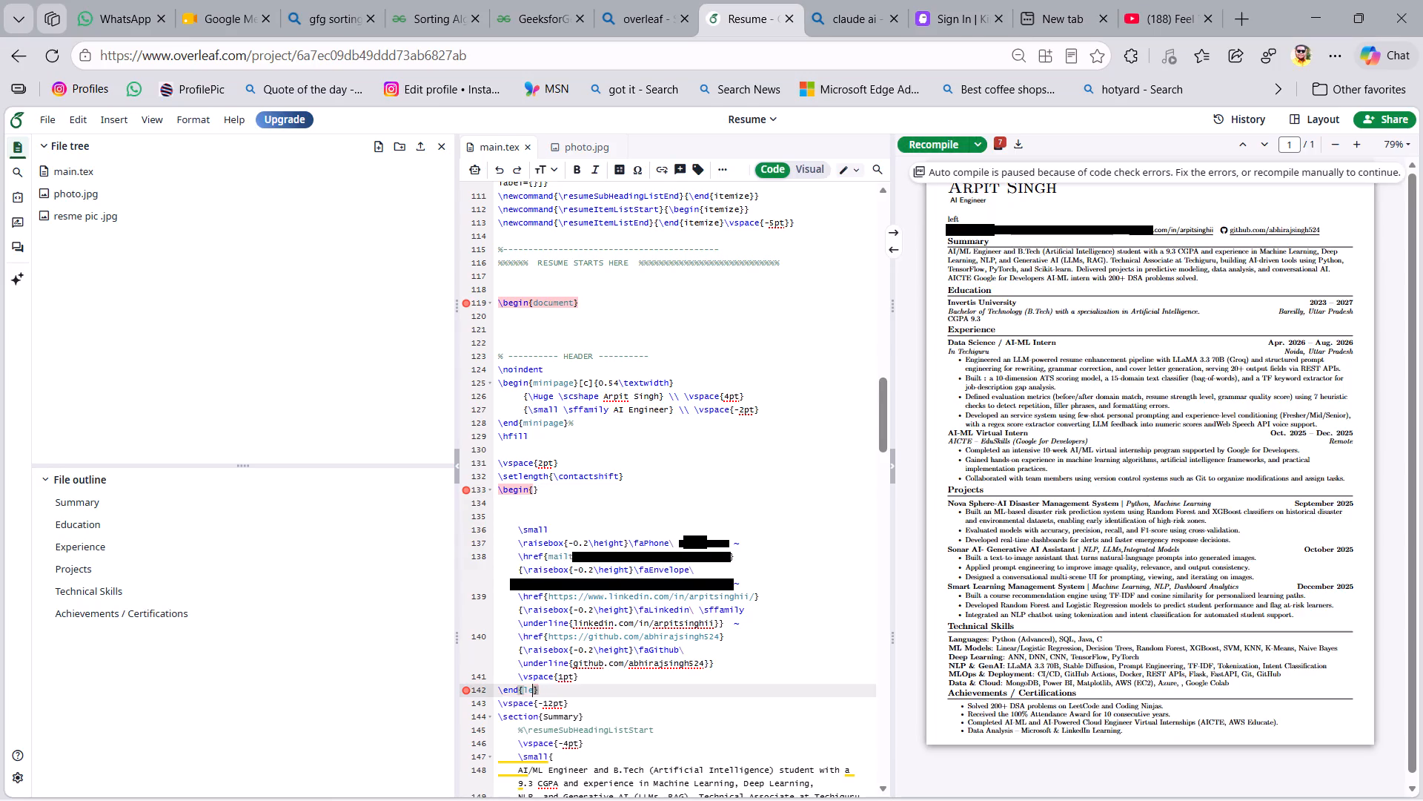
key(BackSpace)
key(BackSpace)
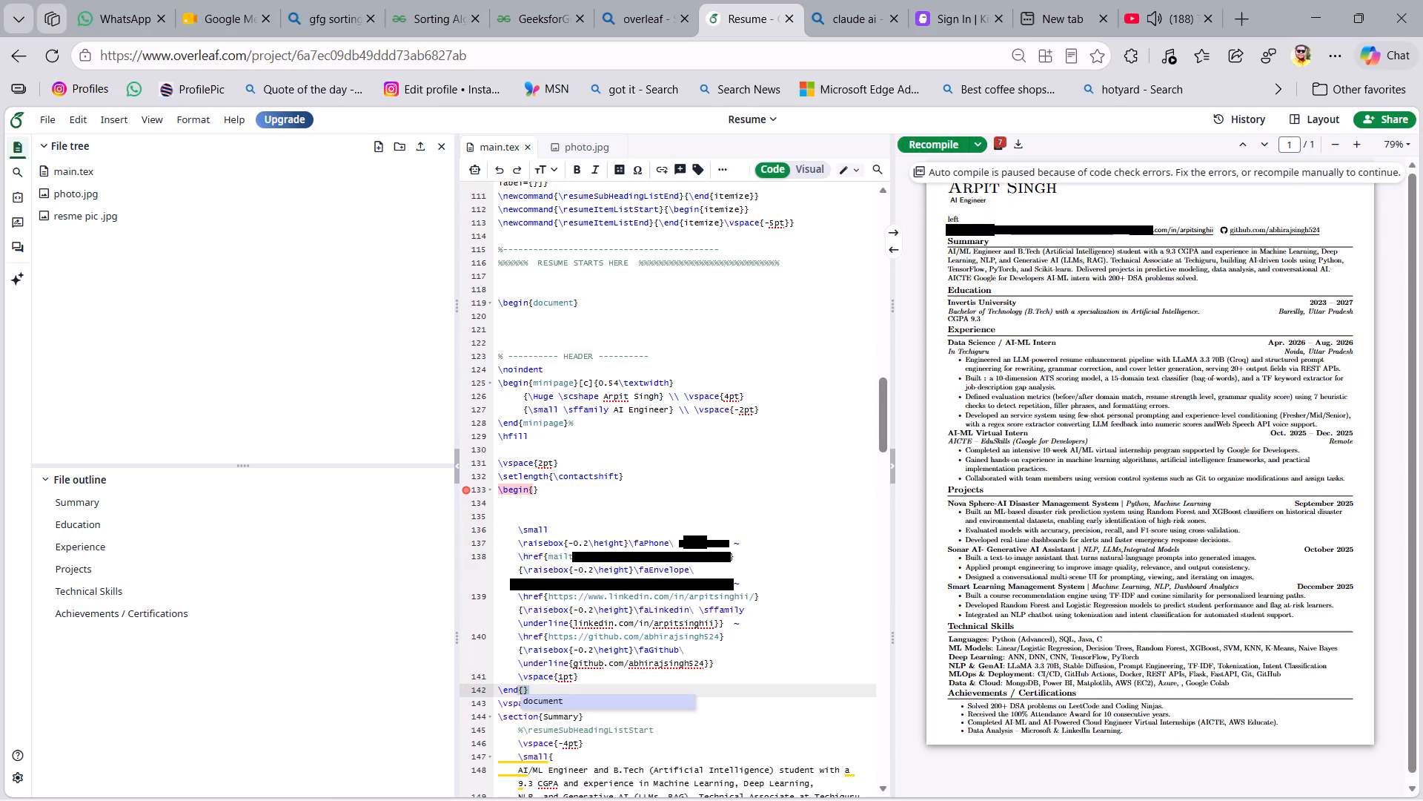
click(763, 642)
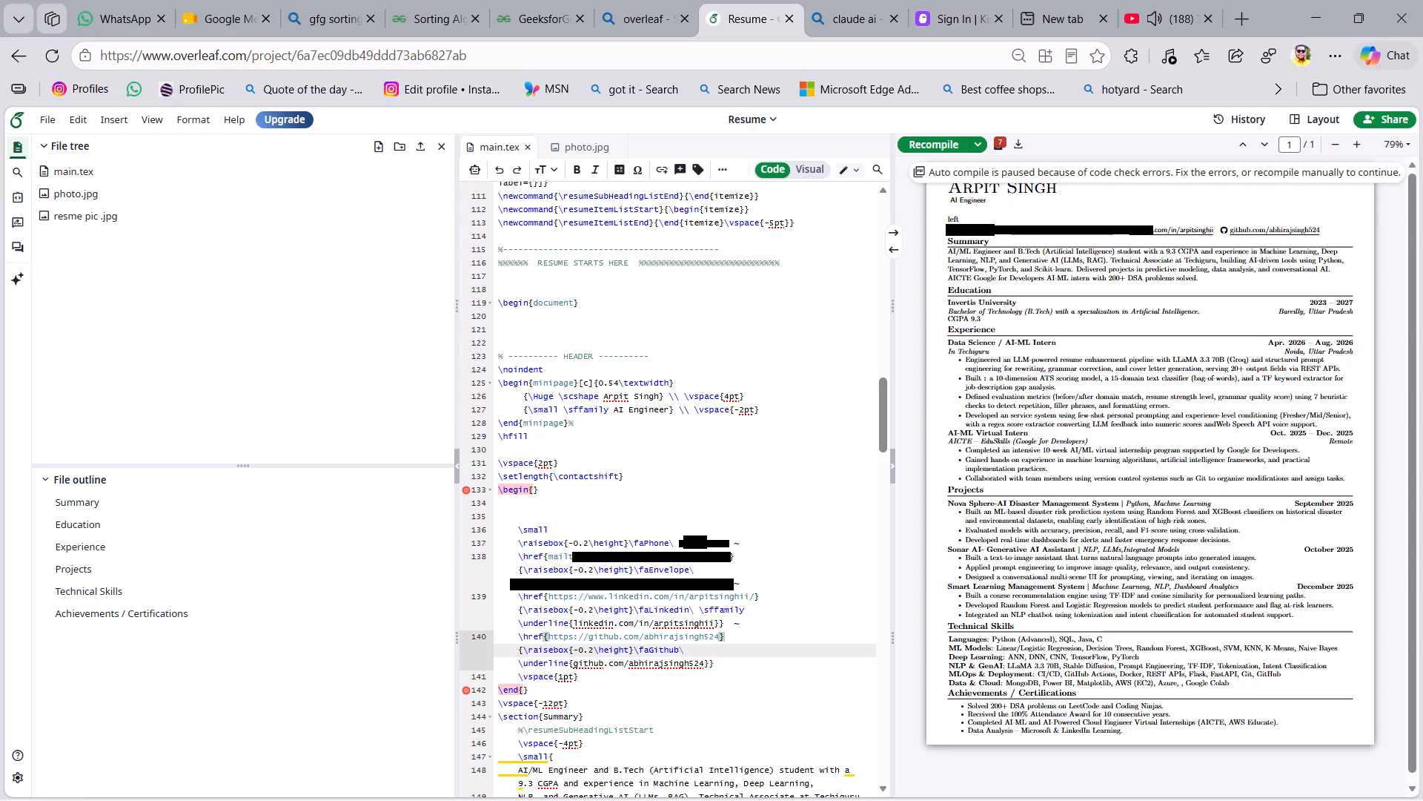
click(741, 500)
Delete the \setlength{\contactshift} command above the contact block.
drag(629, 475, 494, 469)
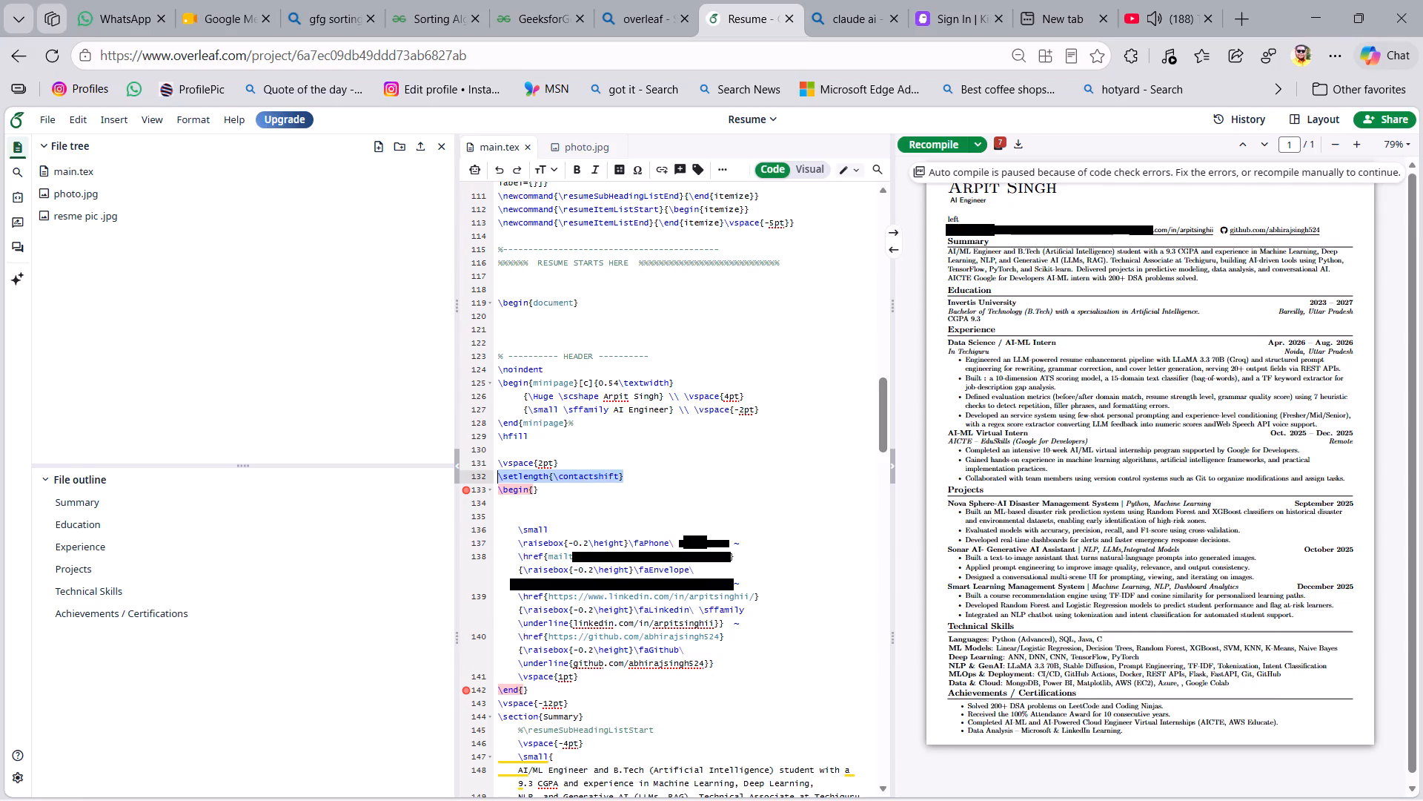
drag(494, 469, 494, 469)
key(BackSpace)
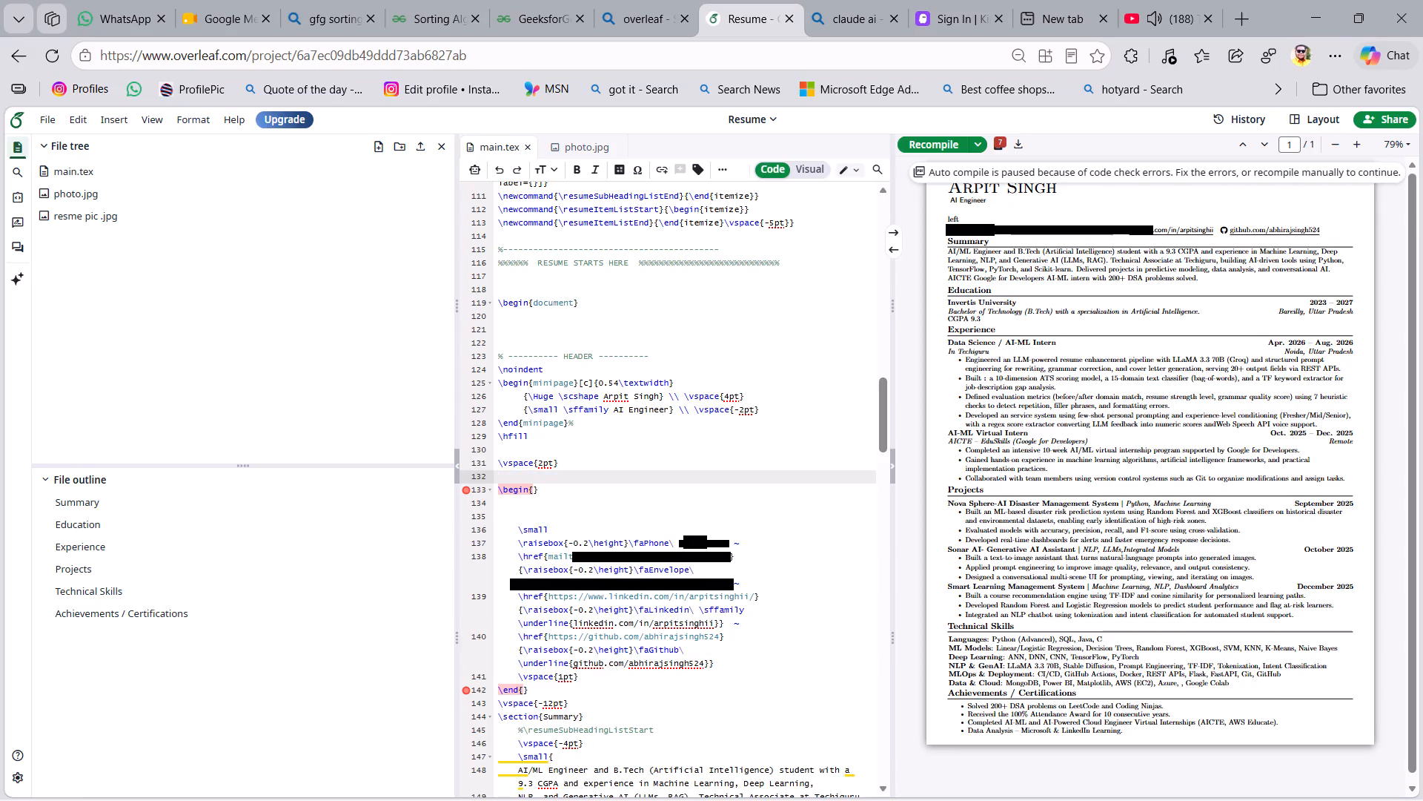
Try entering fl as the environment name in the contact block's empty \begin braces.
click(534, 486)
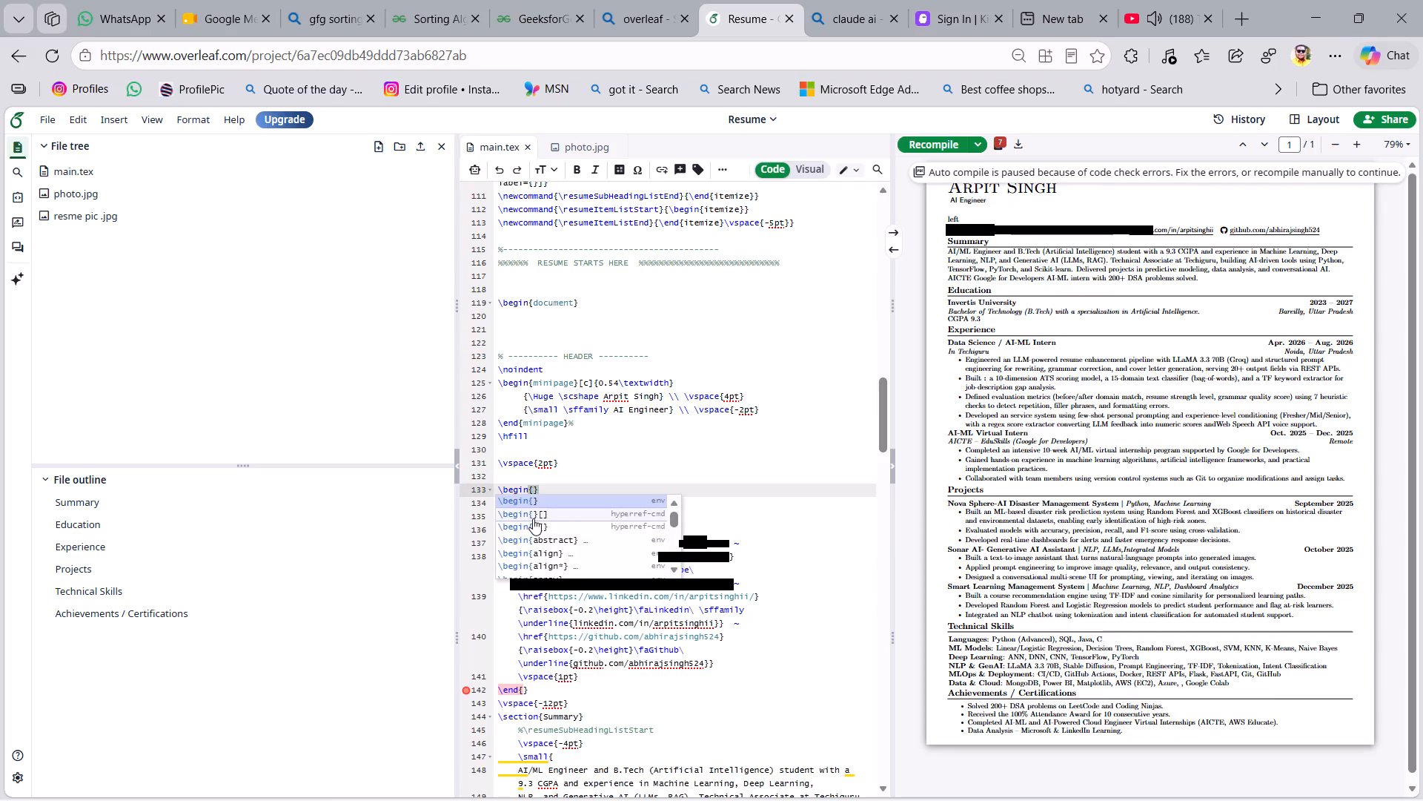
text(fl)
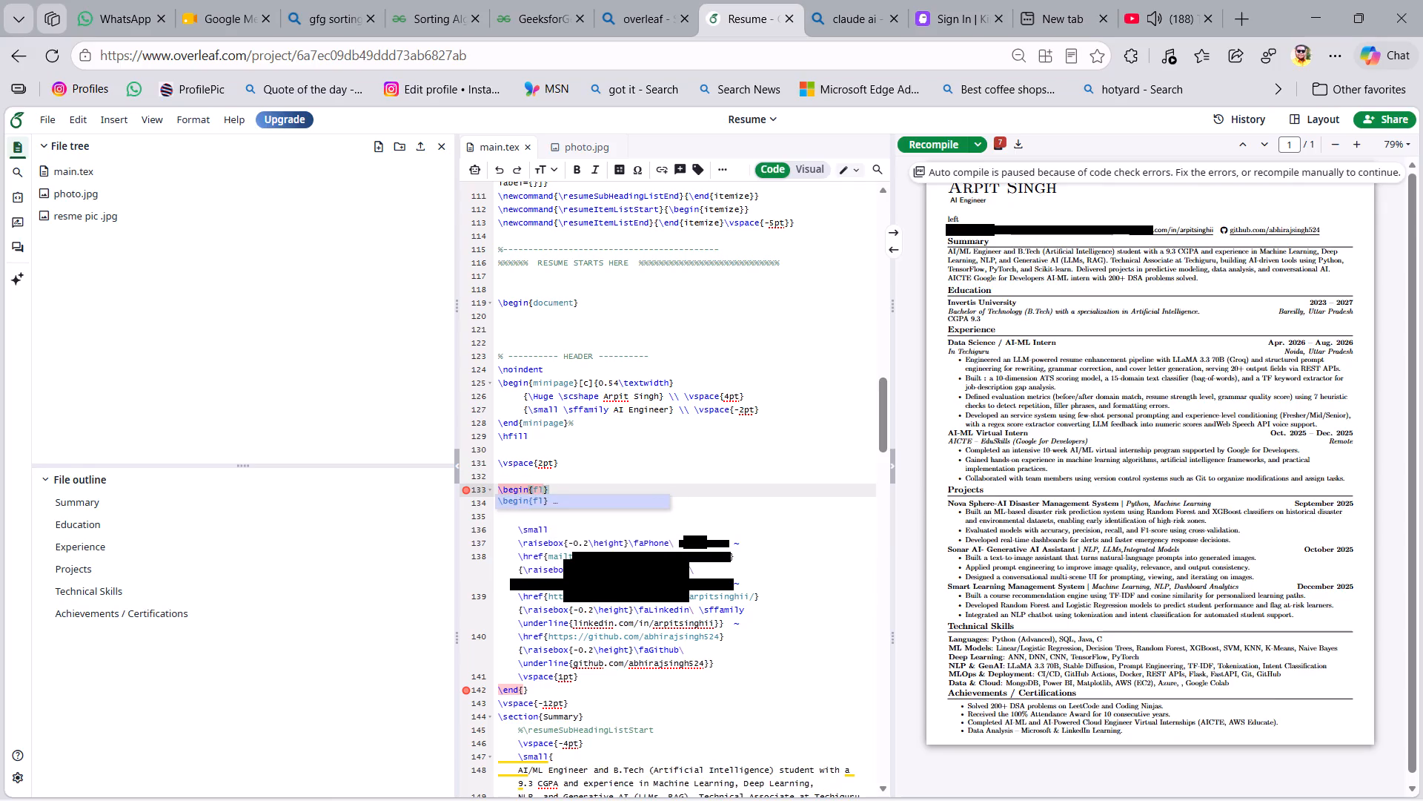
Undo the recent contact block edits back to \begin{left} and \end{fleft}, including the removal of \setlength{\contactshift}.
key(ctrl+z)
key(ctrl+z)
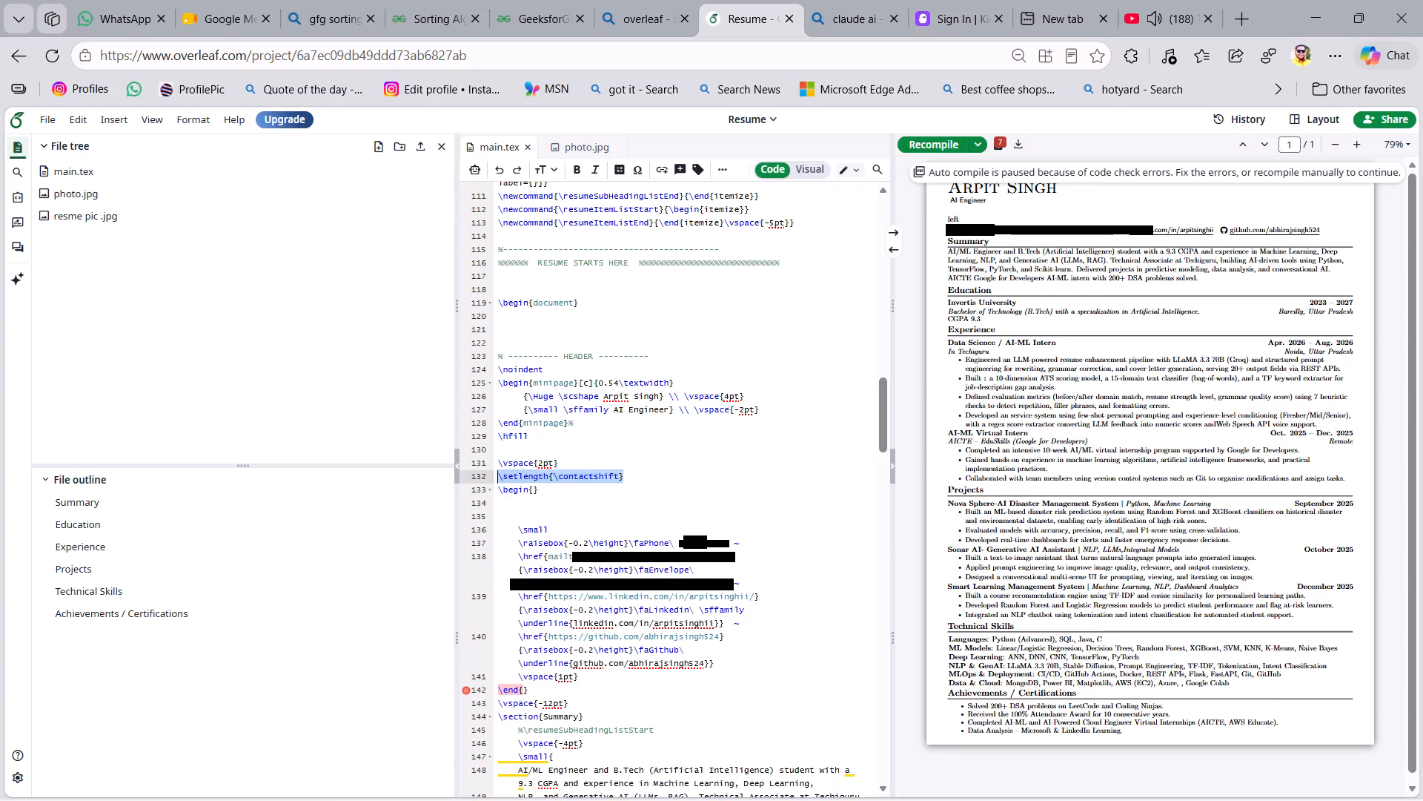
key(ctrl+z)
key(ctrl+z)
key(ctrl+z)
key(ctrl+z)
key(ctrl+z)
key(ctrl+z)
key(ctrl+z)
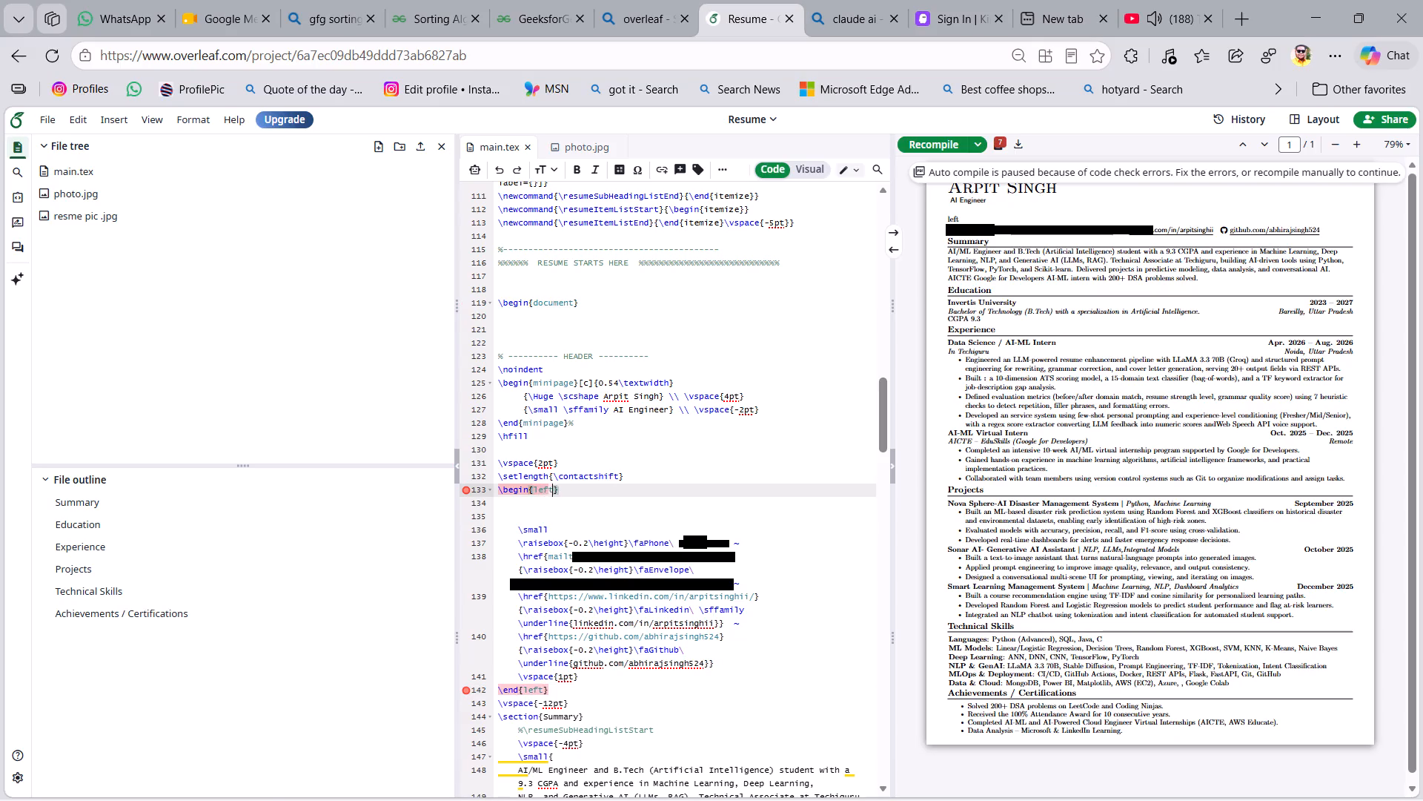
key(ctrl+z)
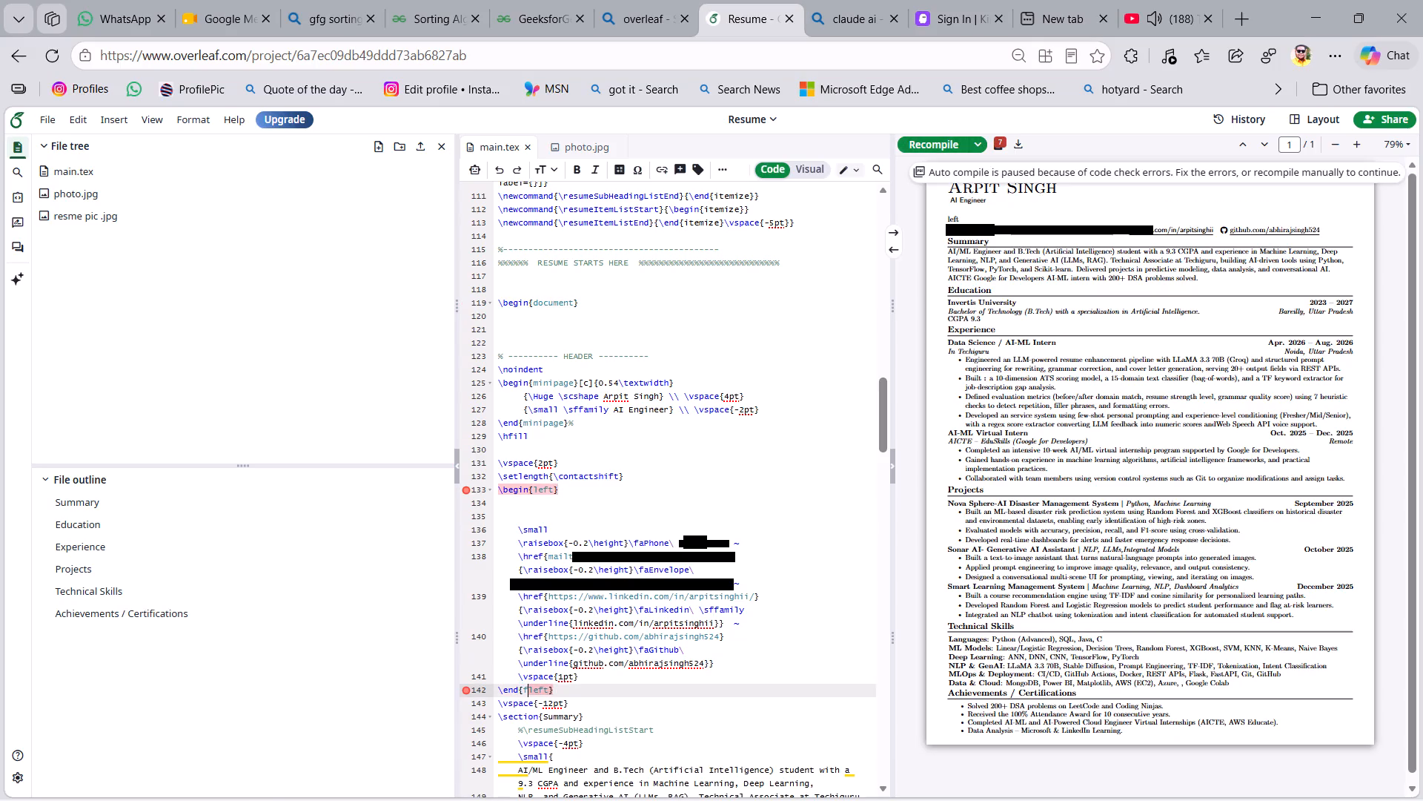
Delete the \setlength{\contactshift} command above the contact block and recompile the résumé.
drag(634, 475, 485, 477)
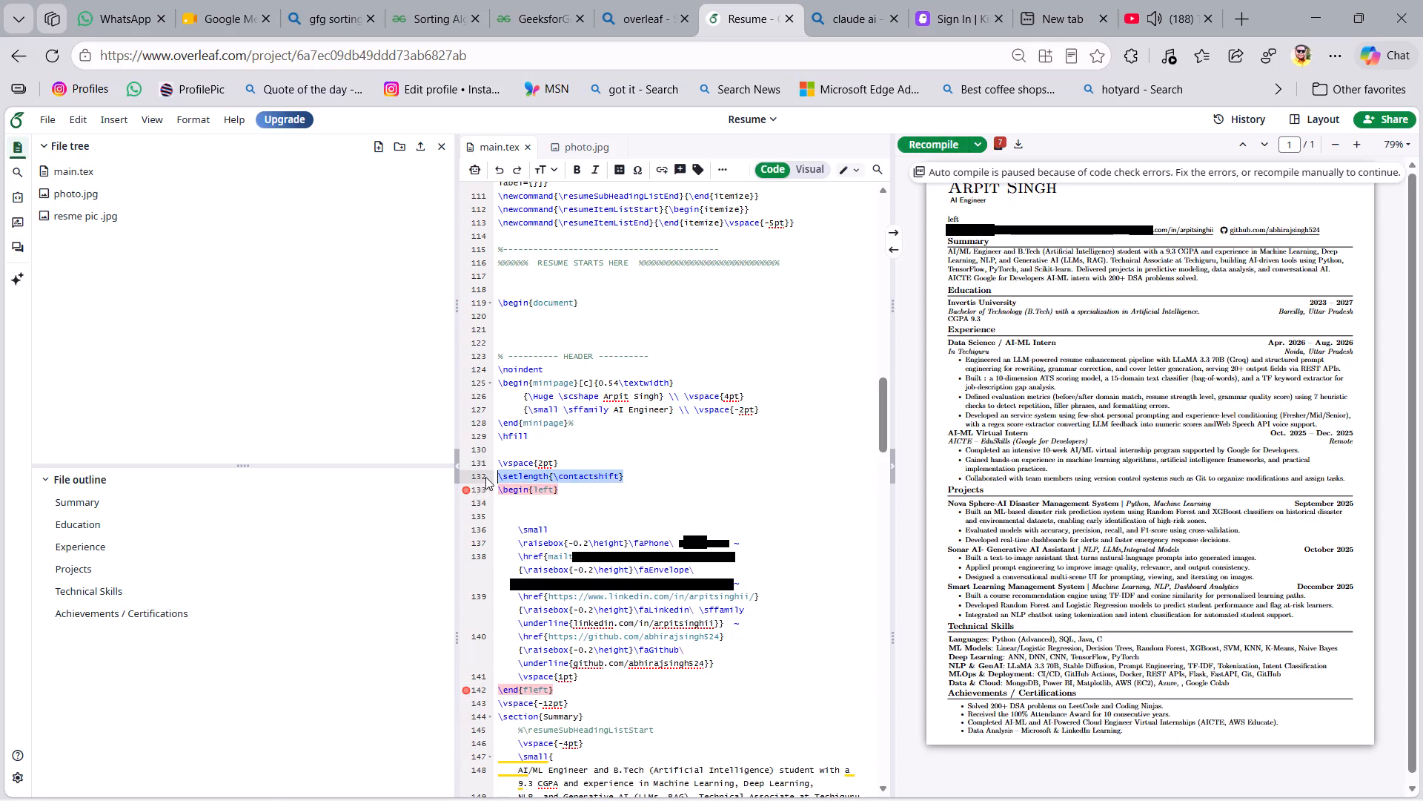
key(BackSpace)
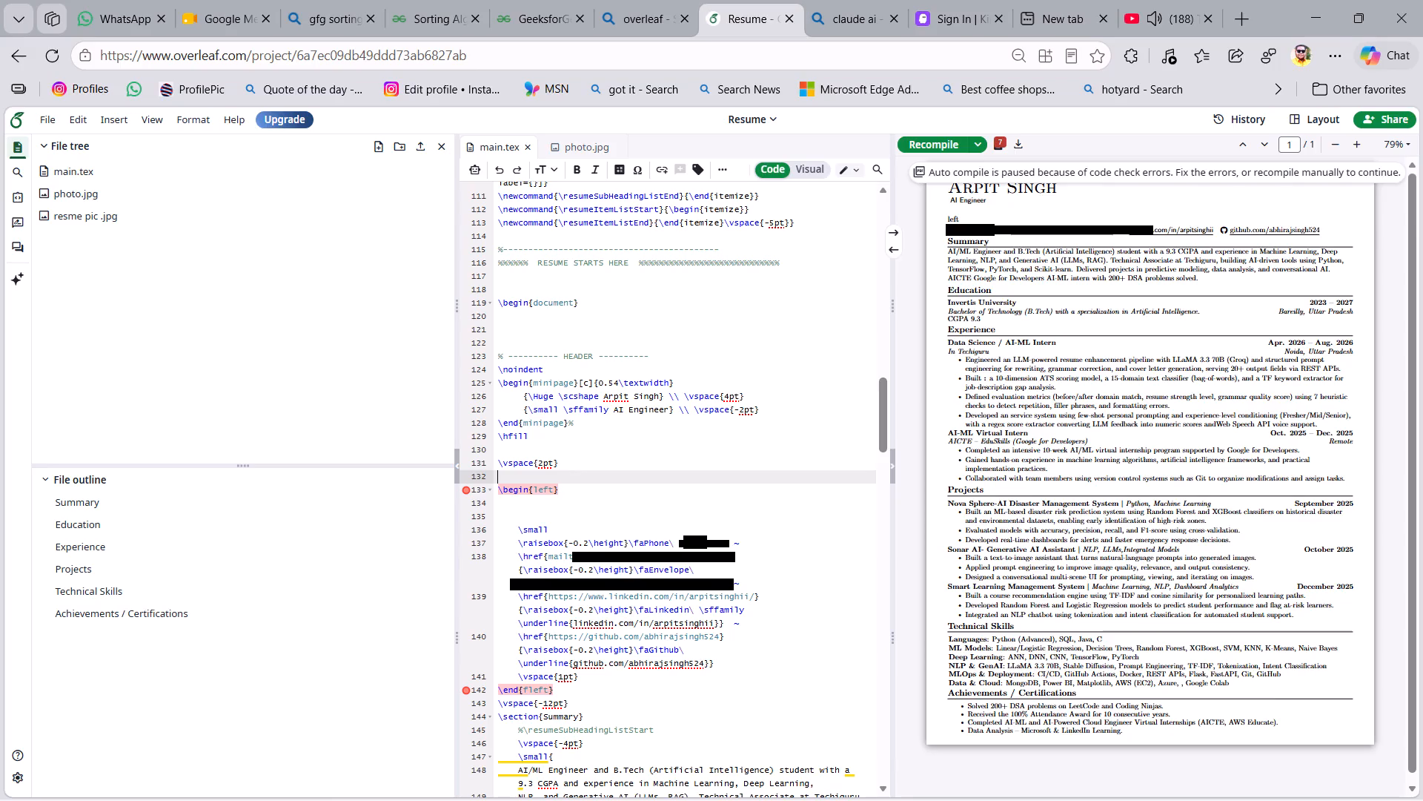
click(927, 146)
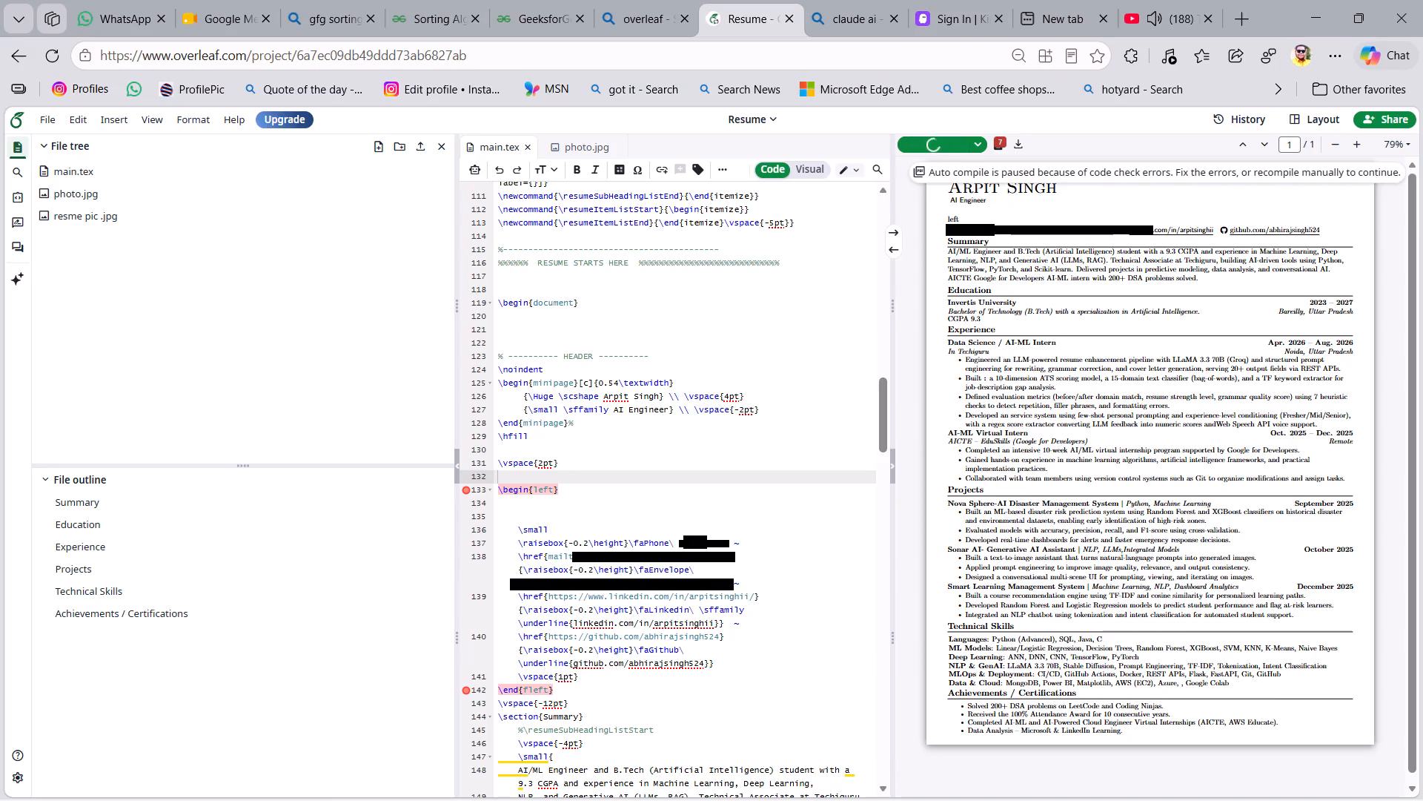
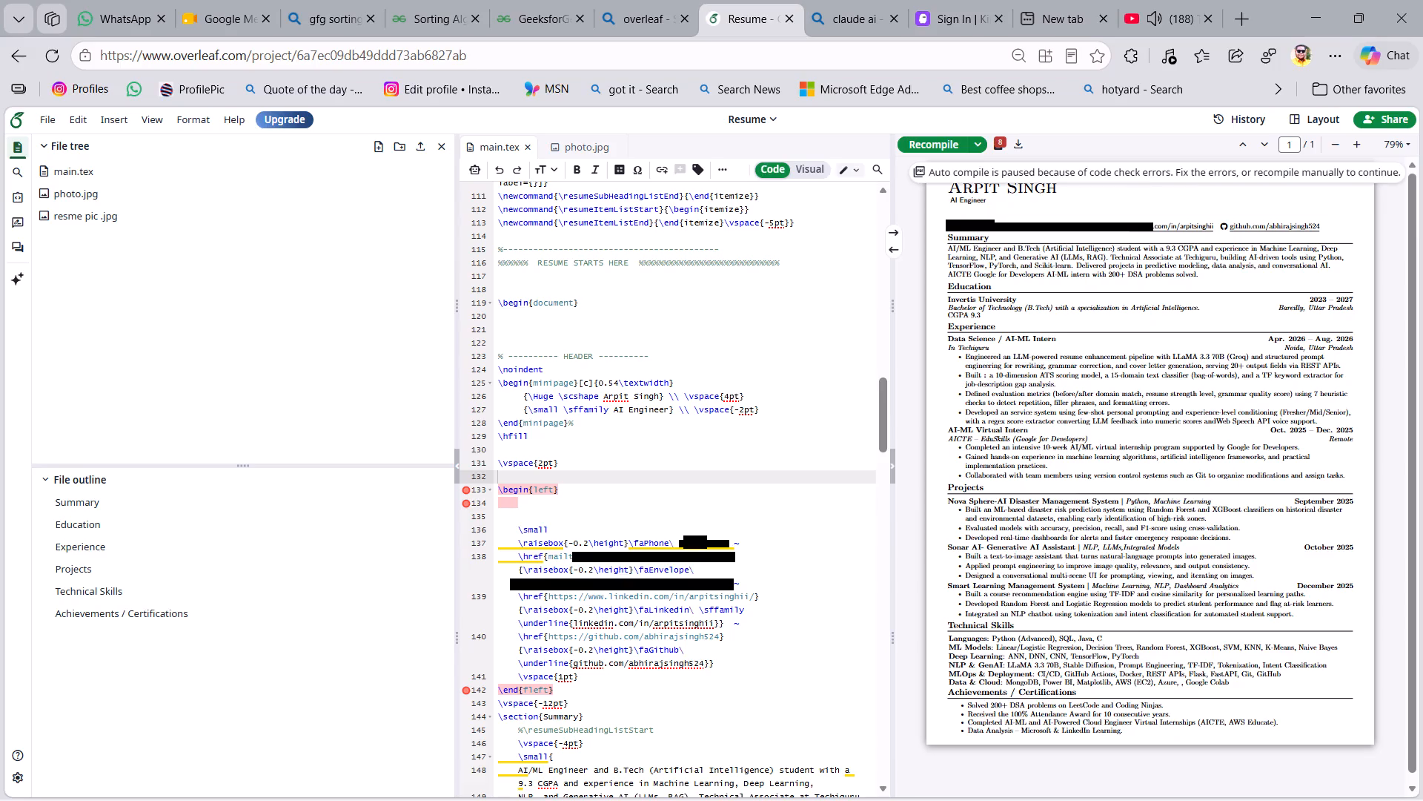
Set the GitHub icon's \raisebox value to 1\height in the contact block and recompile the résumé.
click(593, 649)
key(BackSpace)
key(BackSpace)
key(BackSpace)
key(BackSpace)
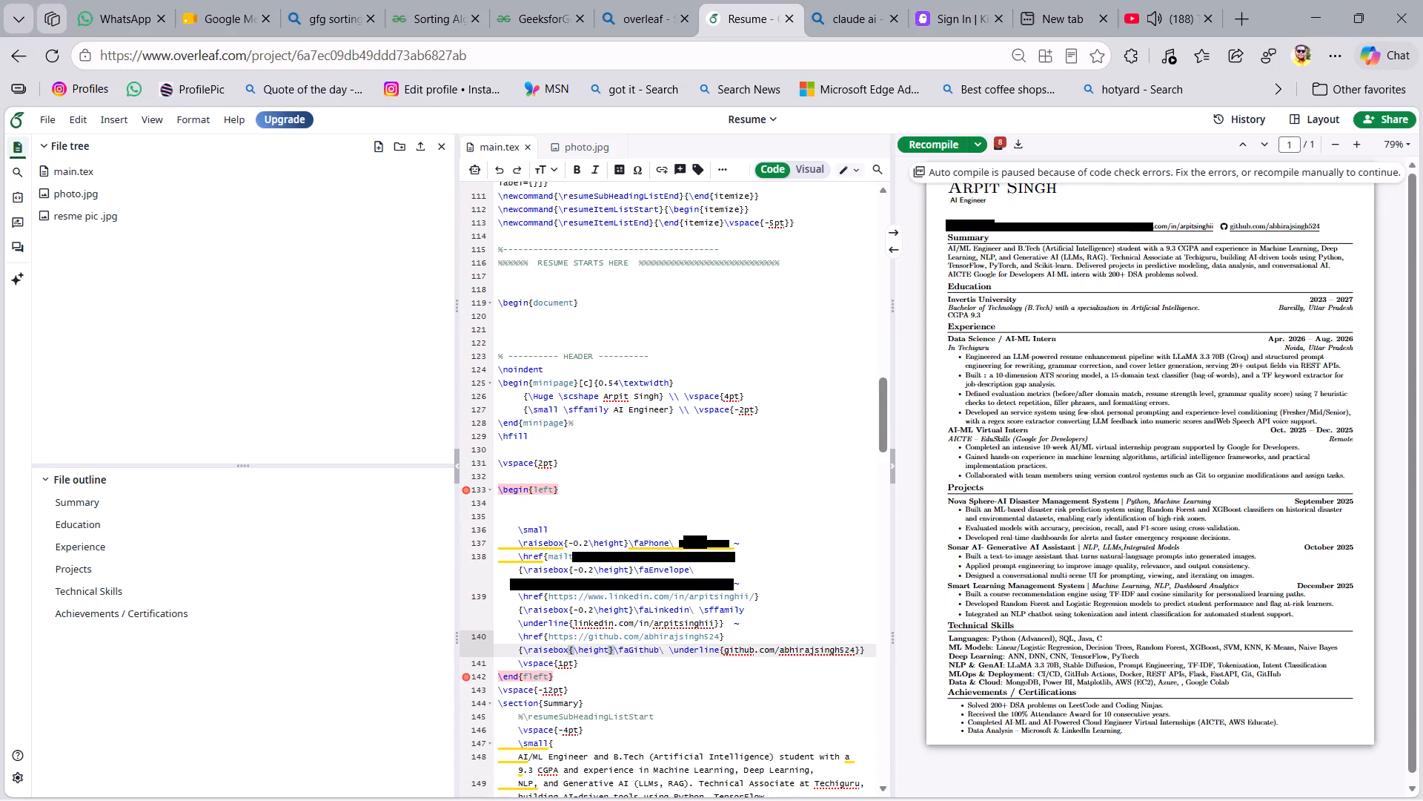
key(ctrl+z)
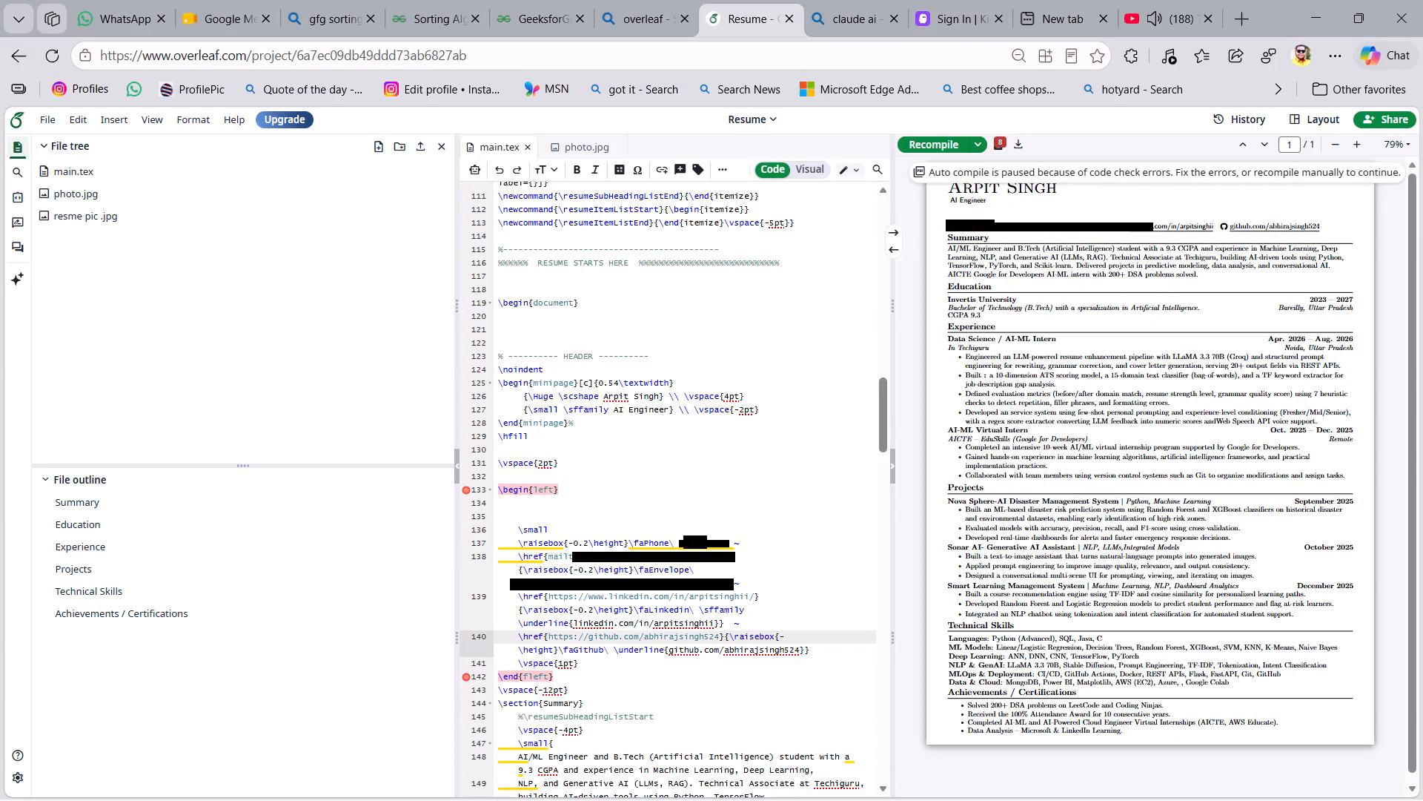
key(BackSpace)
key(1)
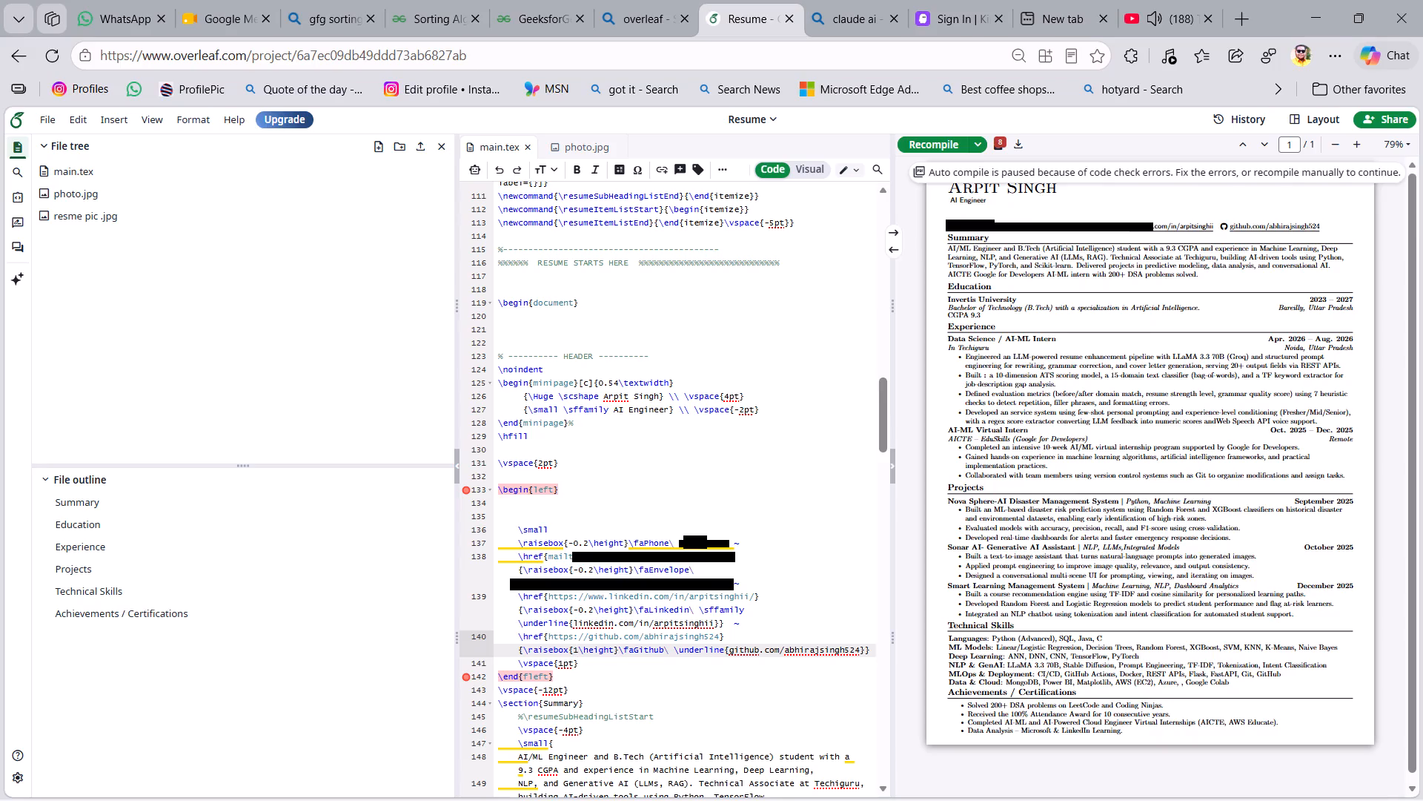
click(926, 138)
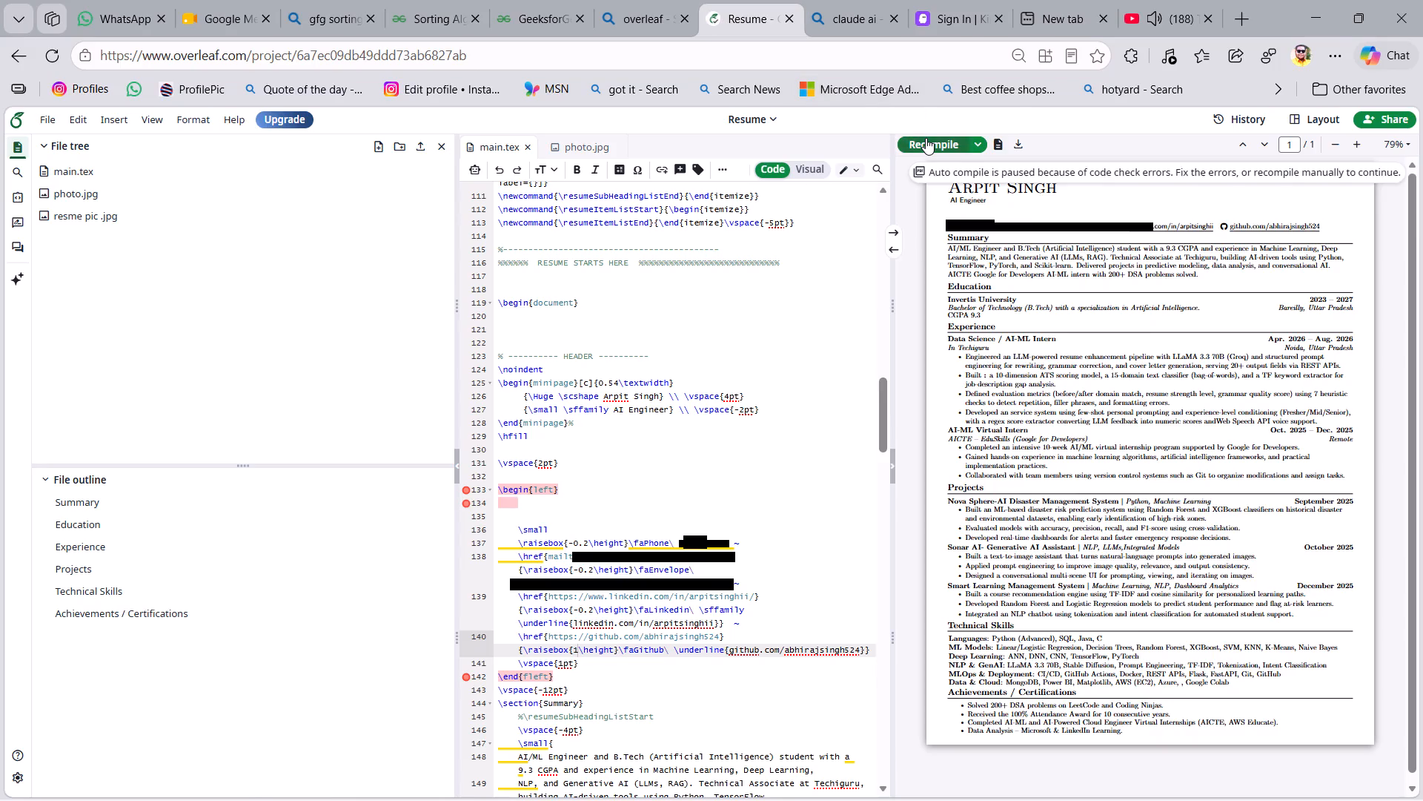
Set the \vspace above the contact block's \begin line to -3pt and recompile the résumé.
click(541, 463)
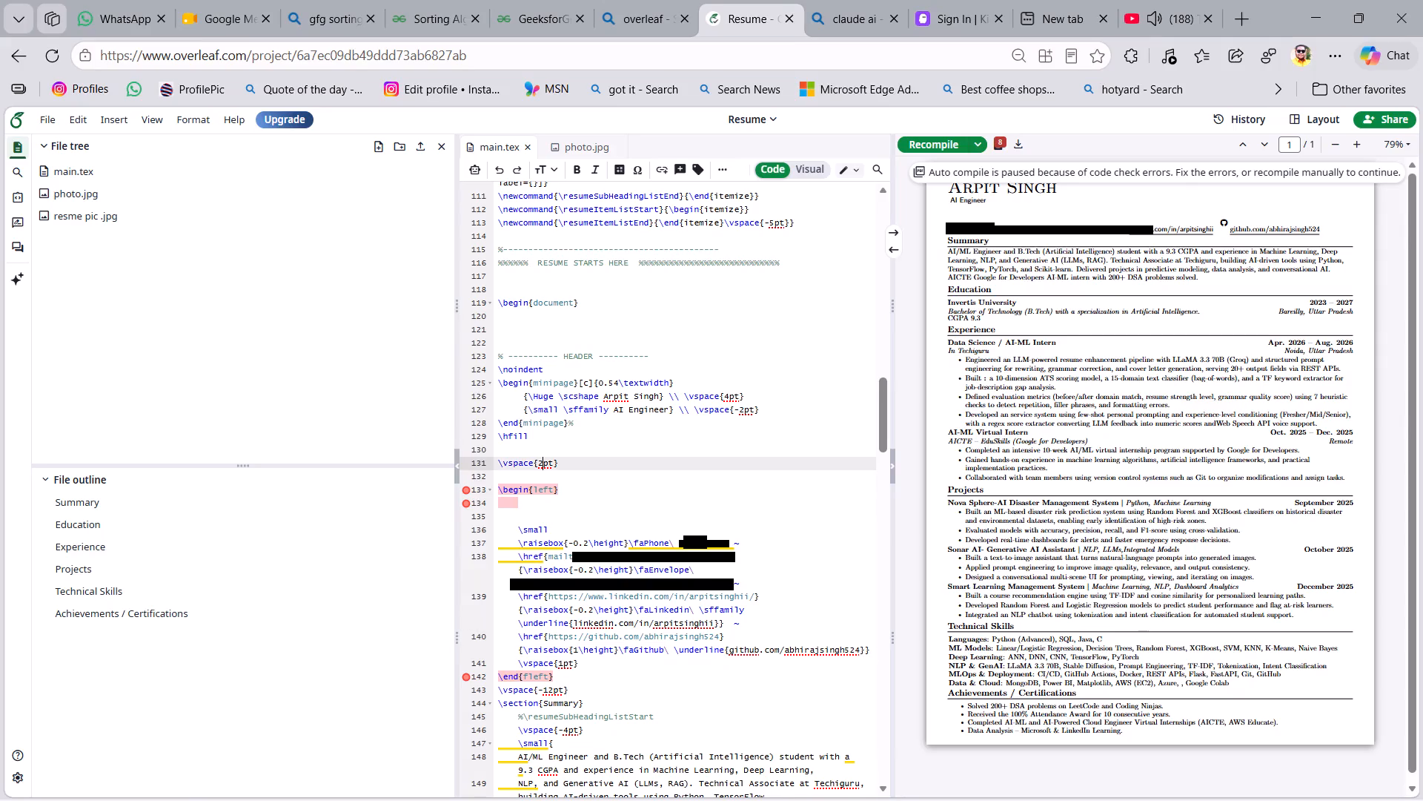
key(BackSpace)
key(minus)
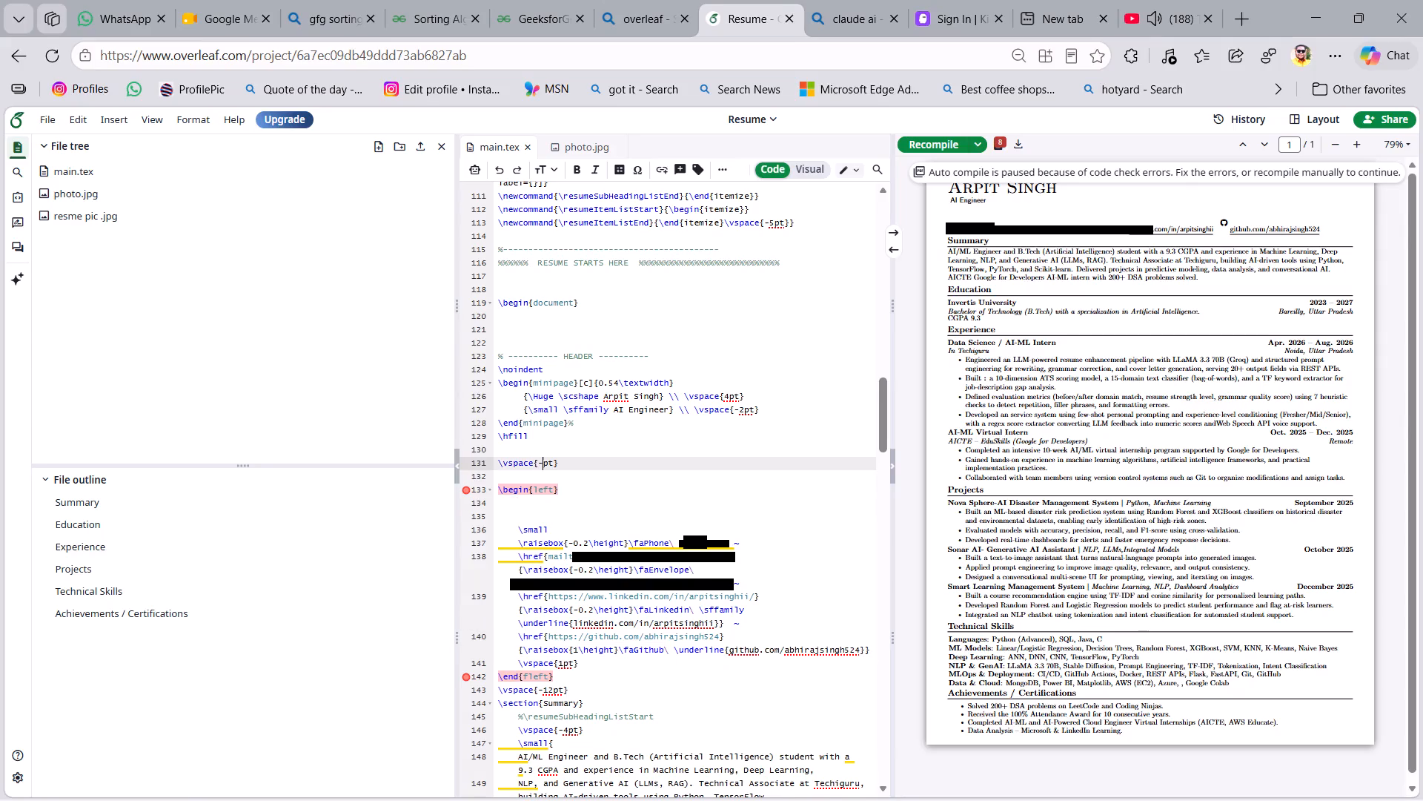
key(3)
click(929, 141)
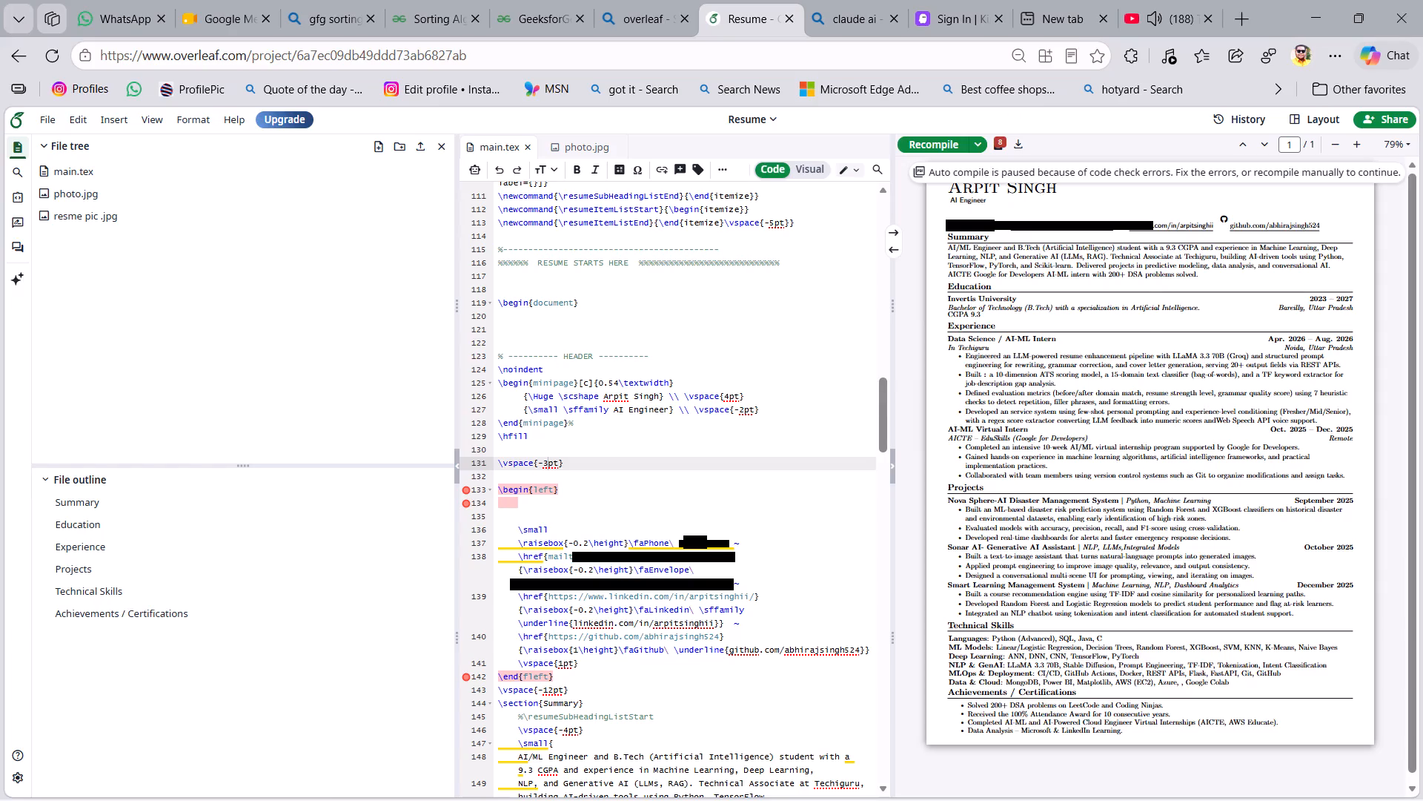
click(926, 146)
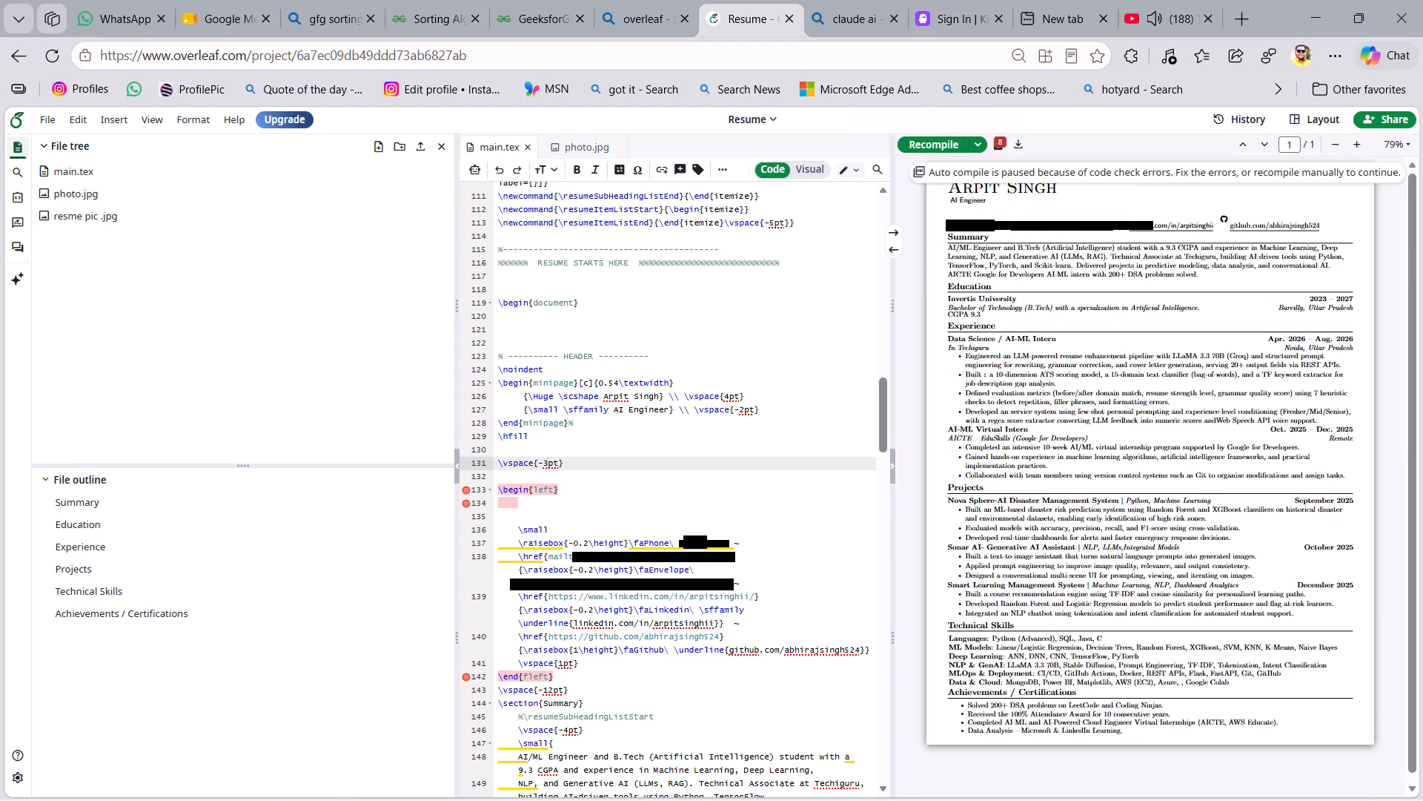
Set the GitHub icon's \raisebox value in the contact block to -0.2\height.
click(575, 648)
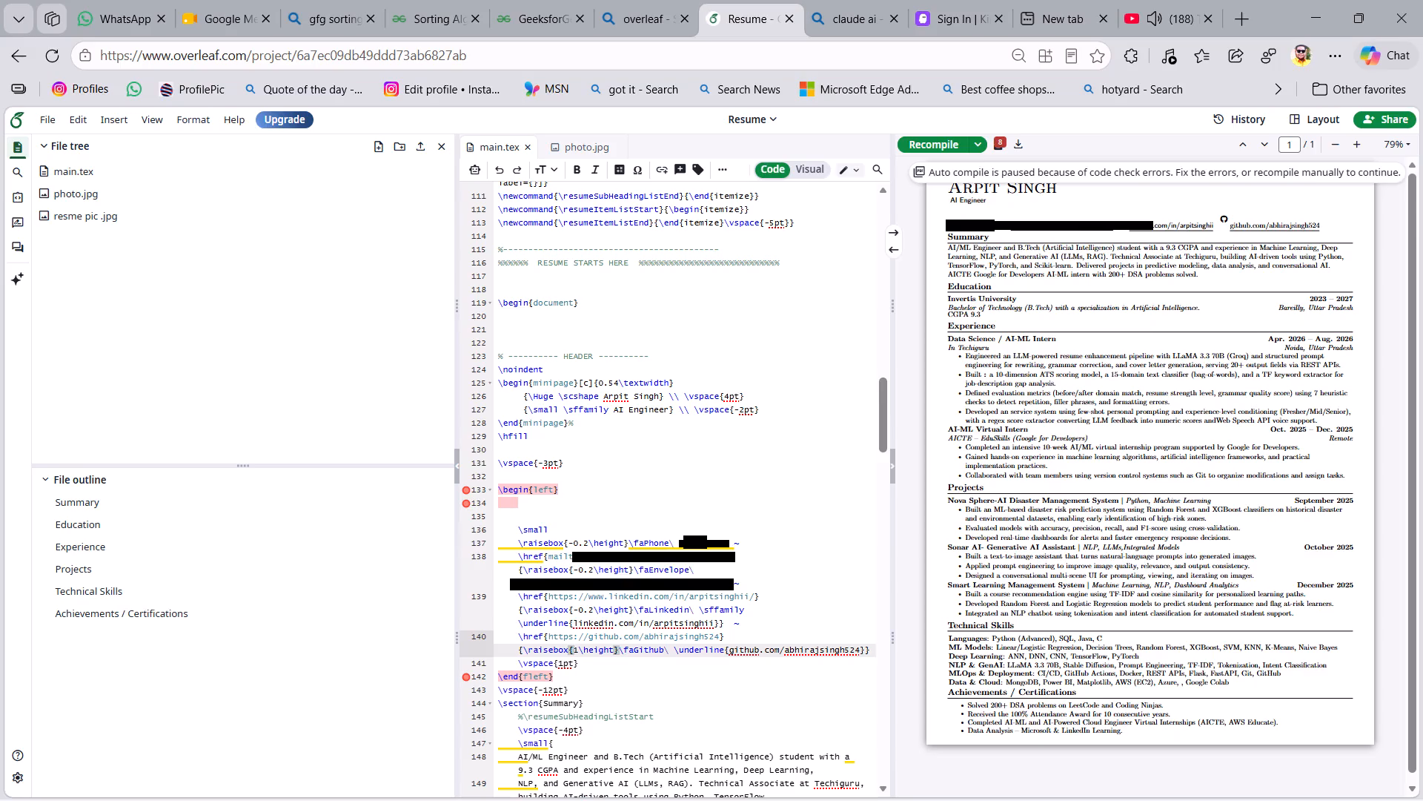
click(577, 648)
key(BackSpace)
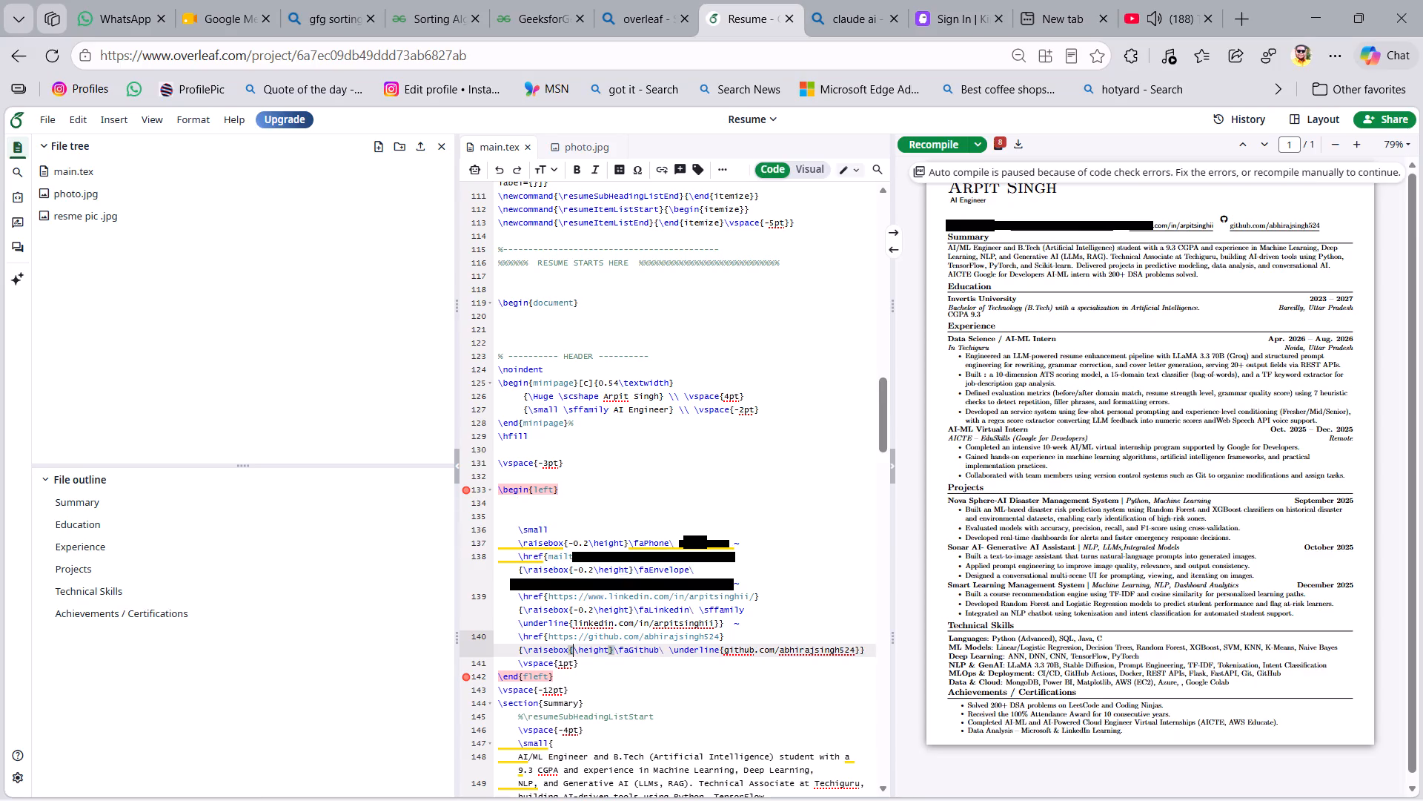
text(-0)
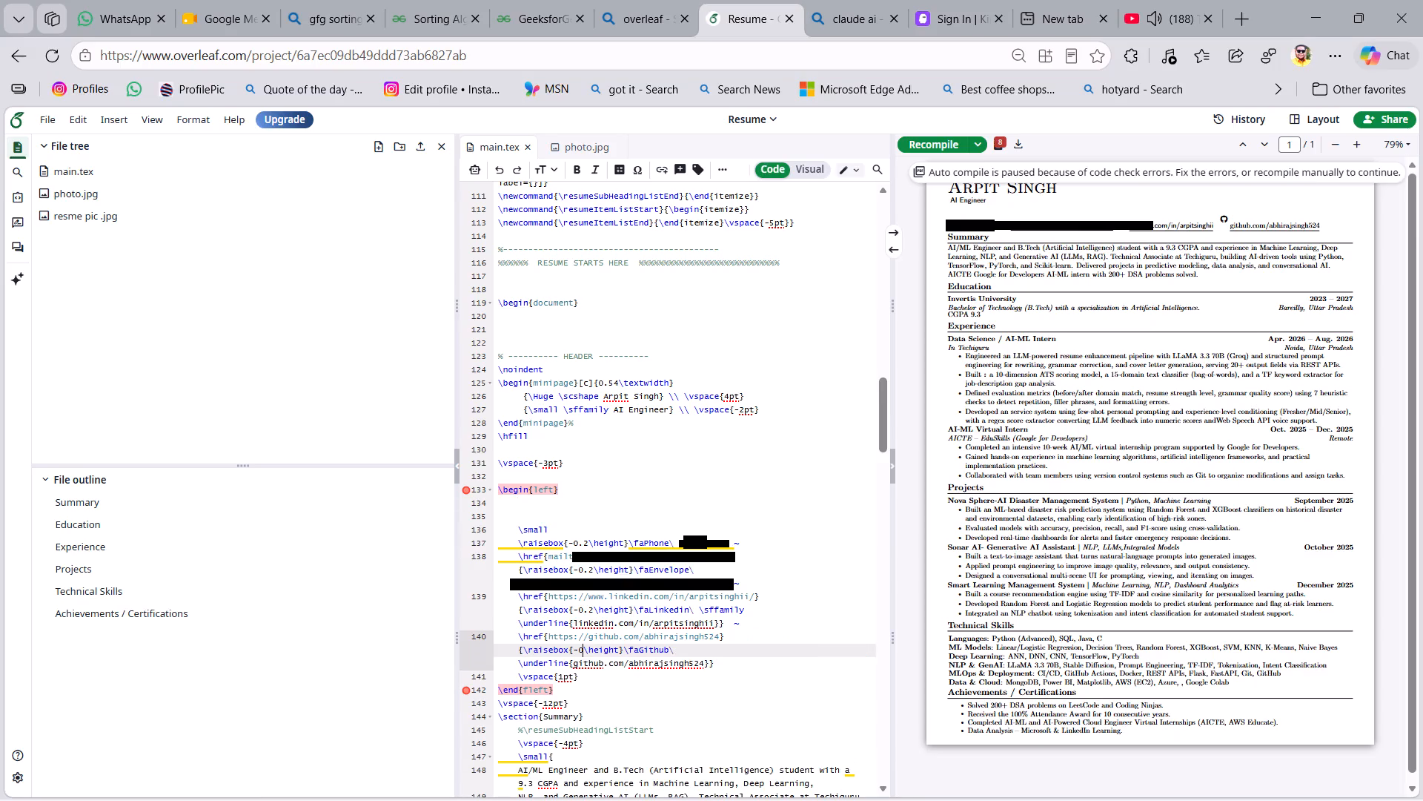
text(.2)
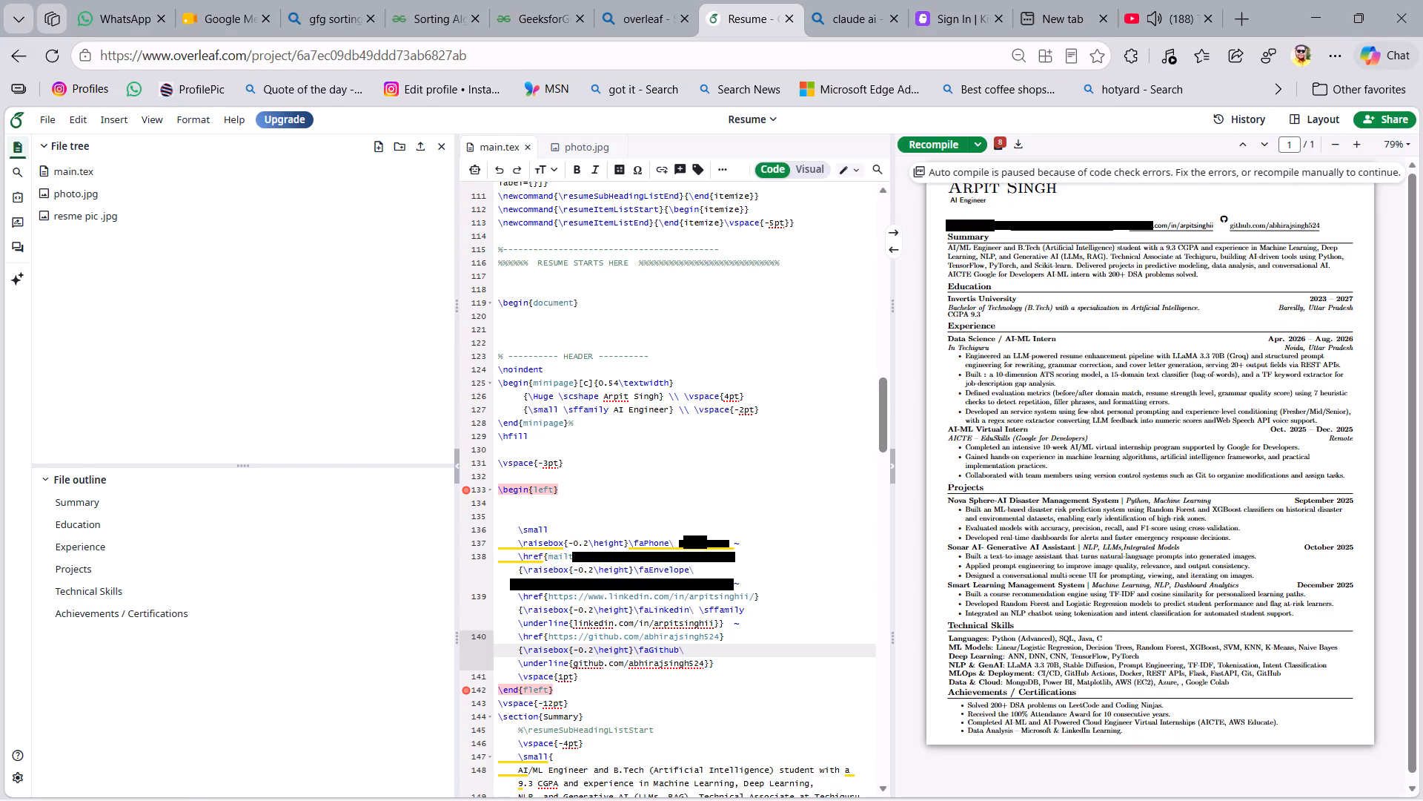
Add an empty \vspace{} command after the tilde at the end of the phone line in the contact block.
click(752, 548)
key(space)
key(backslash)
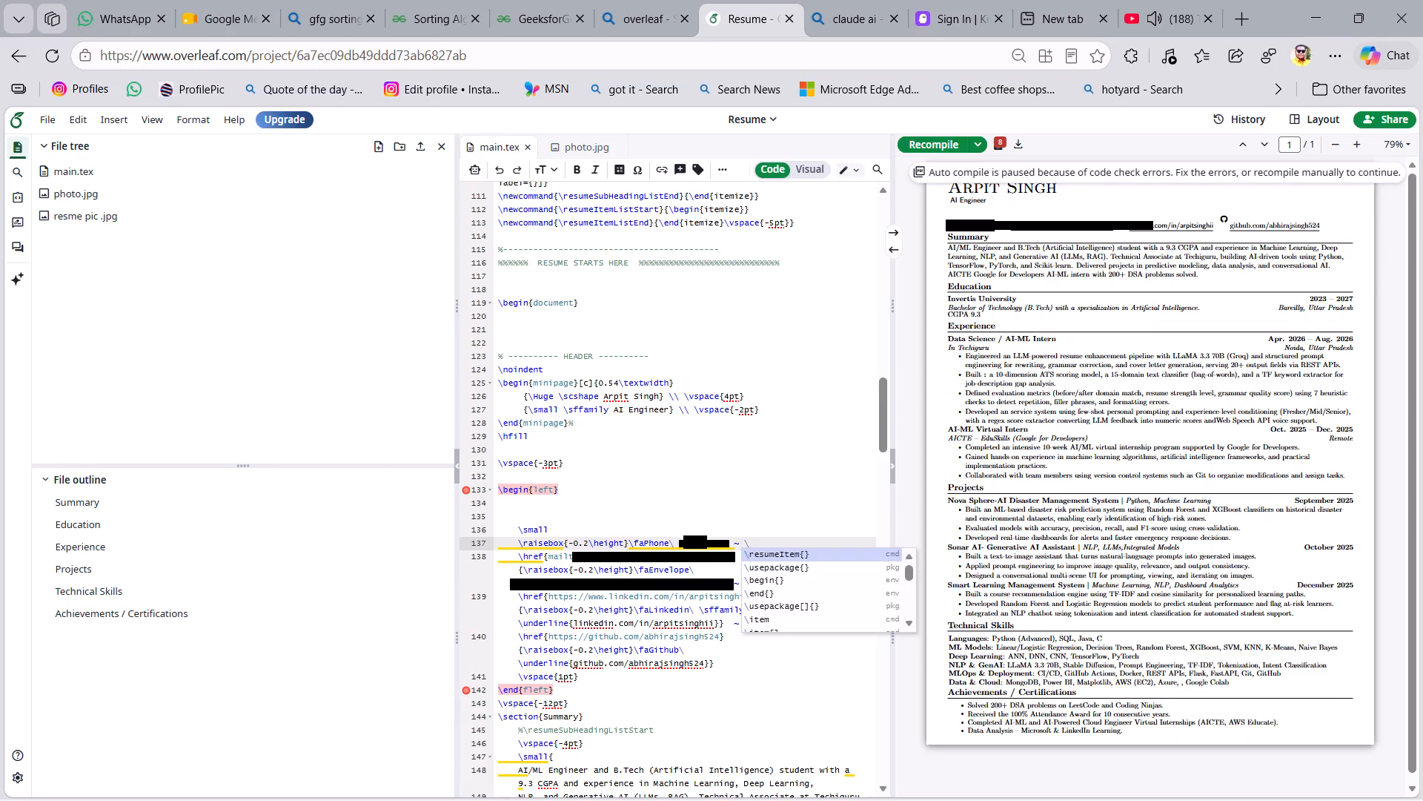
text(vs)
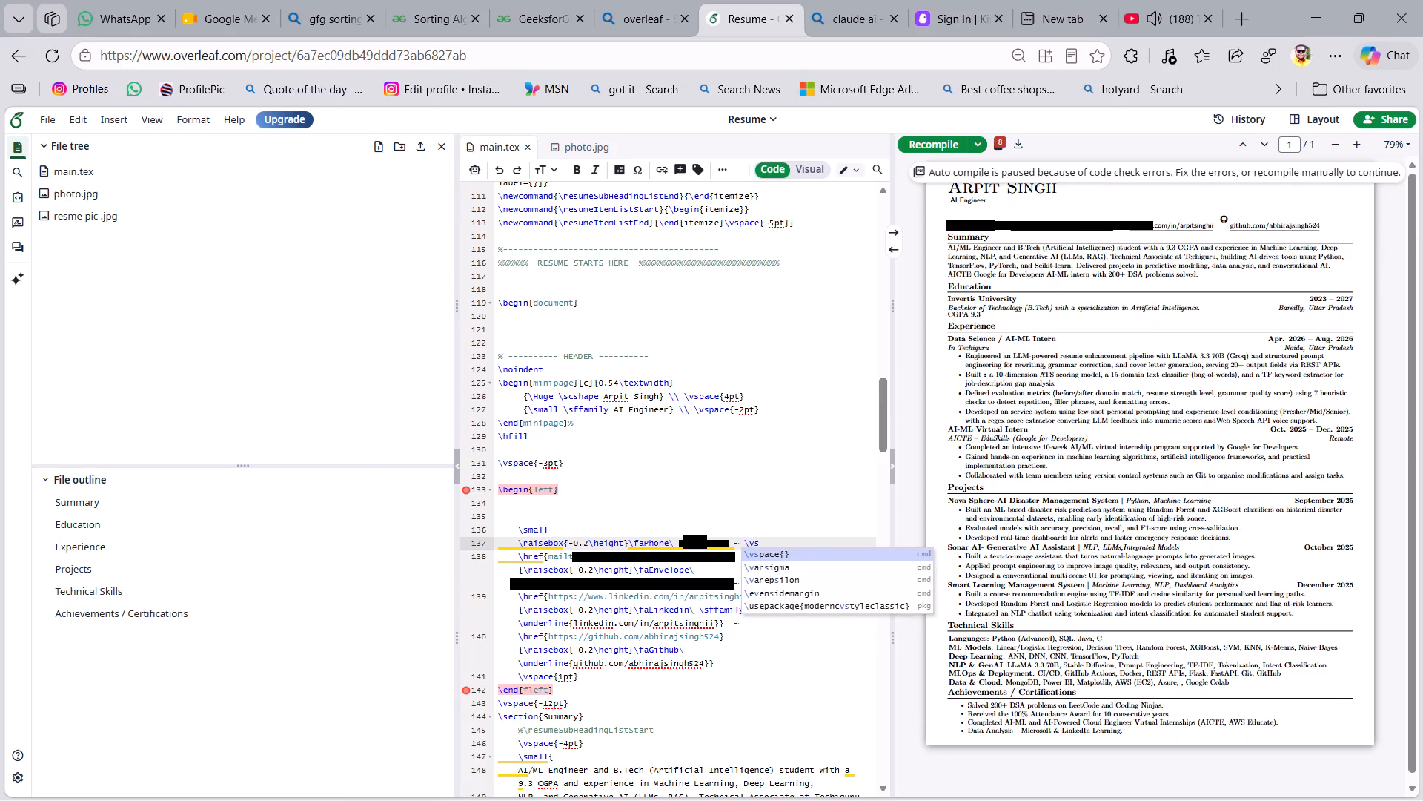
key(Return)
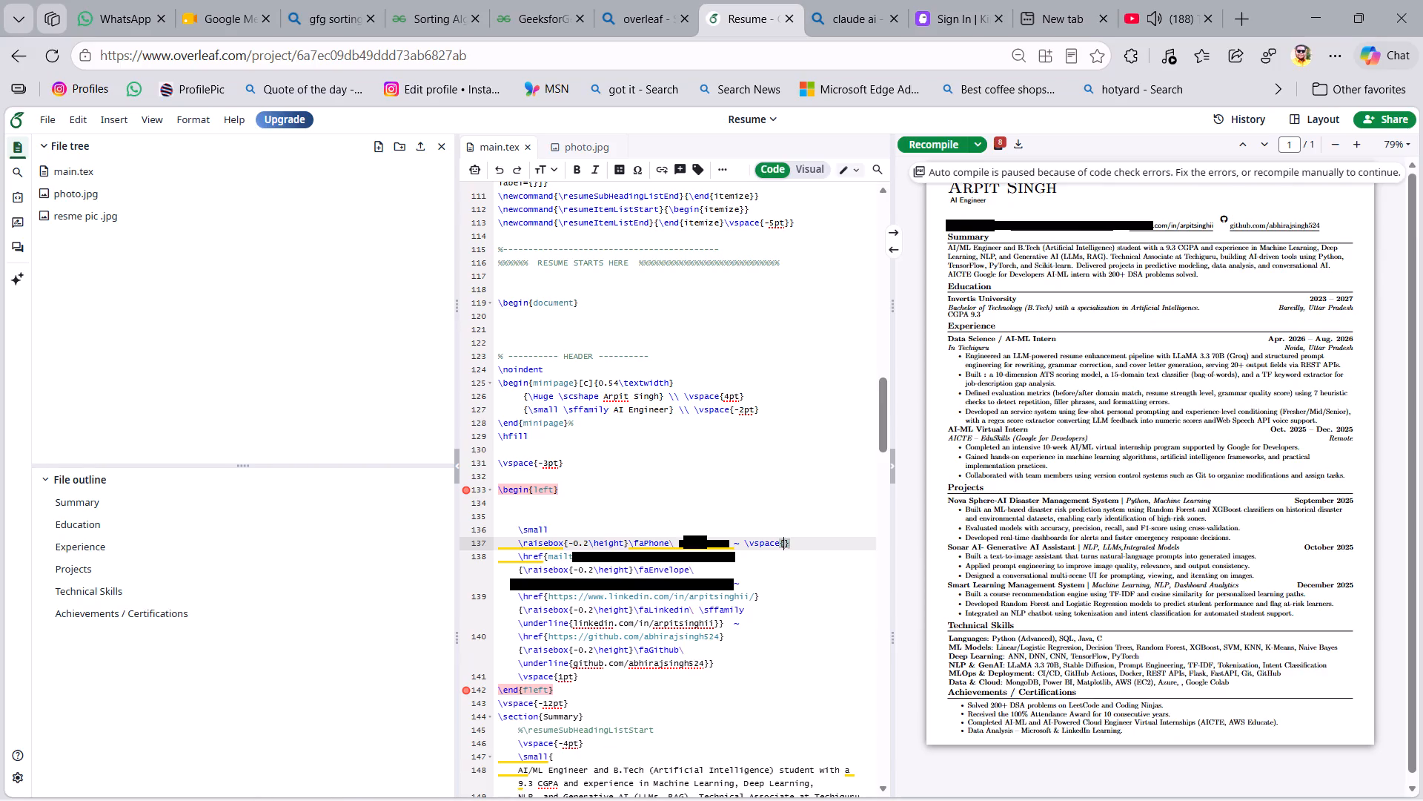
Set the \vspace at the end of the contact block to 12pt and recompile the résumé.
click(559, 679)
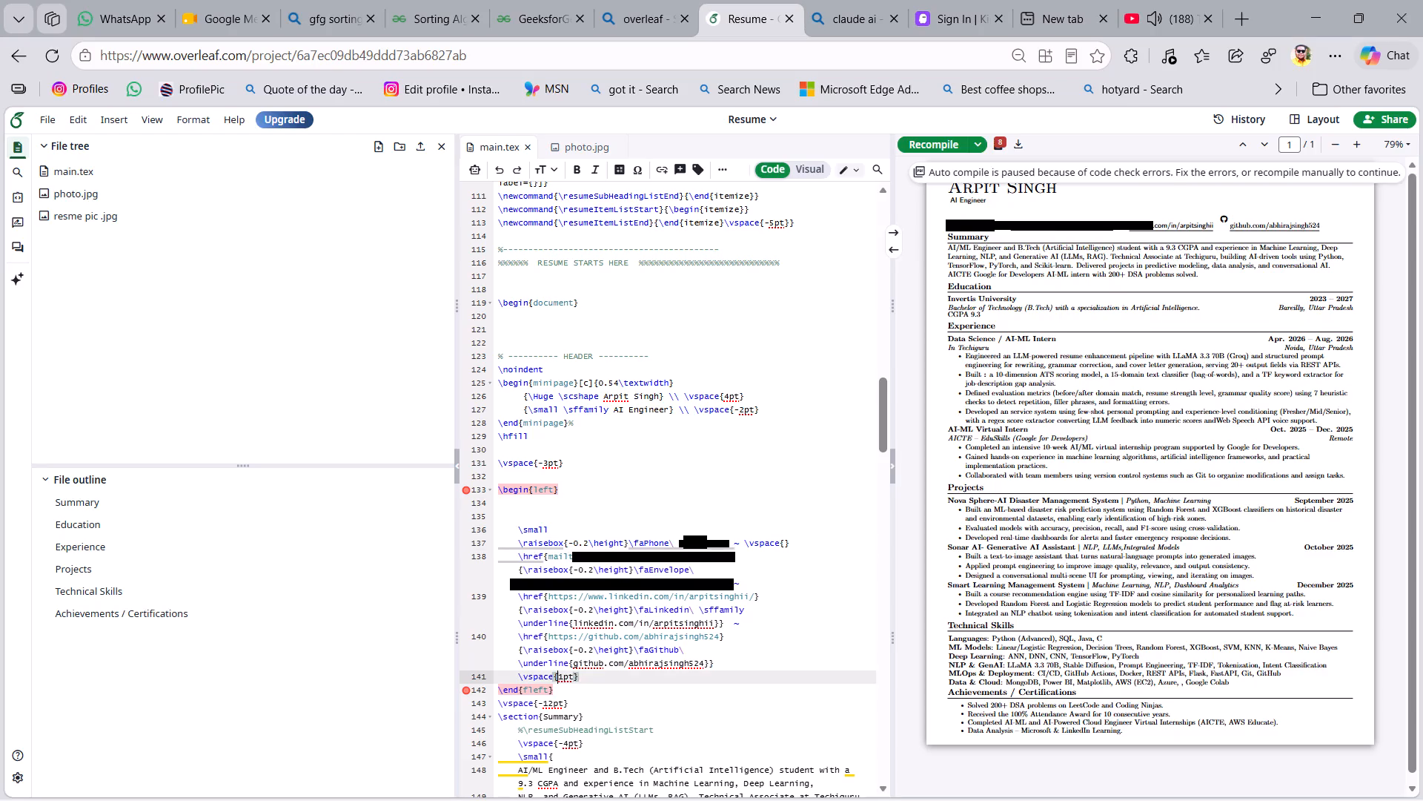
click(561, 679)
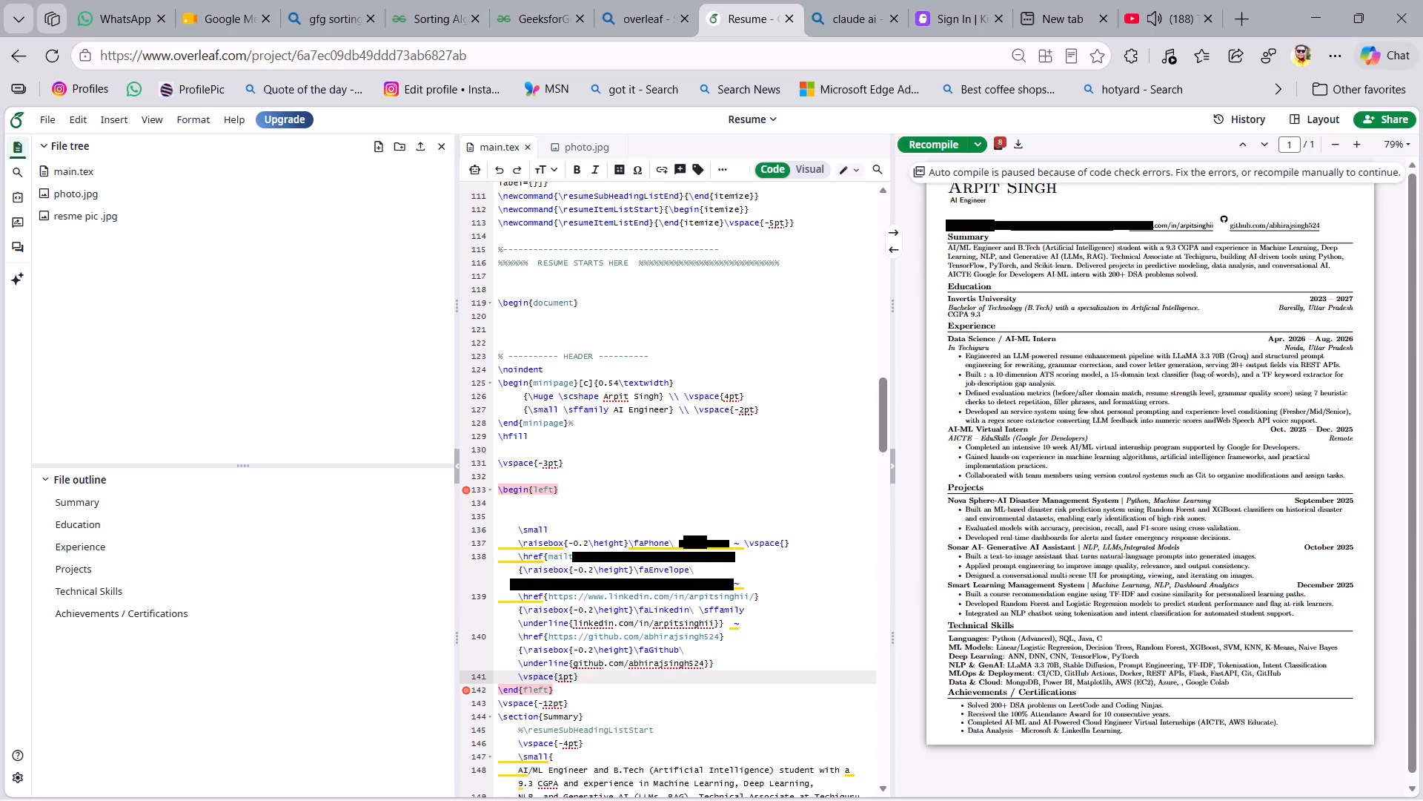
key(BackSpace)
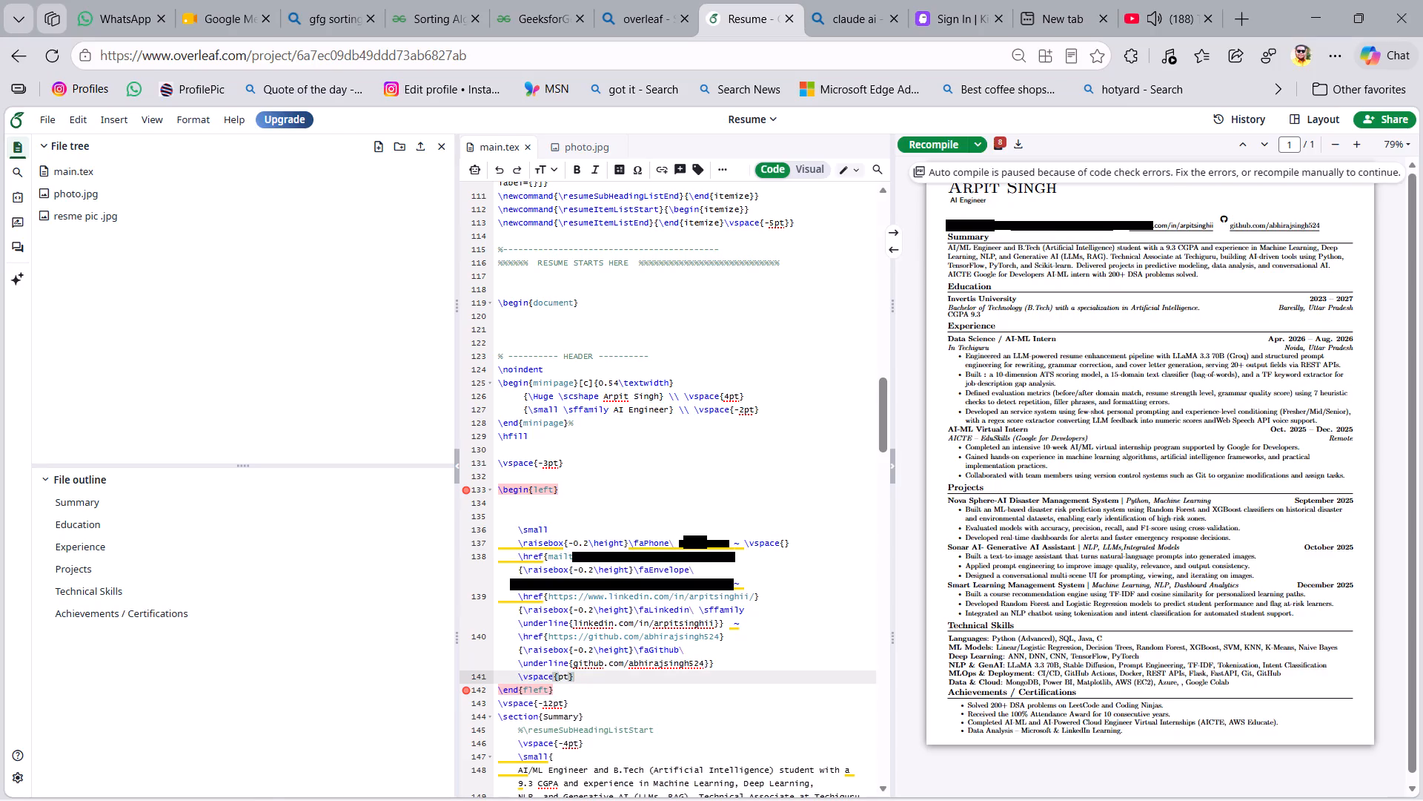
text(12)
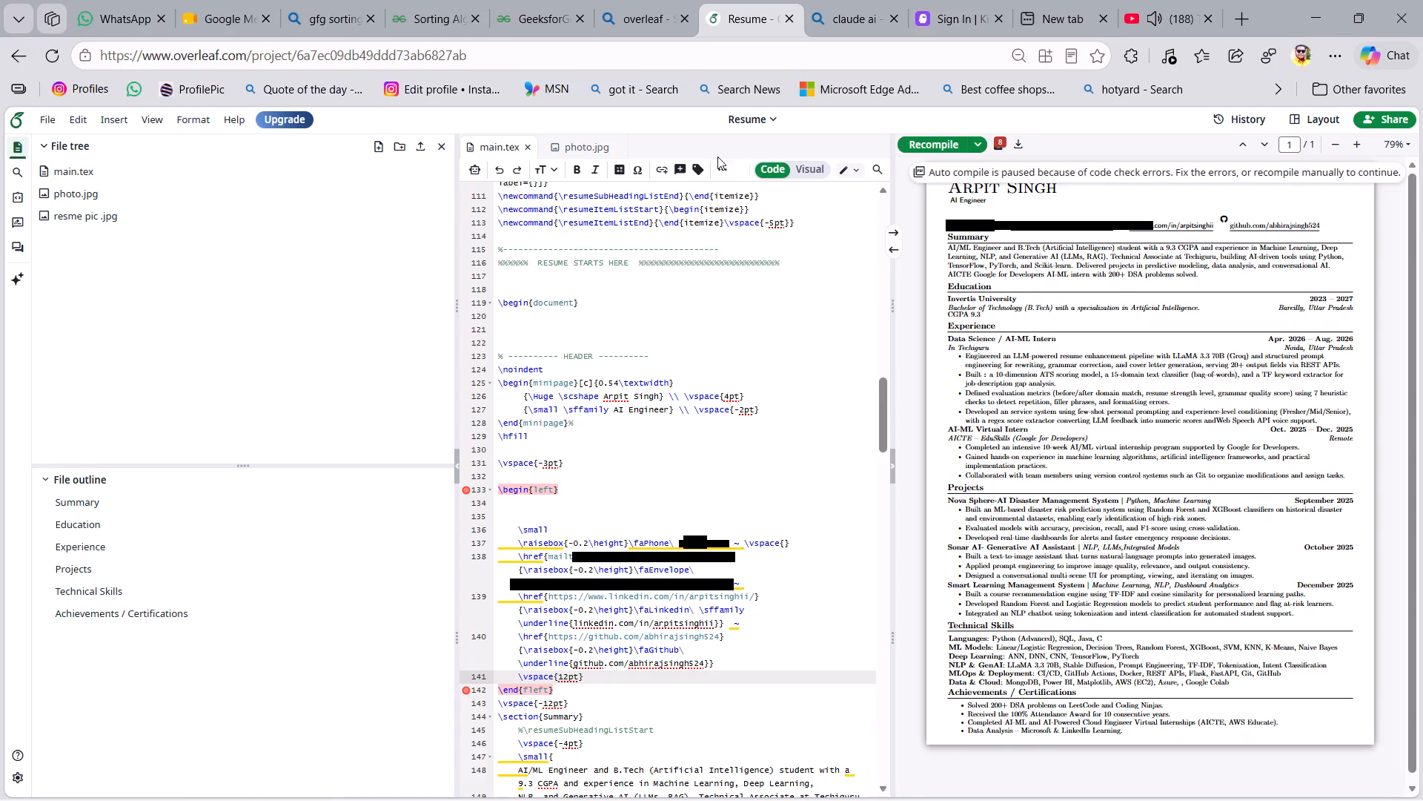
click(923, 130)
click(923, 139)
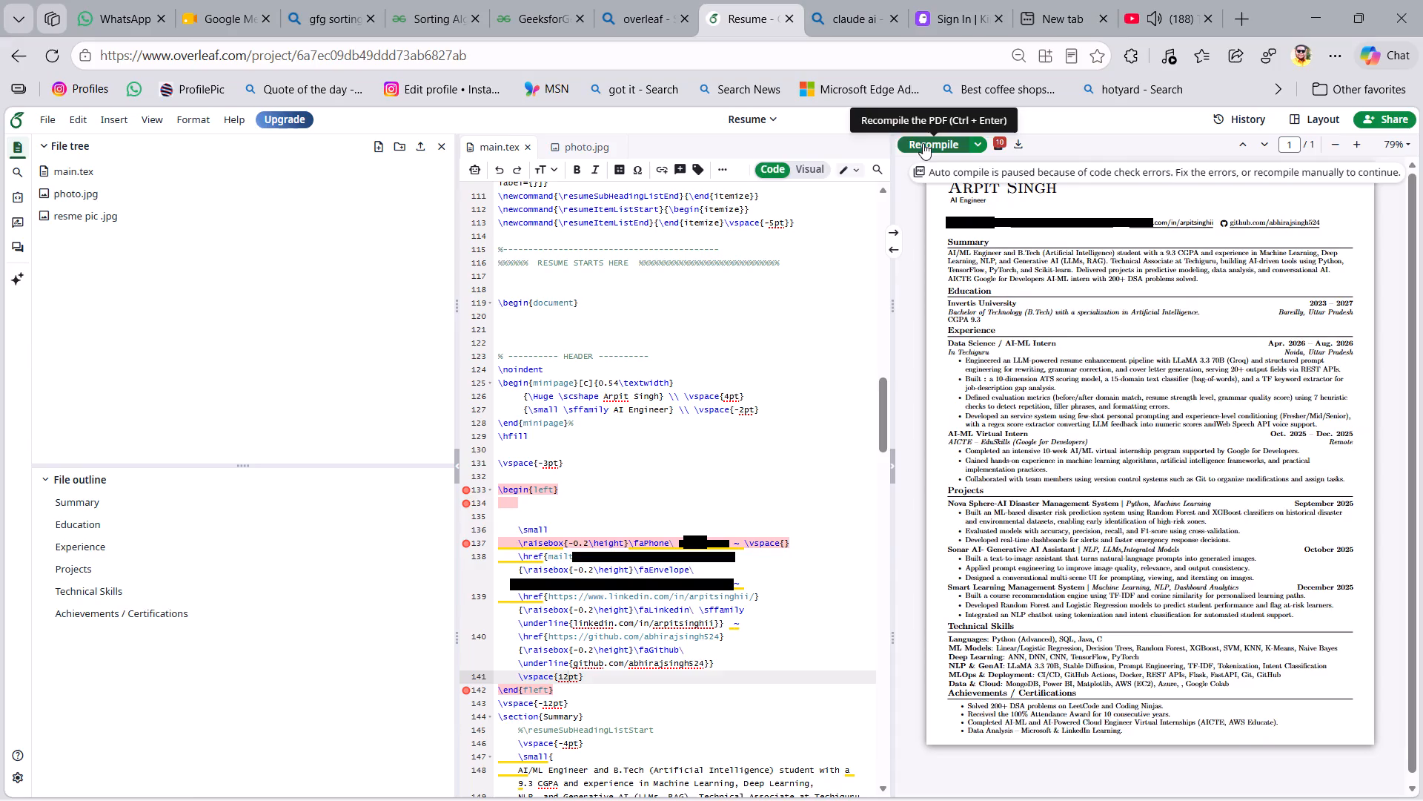
Set the \vspace at the end of the contact block to 2pt.
click(565, 675)
key(BackSpace)
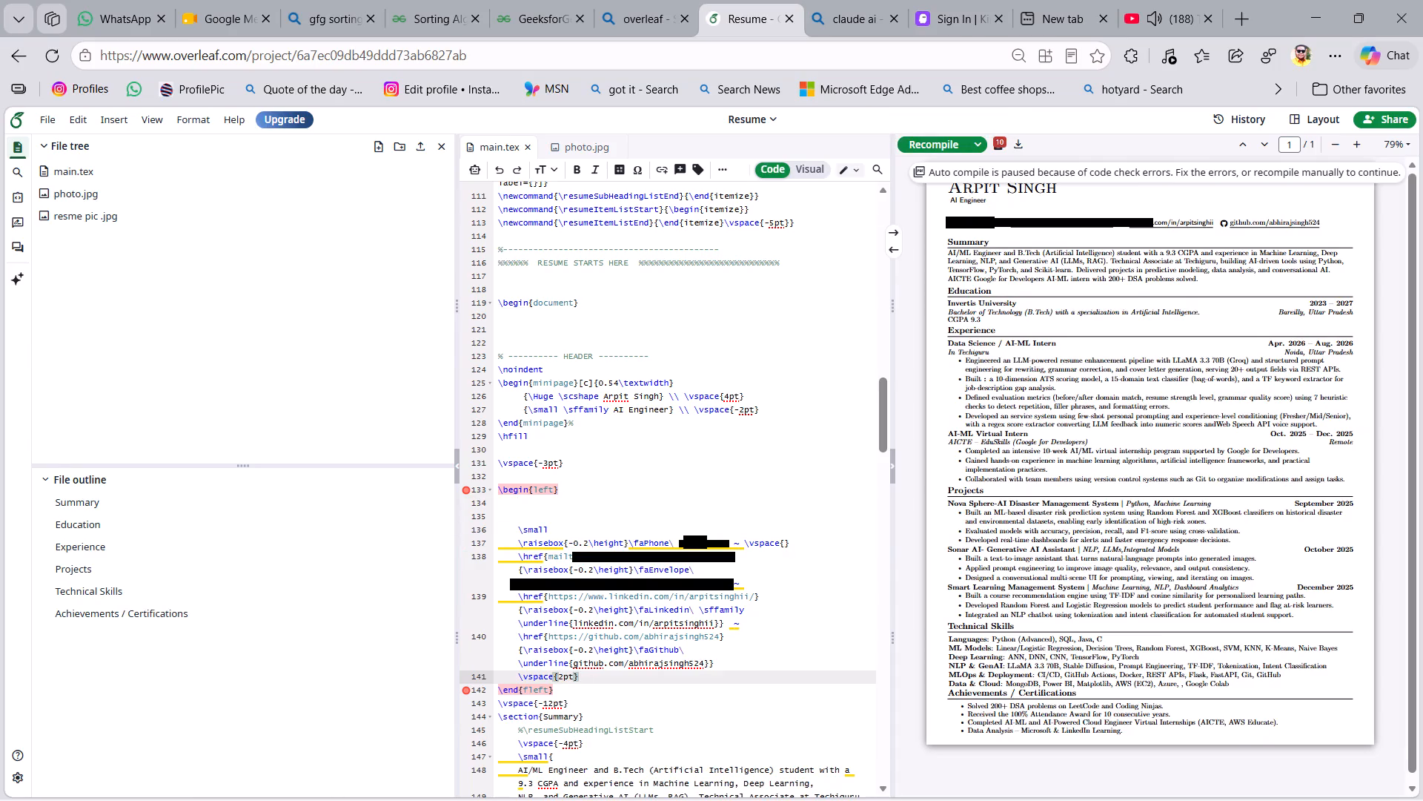
Enter 5pt in the empty \vspace braces on the phone line.
click(783, 542)
text(5py)
key(BackSpace)
key(BackSpace)
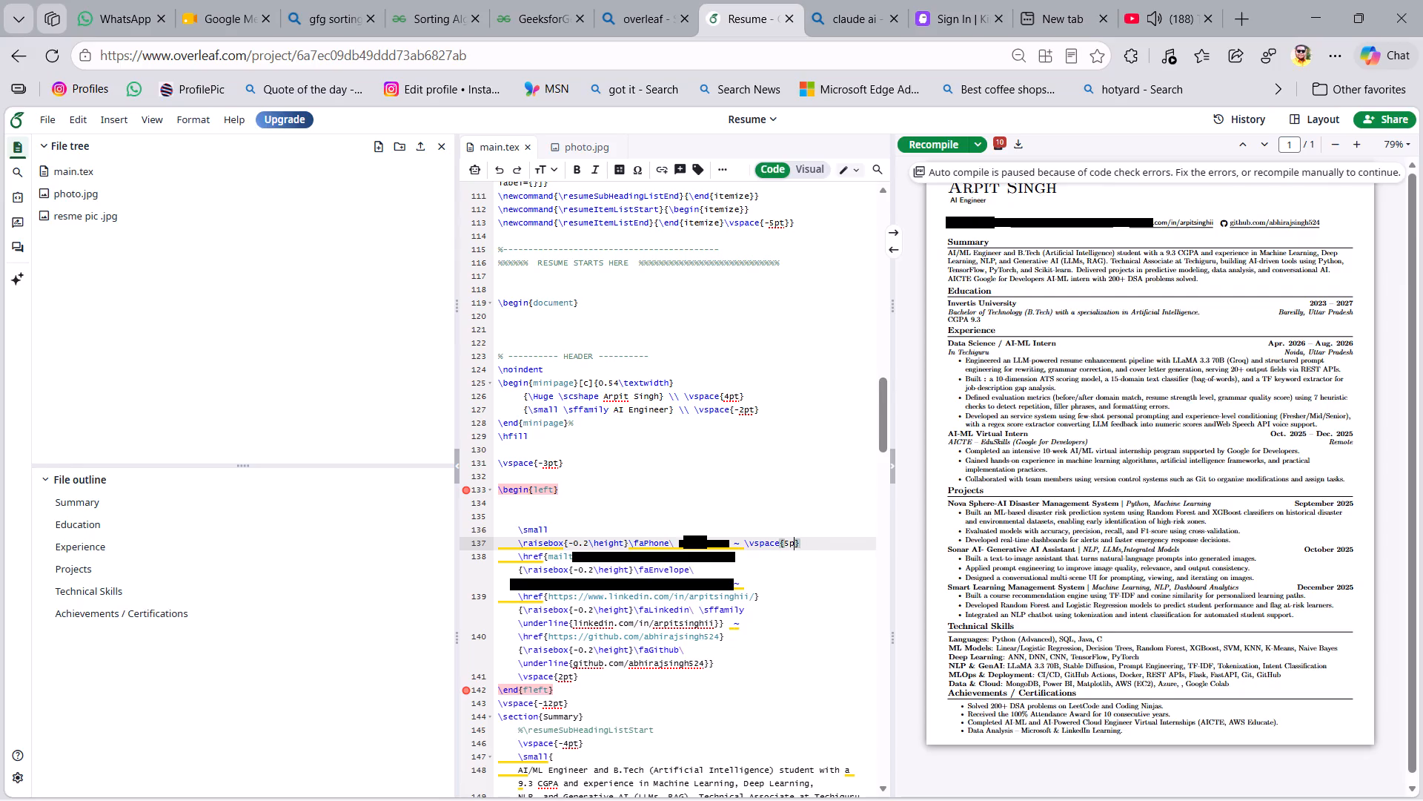
key(t)
Copy the phone line's \vspace{5pt} command and paste it after the LinkedIn link's URL argument, separated by a space.
drag(840, 536, 741, 539)
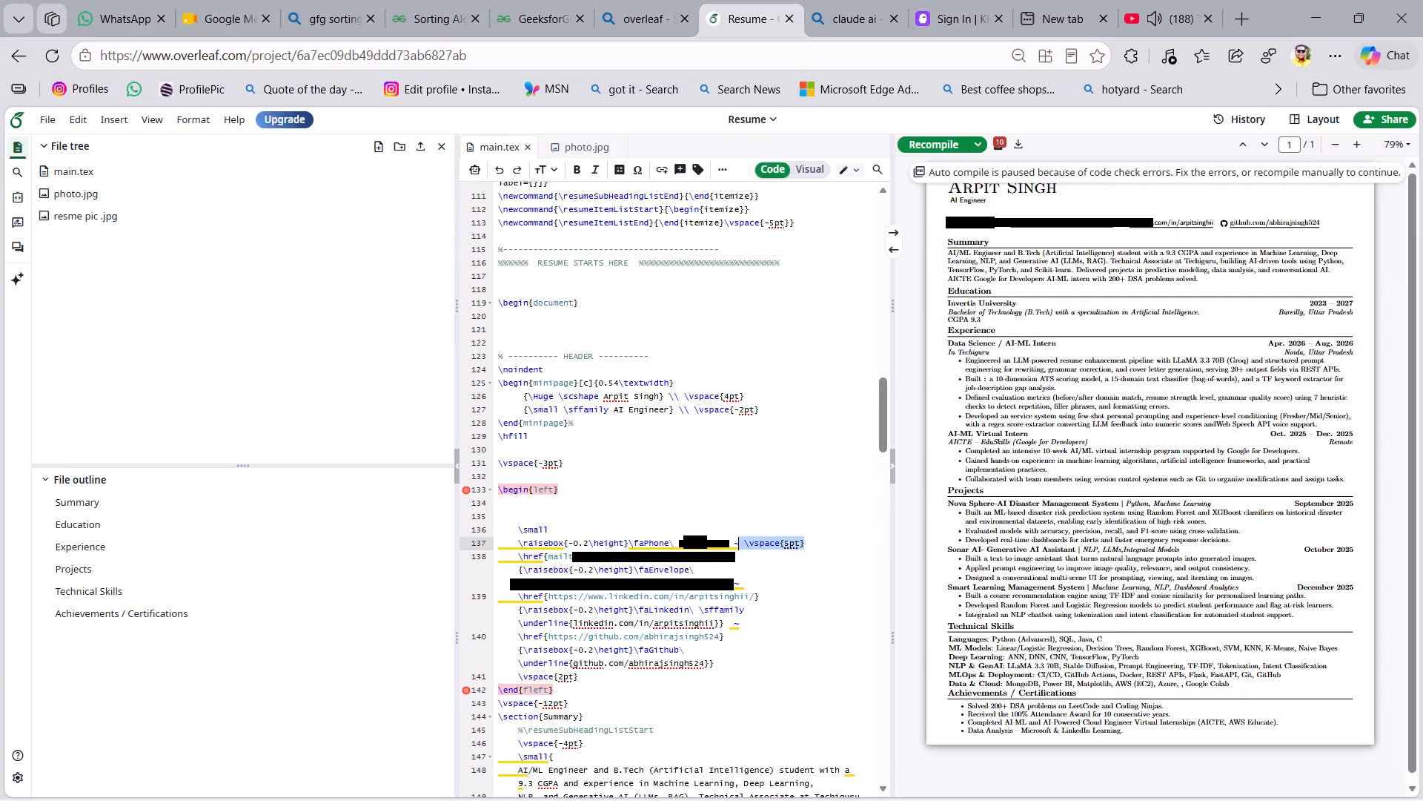
drag(741, 539, 744, 540)
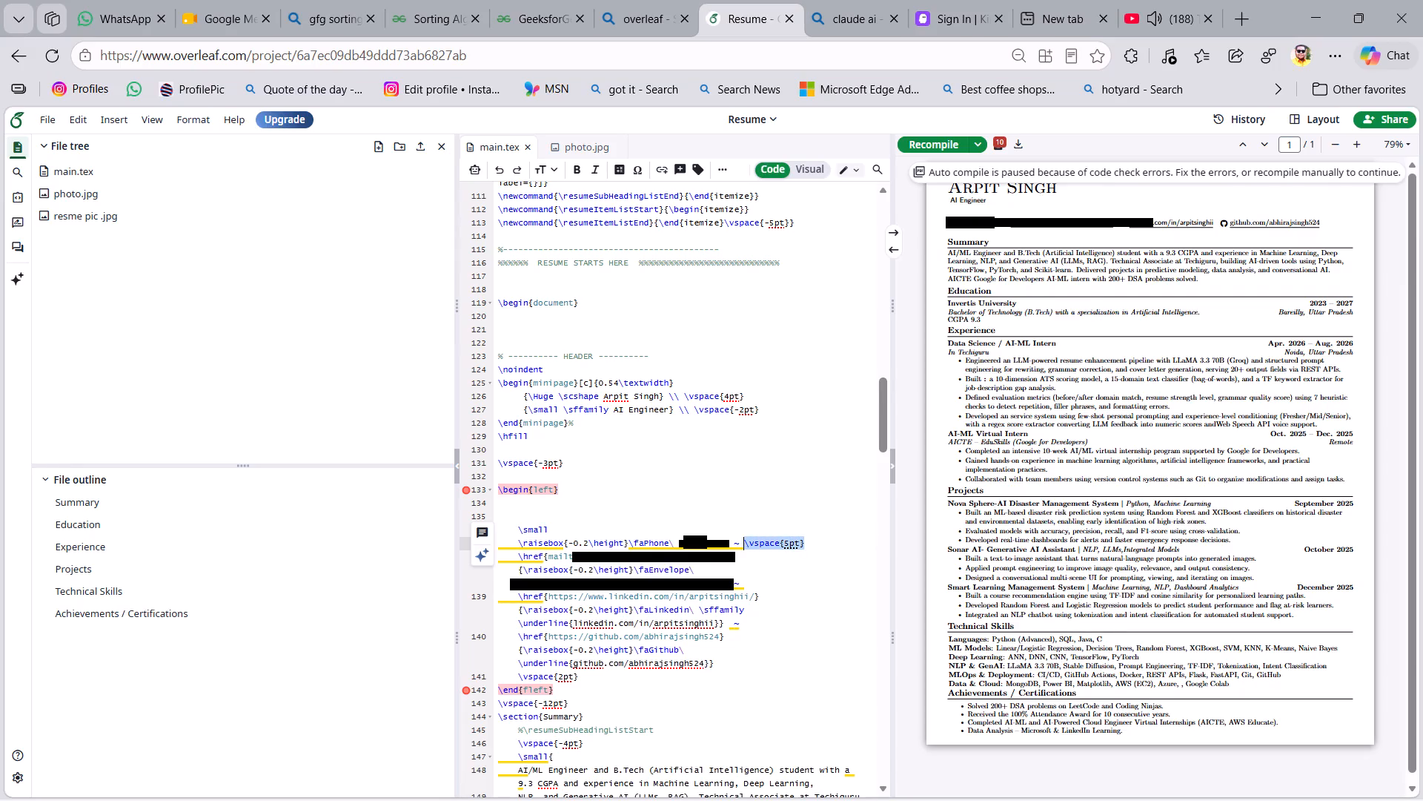
key(ctrl+c)
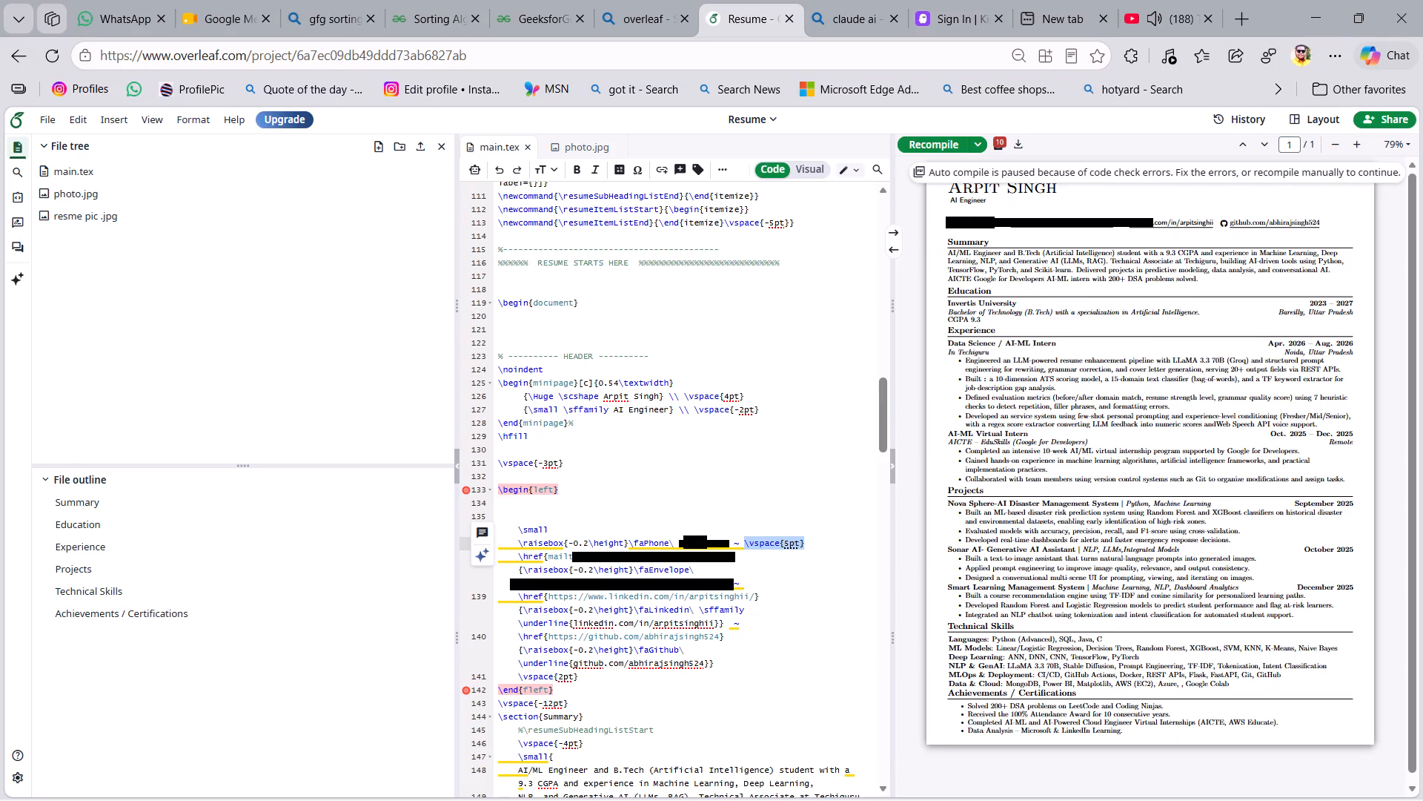
click(744, 582)
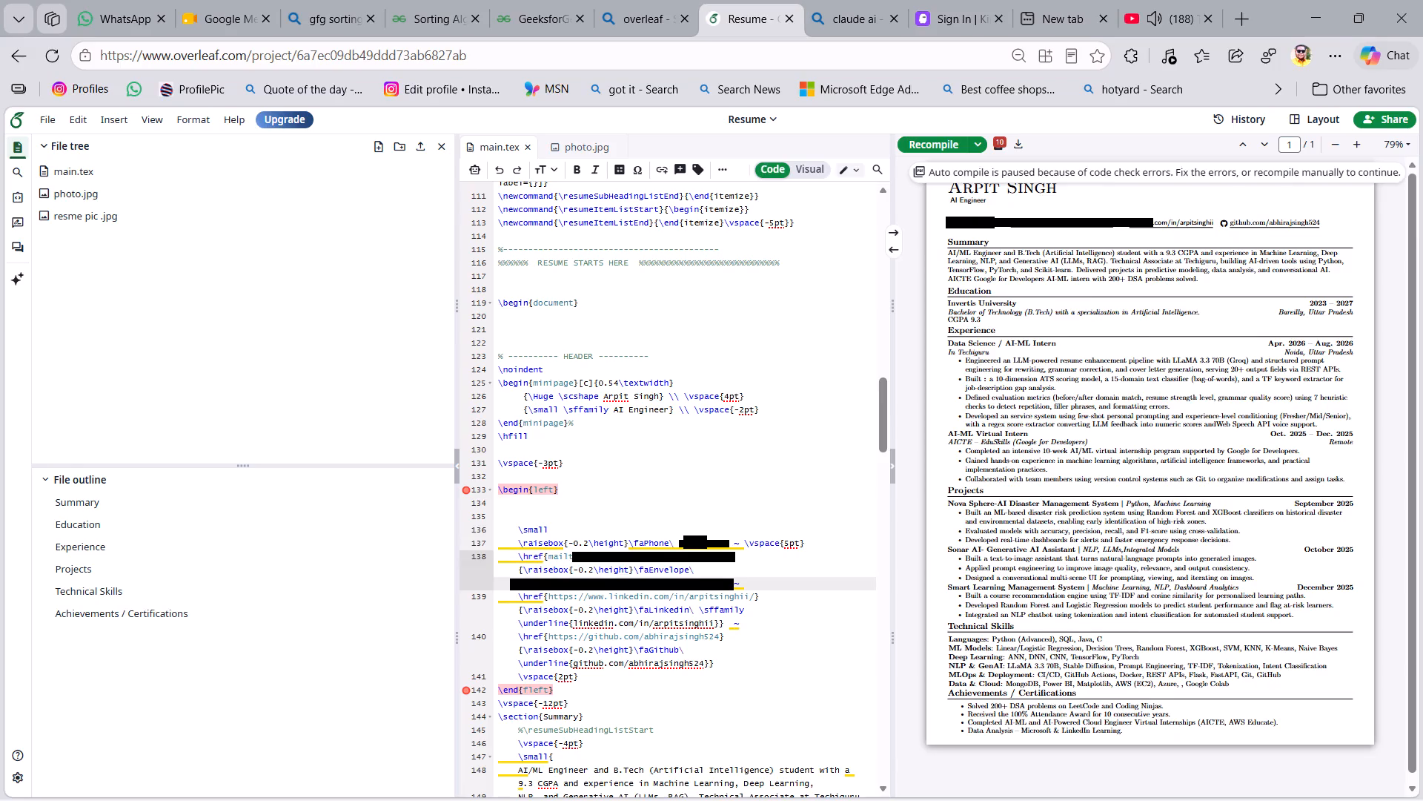
click(761, 596)
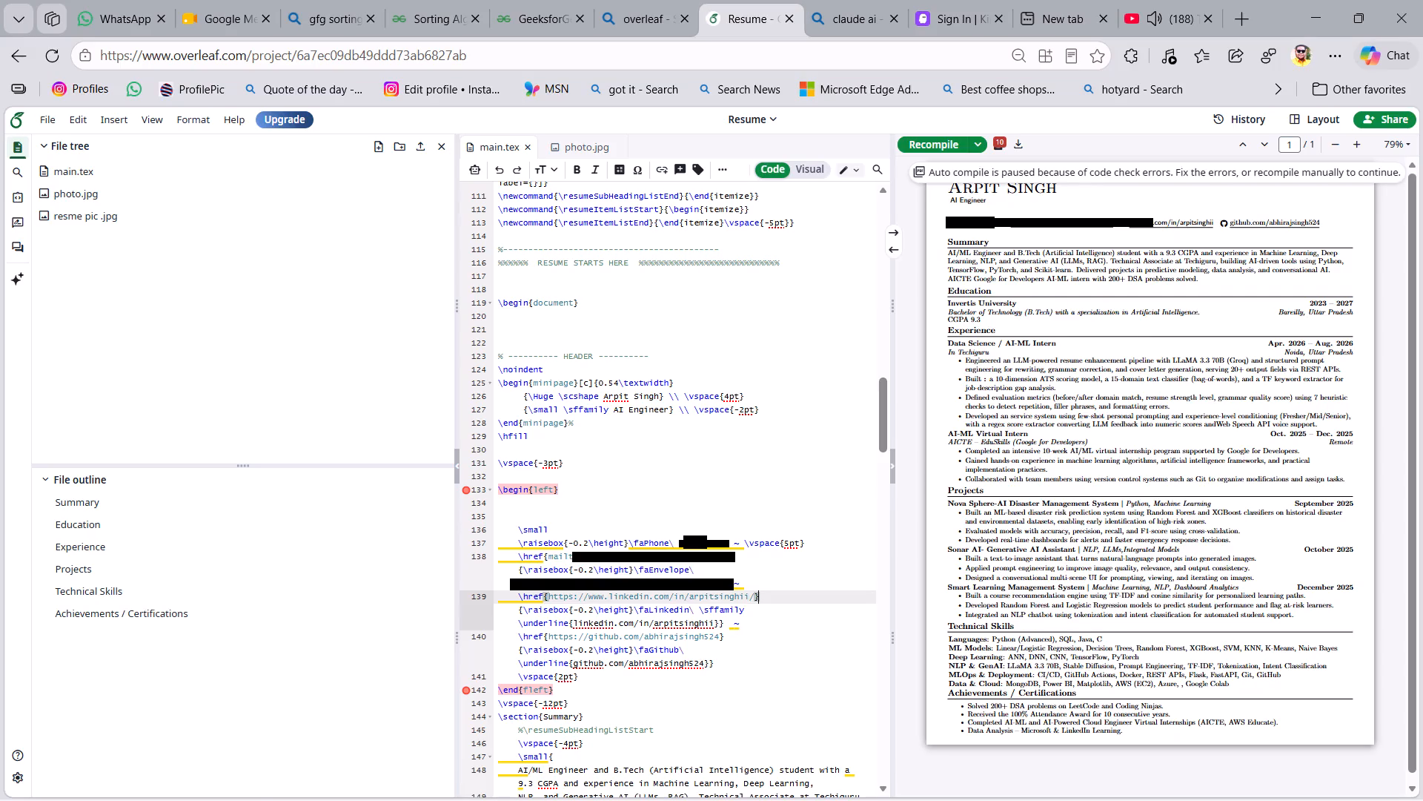
key(space)
click(770, 593)
key(ctrl+v)
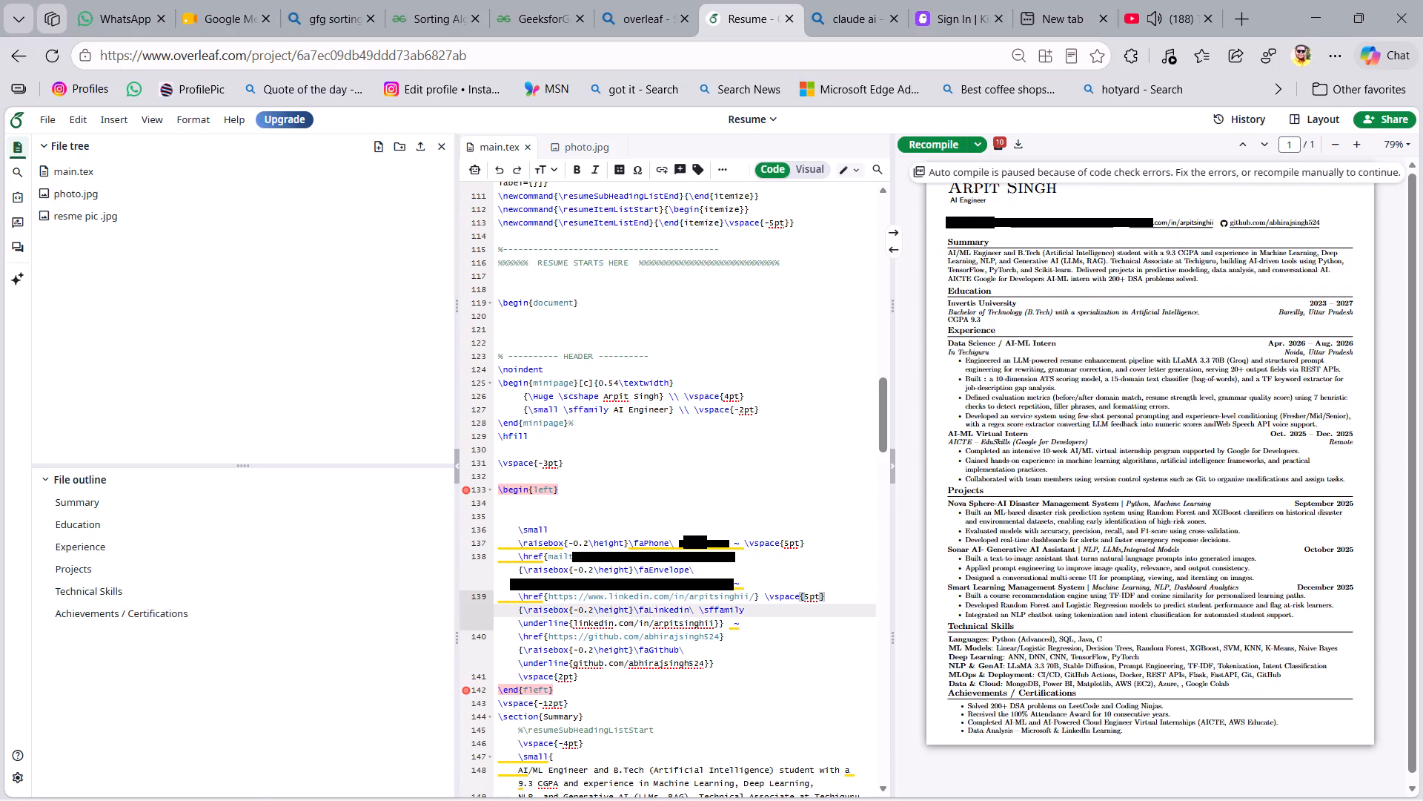
click(763, 599)
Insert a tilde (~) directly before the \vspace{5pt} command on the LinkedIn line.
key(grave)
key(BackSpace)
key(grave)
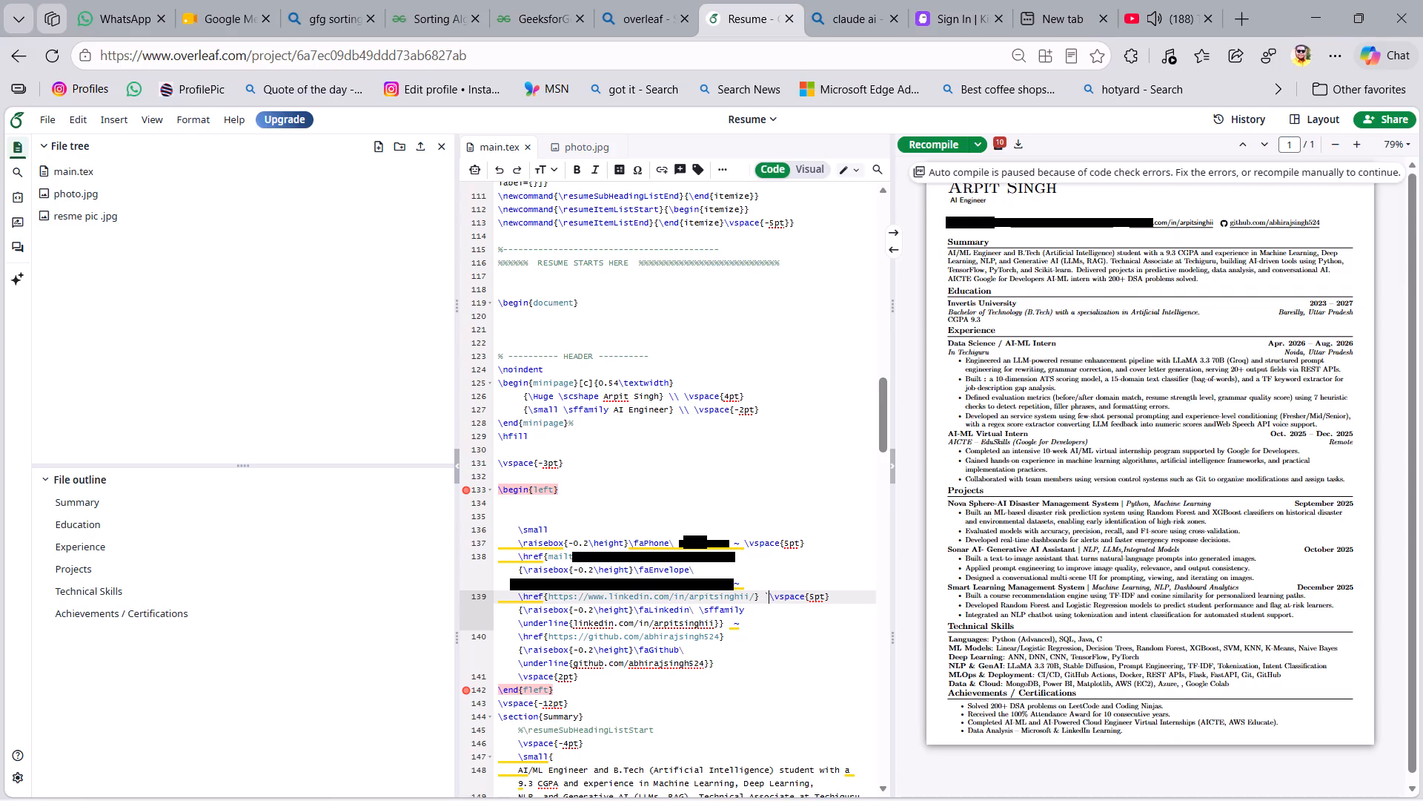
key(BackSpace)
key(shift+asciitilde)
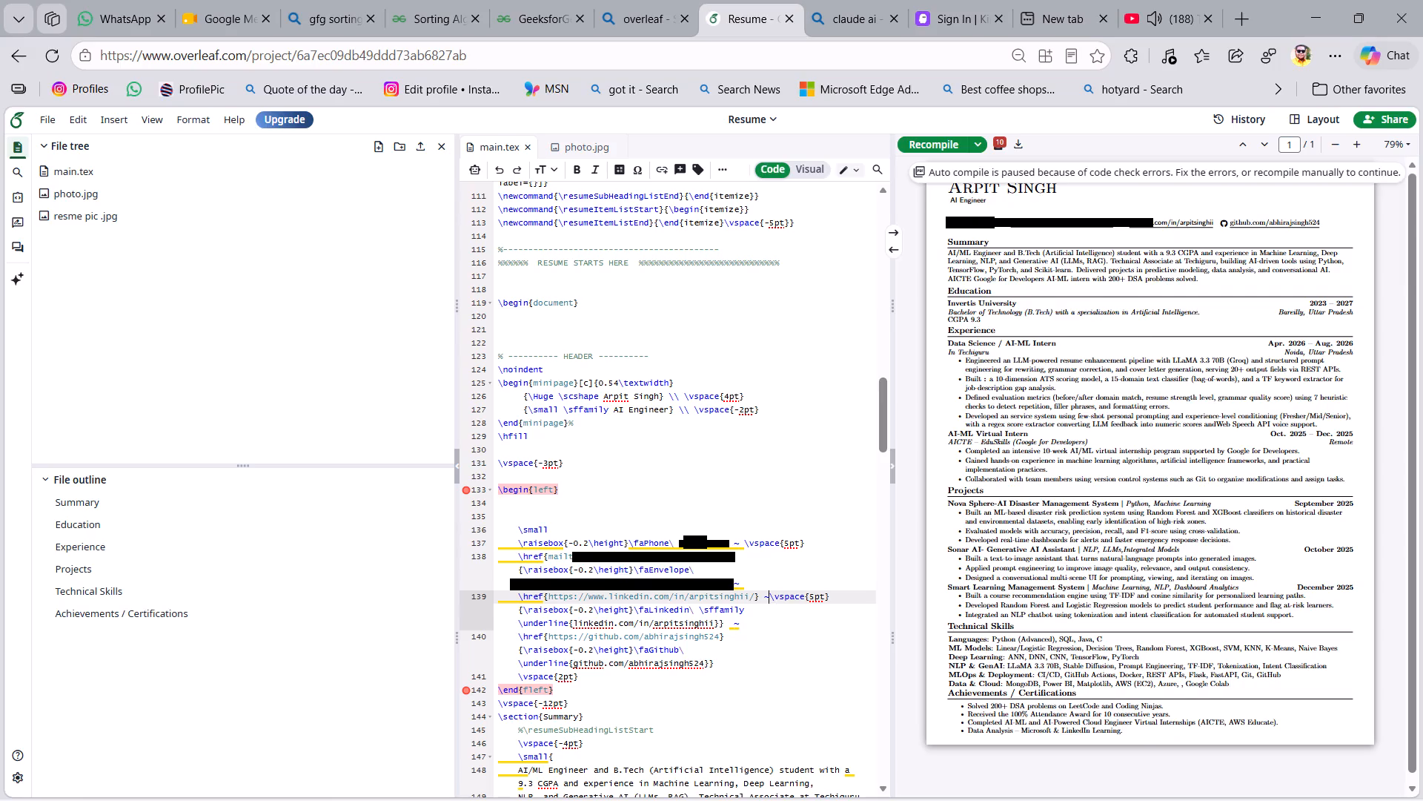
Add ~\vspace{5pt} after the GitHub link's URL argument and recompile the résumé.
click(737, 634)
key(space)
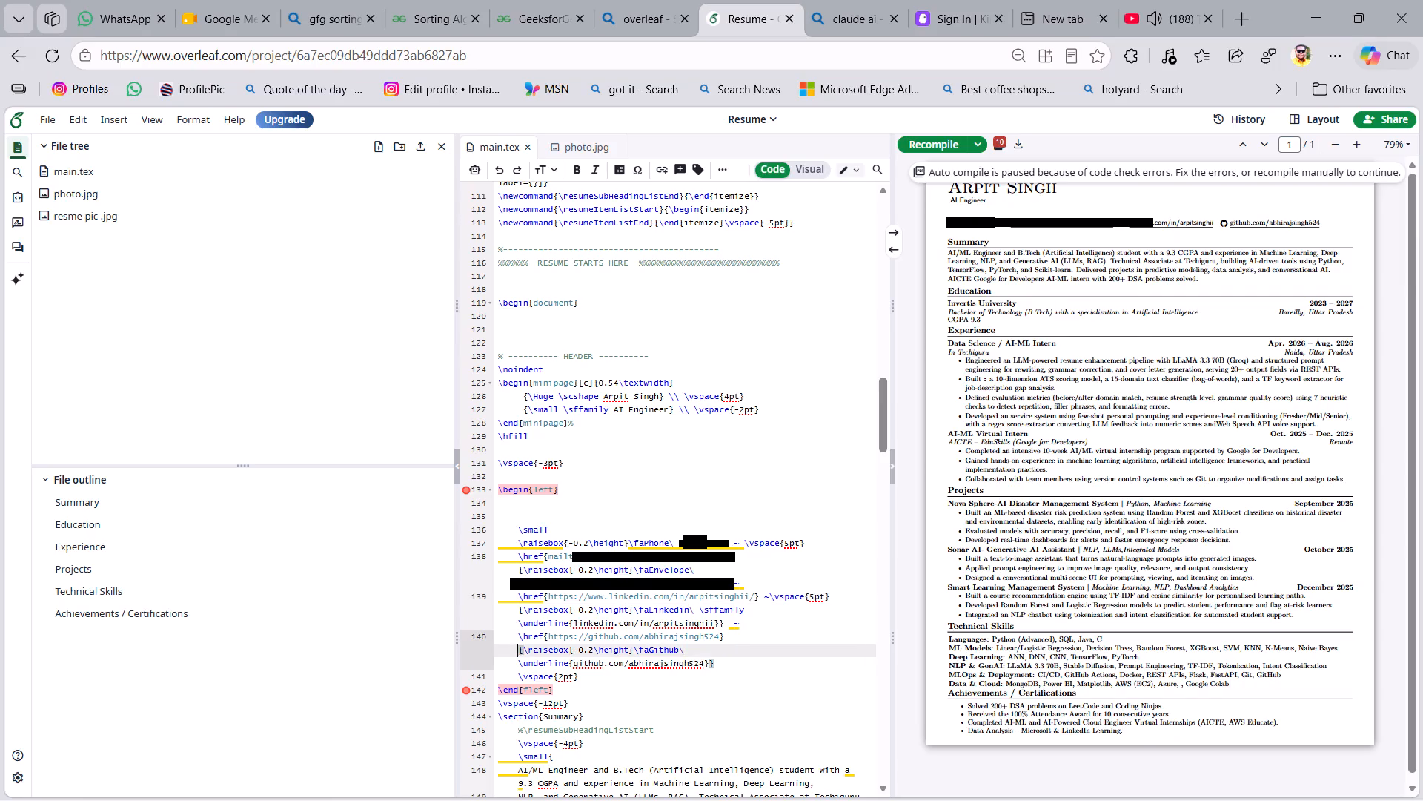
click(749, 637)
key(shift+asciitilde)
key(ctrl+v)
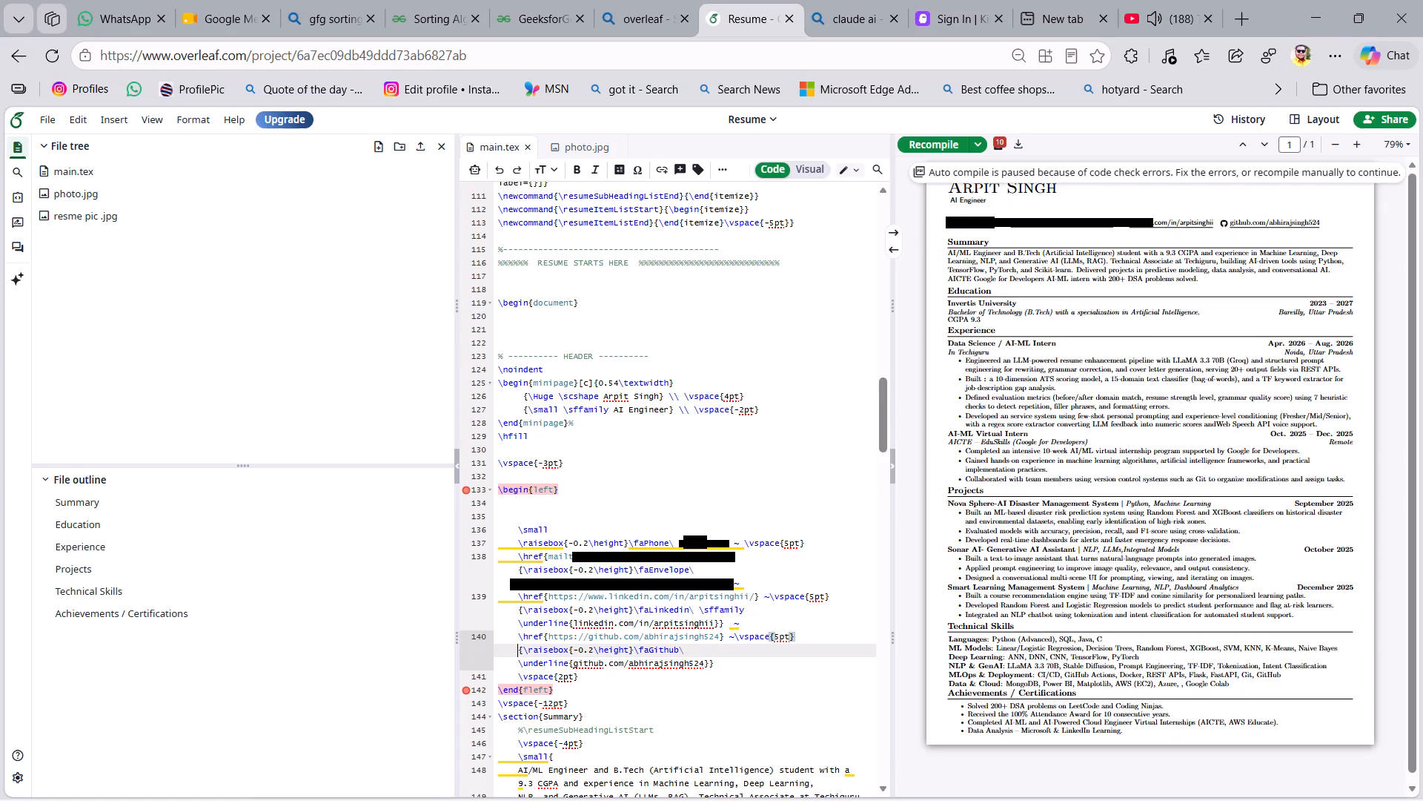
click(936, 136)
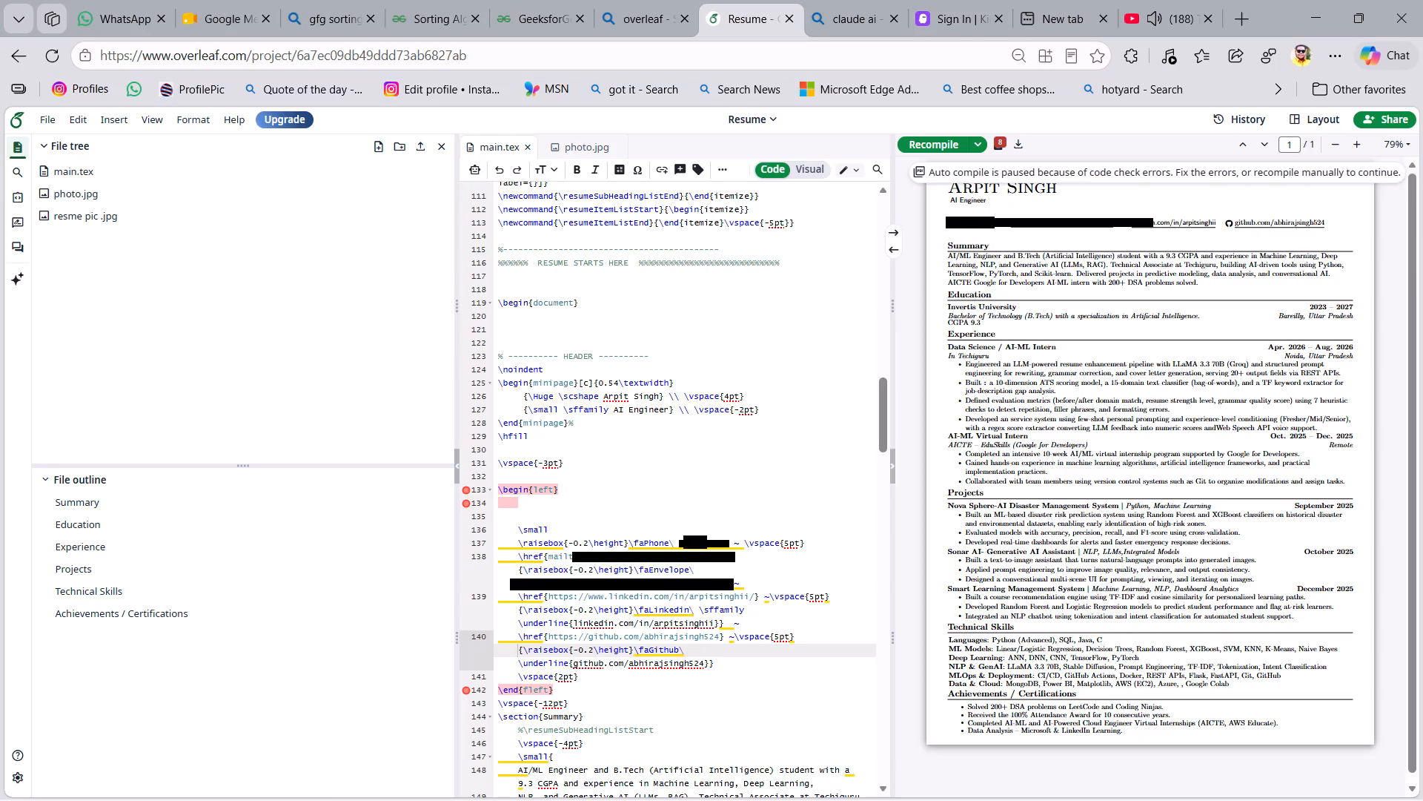
Undo the \vspace{5pt} additions on the phone, LinkedIn and GitHub lines and the recent changes to the block's closing \vspace.
scroll(561, 682, down, 1)
scroll(561, 682, up, 1)
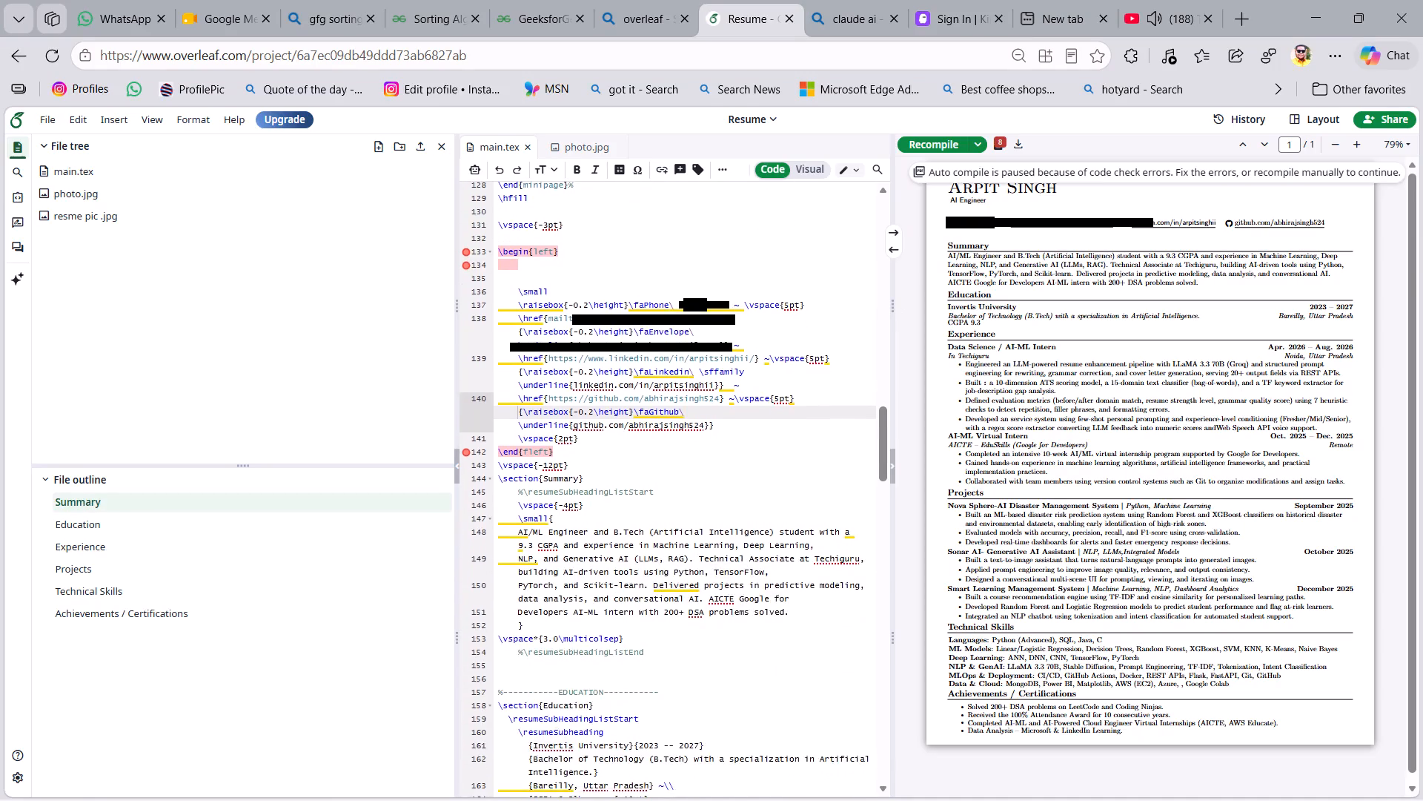
scroll(561, 682, up, 1)
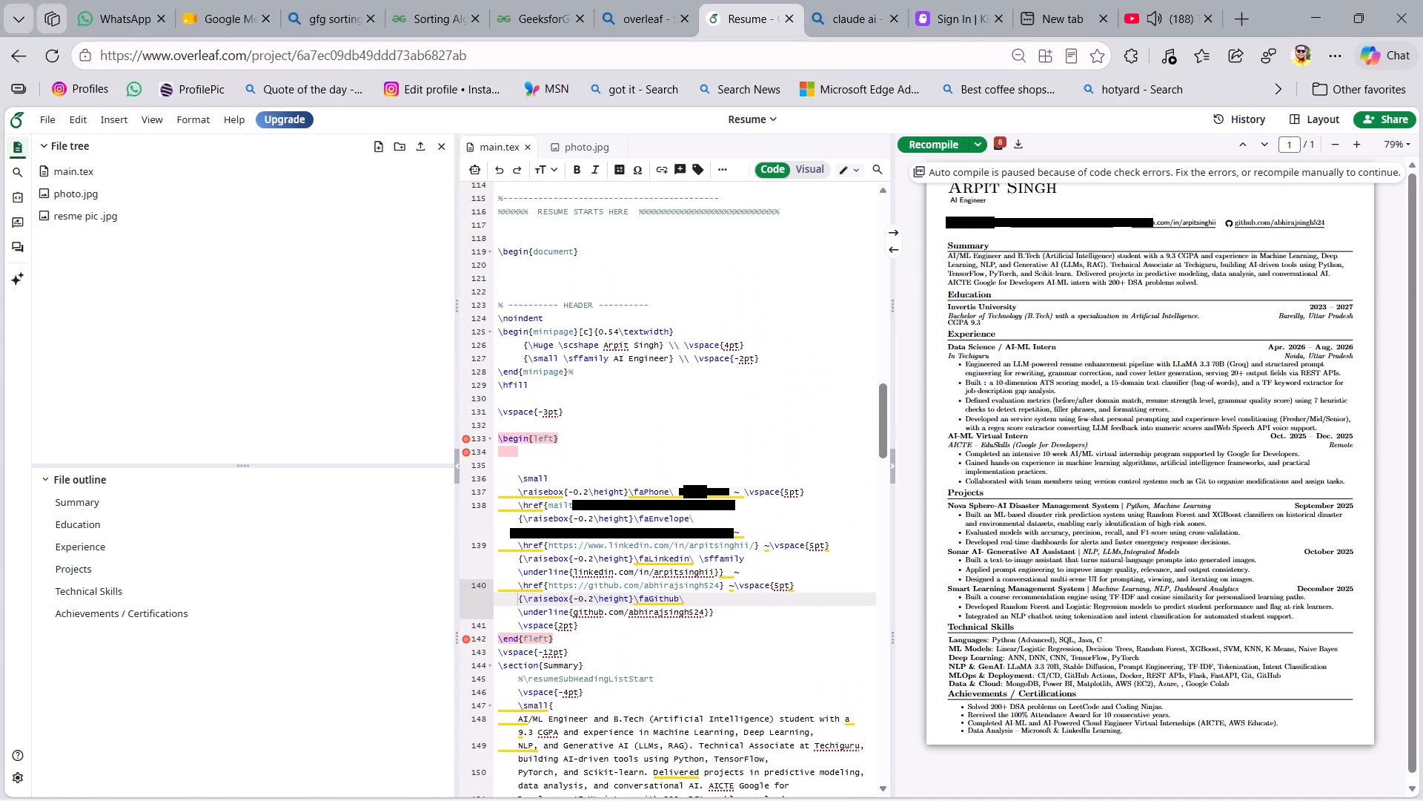
key(ctrl+z)
key(ctrl+z)
key(ctrl+z)
key(ctrl+z)
key(ctrl+z)
key(ctrl+z)
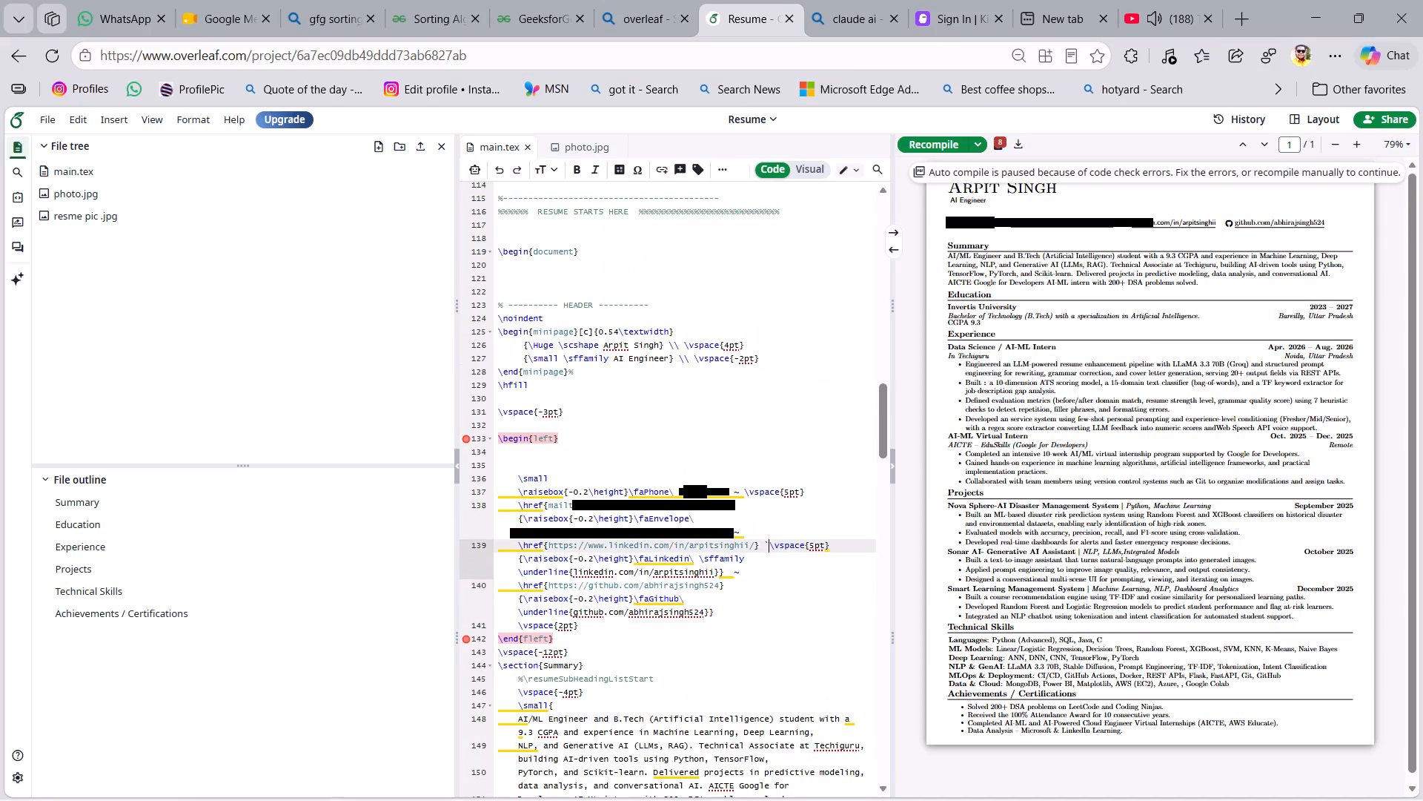
key(ctrl+z)
key(ctrl+z)
key(ctrl+z)
key(ctrl+z)
key(ctrl+z)
key(ctrl+z)
key(ctrl+z)
key(ctrl+z)
key(ctrl+z)
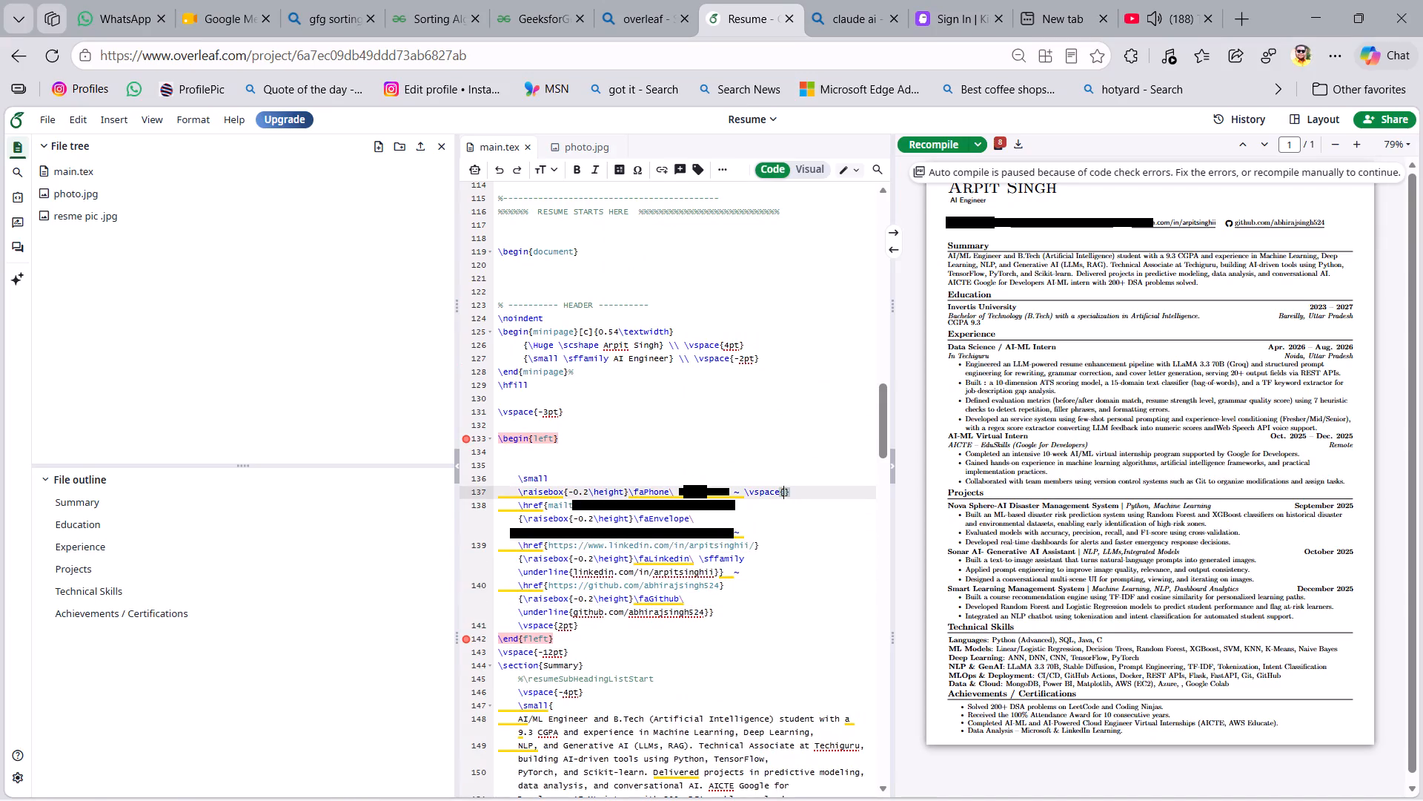
key(ctrl+z)
key(ctrl+z)
key(ctrl+z)
key(ctrl+z)
key(ctrl+z)
key(ctrl+z)
key(ctrl+z)
key(ctrl+z)
key(ctrl+z)
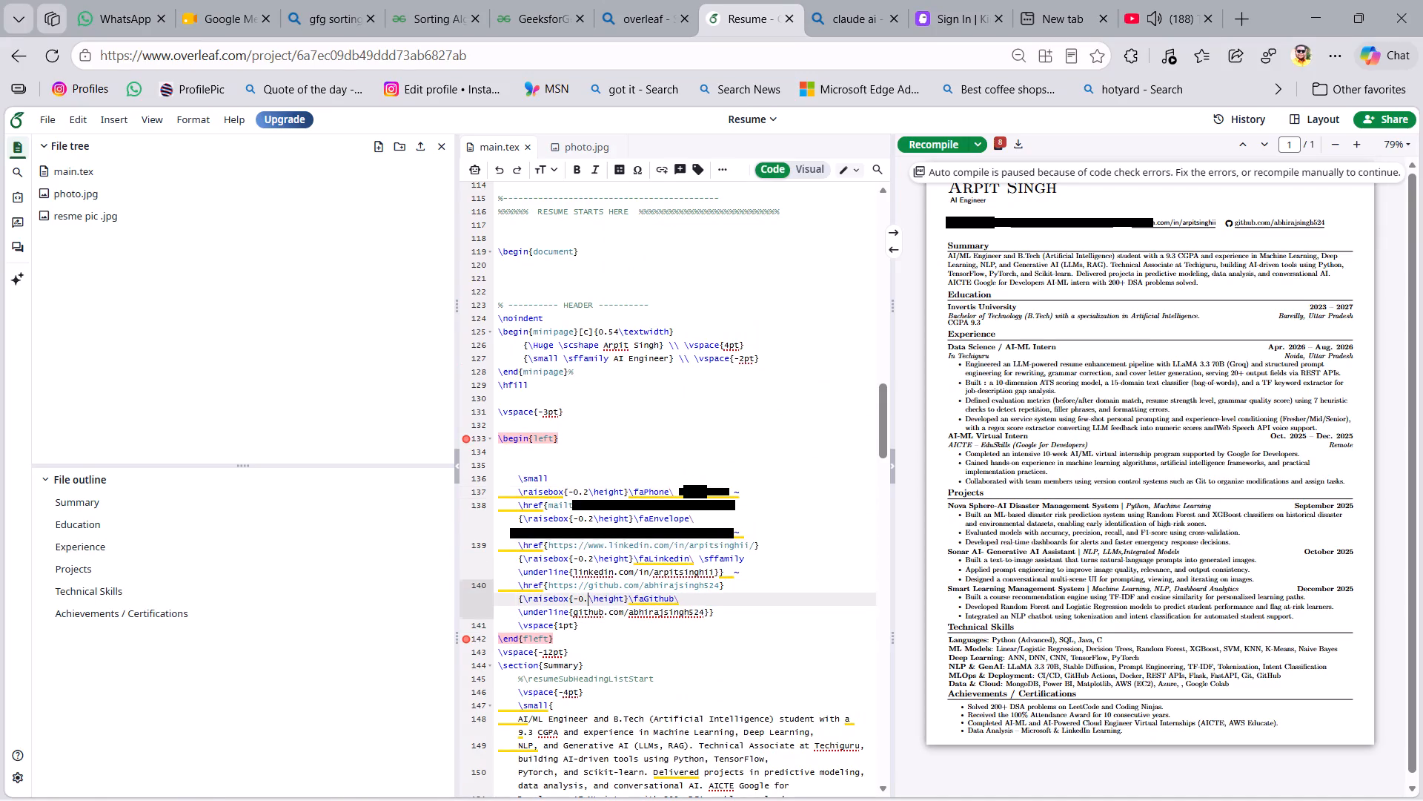
Undo the earlier contact-block edits, through the \vspace change above it and the removal of its \setlength{\contactshift} line.
key(ctrl+z)
key(ctrl+z)
key(ctrl+z)
key(ctrl+z)
key(ctrl+z)
key(ctrl+z)
key(ctrl+z)
key(ctrl+z)
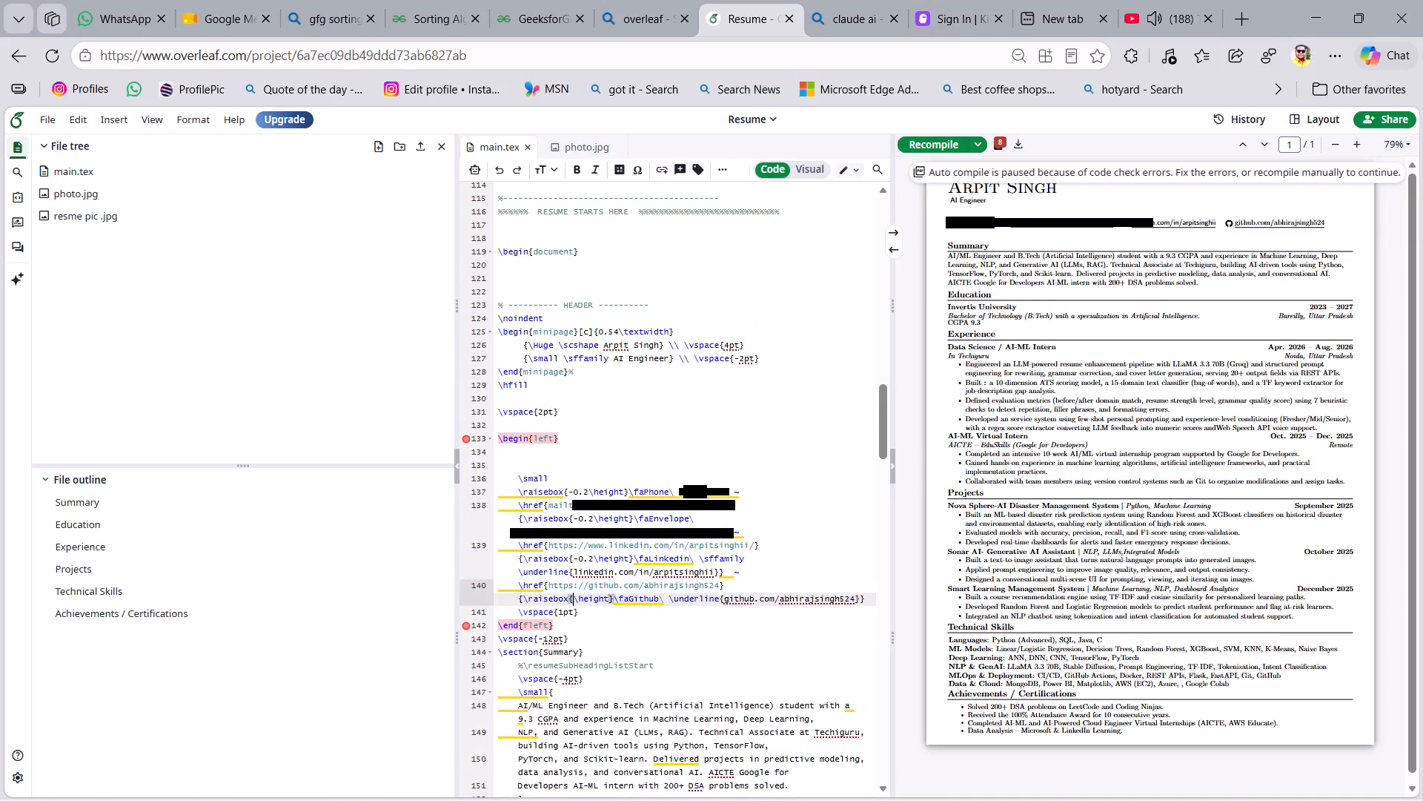
key(ctrl+z)
key(ctrl+z)
key(ctrl+z)
key(ctrl+z)
key(ctrl+z)
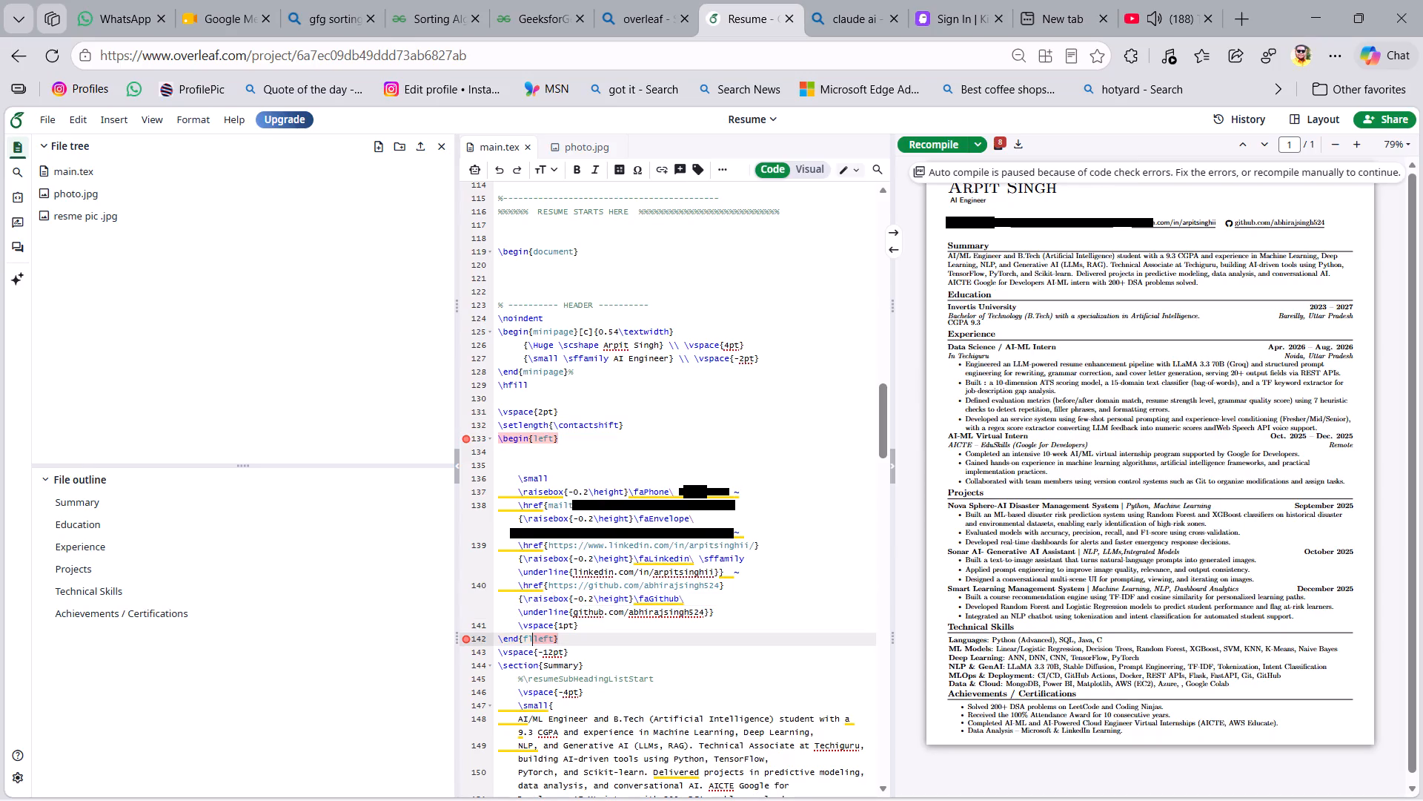
Undo the contact block's environment-name edits back to \begin{flushleft} and recompile the résumé.
key(ctrl+z)
key(ctrl+z)
key(ctrl+z)
key(ctrl+z)
key(ctrl+z)
key(ctrl+z)
key(ctrl+z)
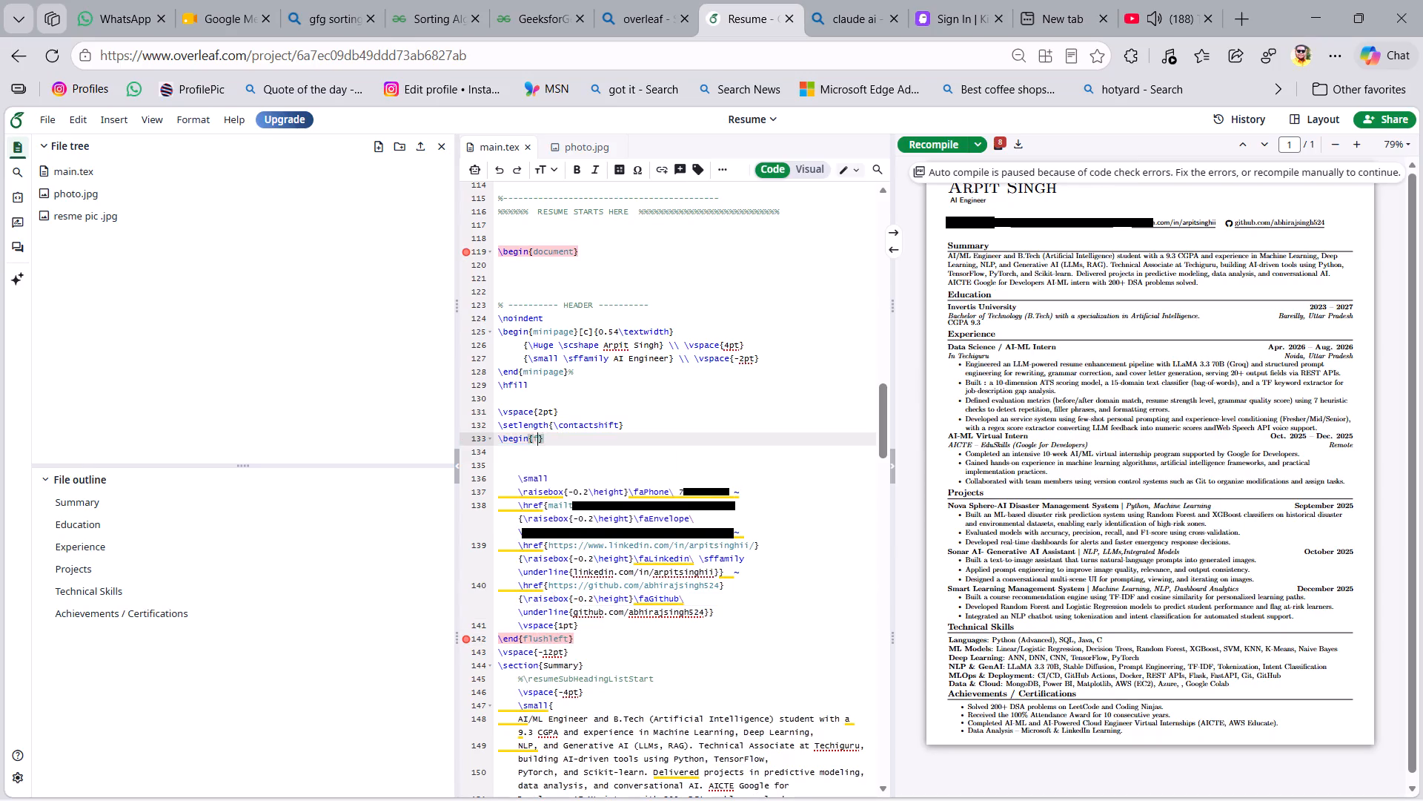
key(ctrl+z)
key(ctrl+z)
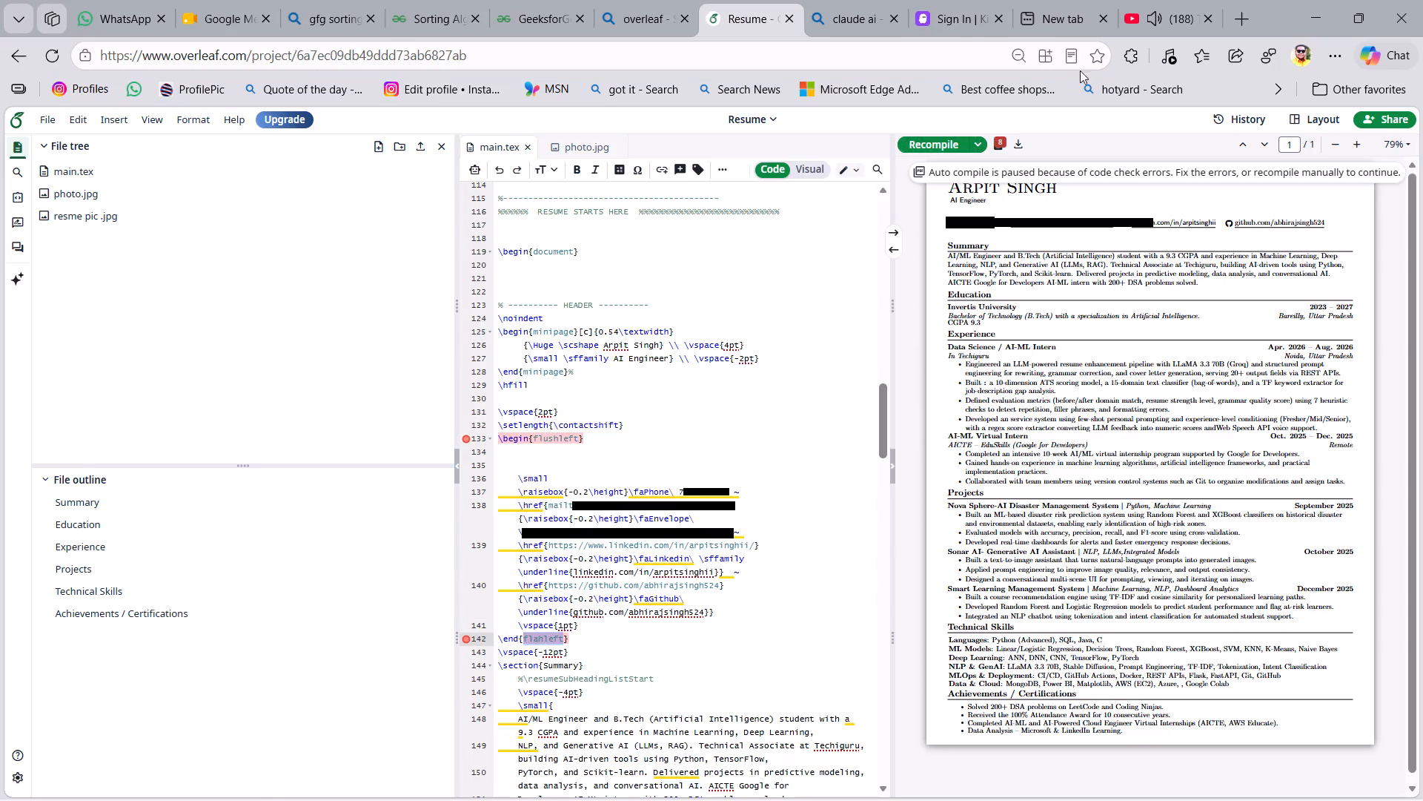
click(945, 147)
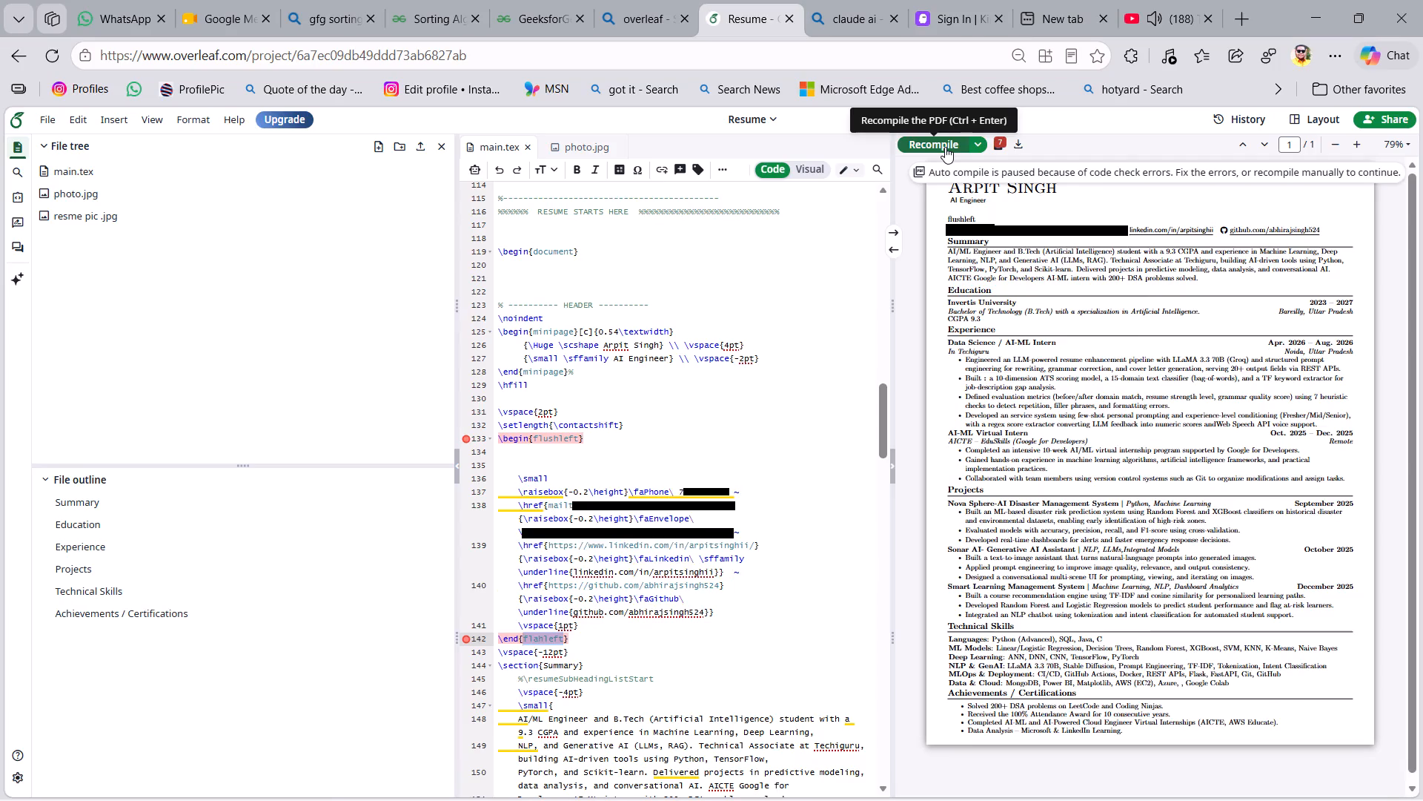
Undo the flushleft rename, the \vspace changes before the Summary section and the removal of {0.5cm} from the \setlength line.
key(ctrl+z)
key(ctrl+z)
key(ctrl+z)
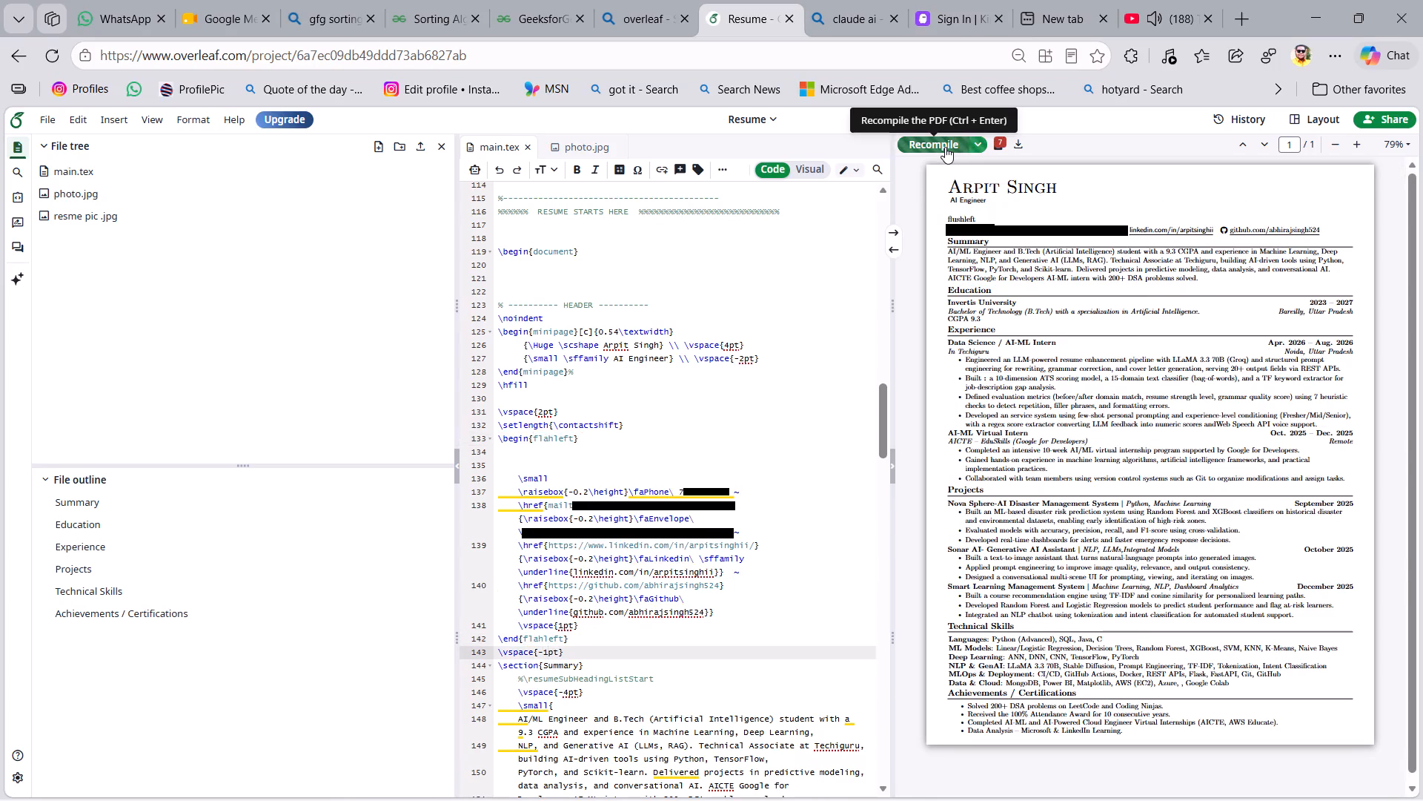
key(ctrl+z)
key(ctrl+z)
key(ctrl+z)
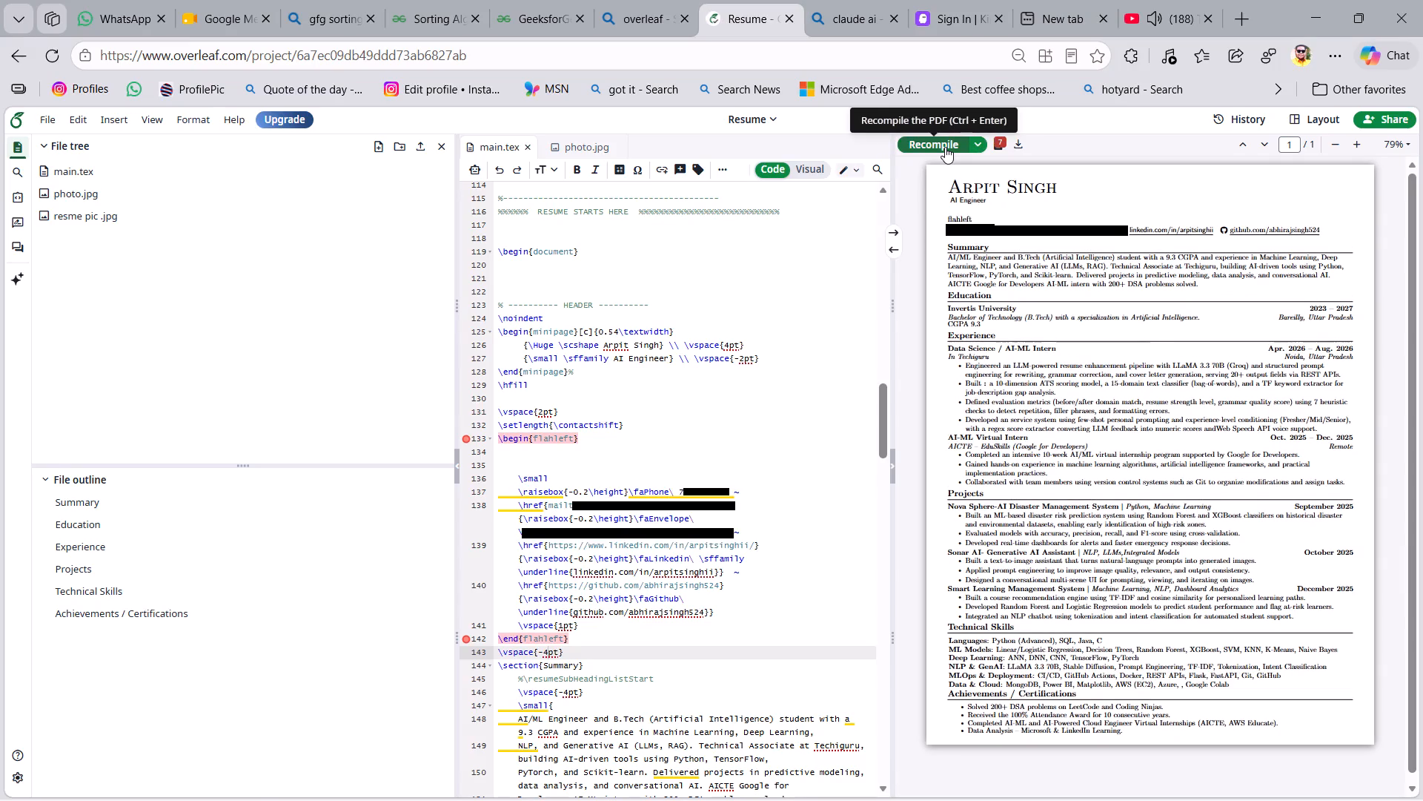
key(ctrl+z)
key(ctrl+z)
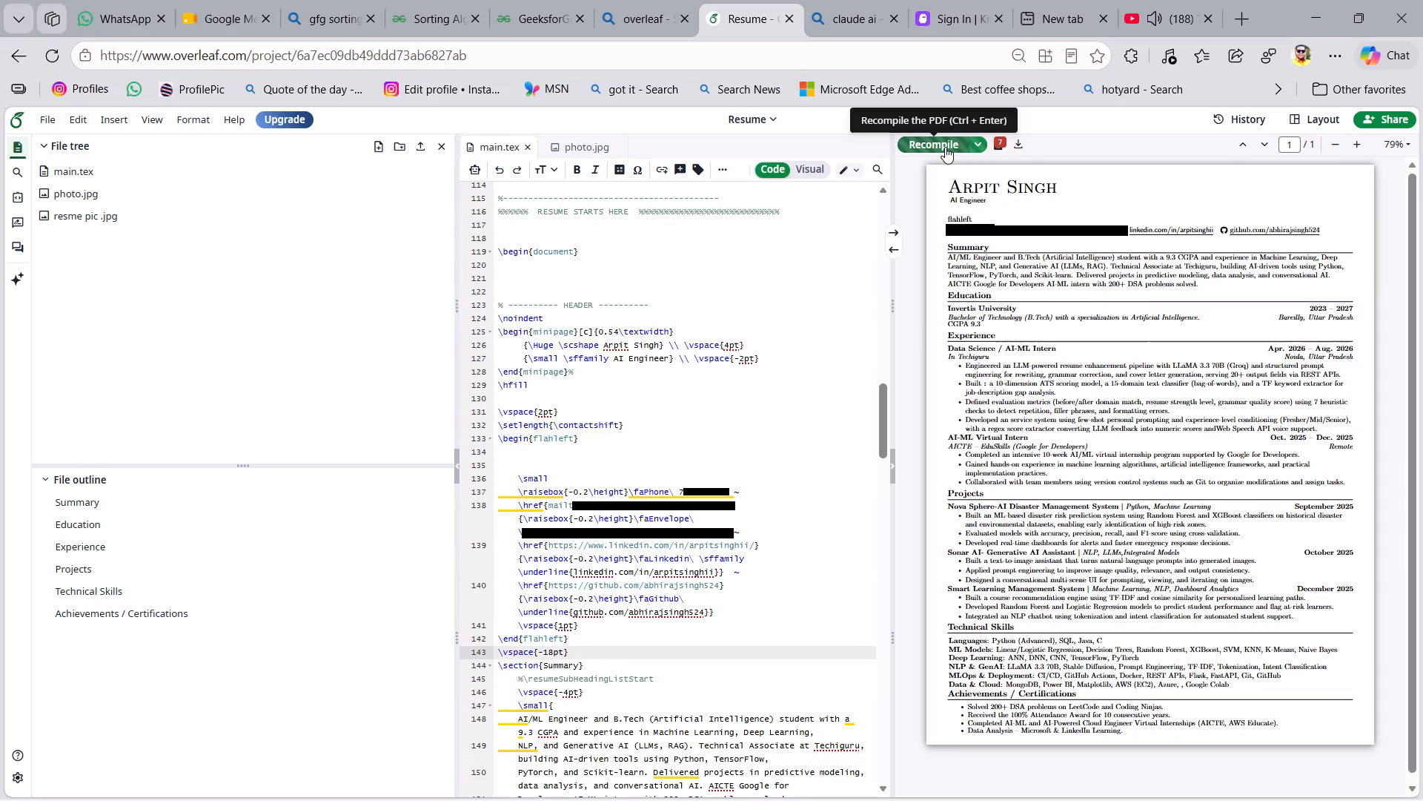
key(ctrl+z)
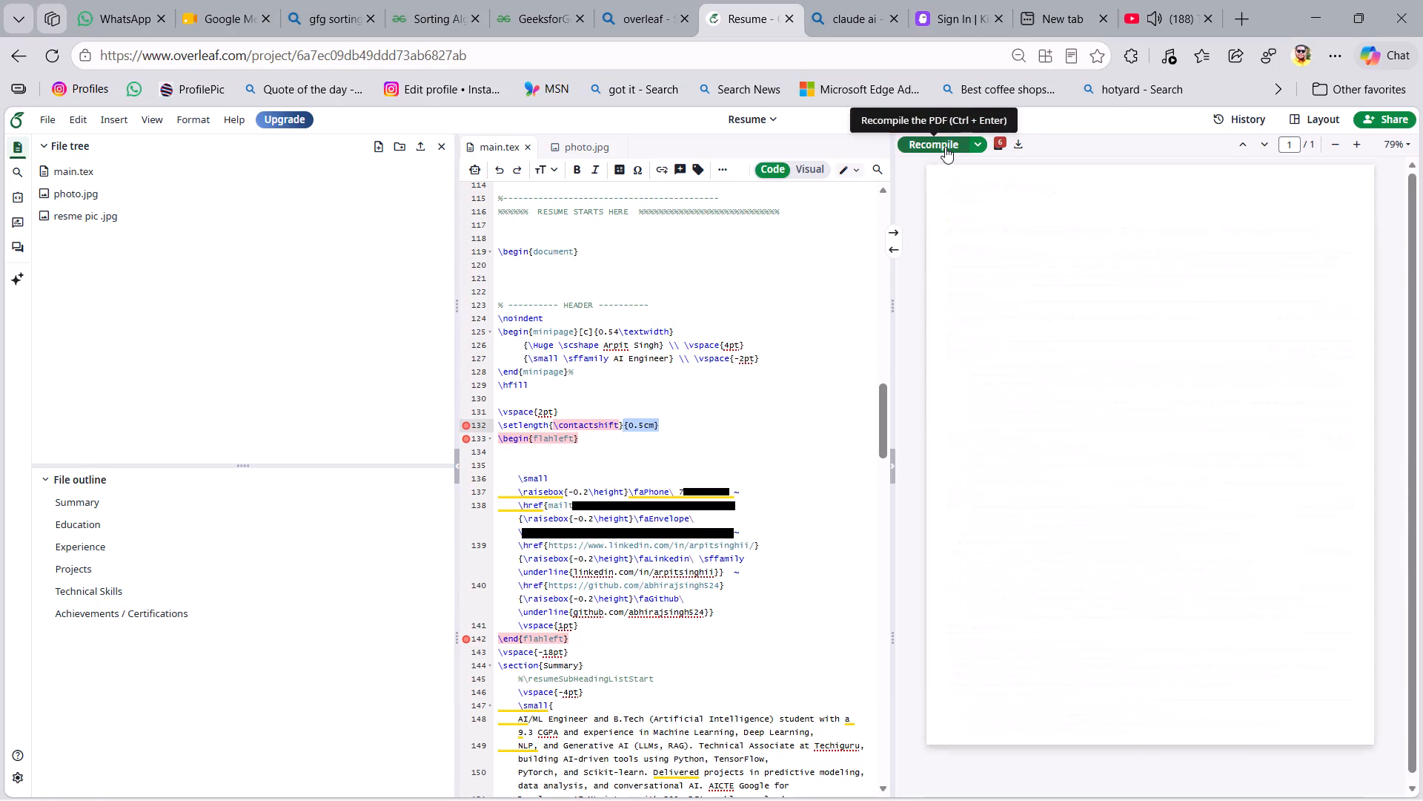
key(ctrl+z)
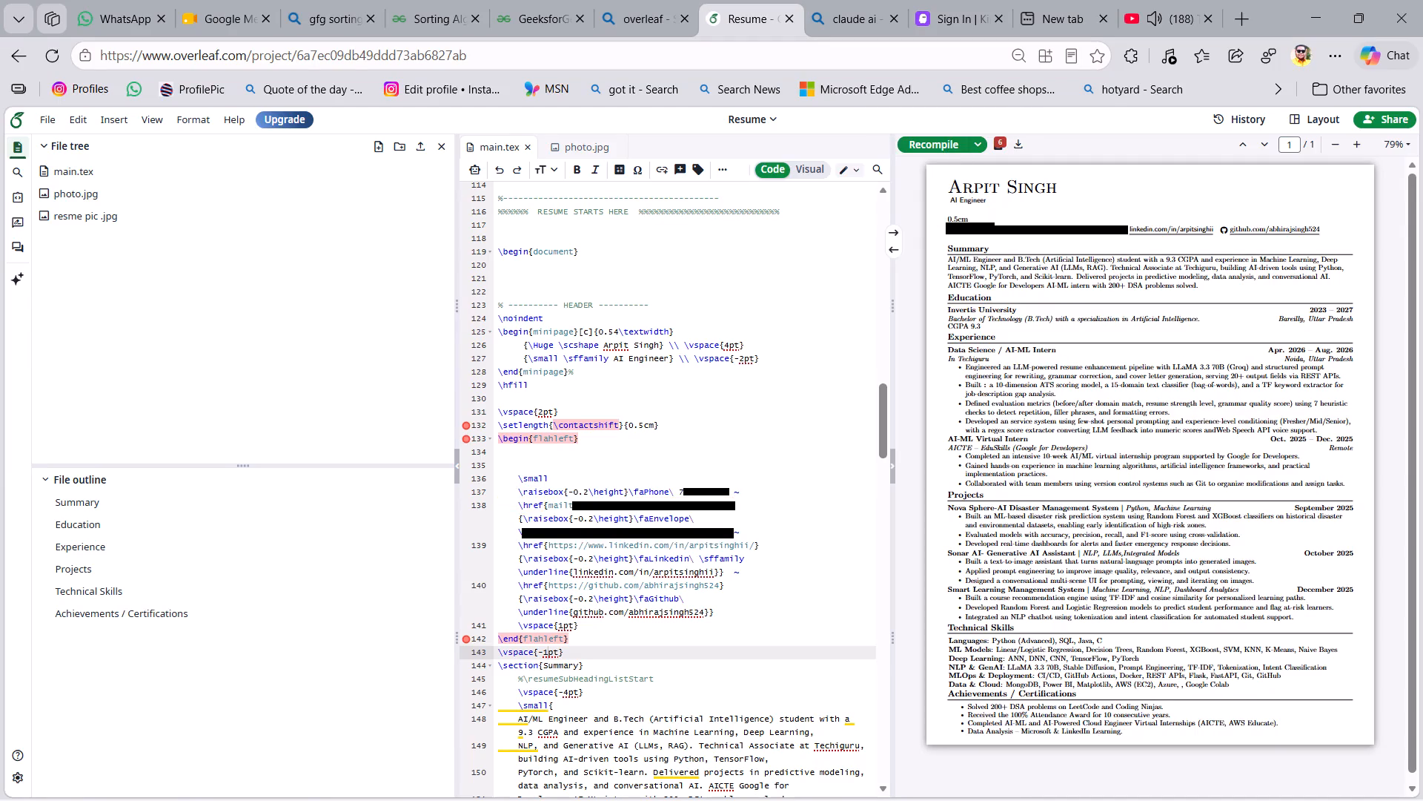
Delete the {0.5cm} argument from the \setlength{\contactshift} line and recompile the résumé.
drag(664, 426, 627, 422)
drag(627, 422, 623, 422)
key(BackSpace)
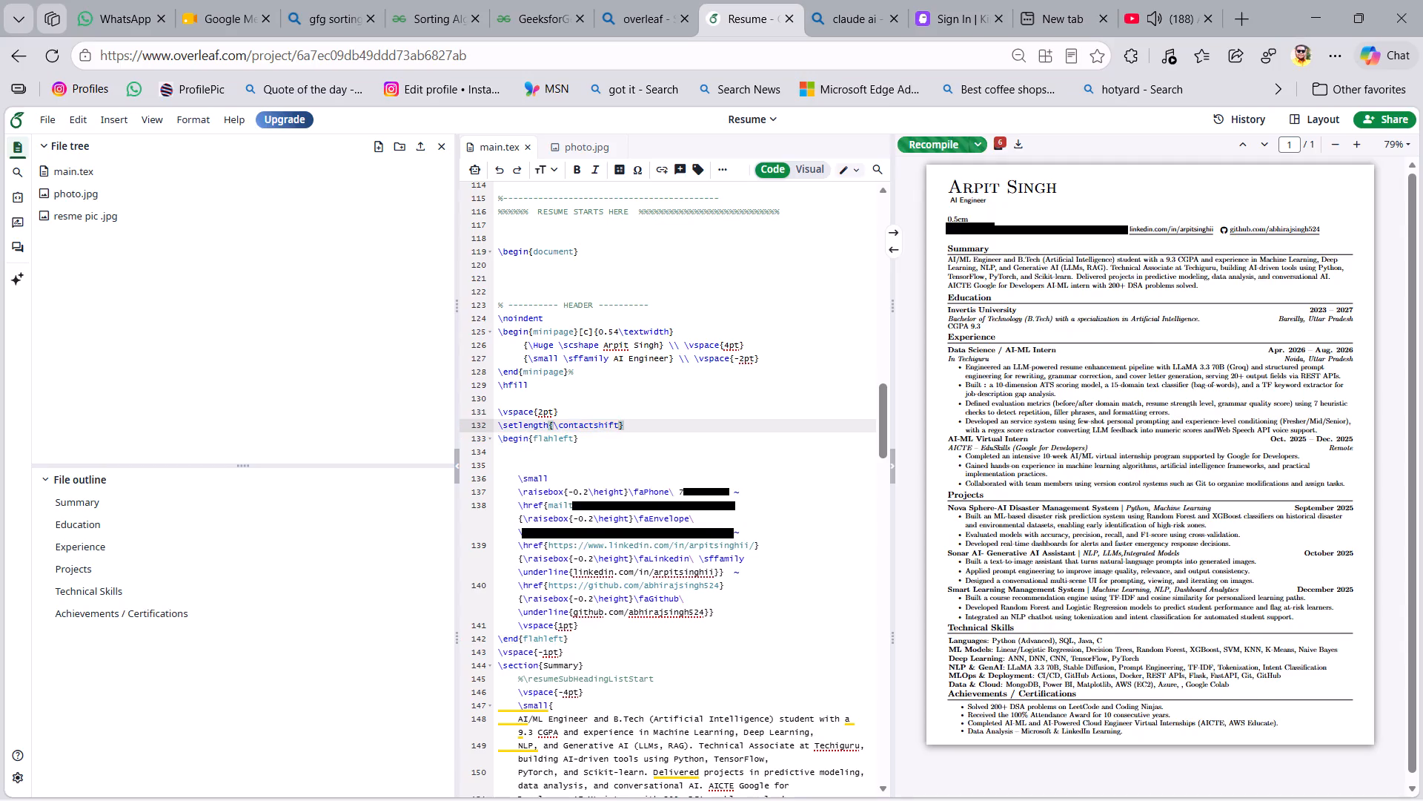
click(952, 145)
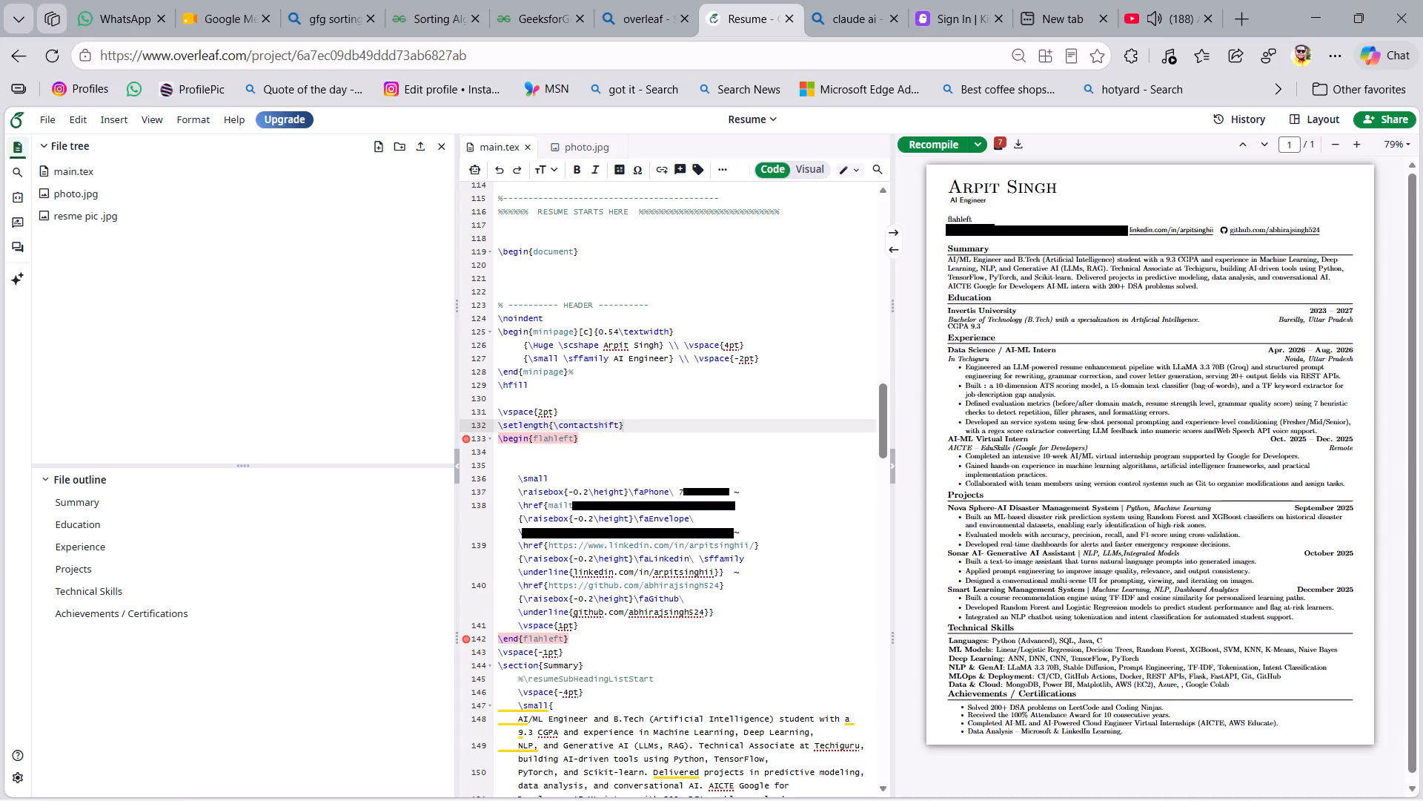
Change the contact block's environment name to left in both its \begin and \end commands, and recompile the résumé.
drag(574, 441, 534, 439)
drag(534, 439, 534, 439)
text(left)
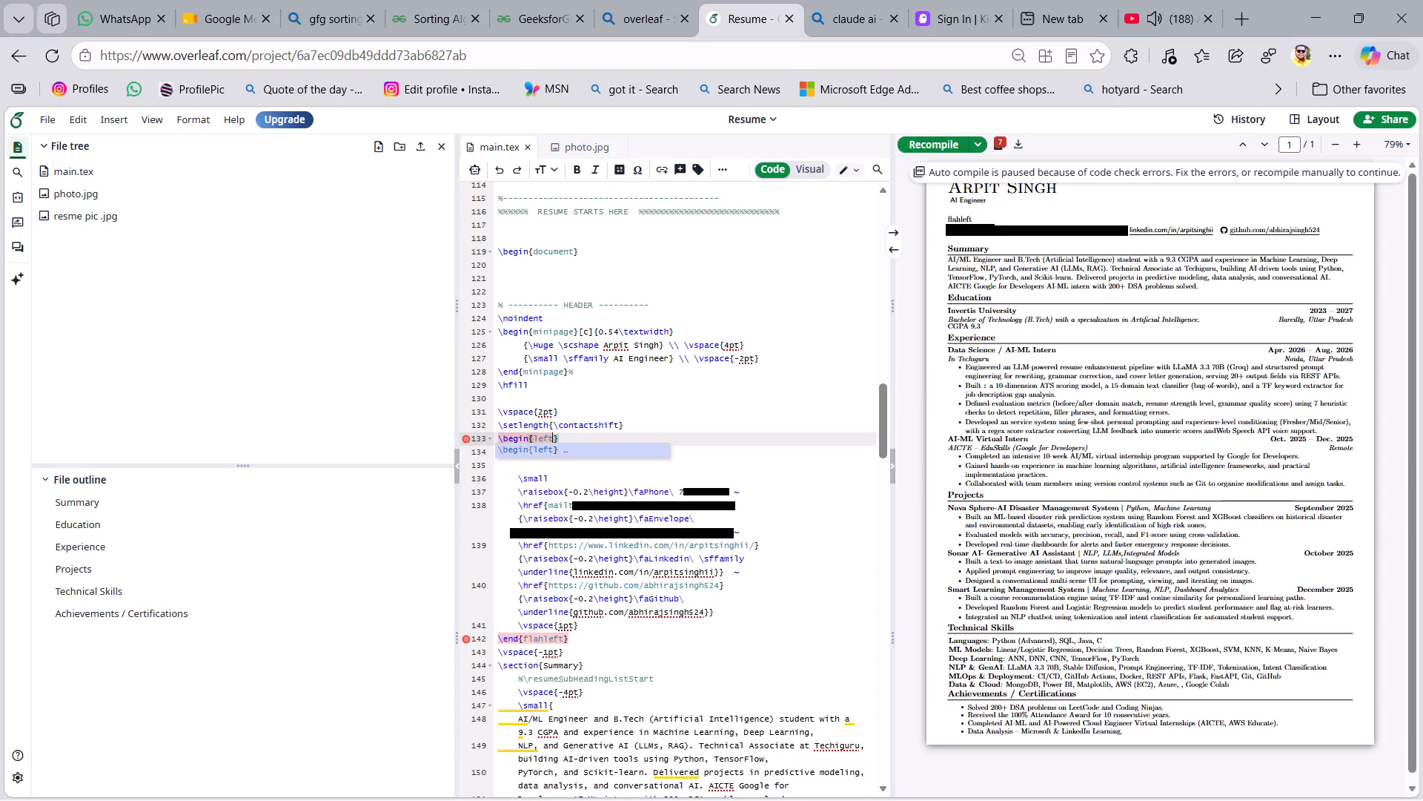
click(560, 636)
drag(562, 639, 538, 636)
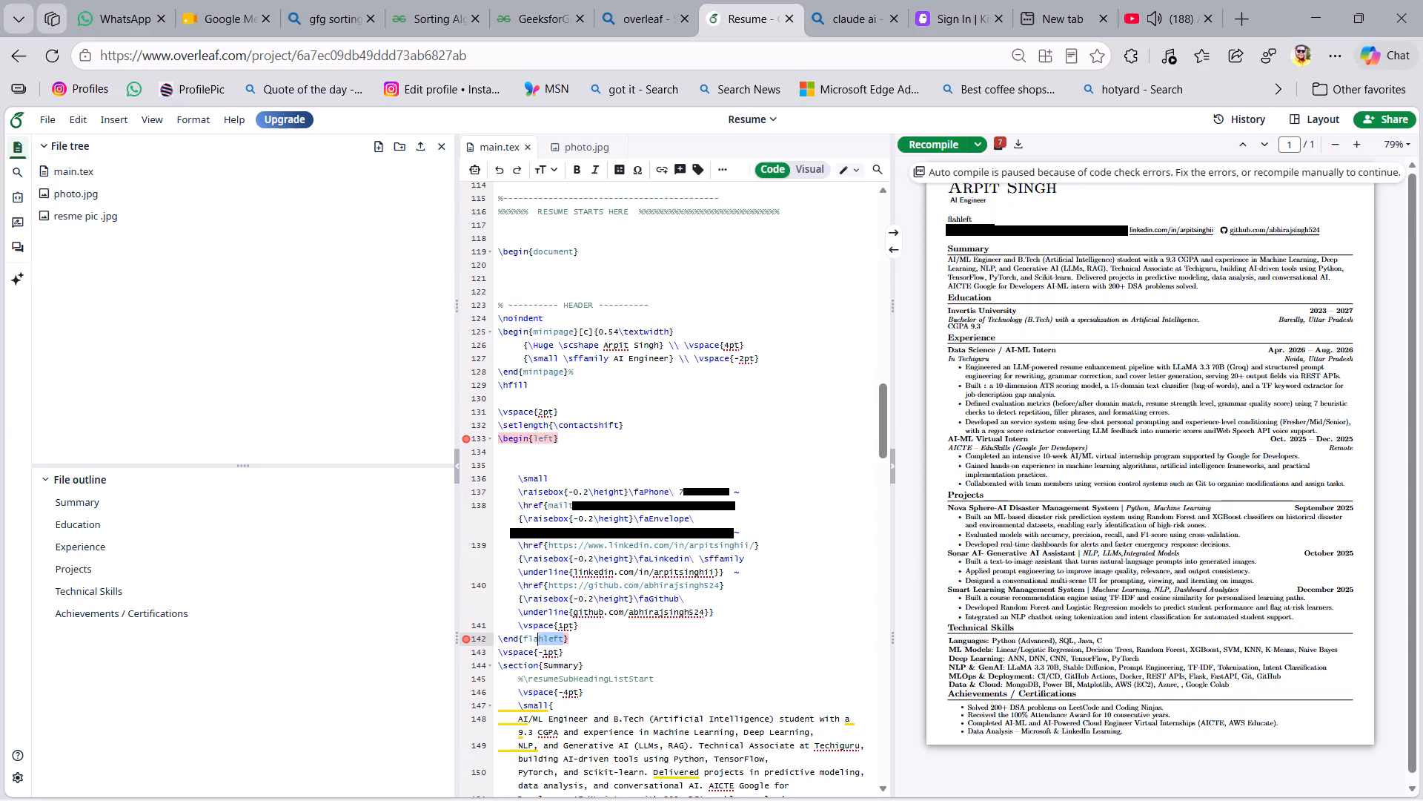
drag(538, 636, 524, 636)
text(left)
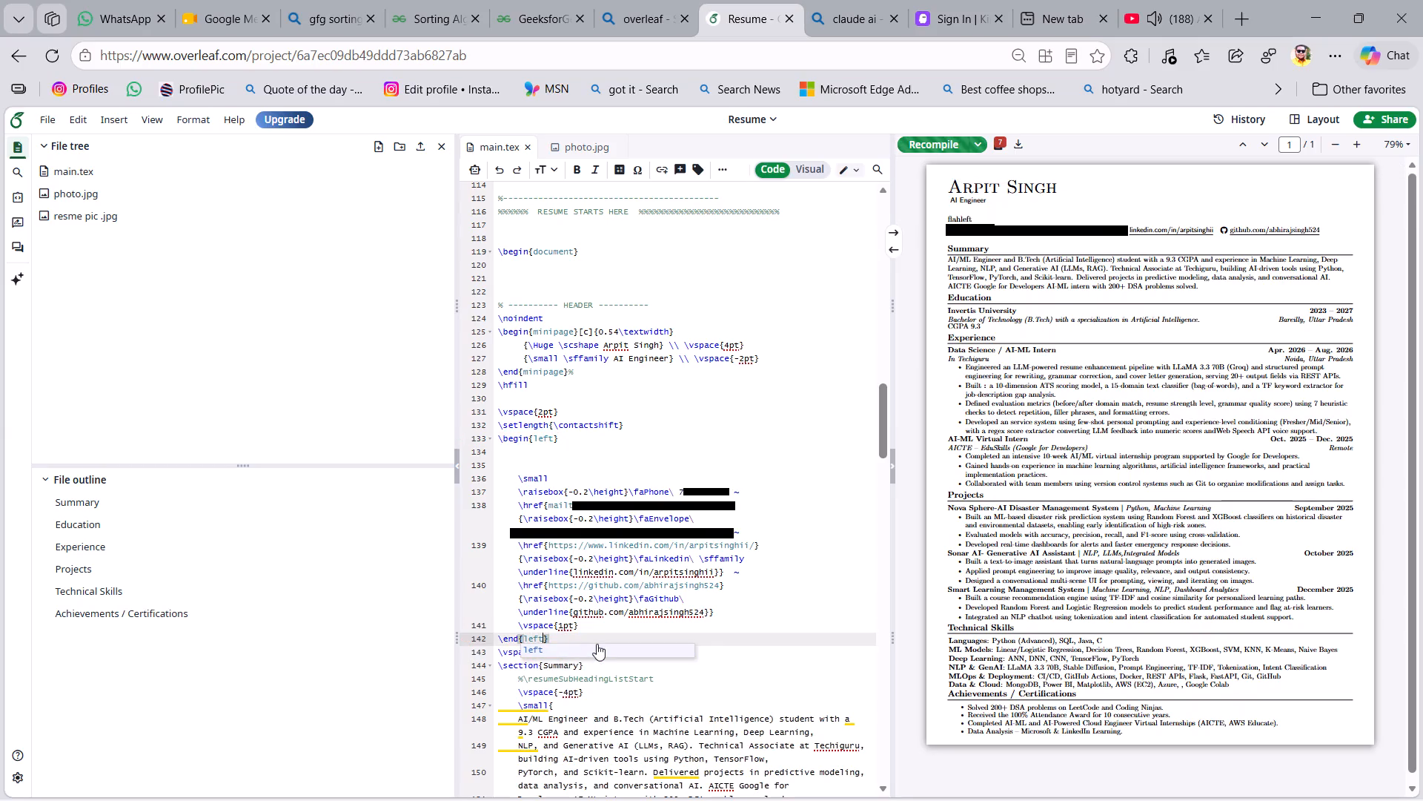
click(607, 624)
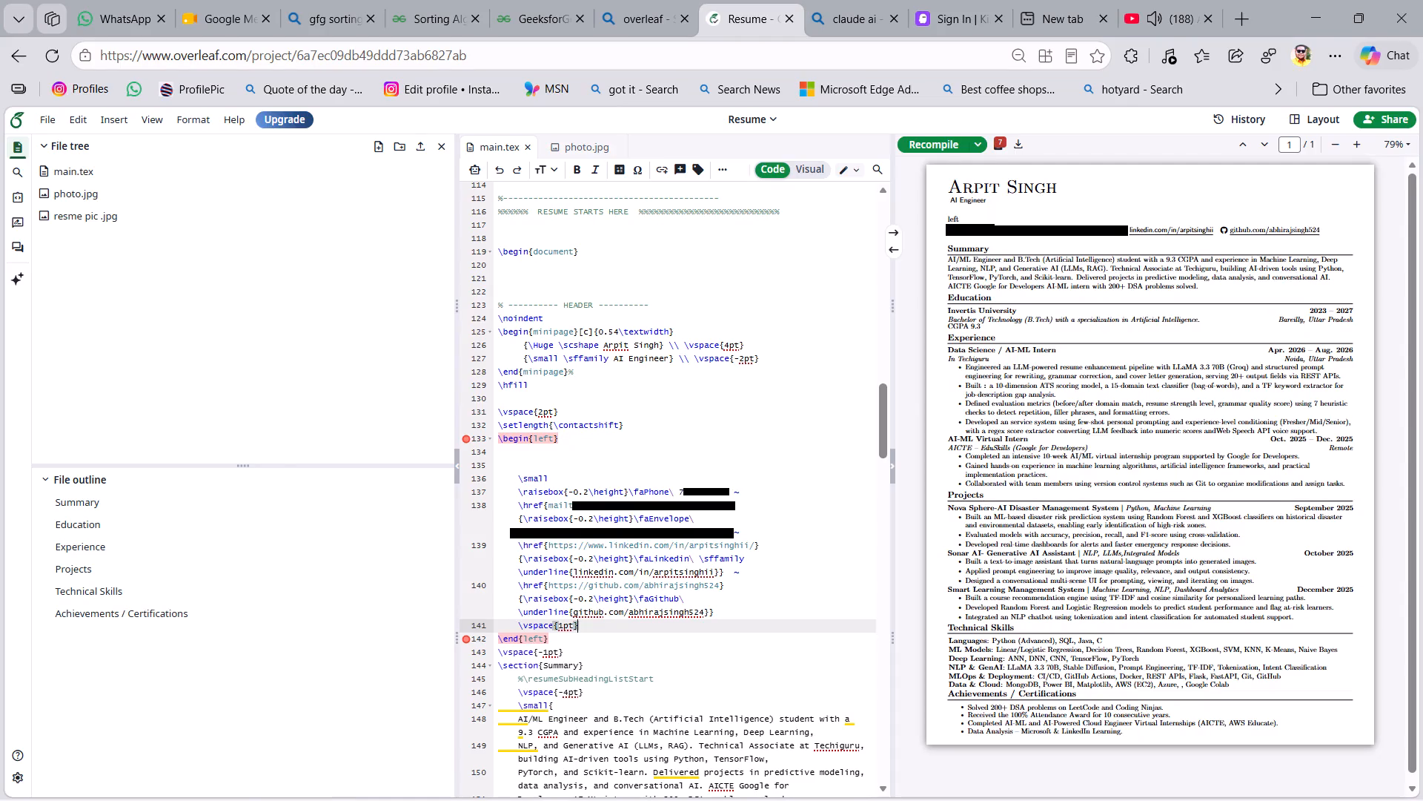
click(939, 140)
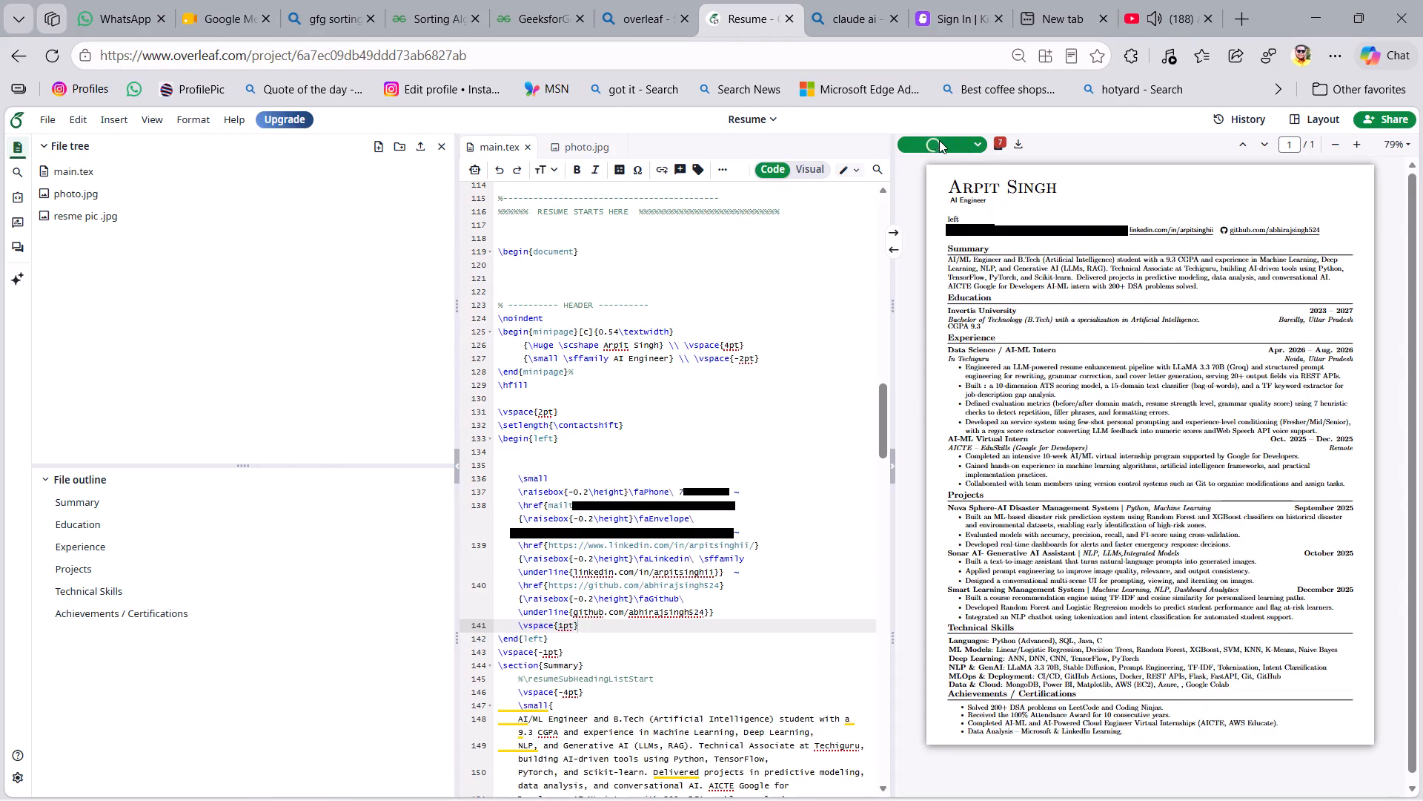
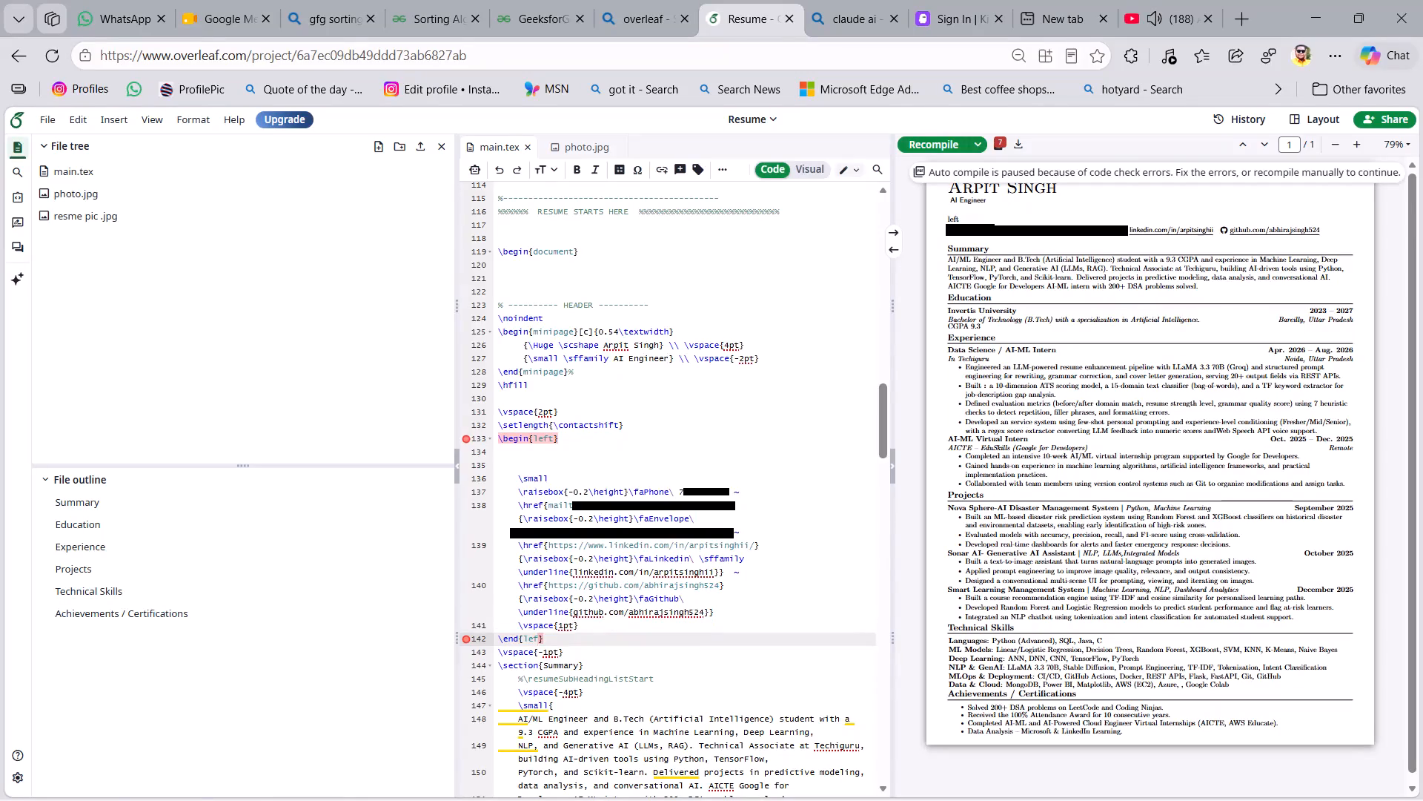
Undo the contact block edits back to the center environment, with {-0.5cm} on the \setlength line and \vspace{-20pt} before the Summary section.
key(ctrl+z)
key(ctrl+z)
key(ctrl+z)
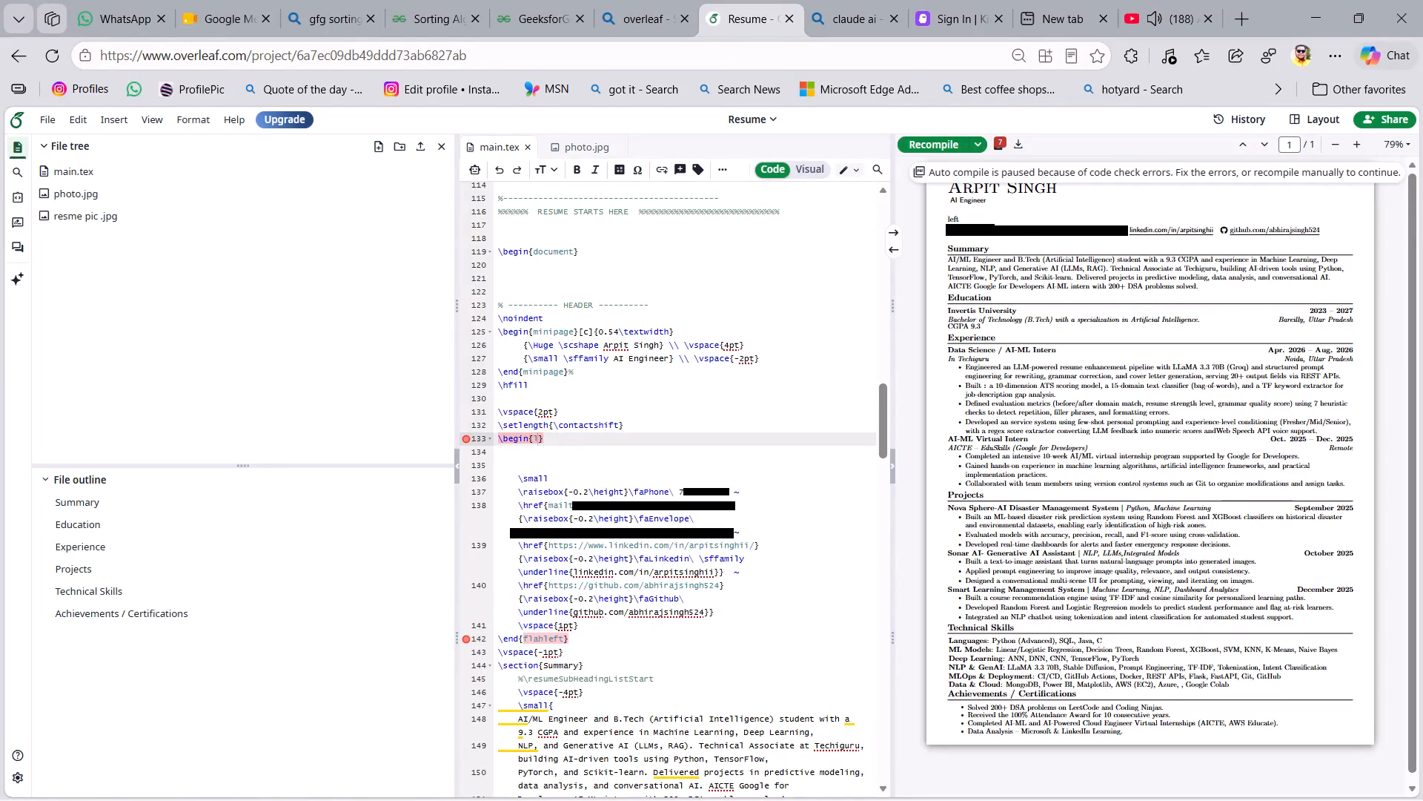
key(ctrl+z)
key(ctrl+z)
key(ctrl+z)
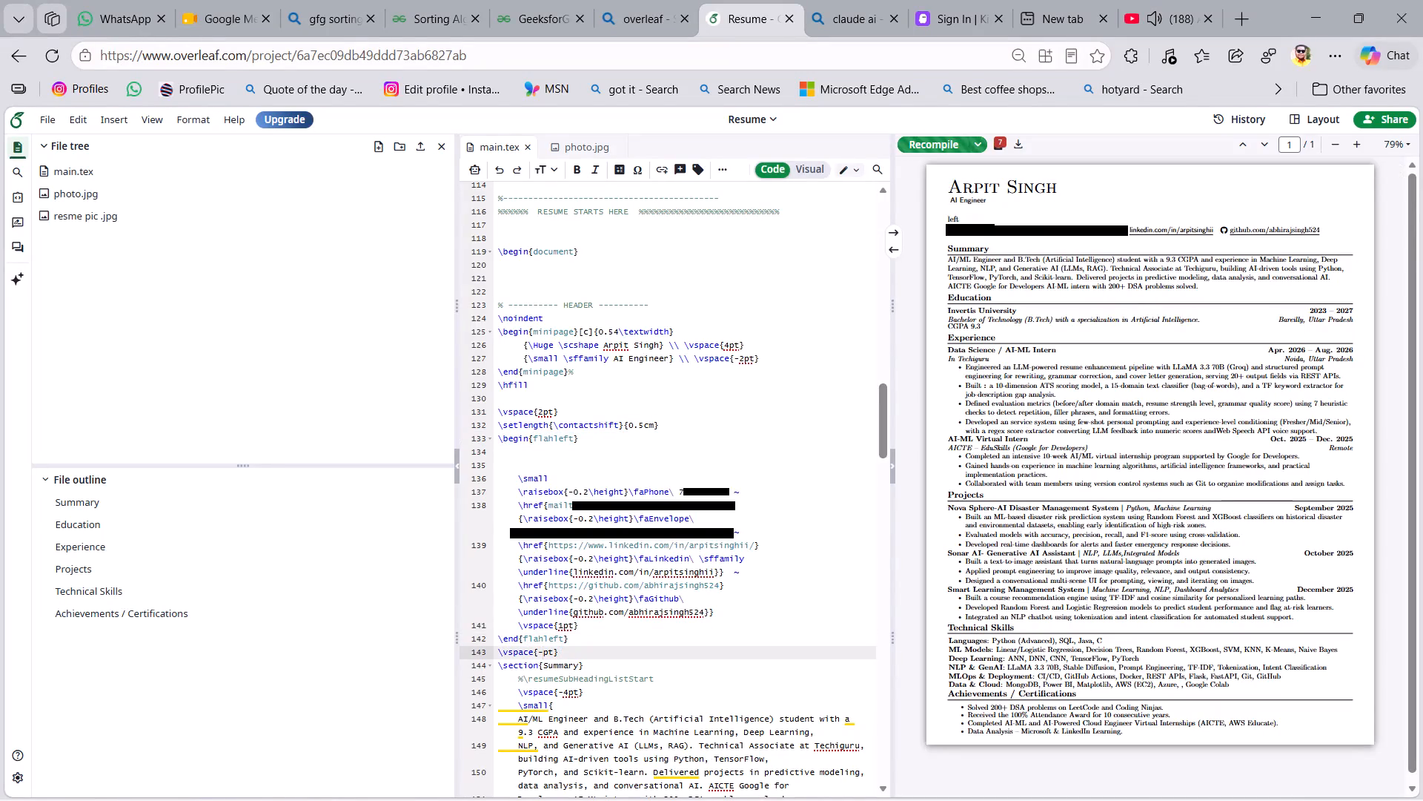
key(ctrl+z)
key(ctrl+z)
key(ctrl+z)
key(ctrl+z)
key(ctrl+z)
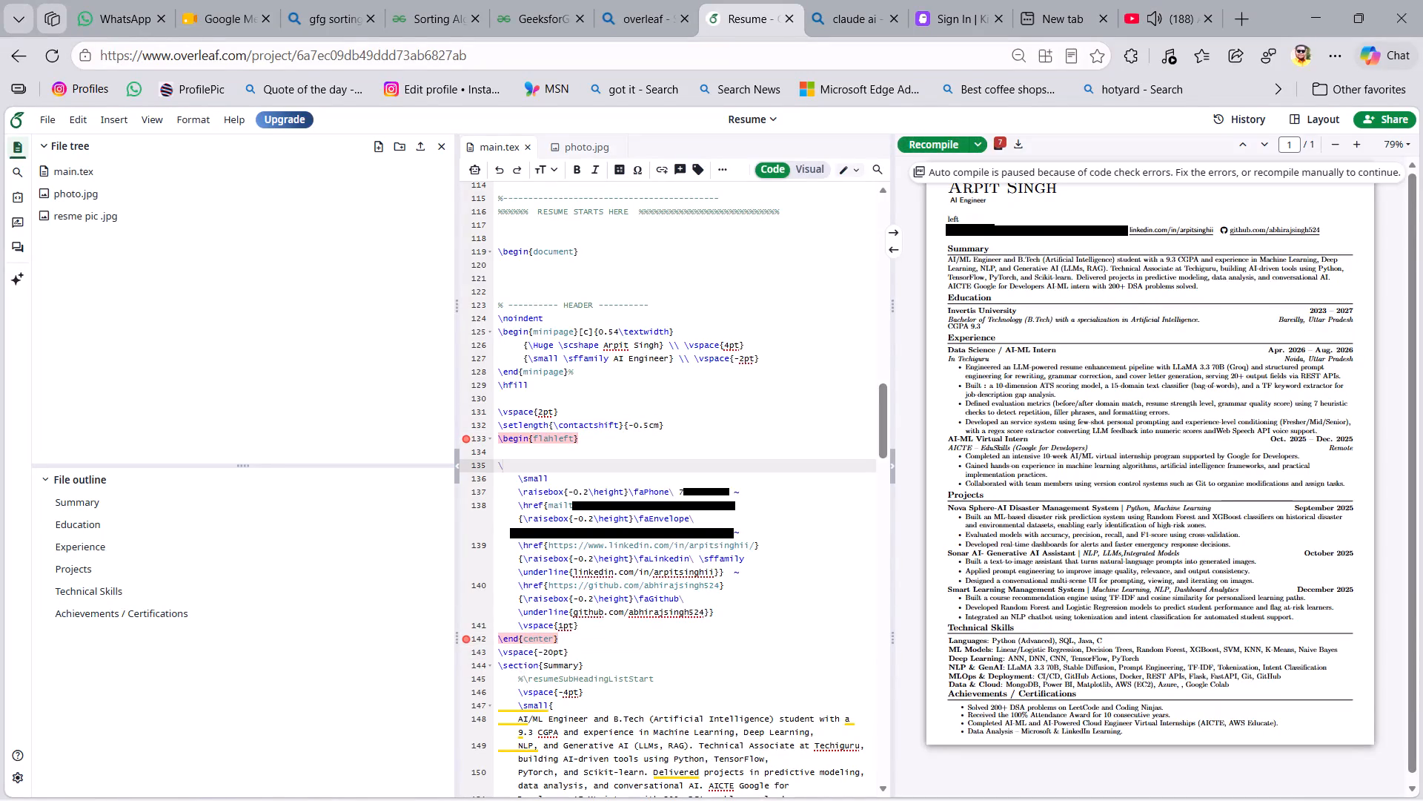
key(ctrl+z)
key(ctrl+z)
key(ctrl+z)
key(ctrl+z)
key(ctrl+z)
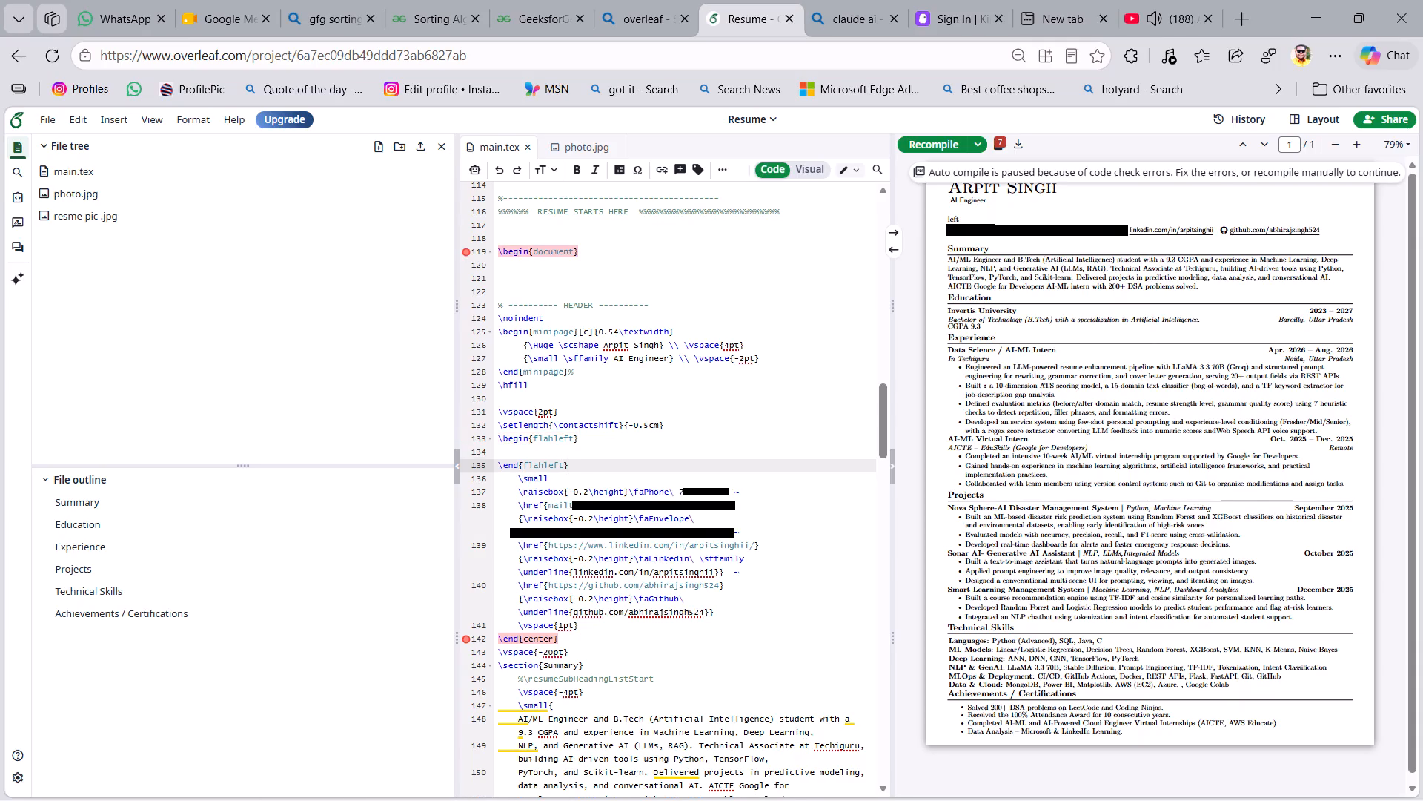
key(ctrl+z)
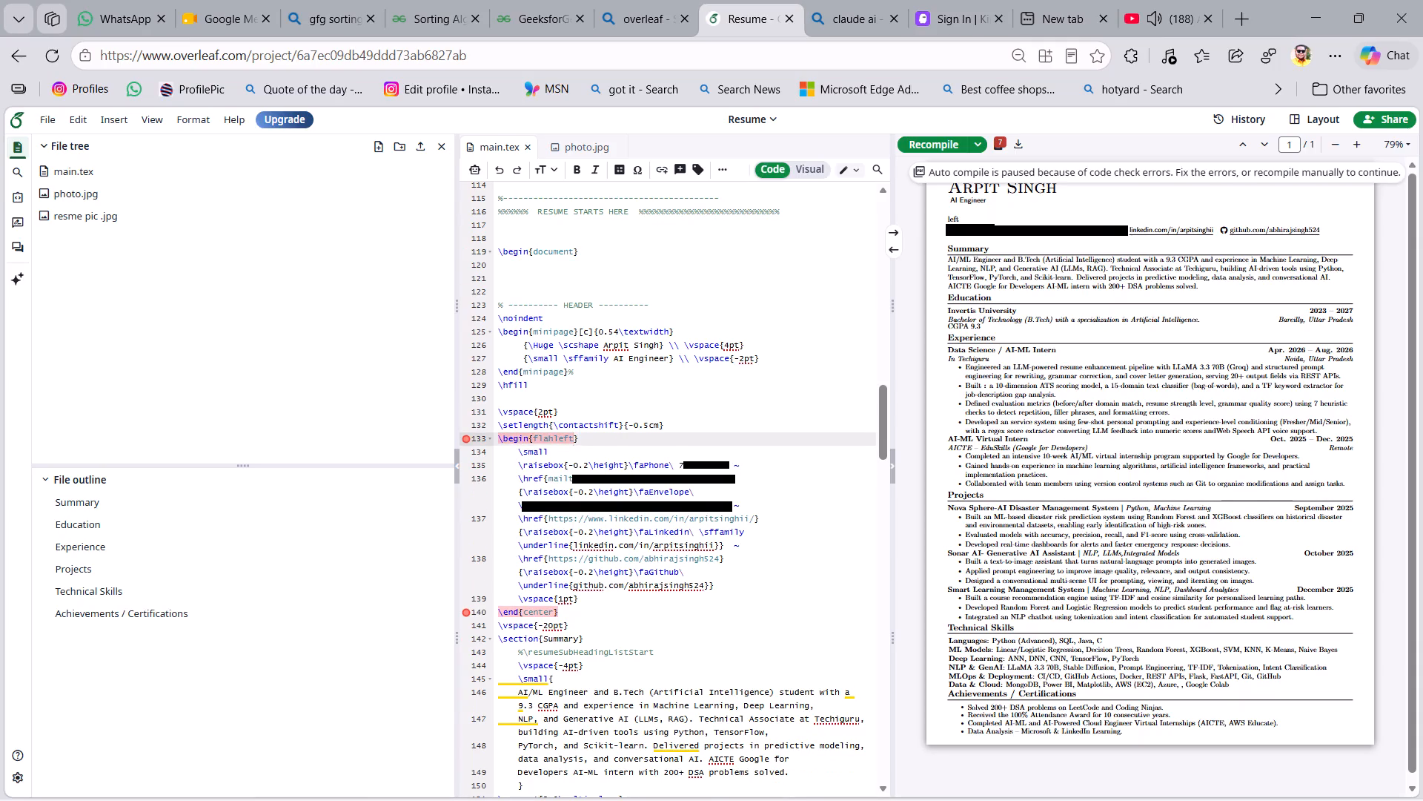
key(ctrl+z)
key(ctrl+z)
key(ctrl+z)
key(ctrl+z)
key(ctrl+z)
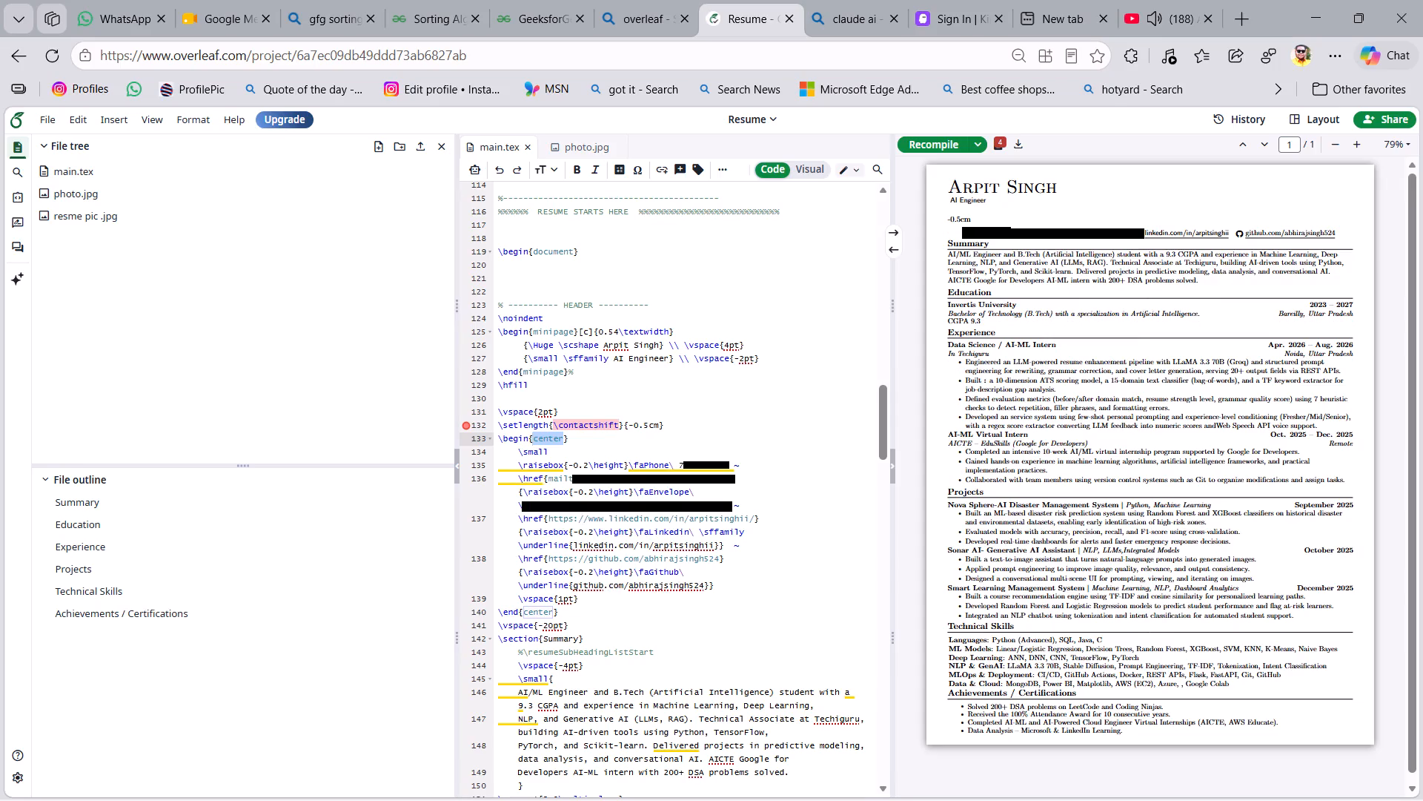
Delete the {-0.5cm} argument from the \setlength{\contactshift} line above the contact block.
drag(670, 426, 644, 423)
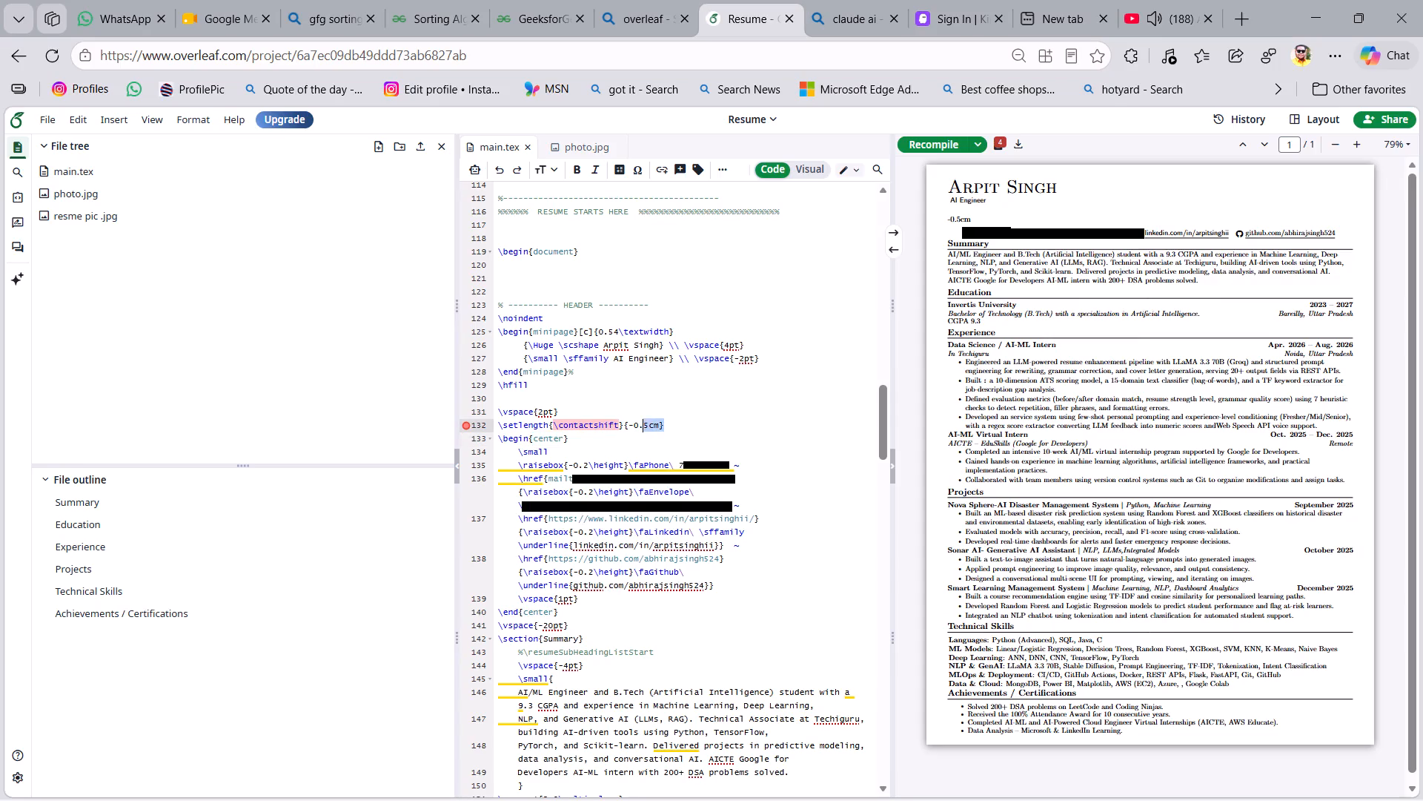
drag(644, 423, 625, 422)
key(BackSpace)
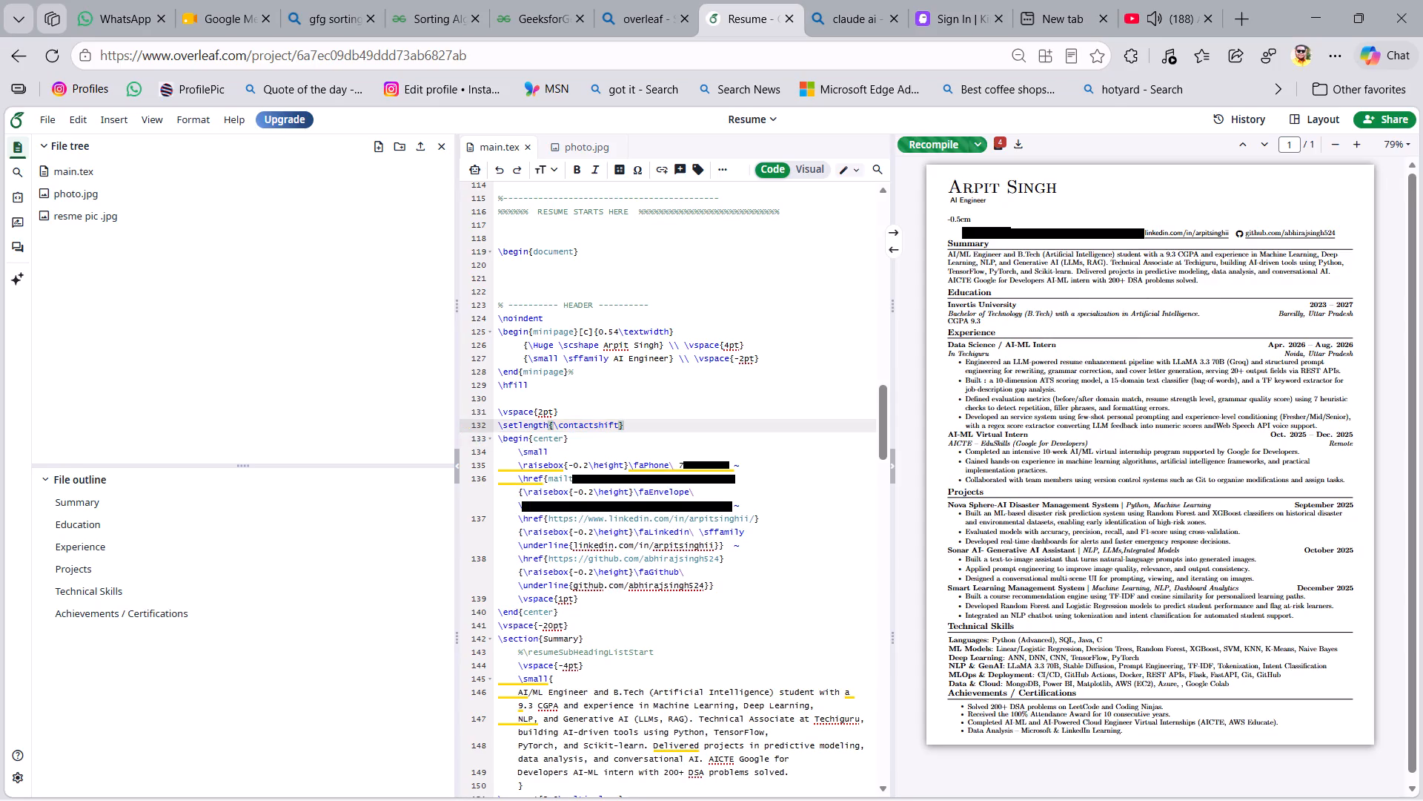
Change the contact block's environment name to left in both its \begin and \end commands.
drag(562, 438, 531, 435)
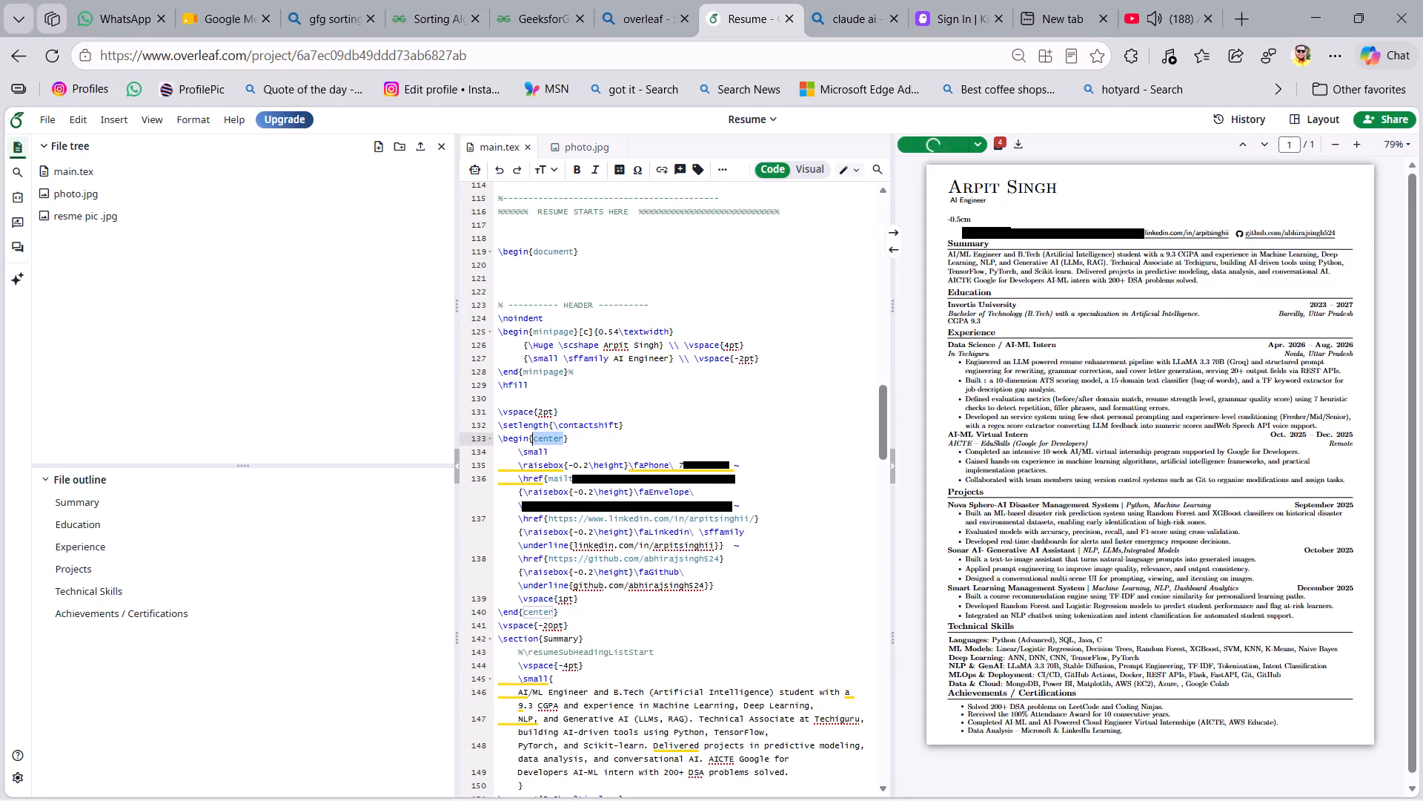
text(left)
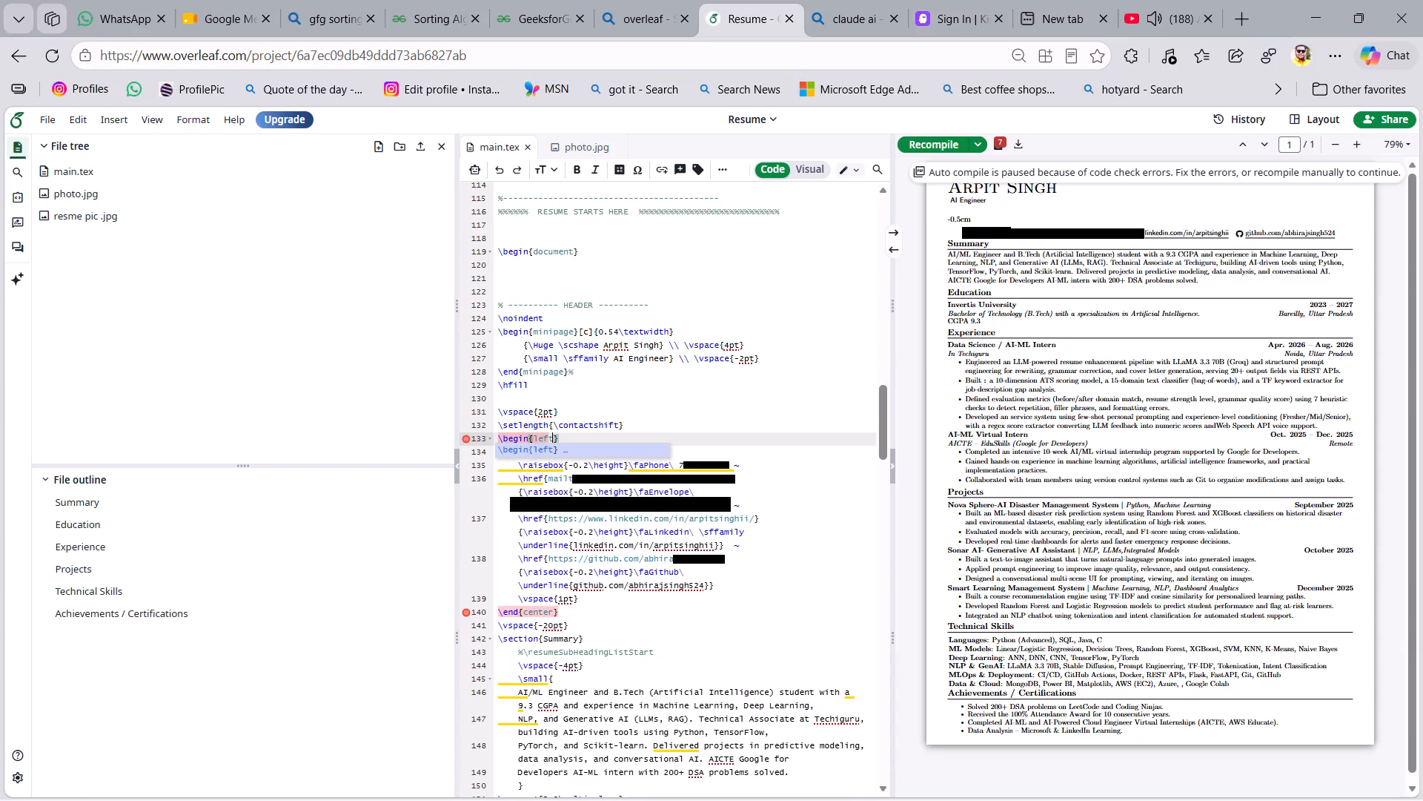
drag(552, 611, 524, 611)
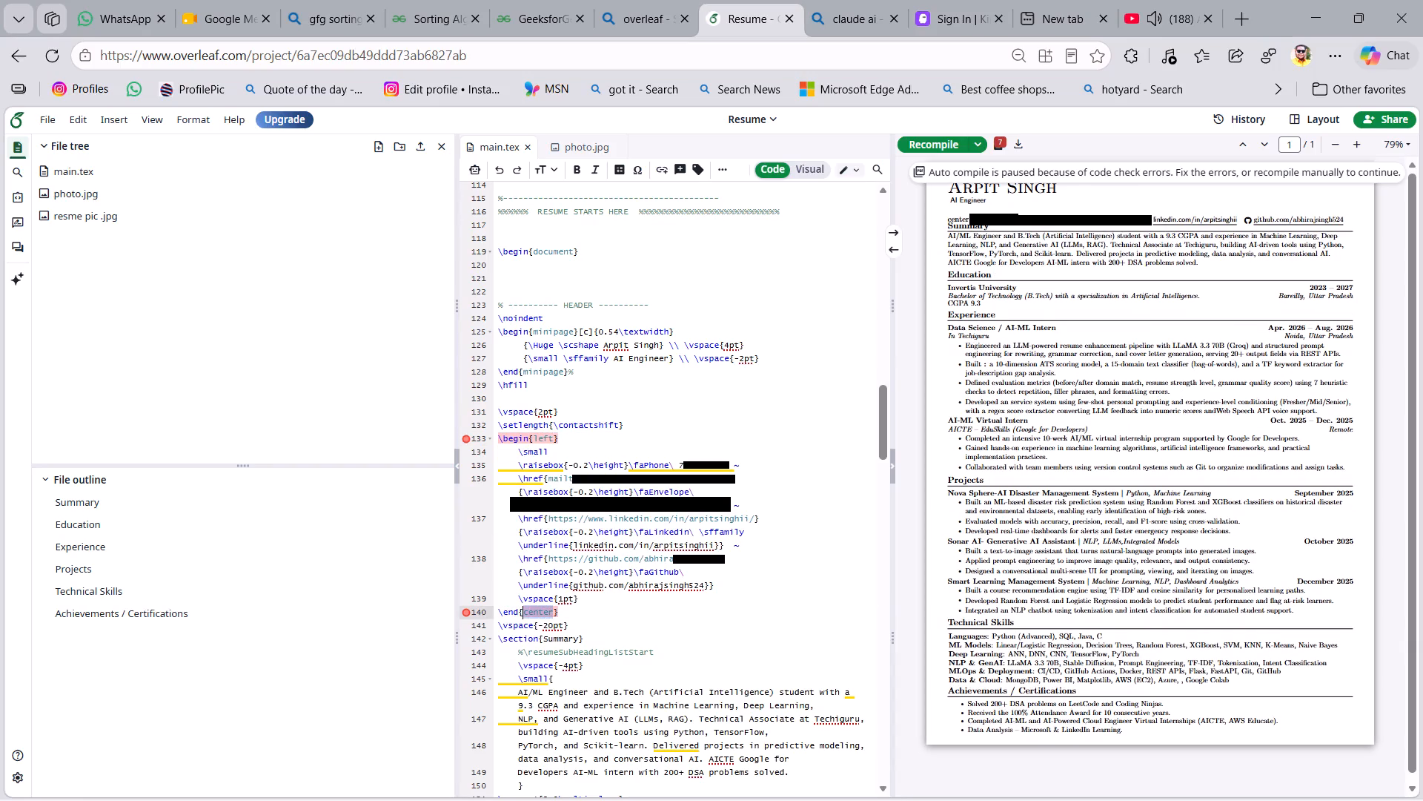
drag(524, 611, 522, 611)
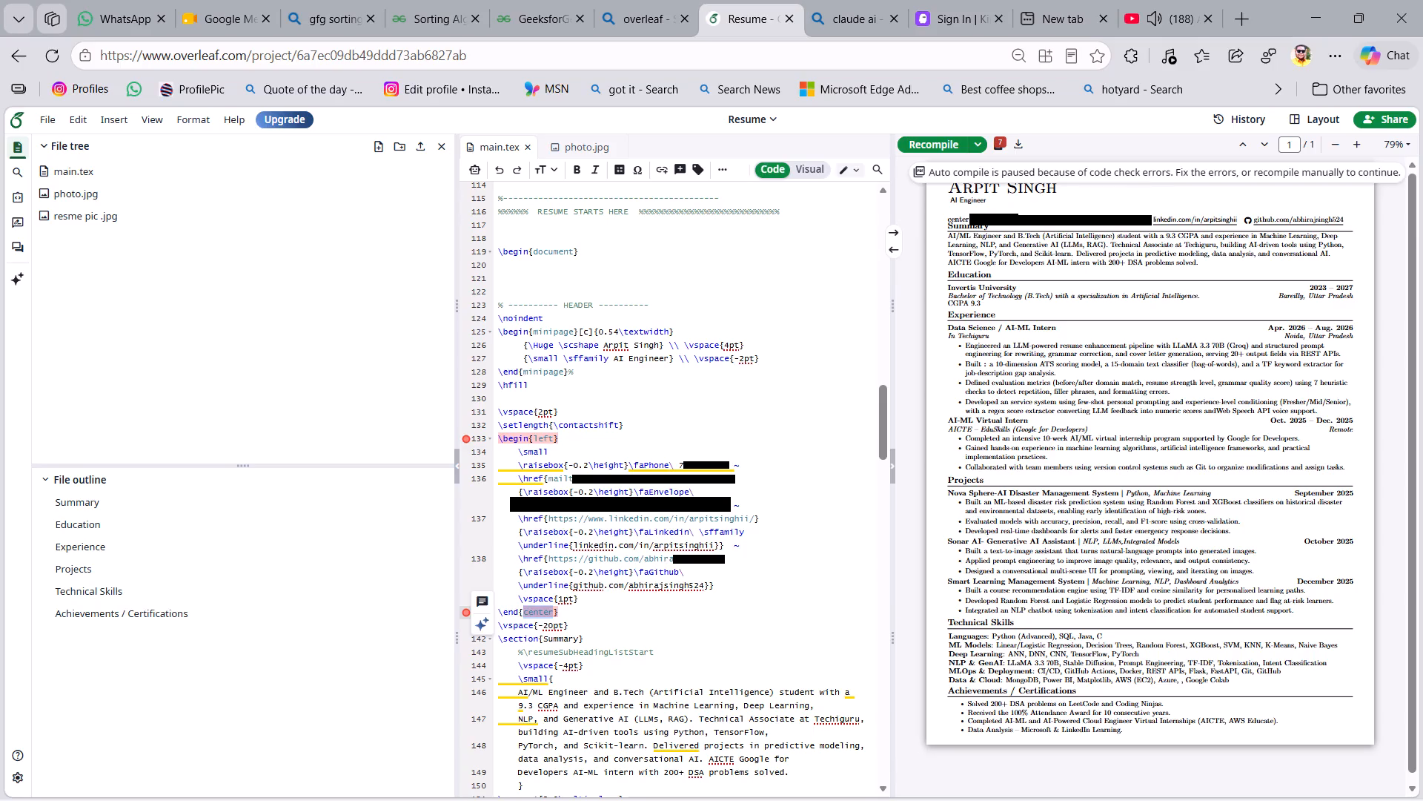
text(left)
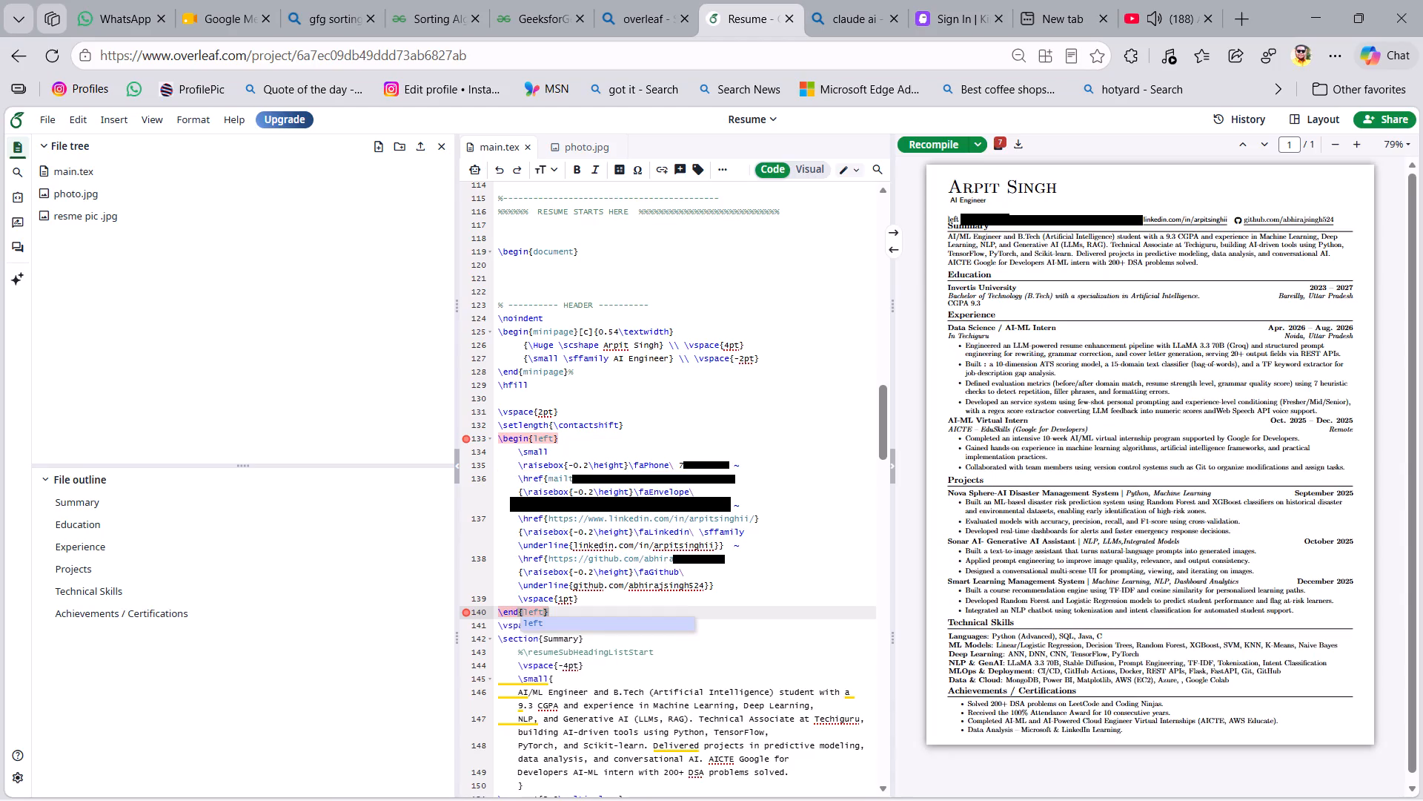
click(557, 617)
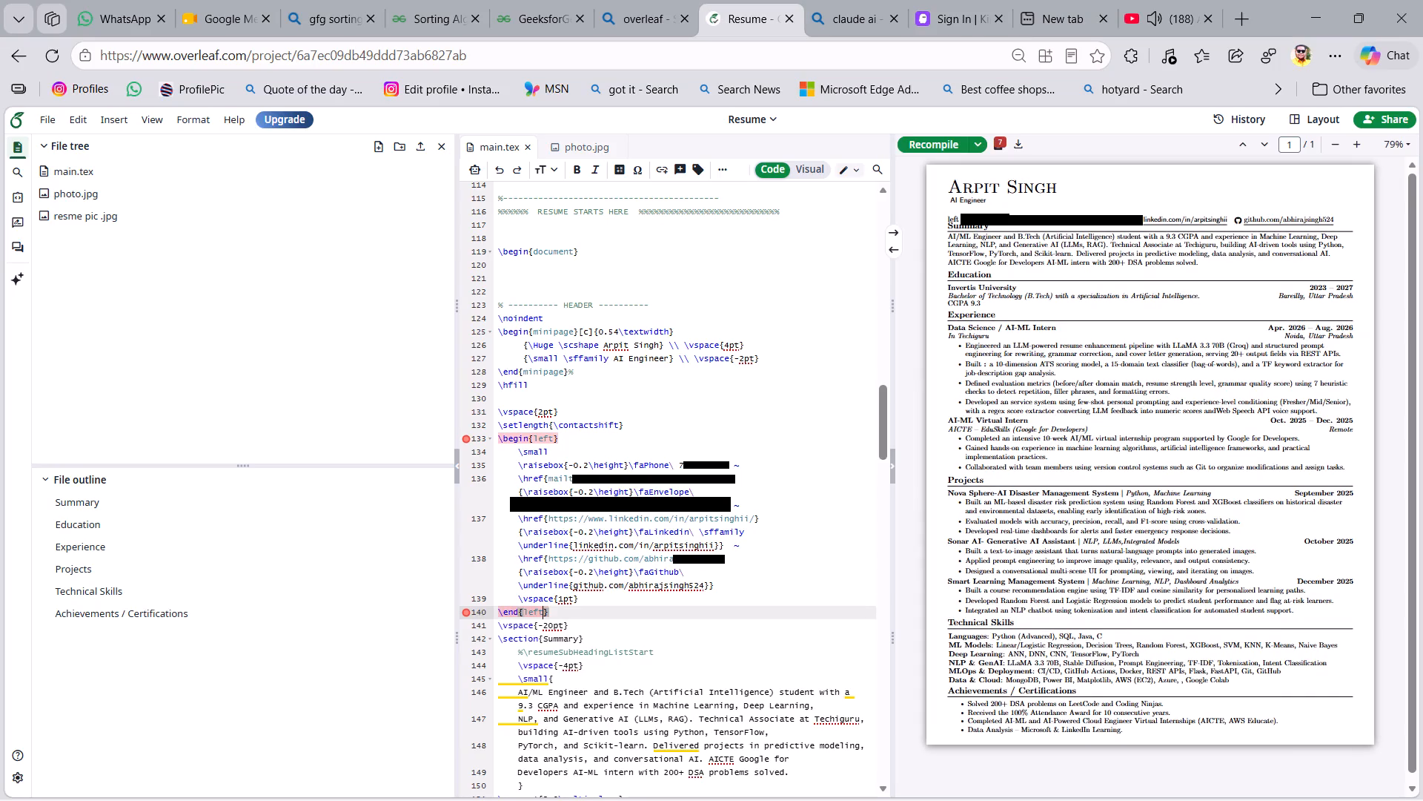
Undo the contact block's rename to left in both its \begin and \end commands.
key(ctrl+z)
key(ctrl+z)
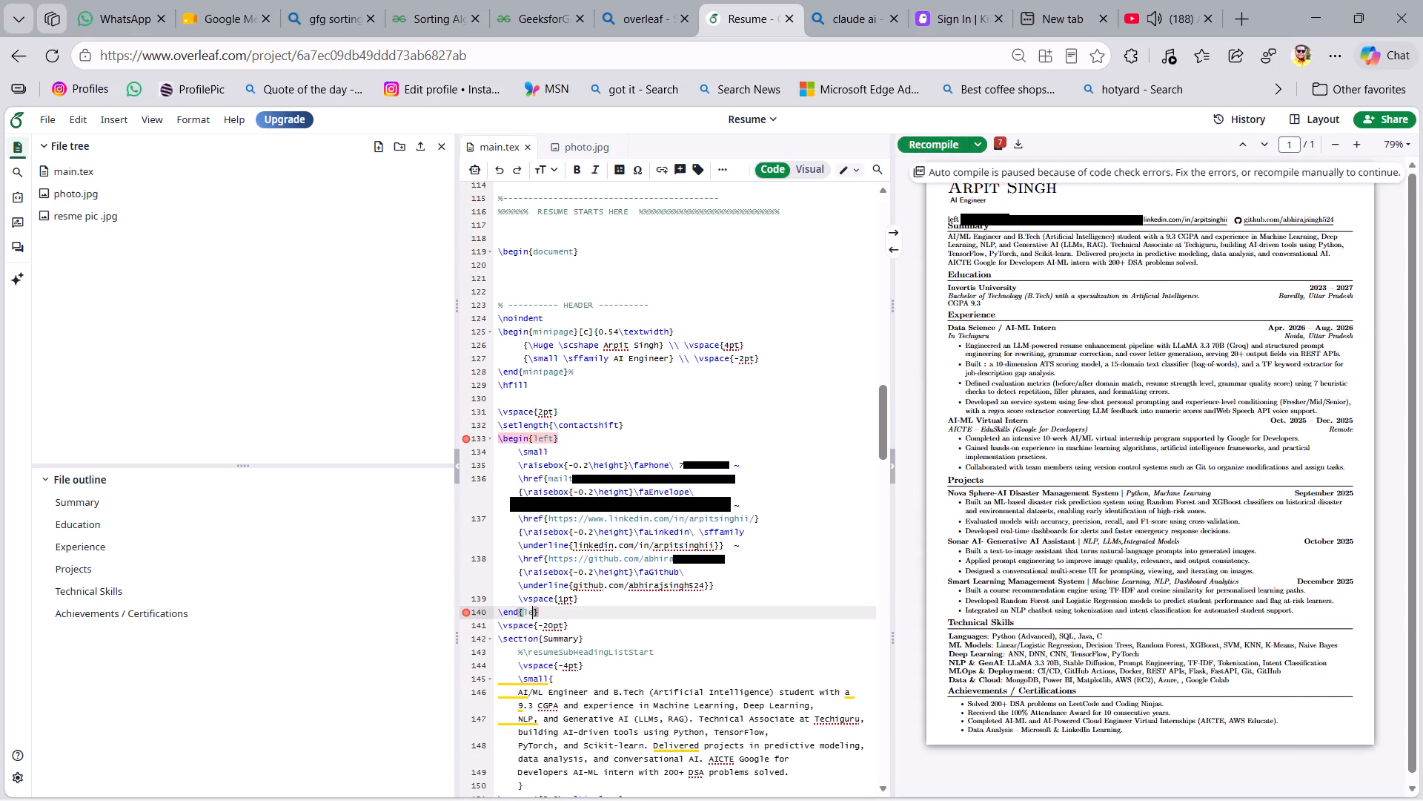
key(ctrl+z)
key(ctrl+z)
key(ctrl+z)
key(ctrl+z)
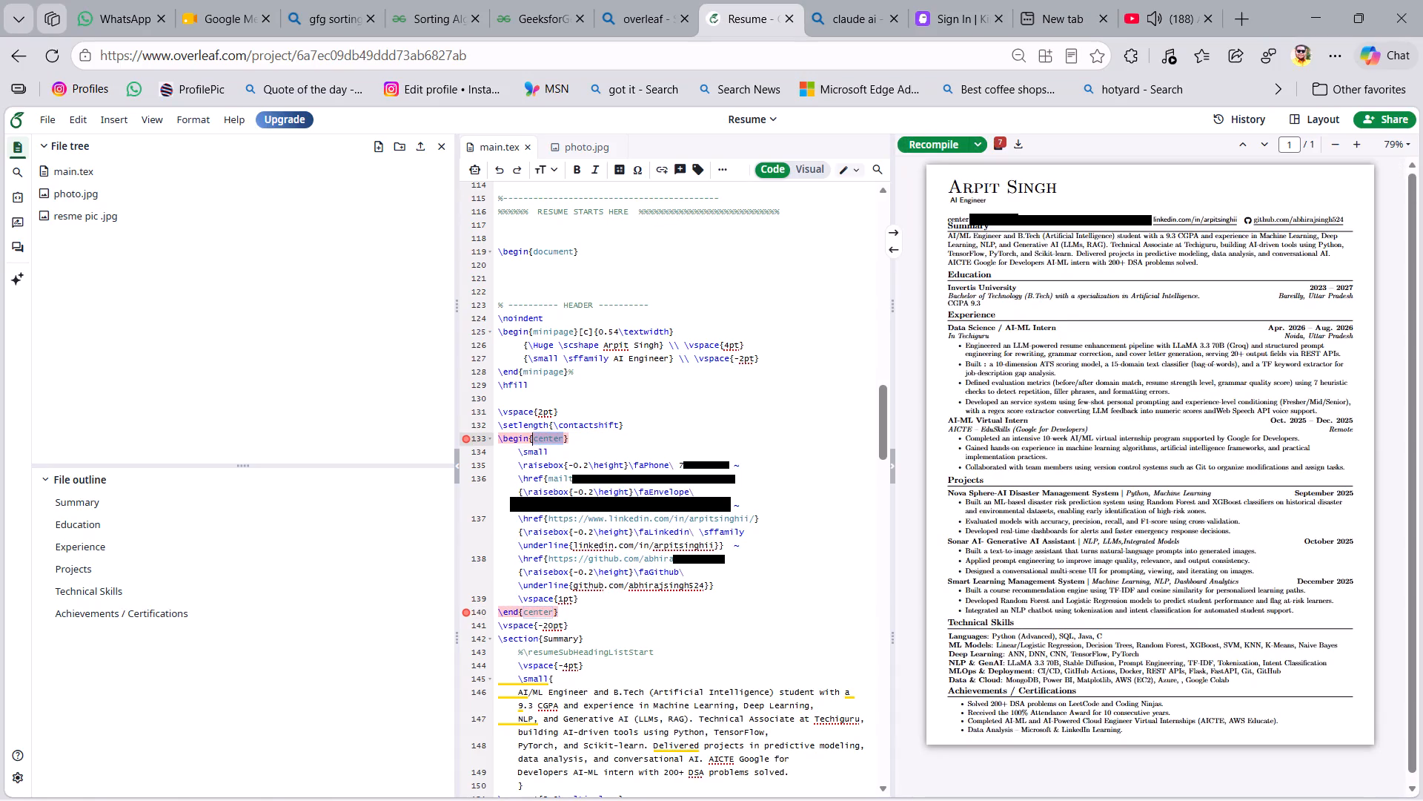
Delete the remaining \setlength{\contactshift} command above the contact block.
drag(648, 418, 597, 418)
drag(631, 426, 500, 432)
key(BackSpace)
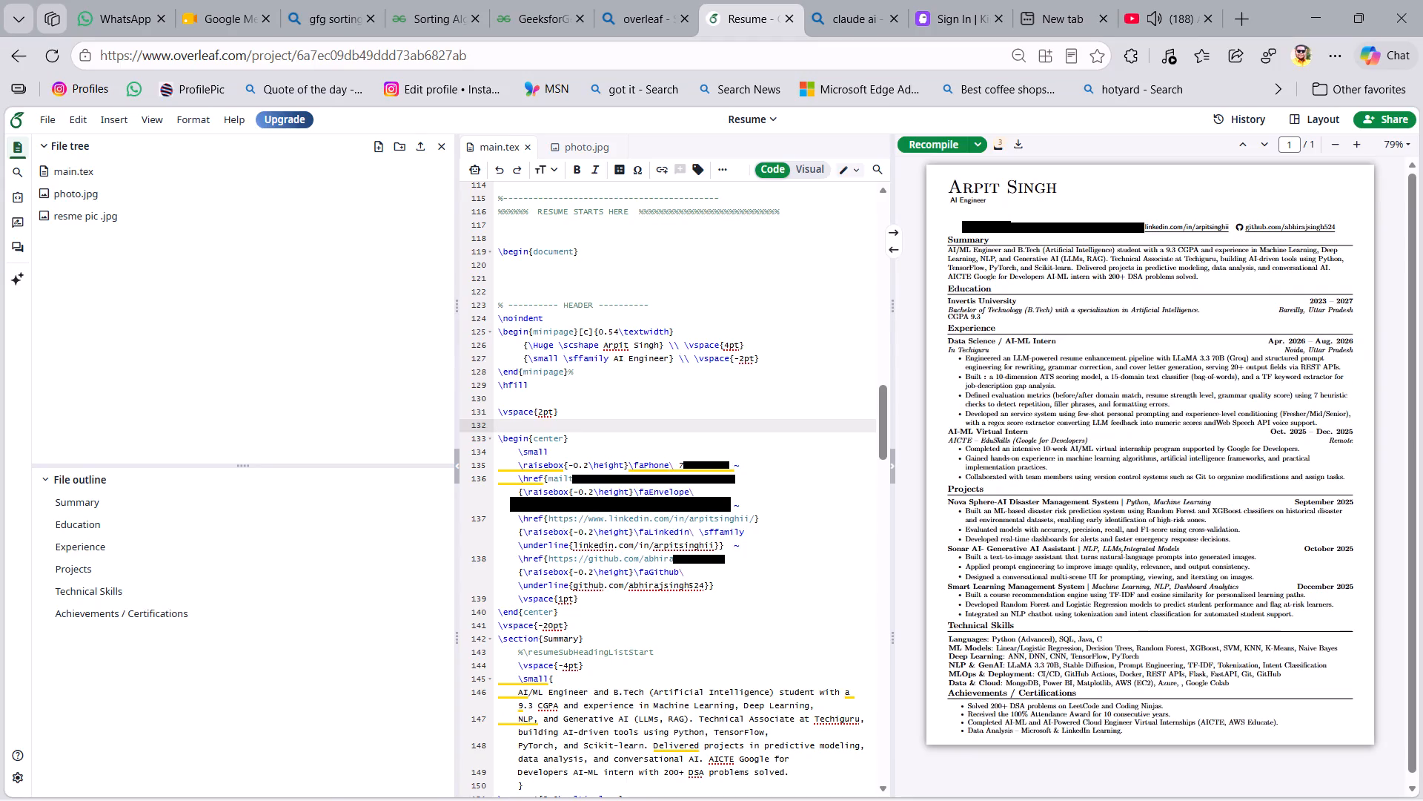
Change the contact block's environment name to left in its \begin and \end commands, removing the extra \end{left} inserted beneath \begin{left}.
drag(563, 441, 534, 437)
text(left)
key(Return)
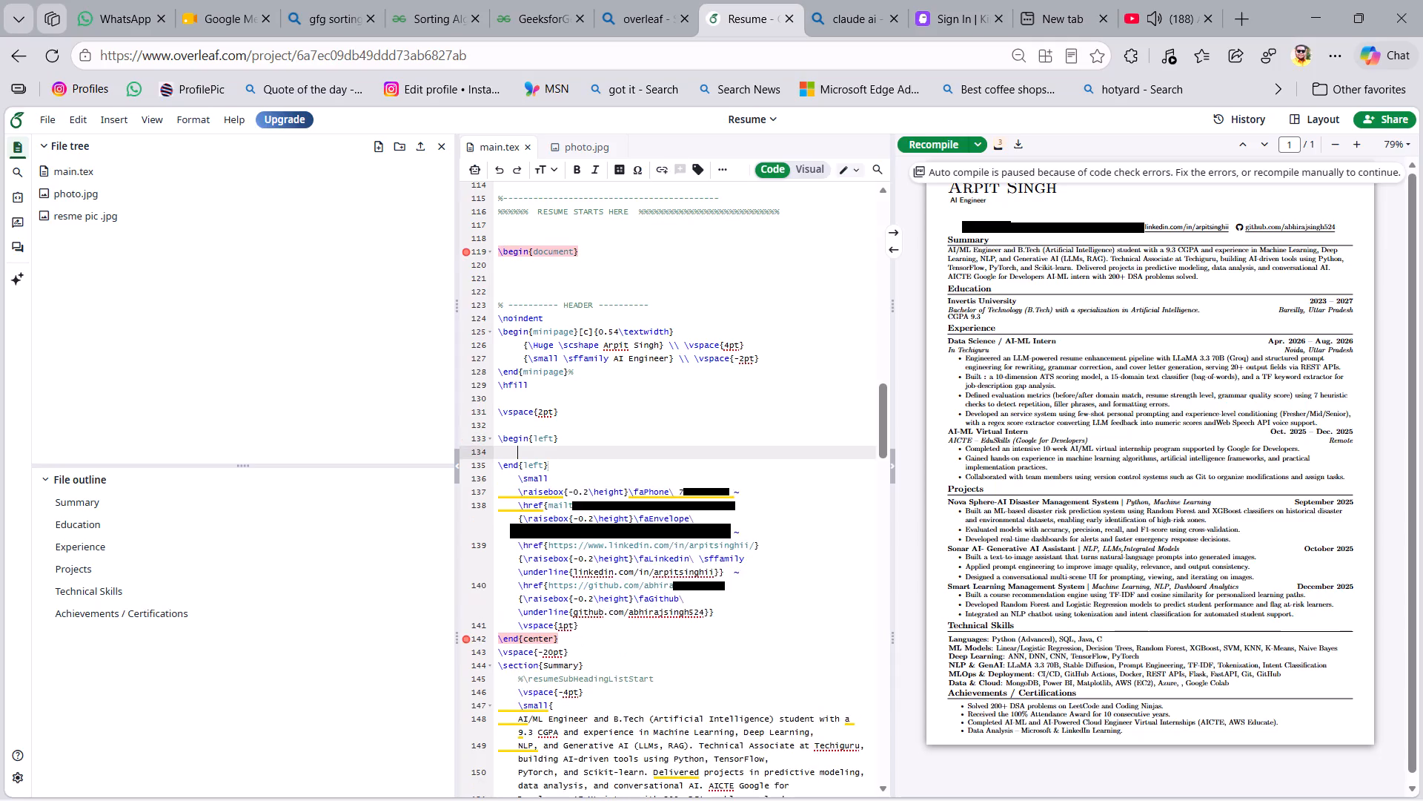
click(547, 467)
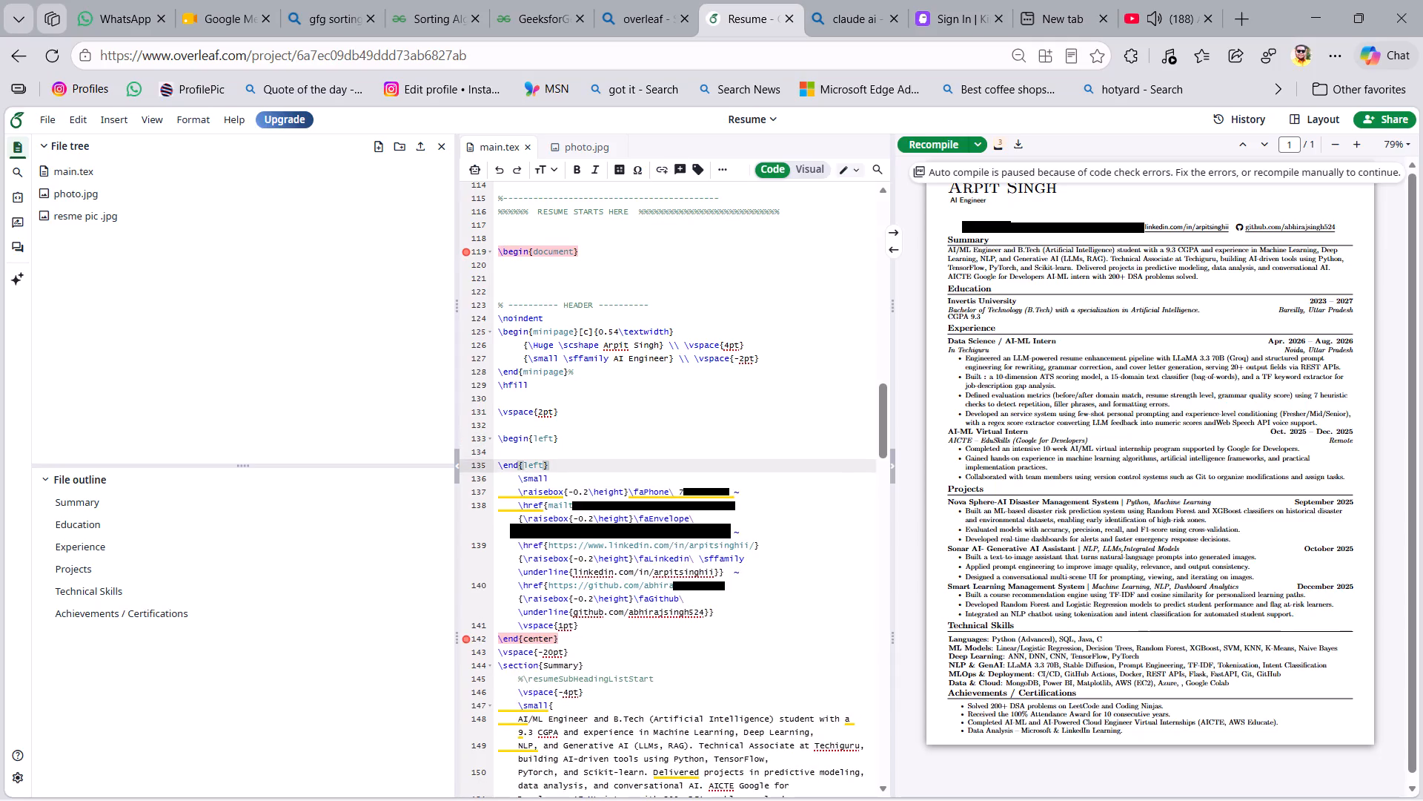
drag(554, 467, 496, 467)
key(BackSpace)
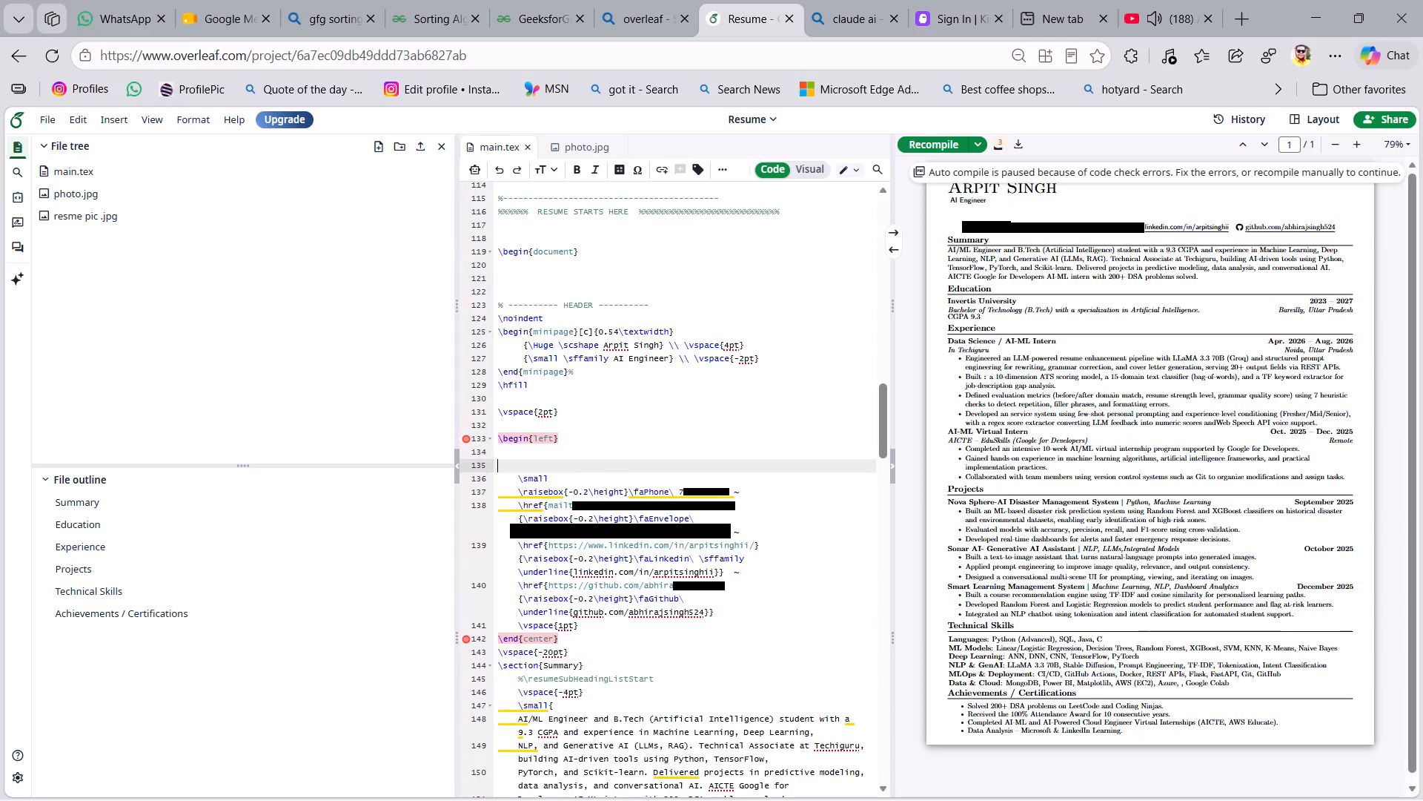
click(552, 630)
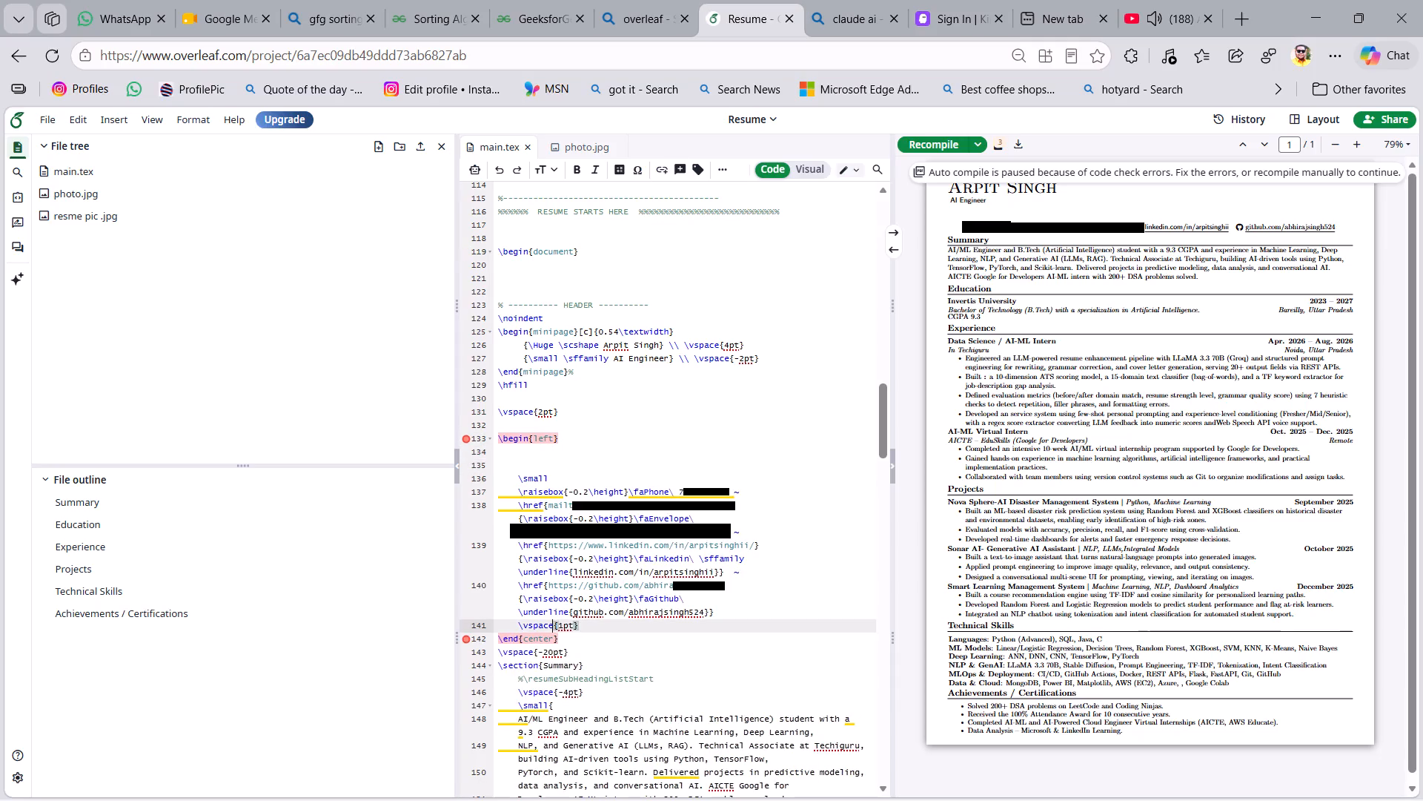
click(556, 646)
drag(552, 641, 523, 640)
key(equal)
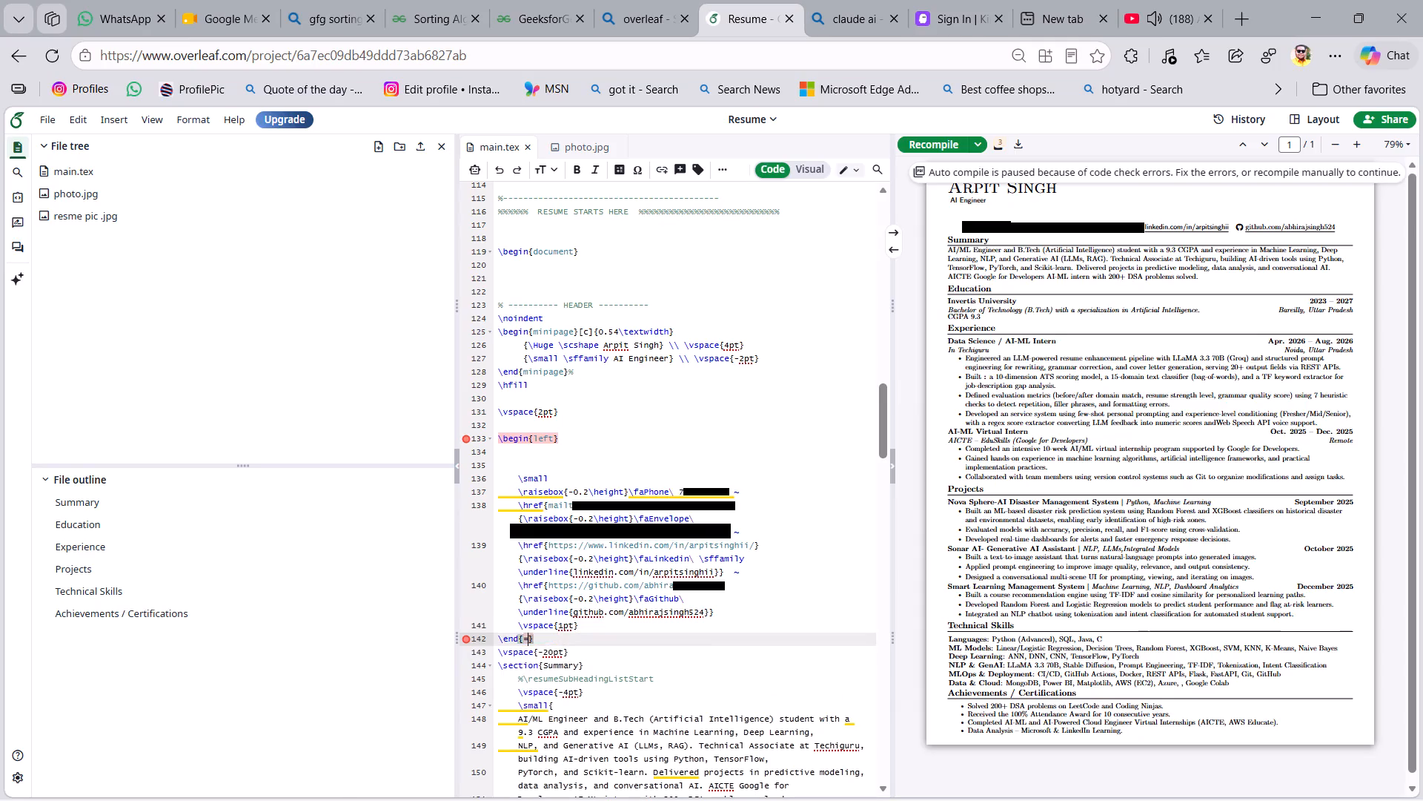
key(BackSpace)
key(4)
key(BackSpace)
key(Return)
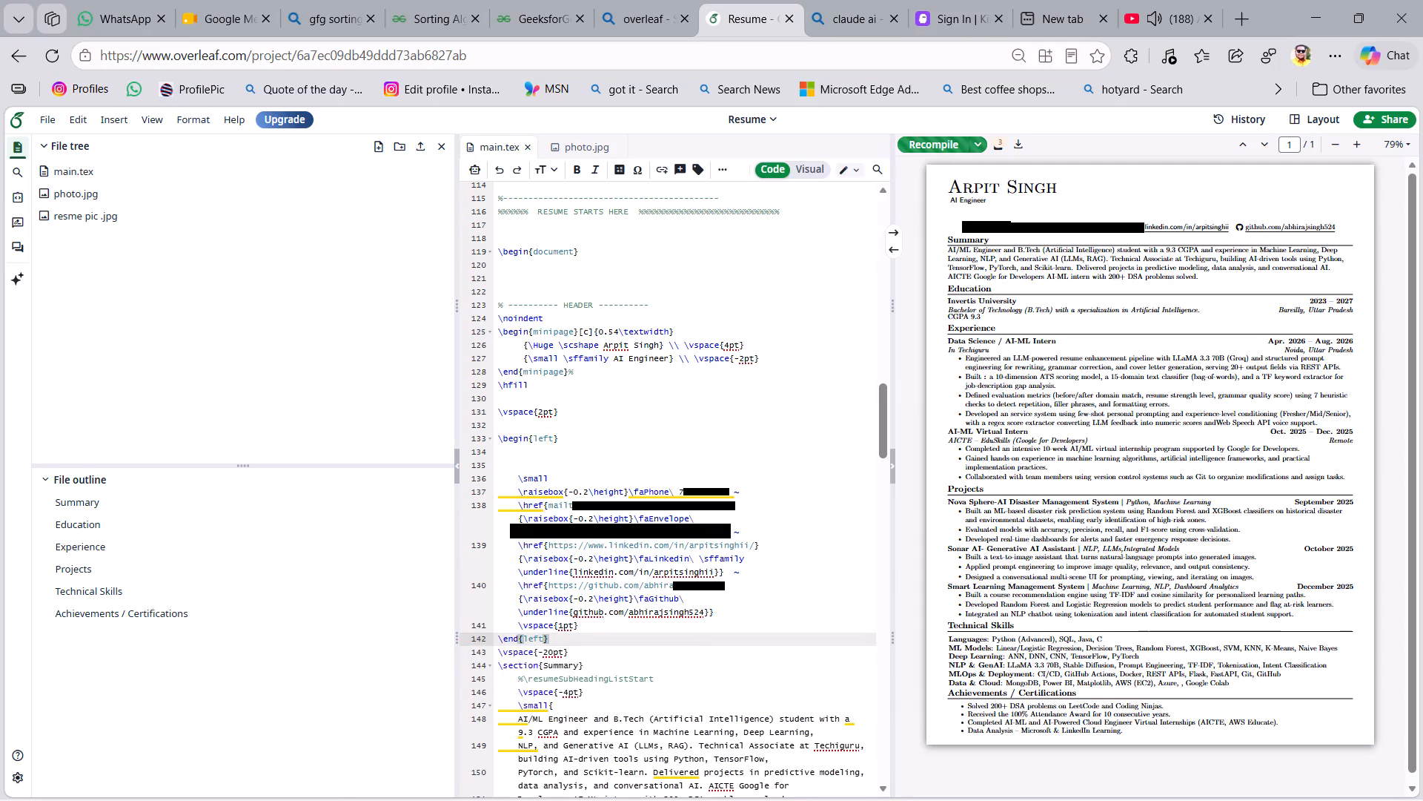
Set the \vspace between the contact block and the Summary section to -12pt.
drag(551, 650, 545, 650)
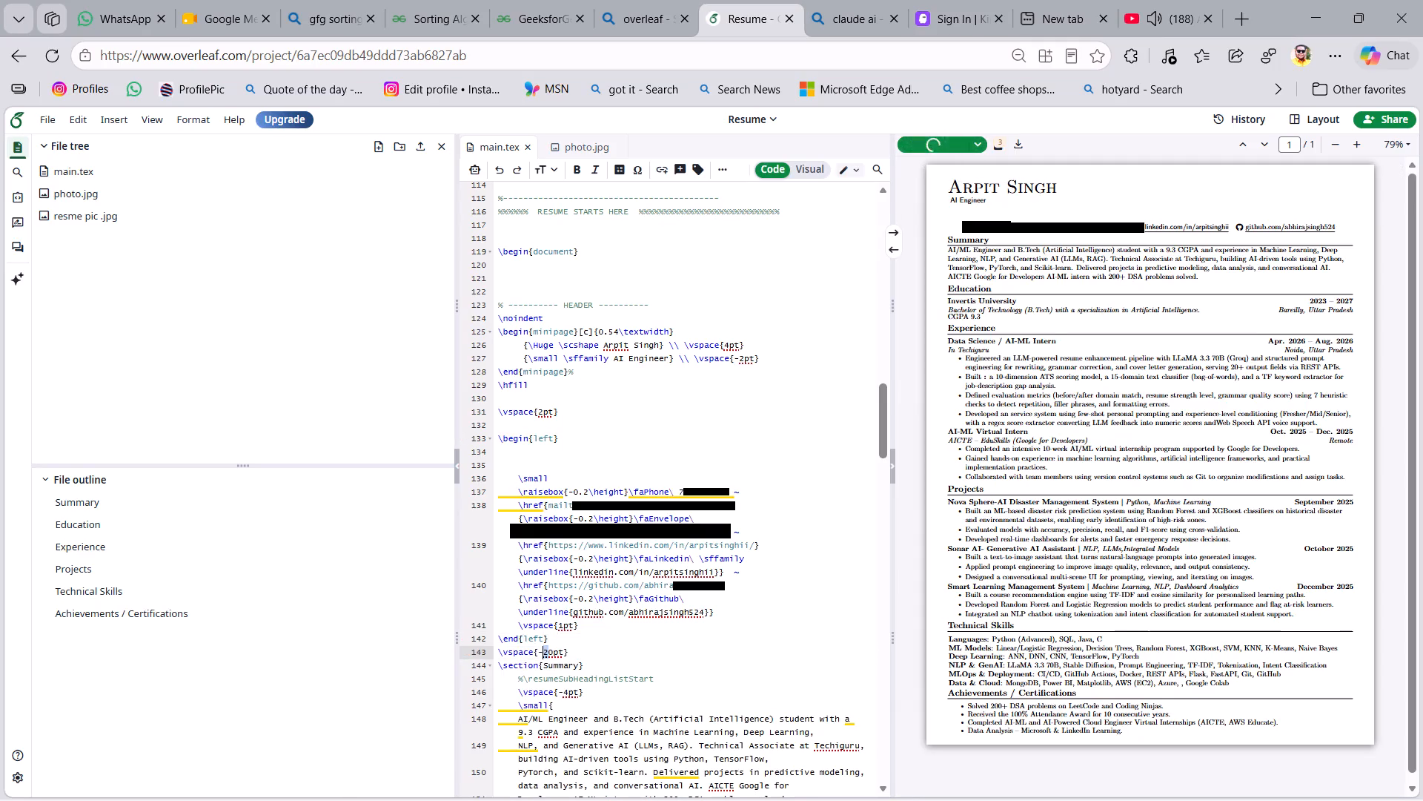
drag(545, 650, 540, 652)
key(BackSpace)
key(4)
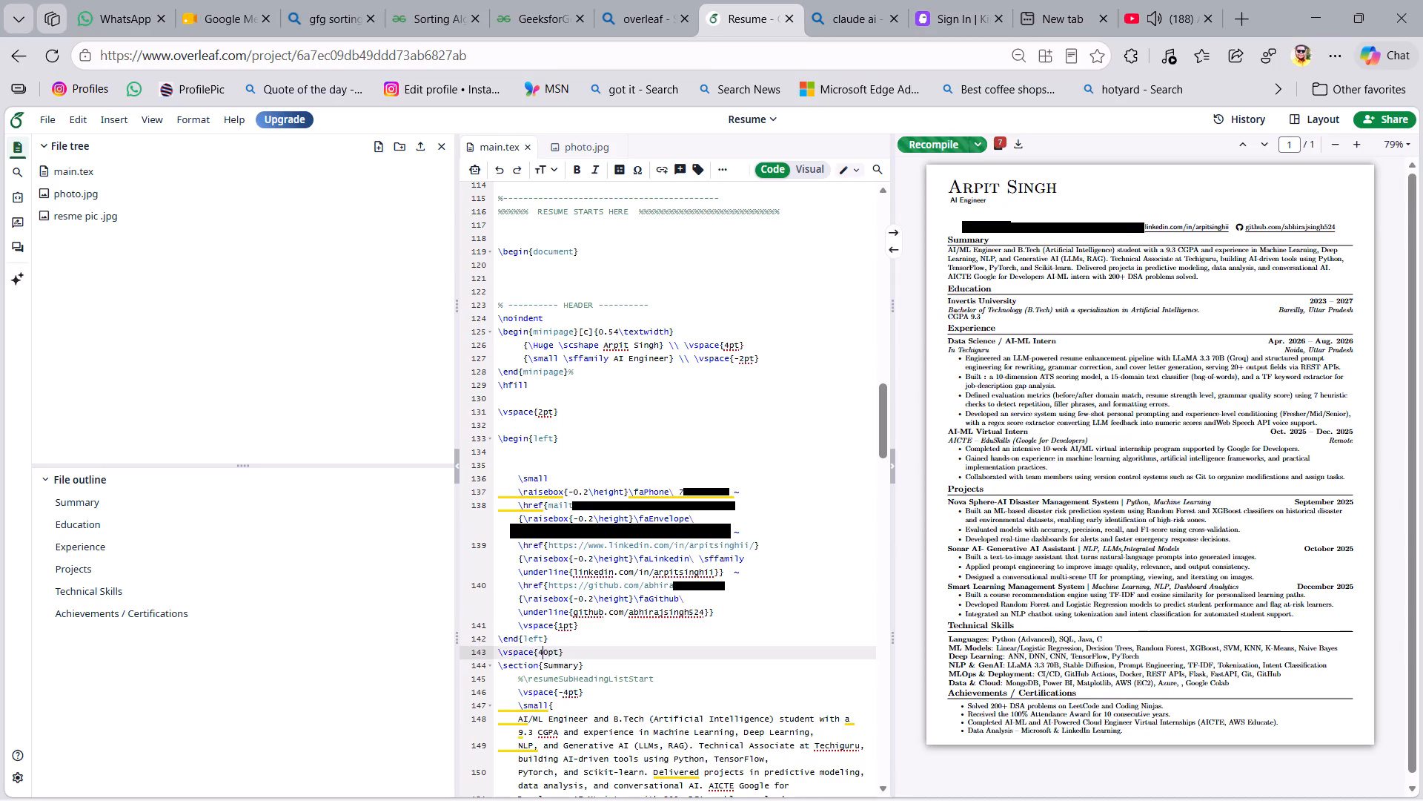
click(545, 655)
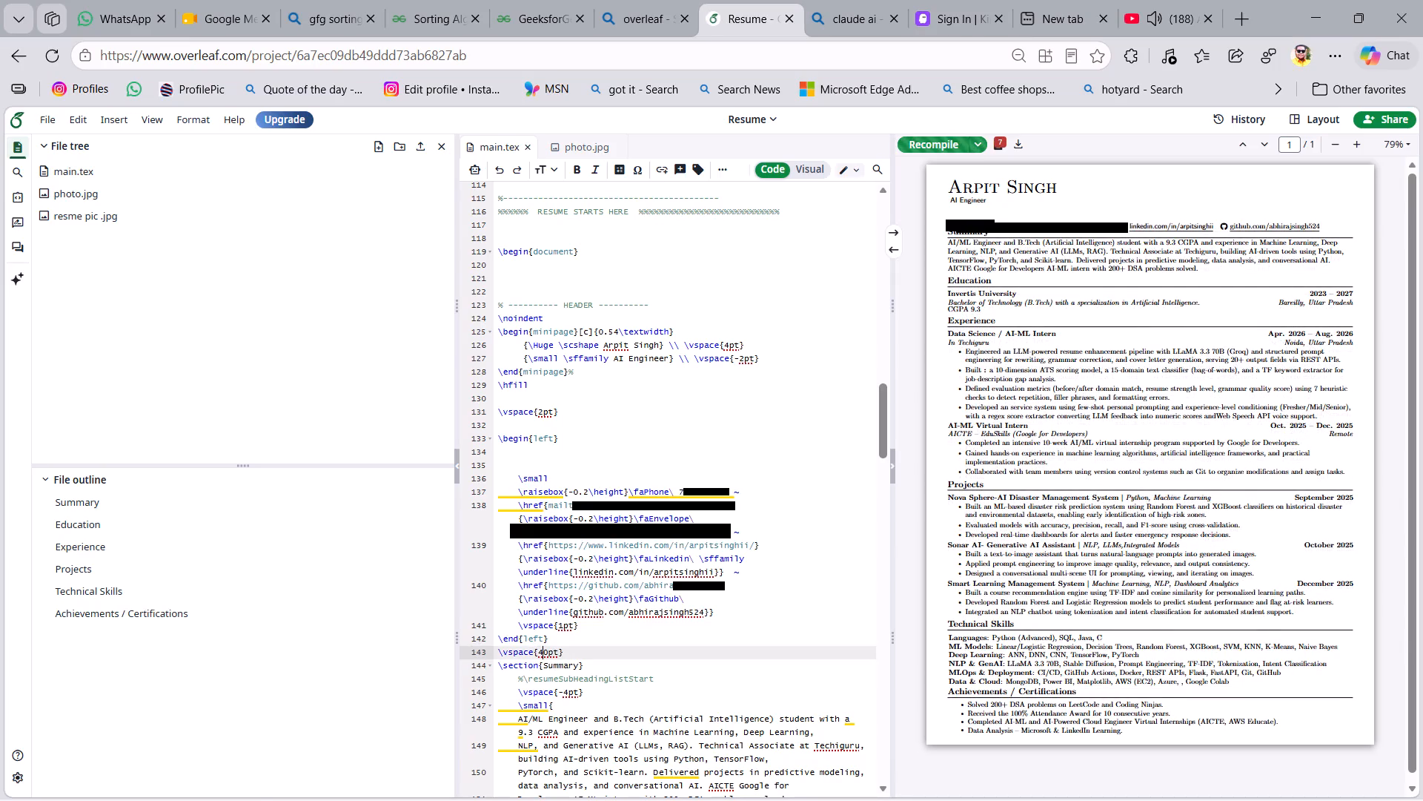
key(Right)
key(BackSpace)
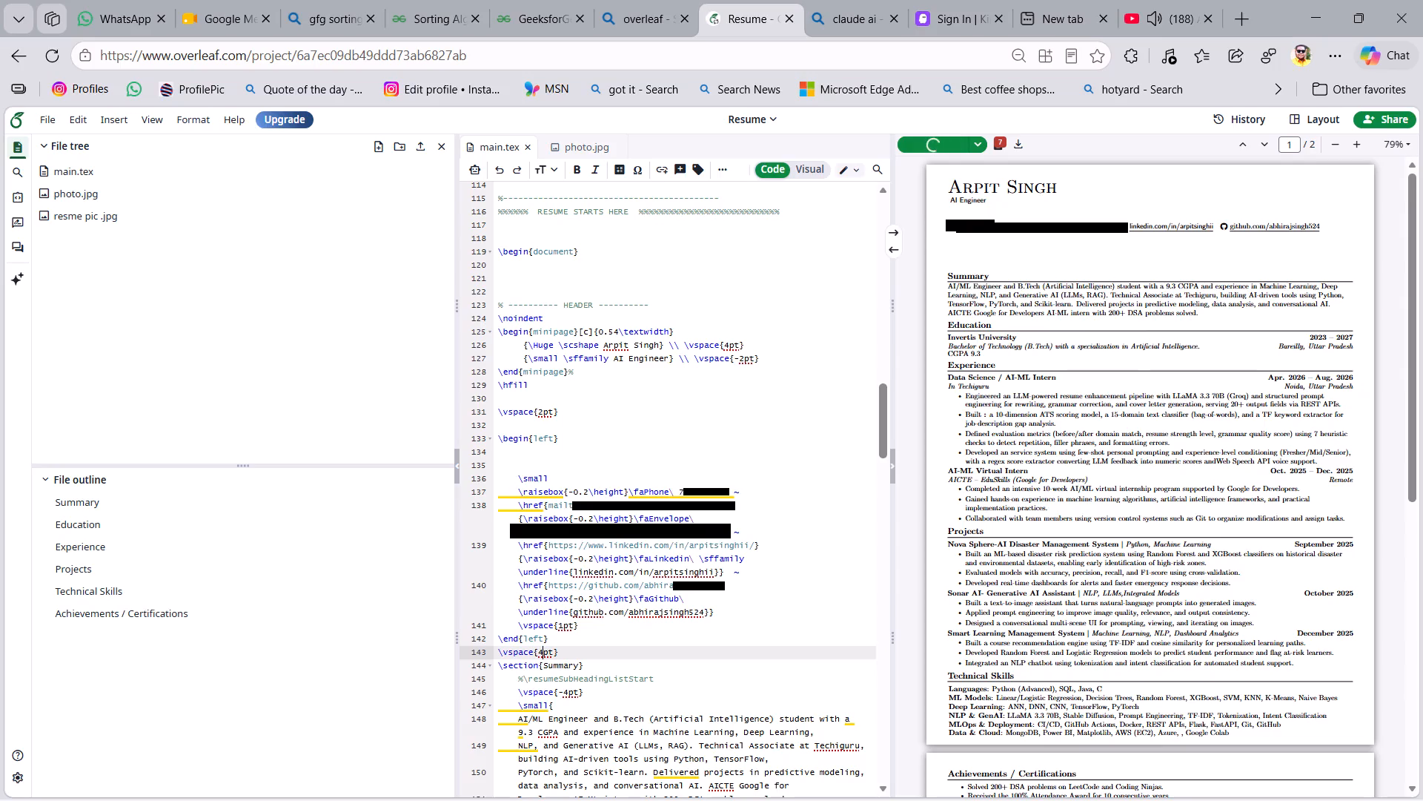
key(BackSpace)
text(-12)
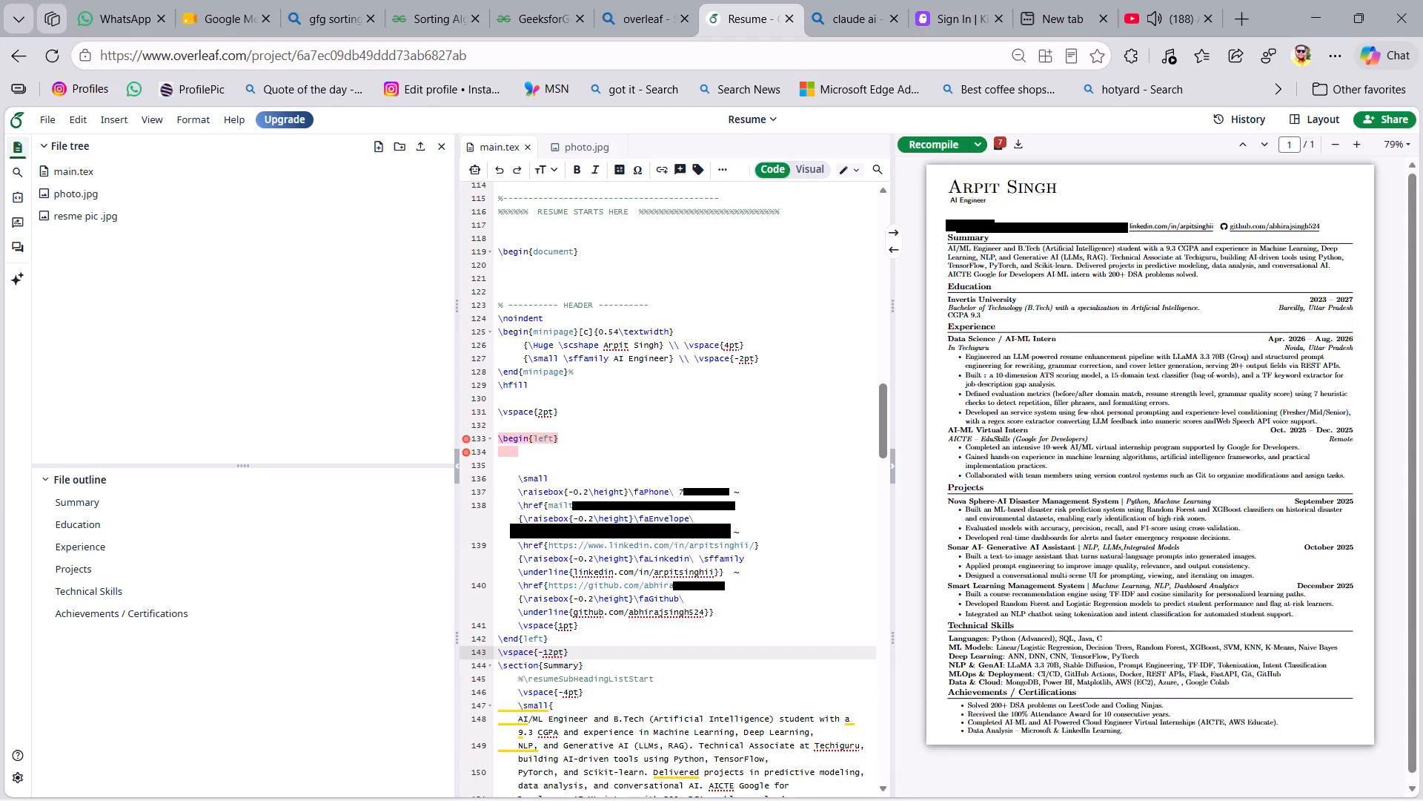
Remove the two blank lines between \begin{left} and \small in the contact block.
click(535, 457)
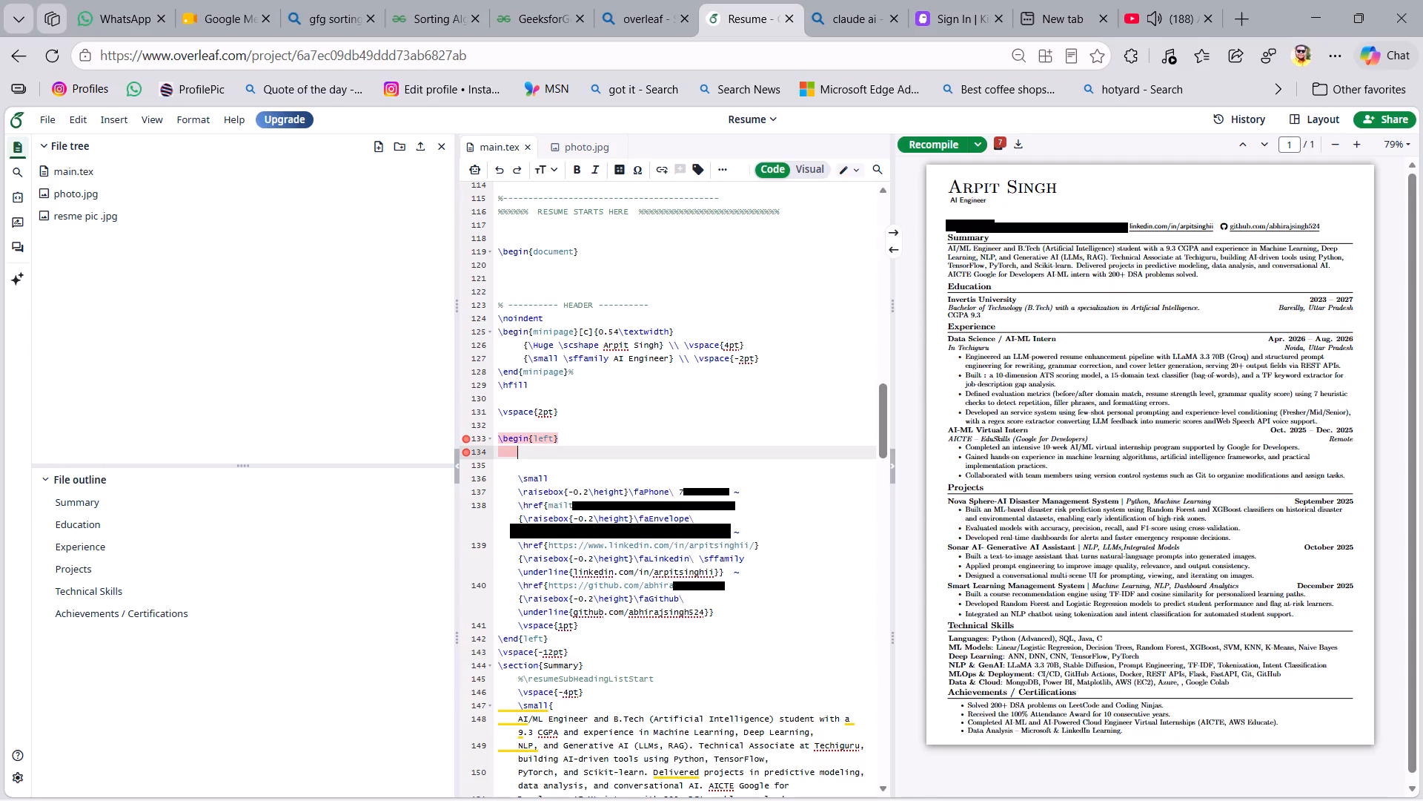
click(535, 465)
key(BackSpace)
key(BackSpace)
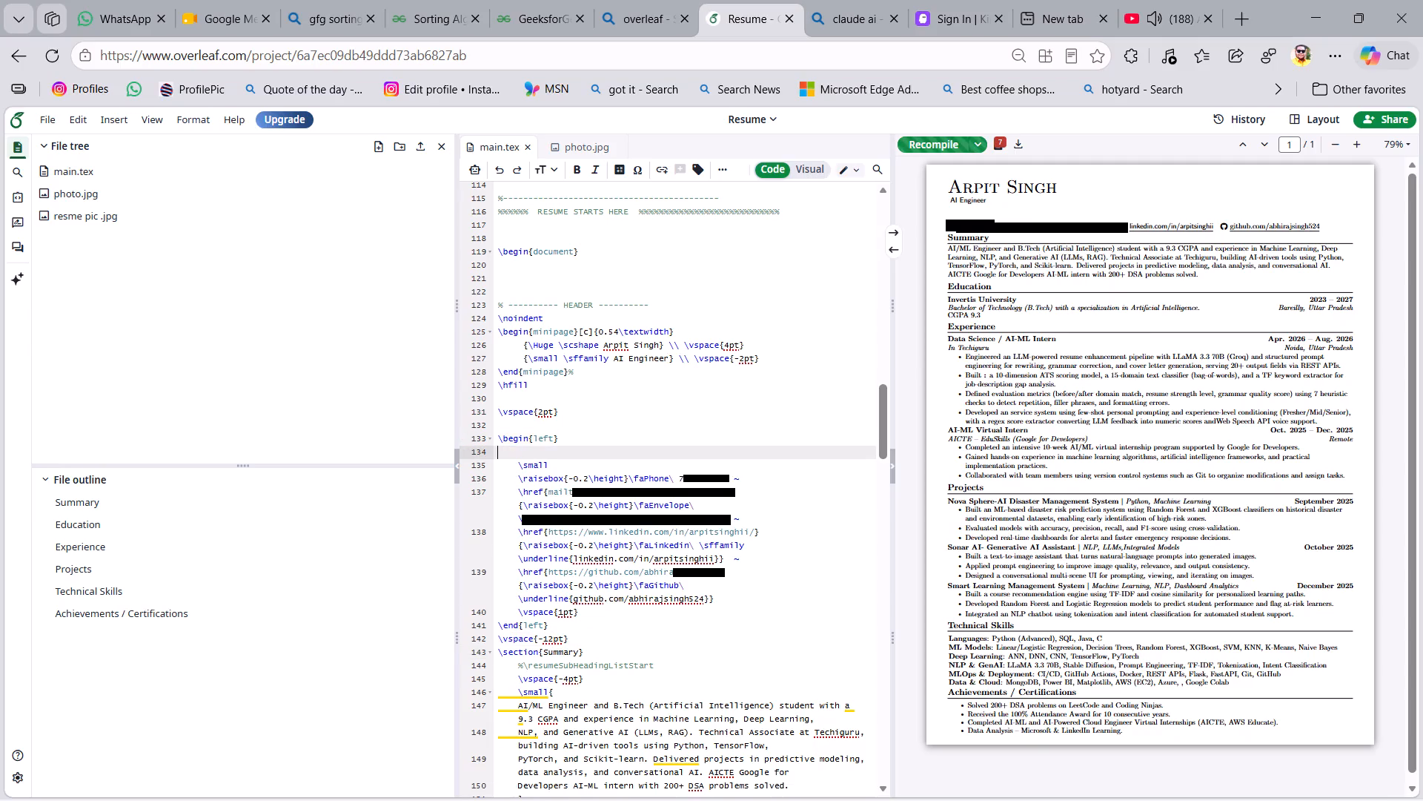
key(BackSpace)
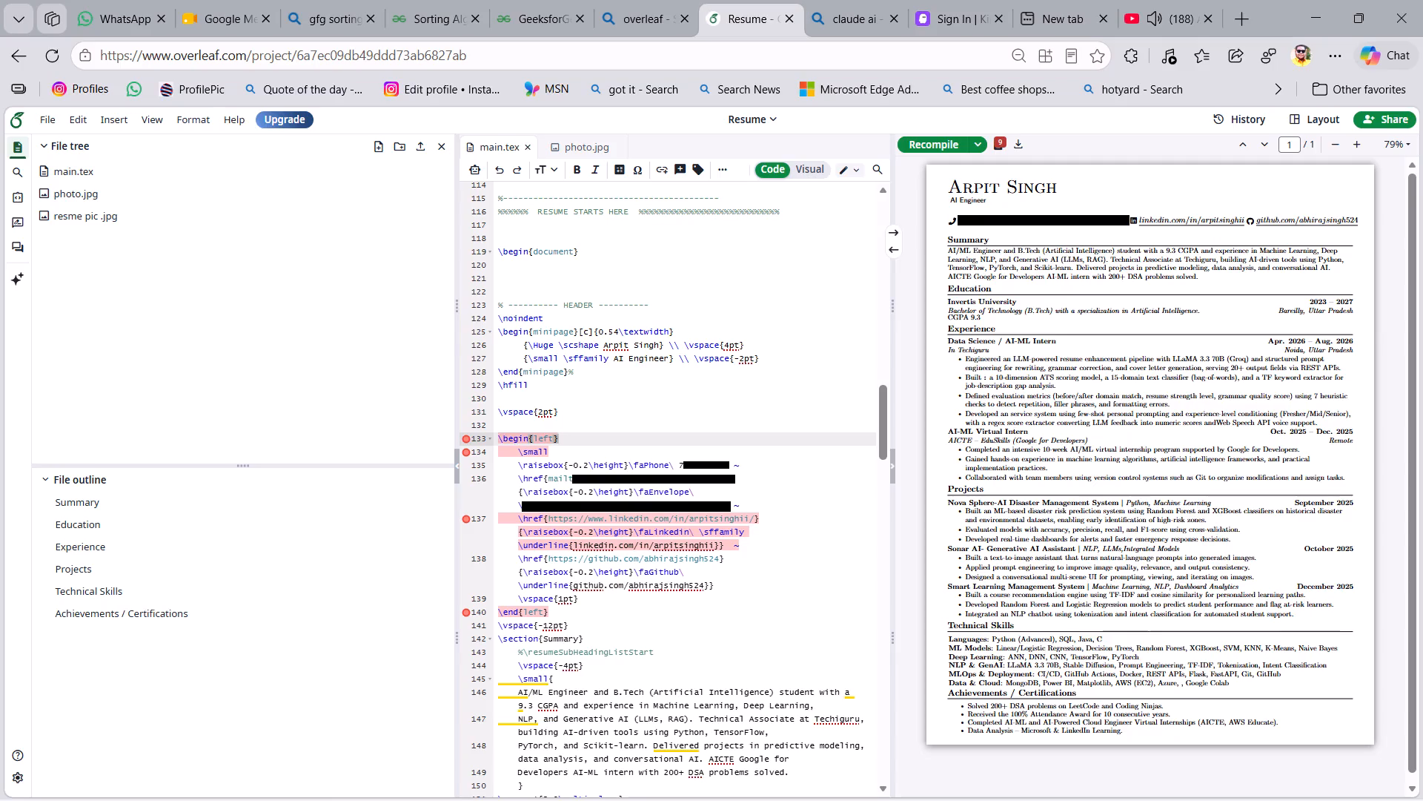
Insert one blank line directly after \begin{left} in the contact block.
click(560, 439)
key(Return)
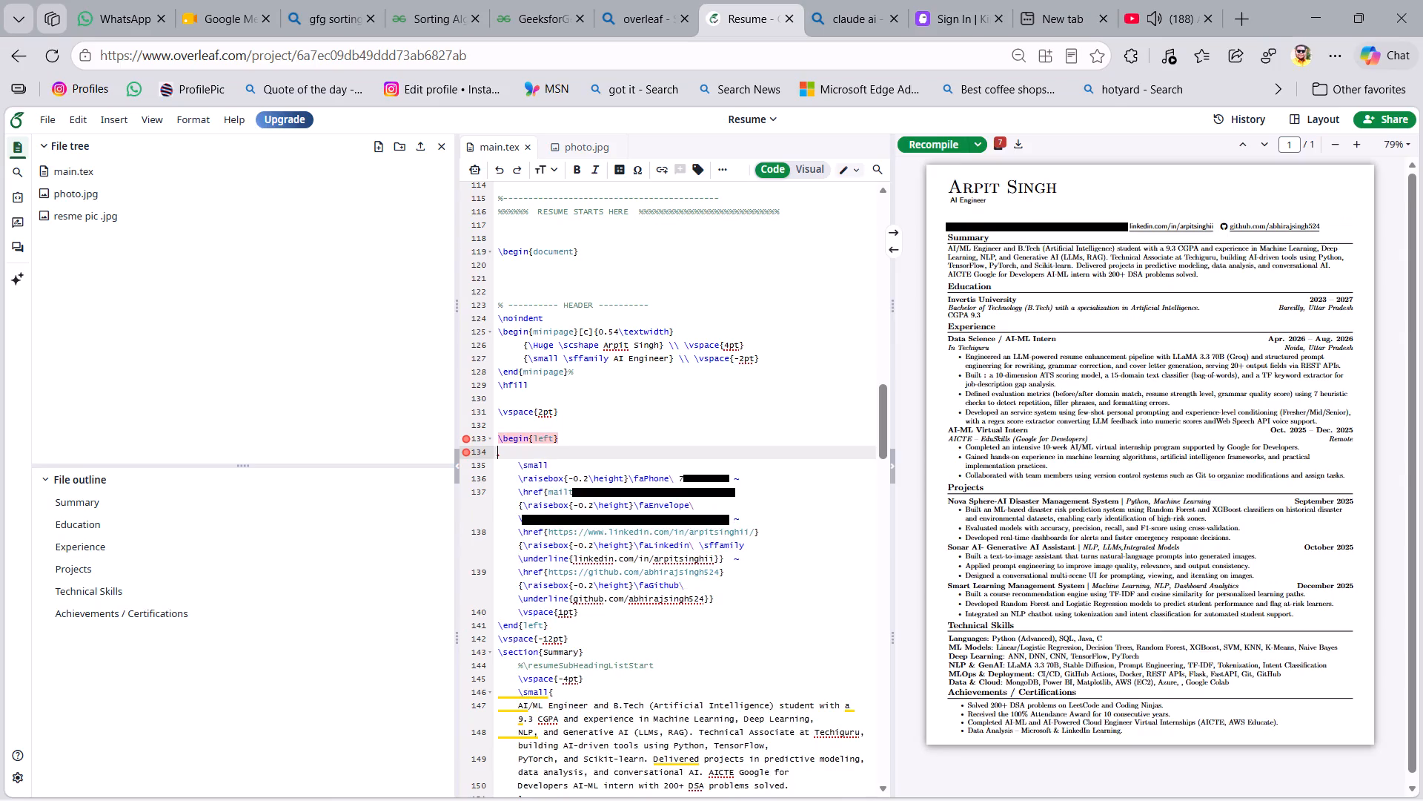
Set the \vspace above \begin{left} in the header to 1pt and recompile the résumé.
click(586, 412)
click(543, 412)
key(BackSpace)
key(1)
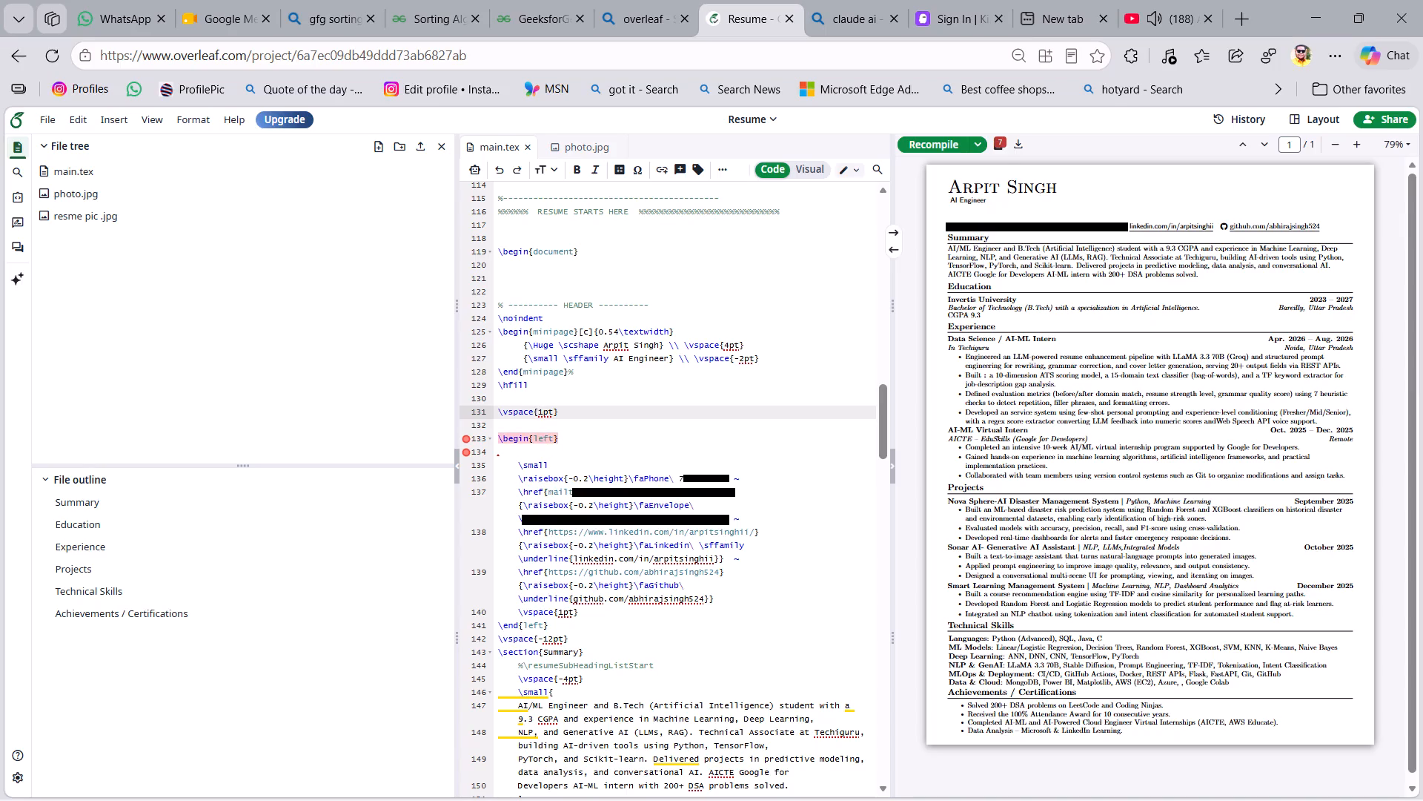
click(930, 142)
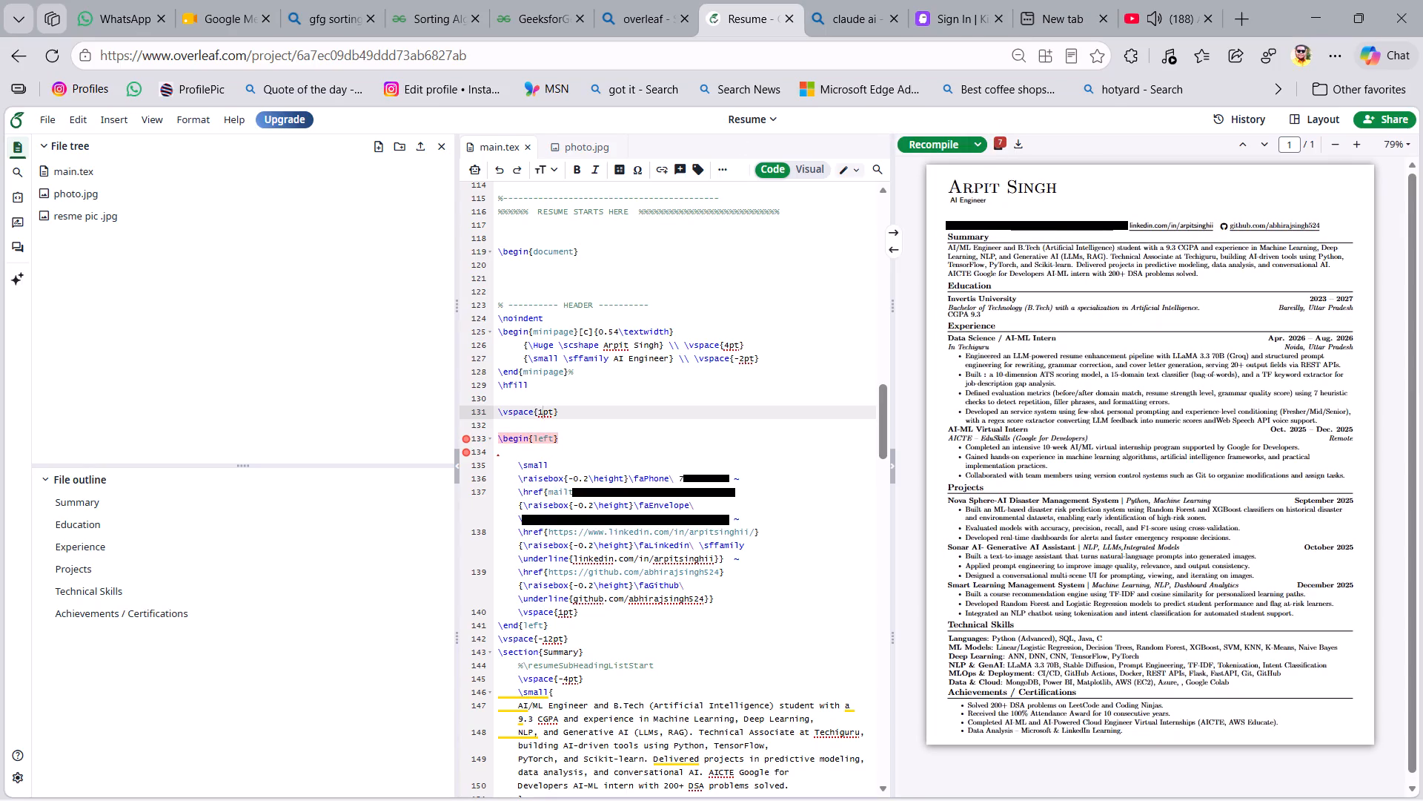
Set the \vspace above \begin{left} in the header to -2pt.
key(BackSpace)
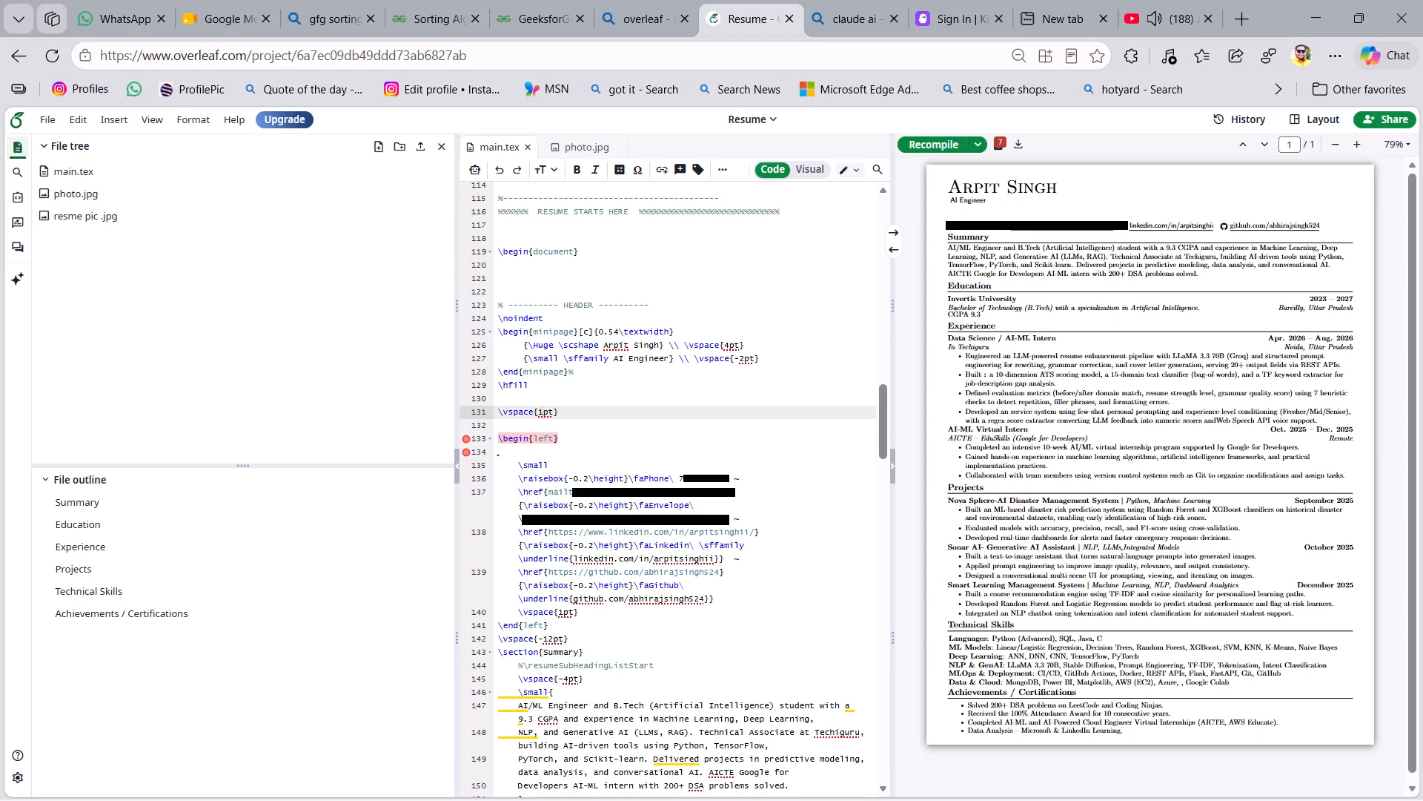
click(543, 409)
key(BackSpace)
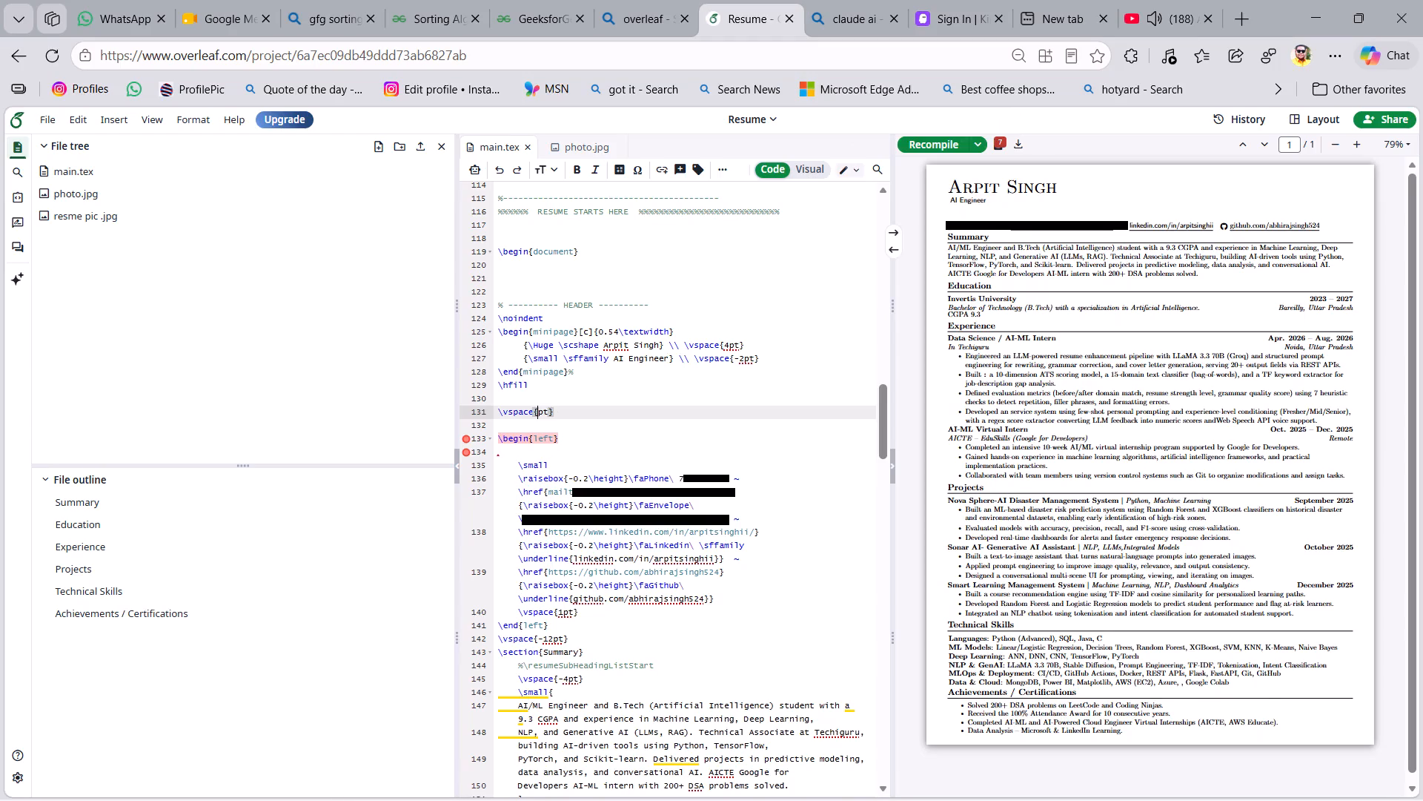
key(minus)
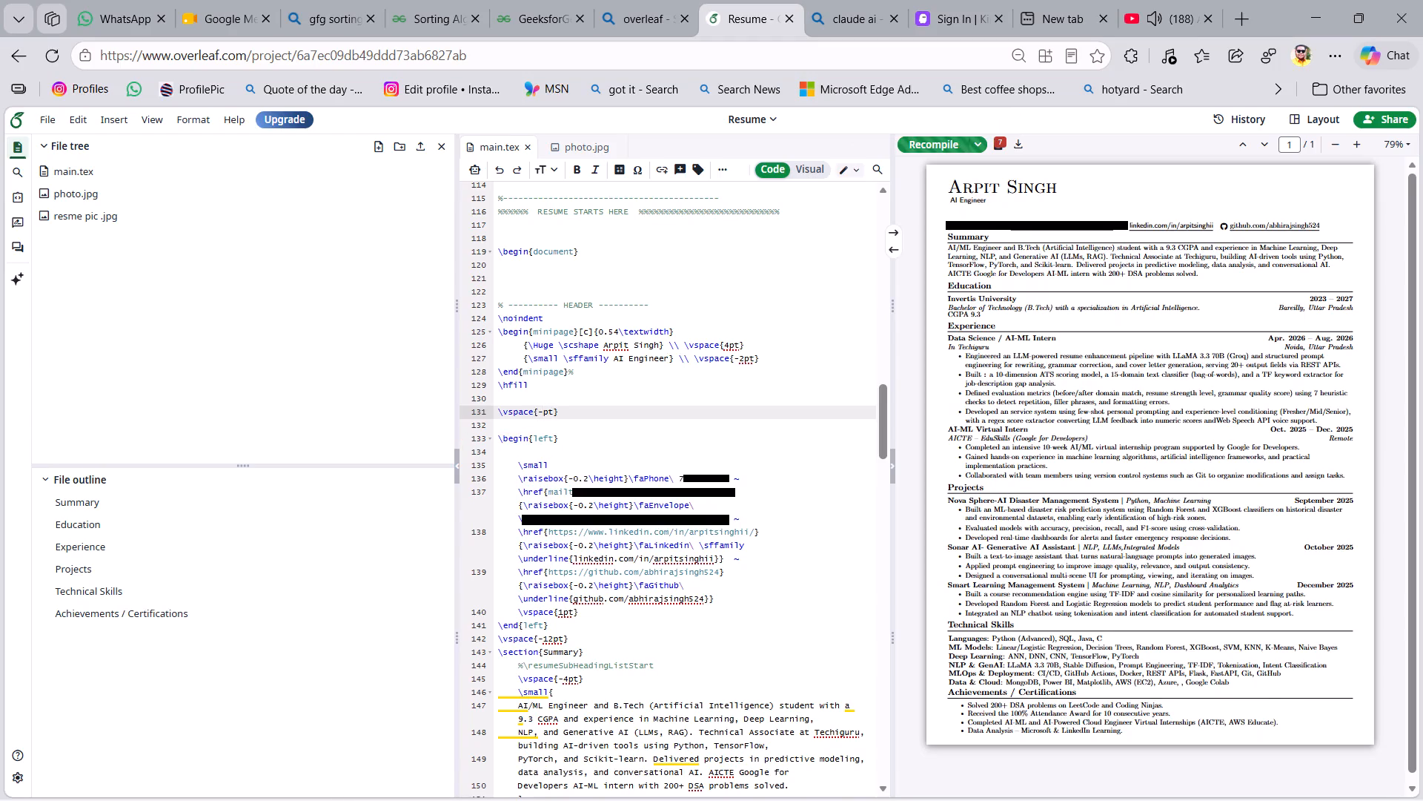
key(2)
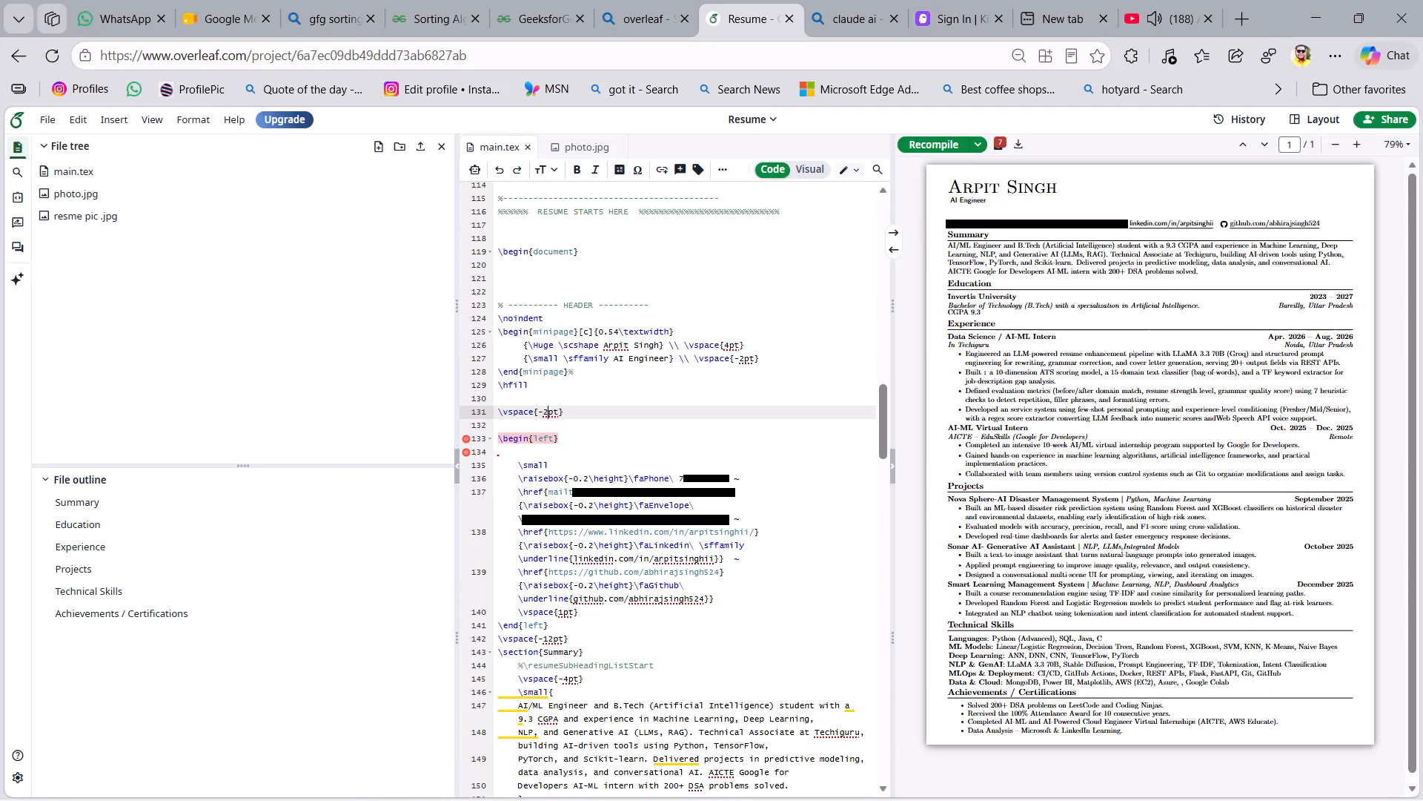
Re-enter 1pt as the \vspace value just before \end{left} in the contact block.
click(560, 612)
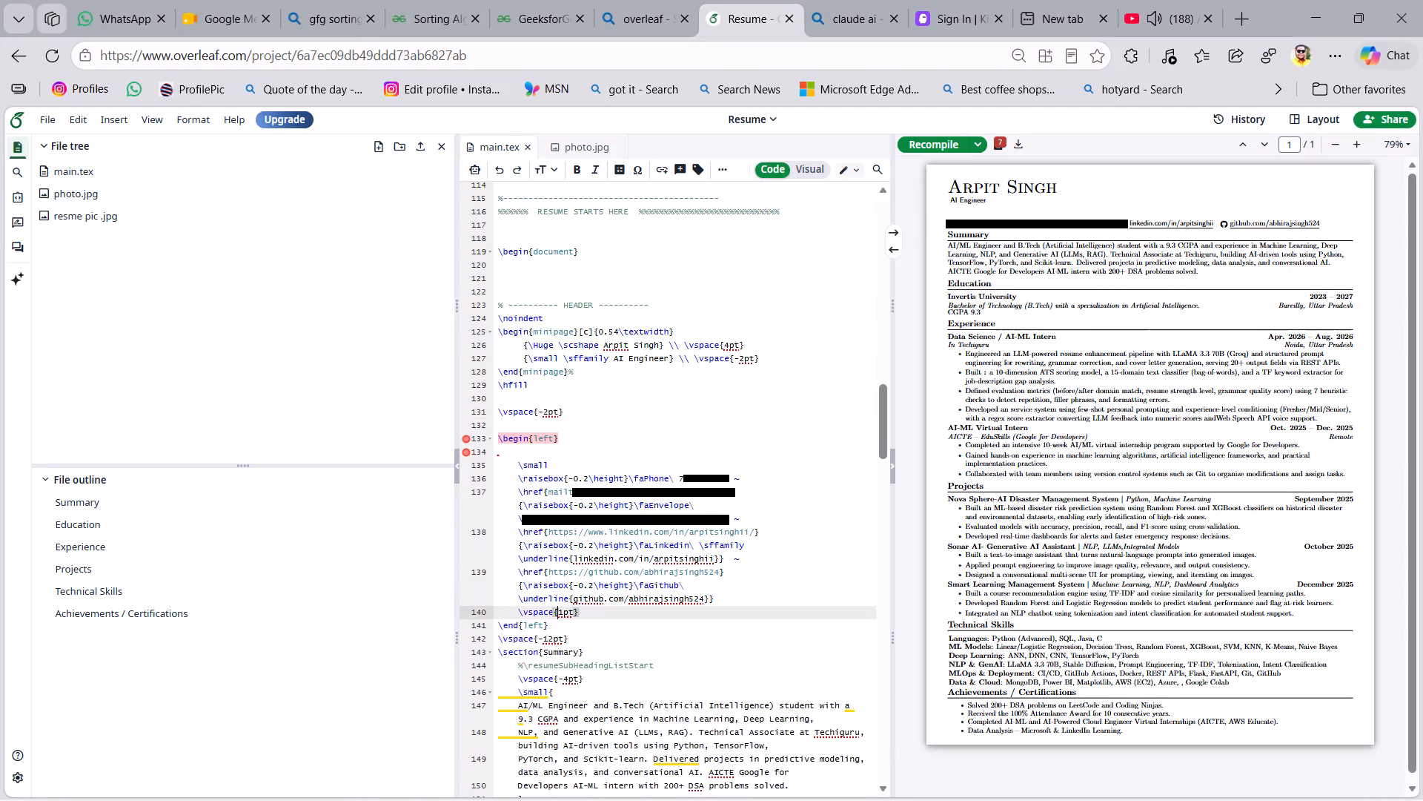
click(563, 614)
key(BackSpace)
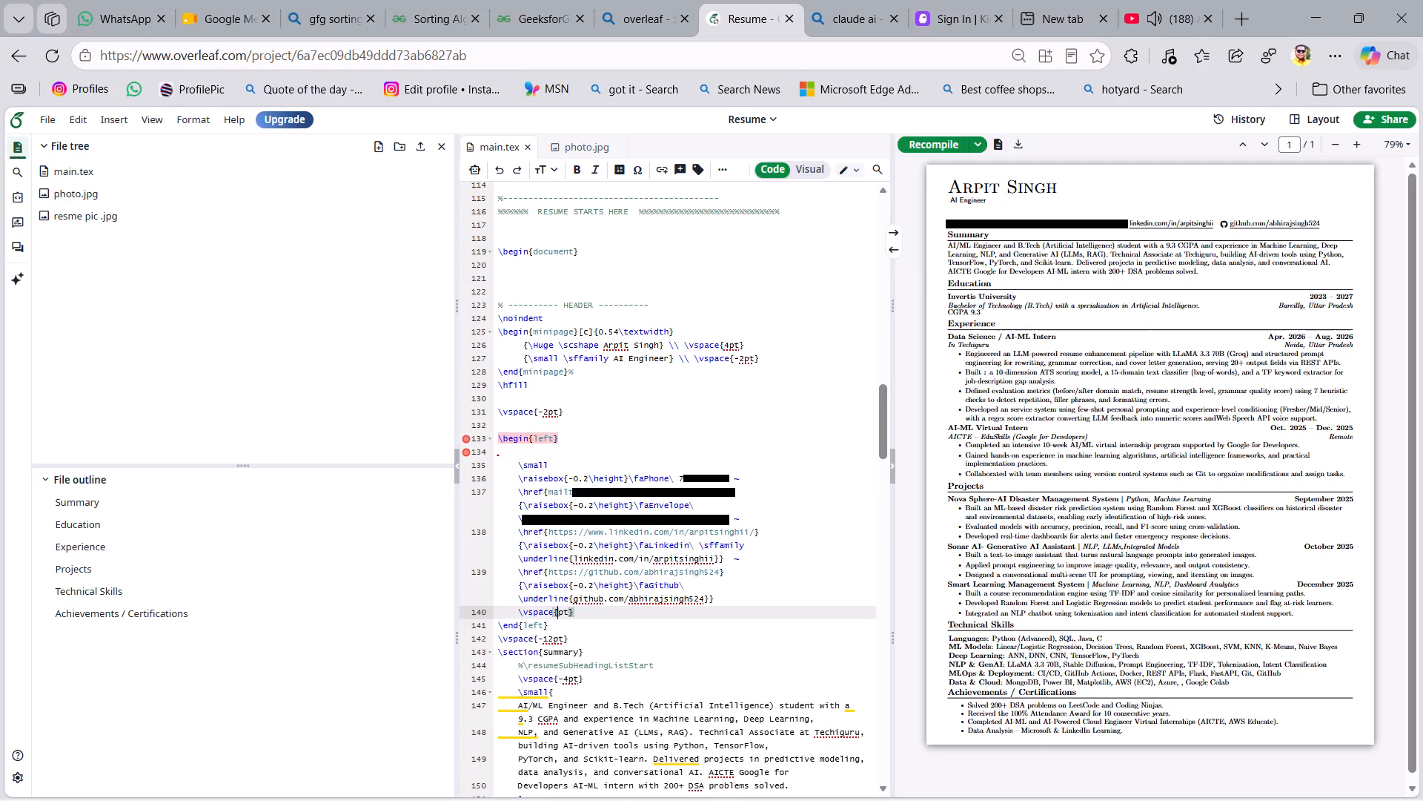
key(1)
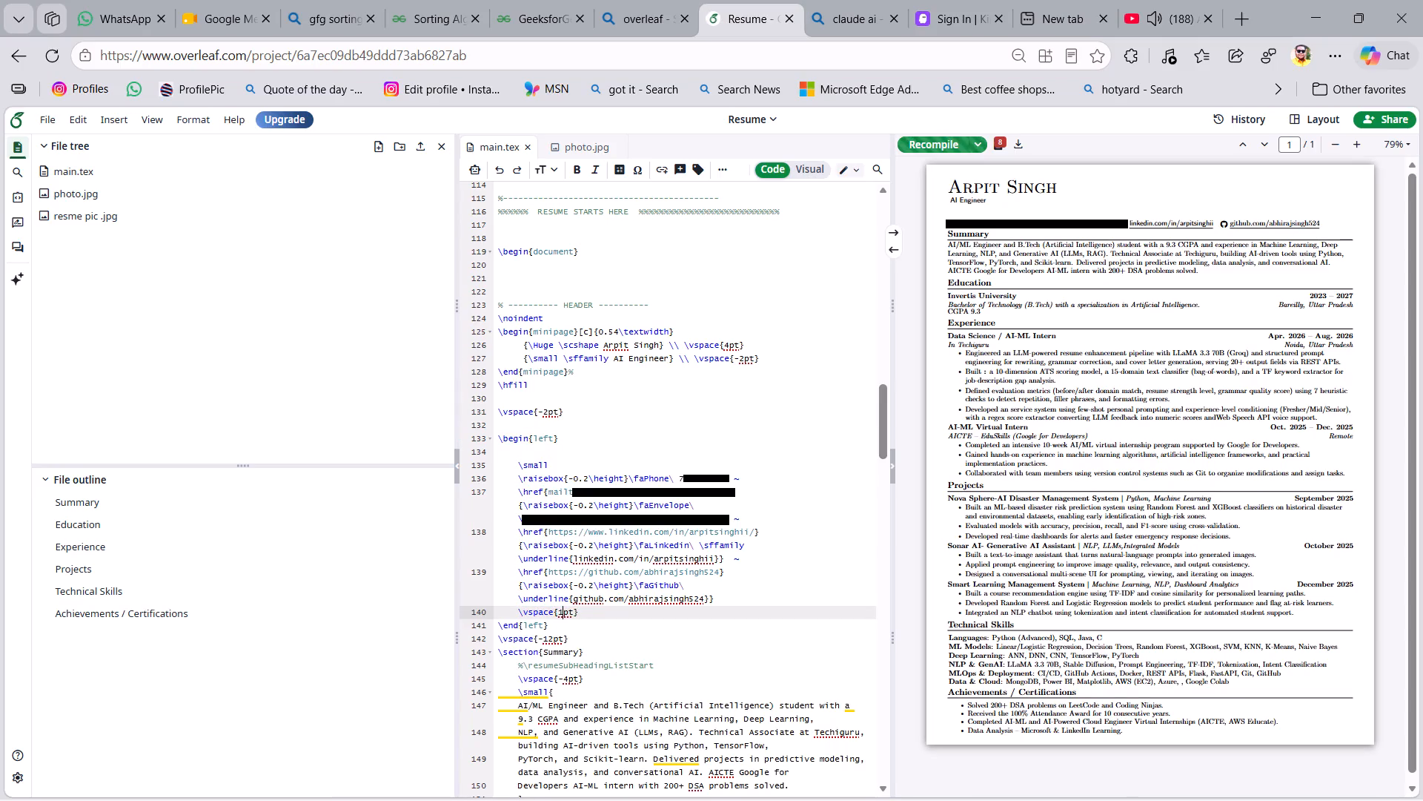
Copy the \vspace command from the contact block's end to after the GitHub \href URL, making it ~\vspace{2pt}.
drag(600, 611, 522, 613)
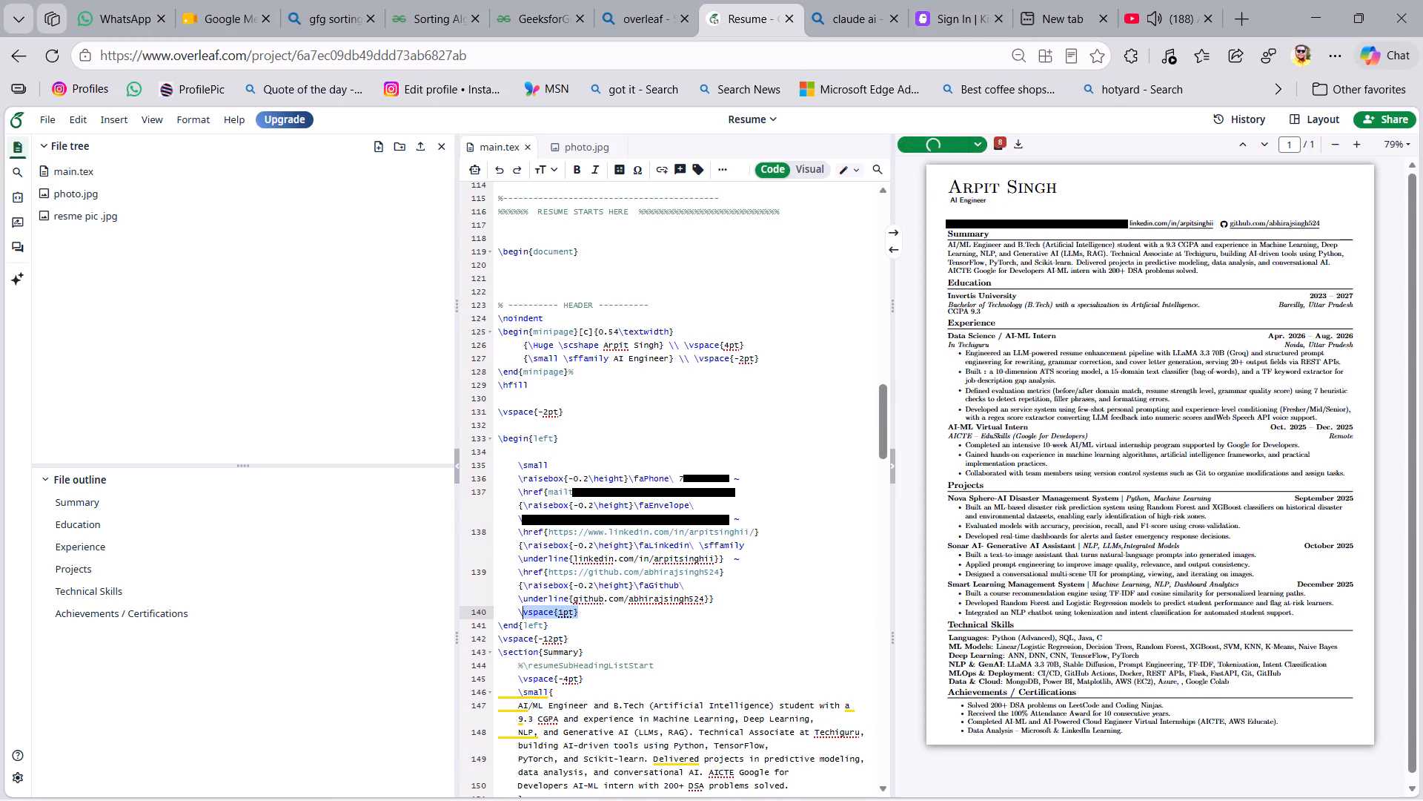
drag(522, 613, 515, 614)
key(ctrl+c)
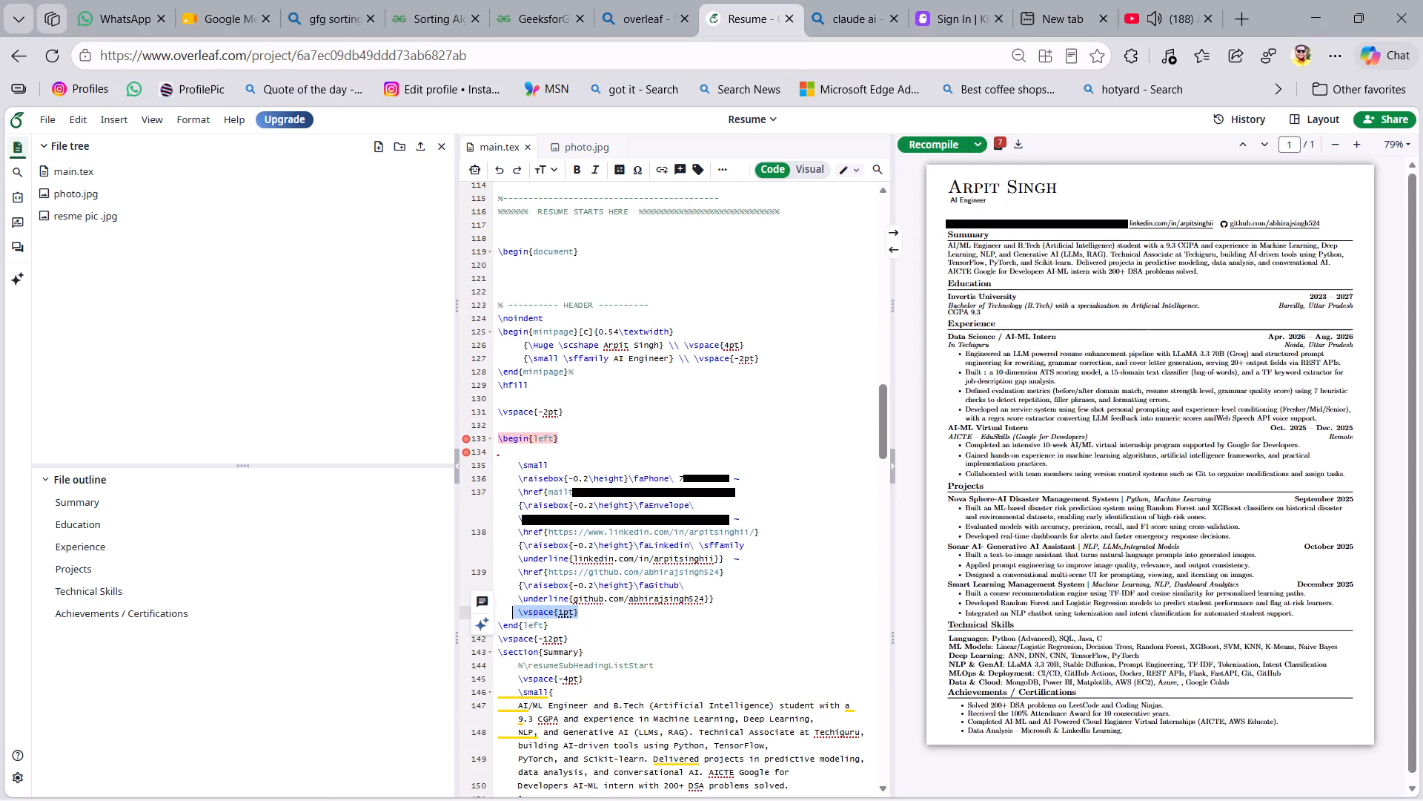
click(732, 574)
key(space)
key(ctrl+v)
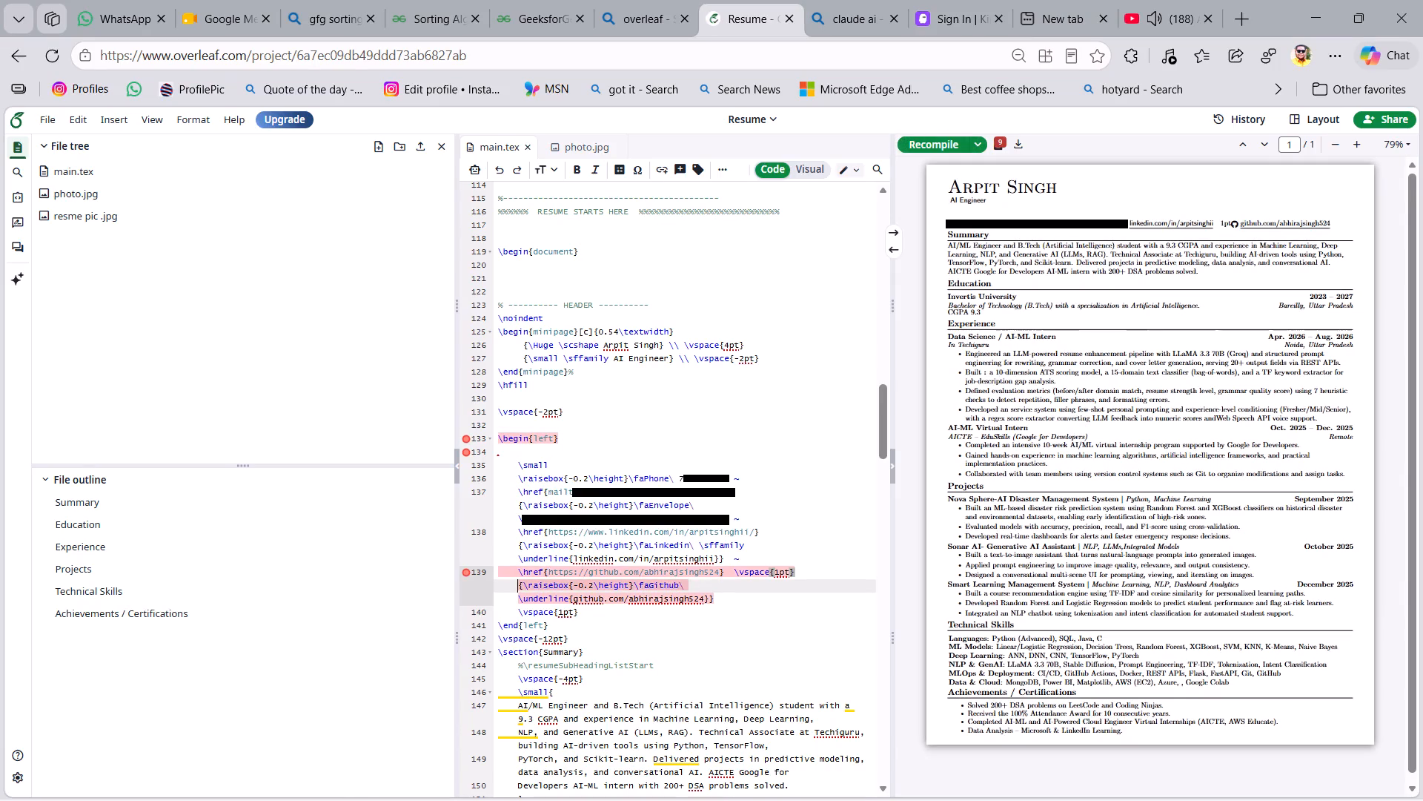
click(732, 571)
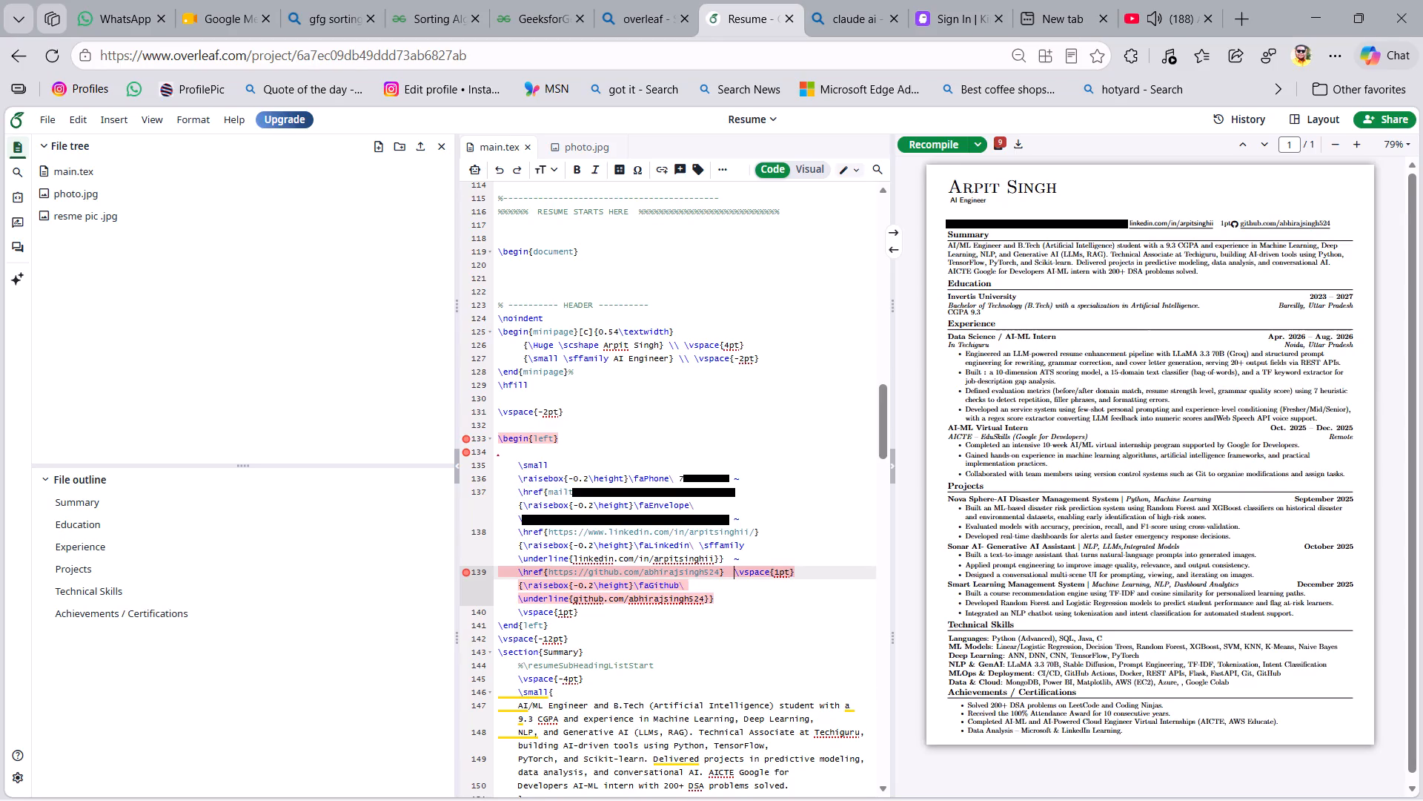
key(shift+asciitilde)
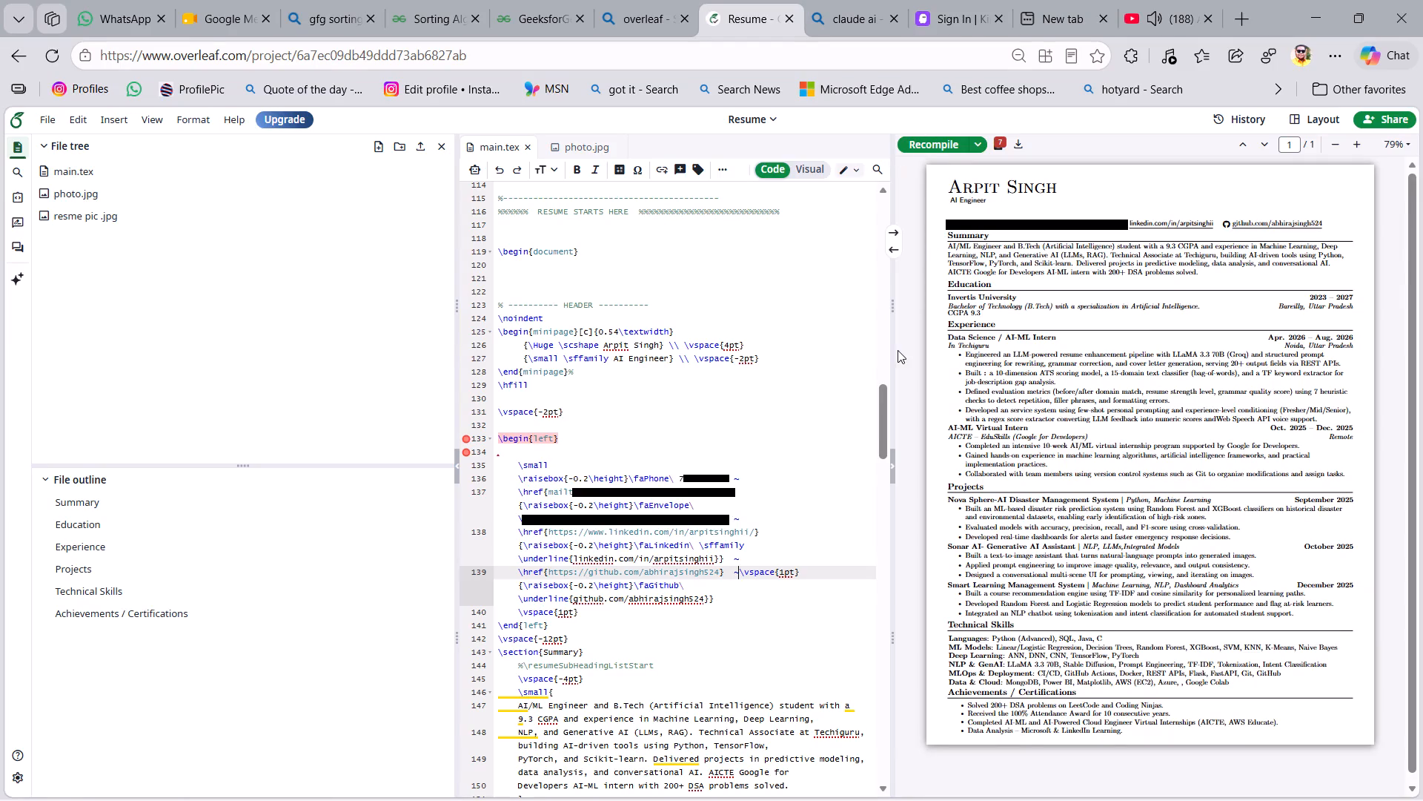
click(783, 576)
key(BackSpace)
key(2)
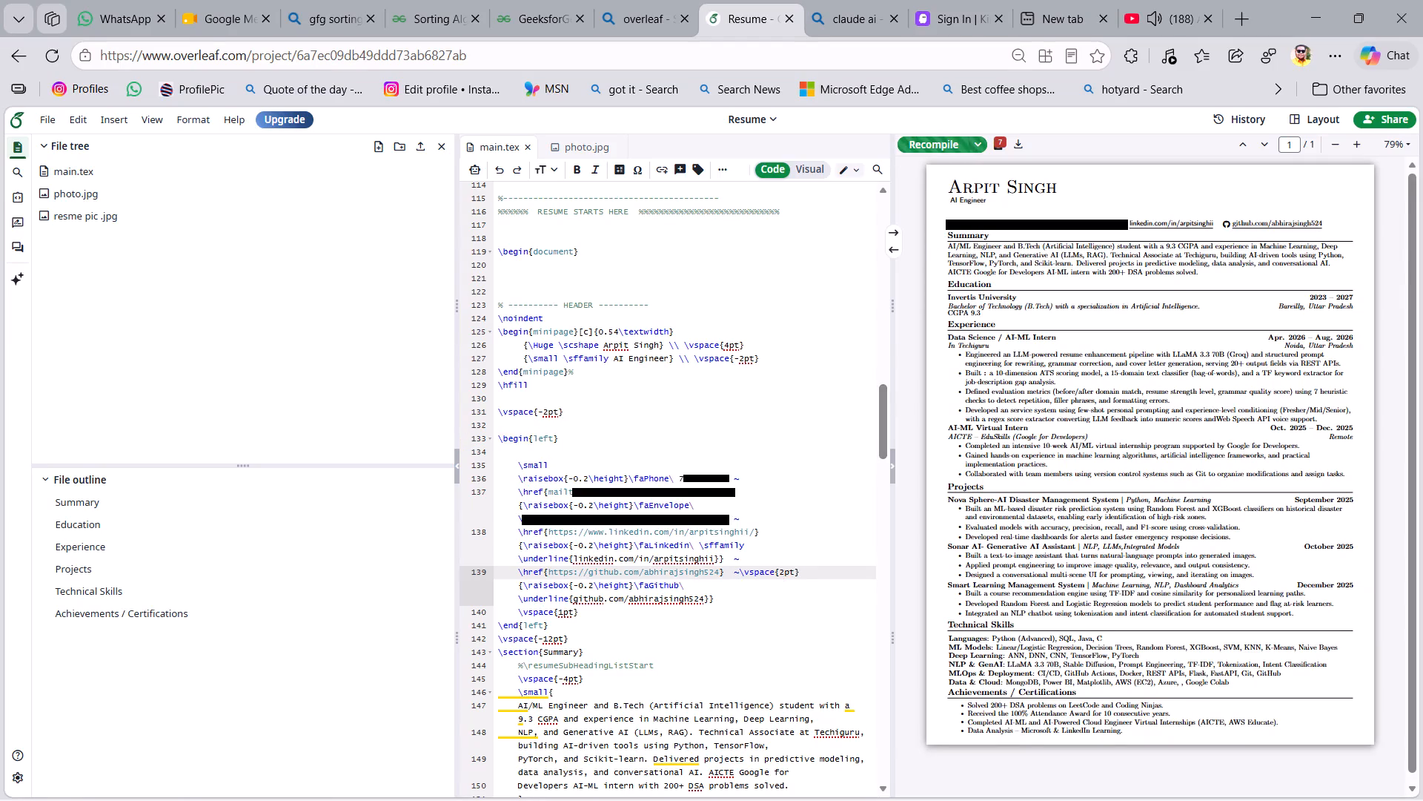
Copy ~\vspace{2pt} from the GitHub line to after the LinkedIn URL and the email \href address, each preceded by a space.
drag(803, 576, 735, 574)
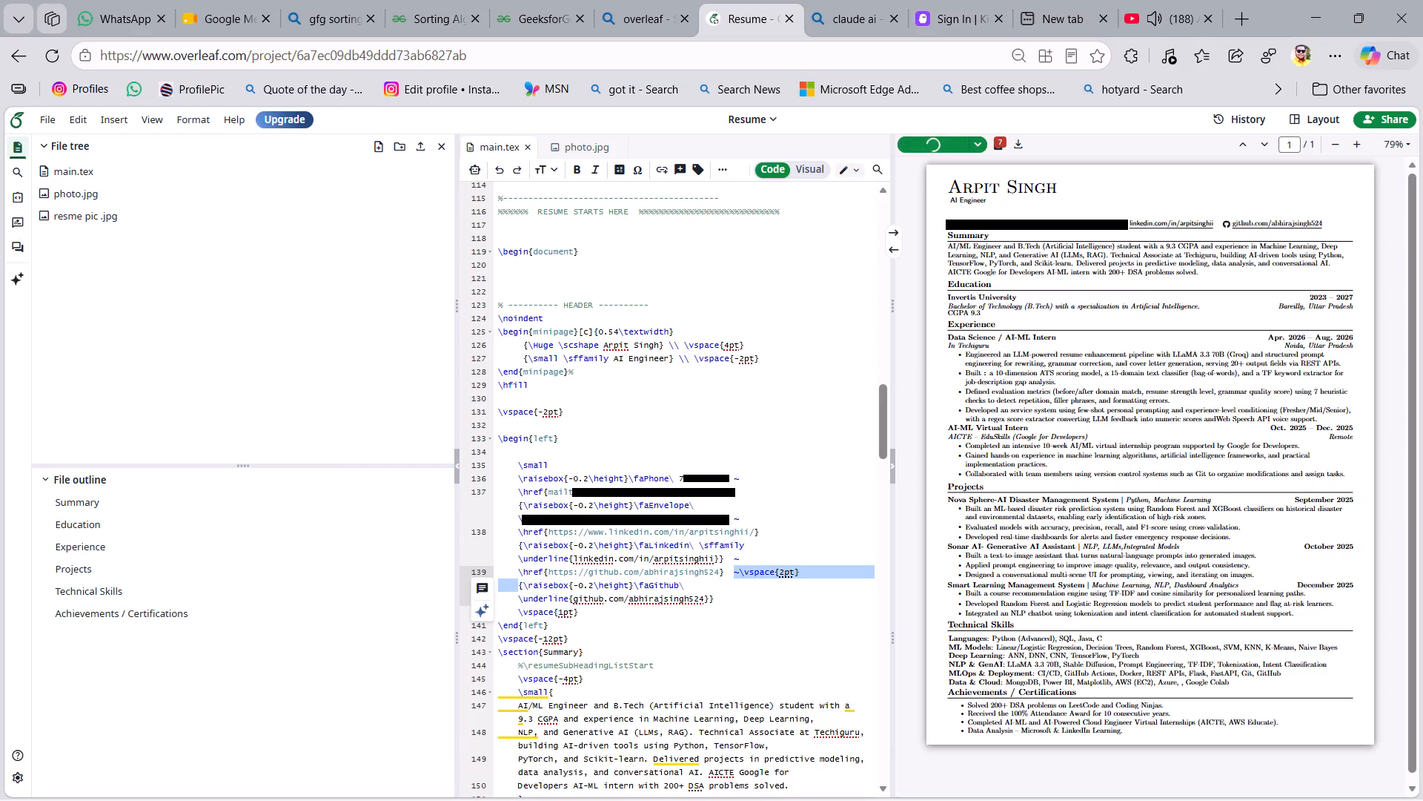
key(ctrl+c)
click(760, 530)
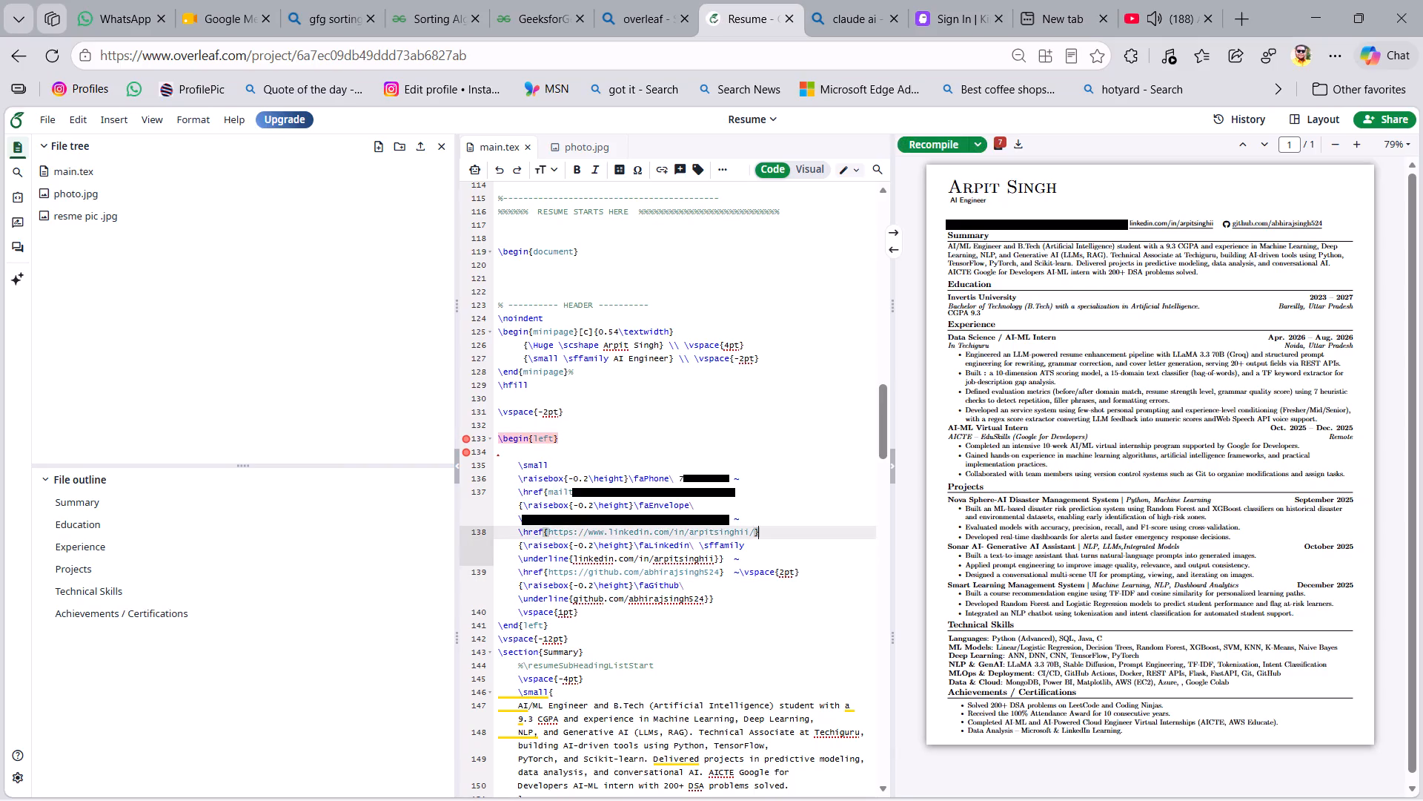
key(space)
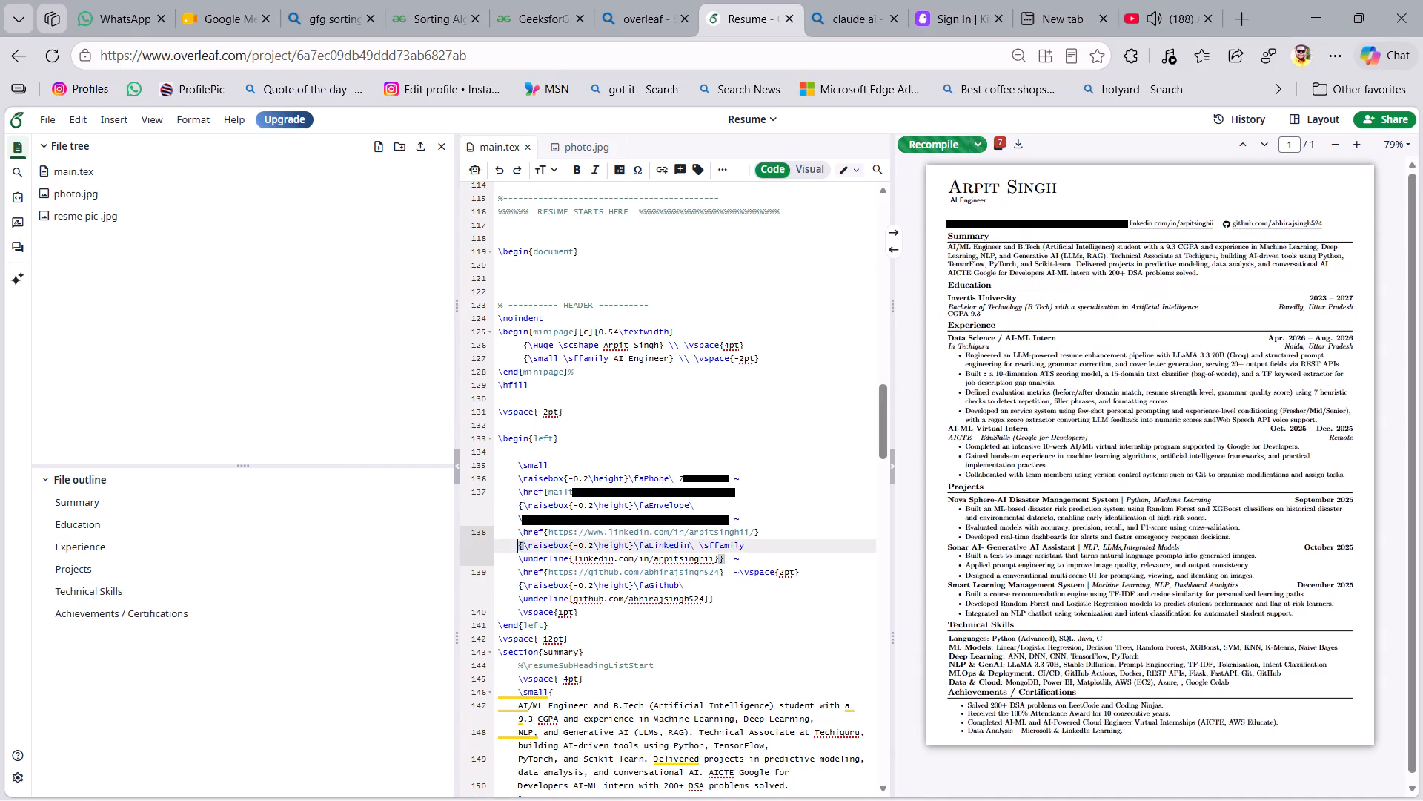
click(789, 530)
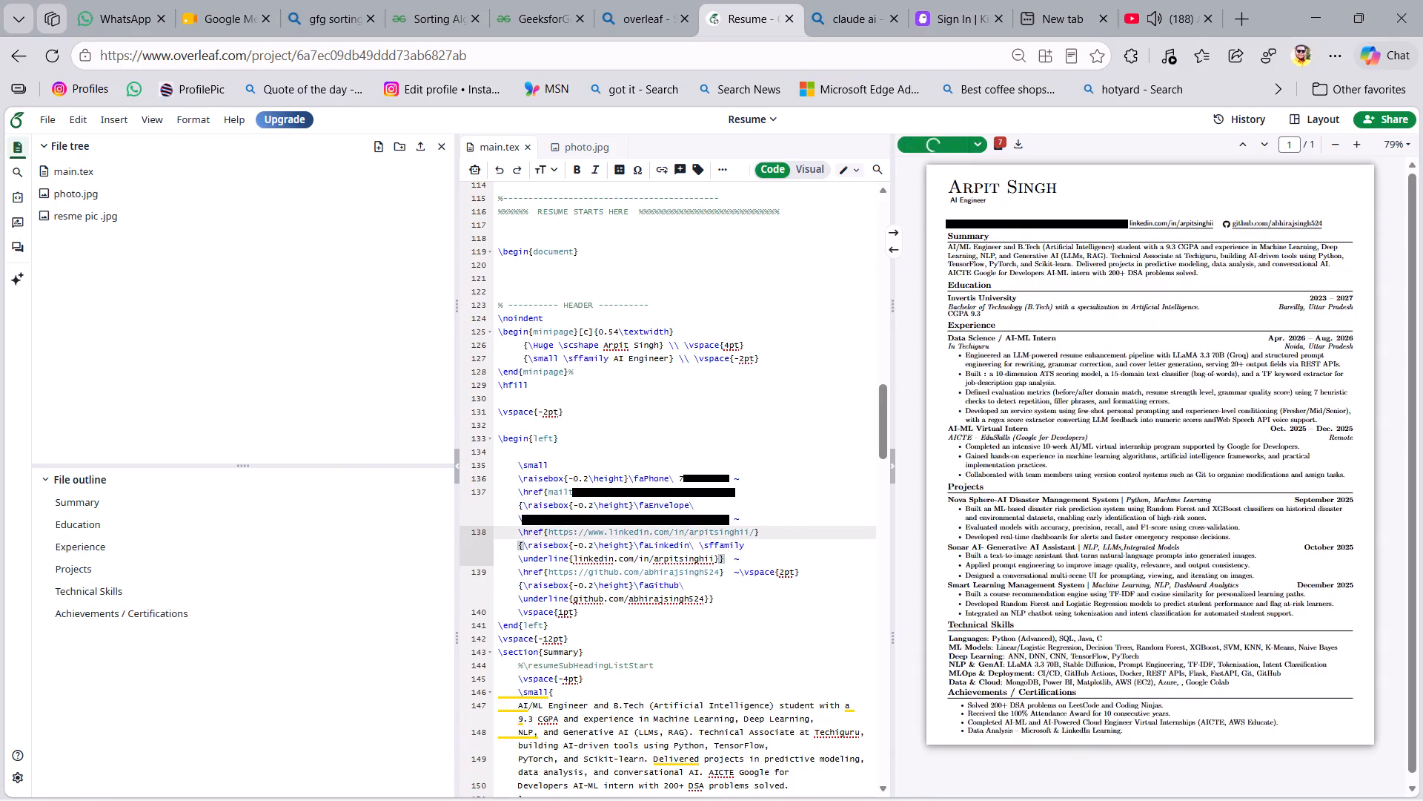
key(ctrl+v)
click(743, 494)
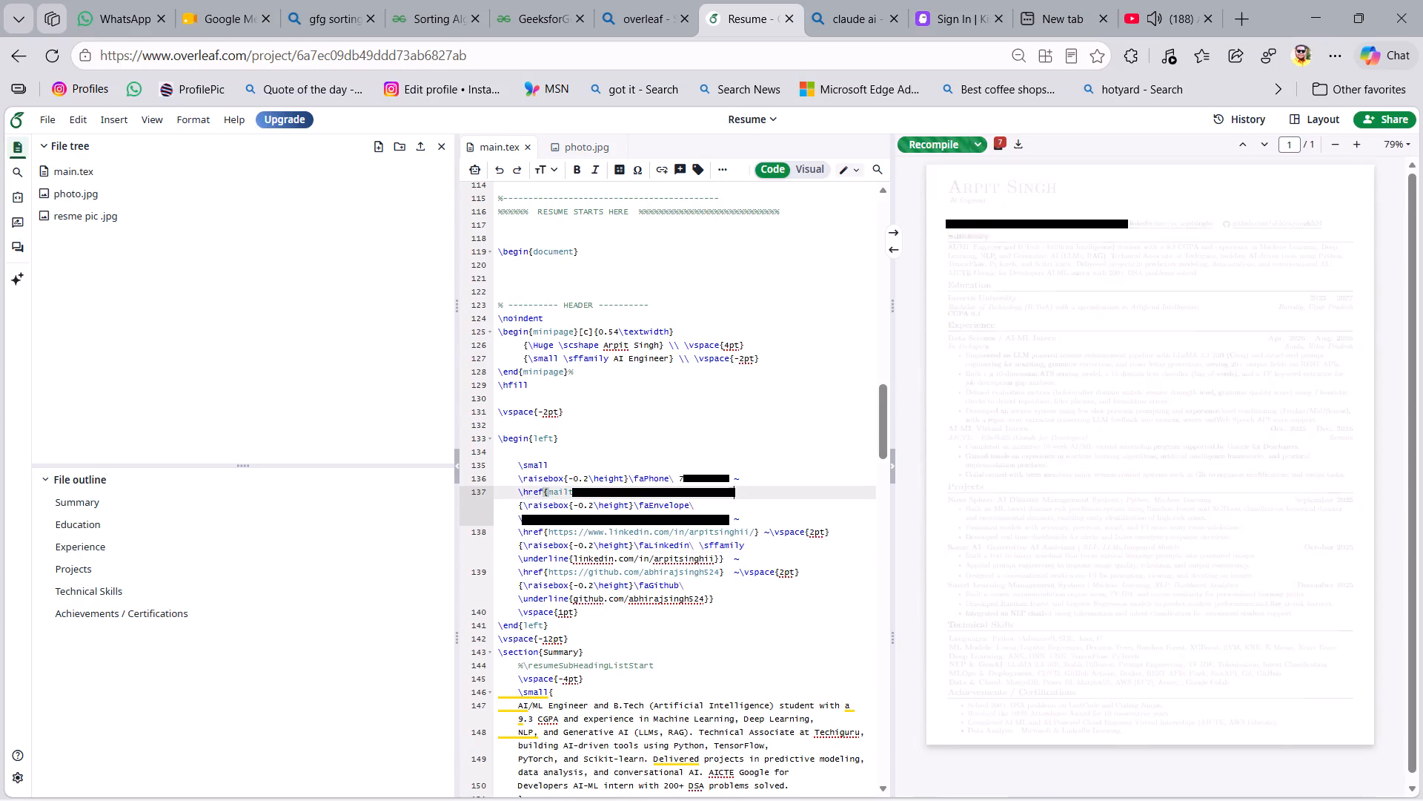
key(space)
click(743, 494)
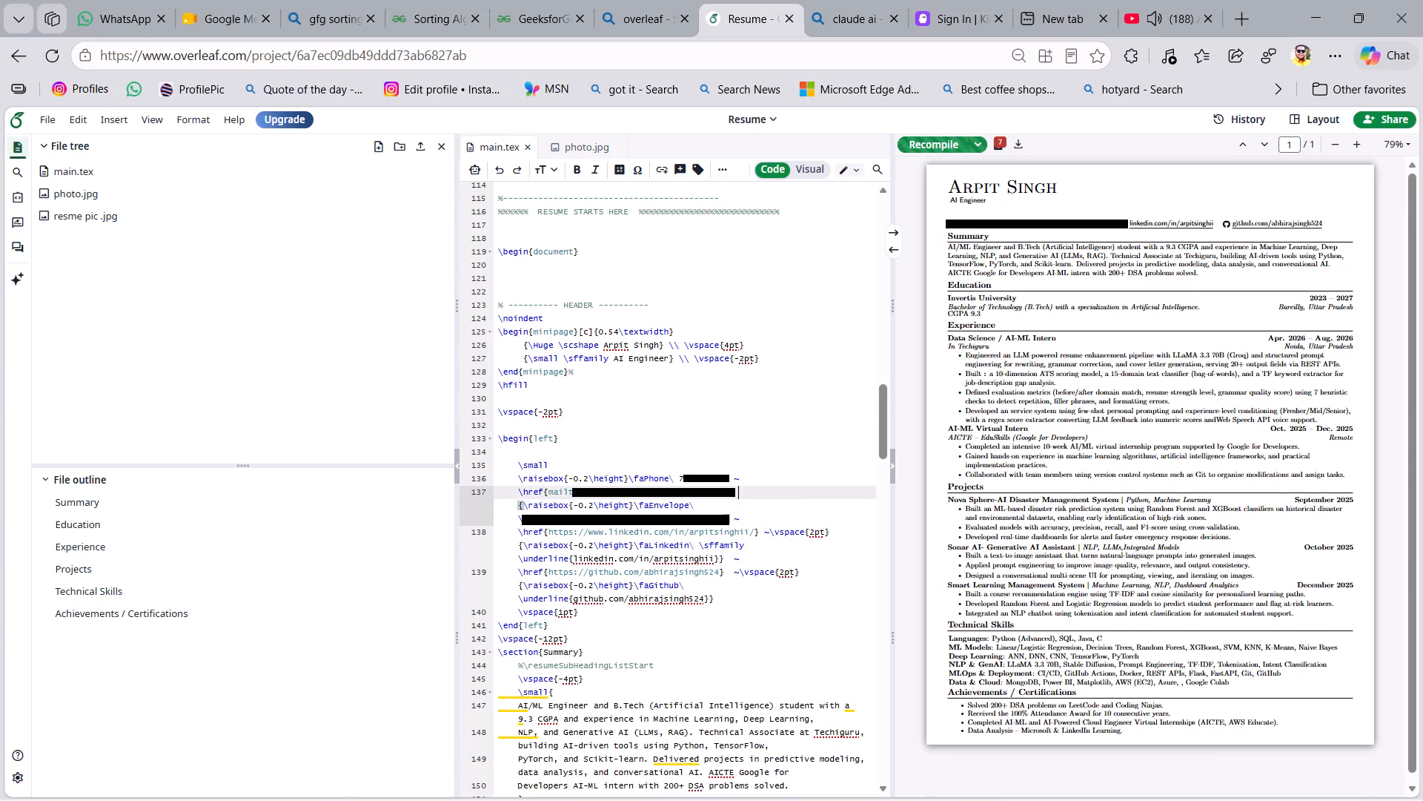
key(ctrl+v)
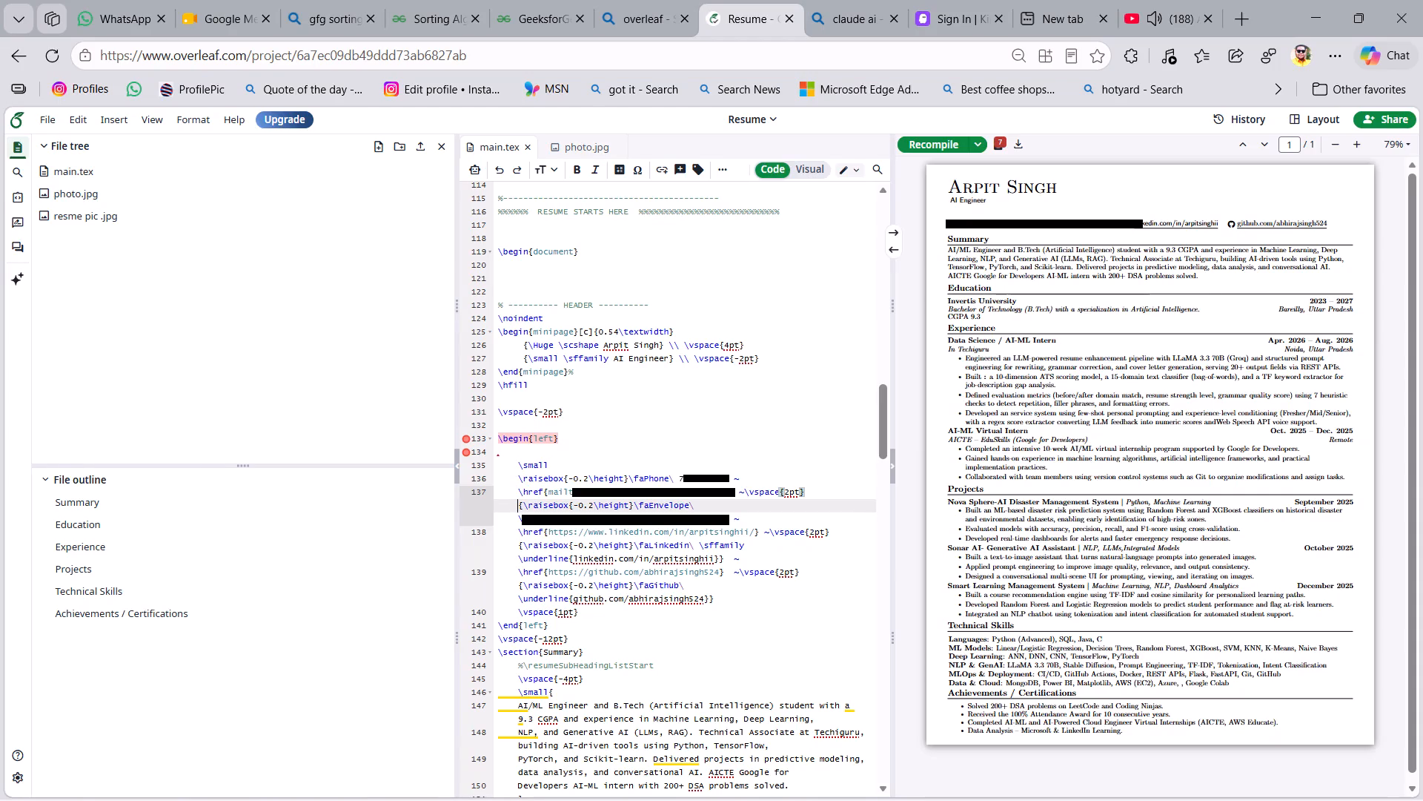
Set the \vspace values after the email, LinkedIn and GitHub \href addresses to 3pt.
click(789, 491)
key(BackSpace)
key(2)
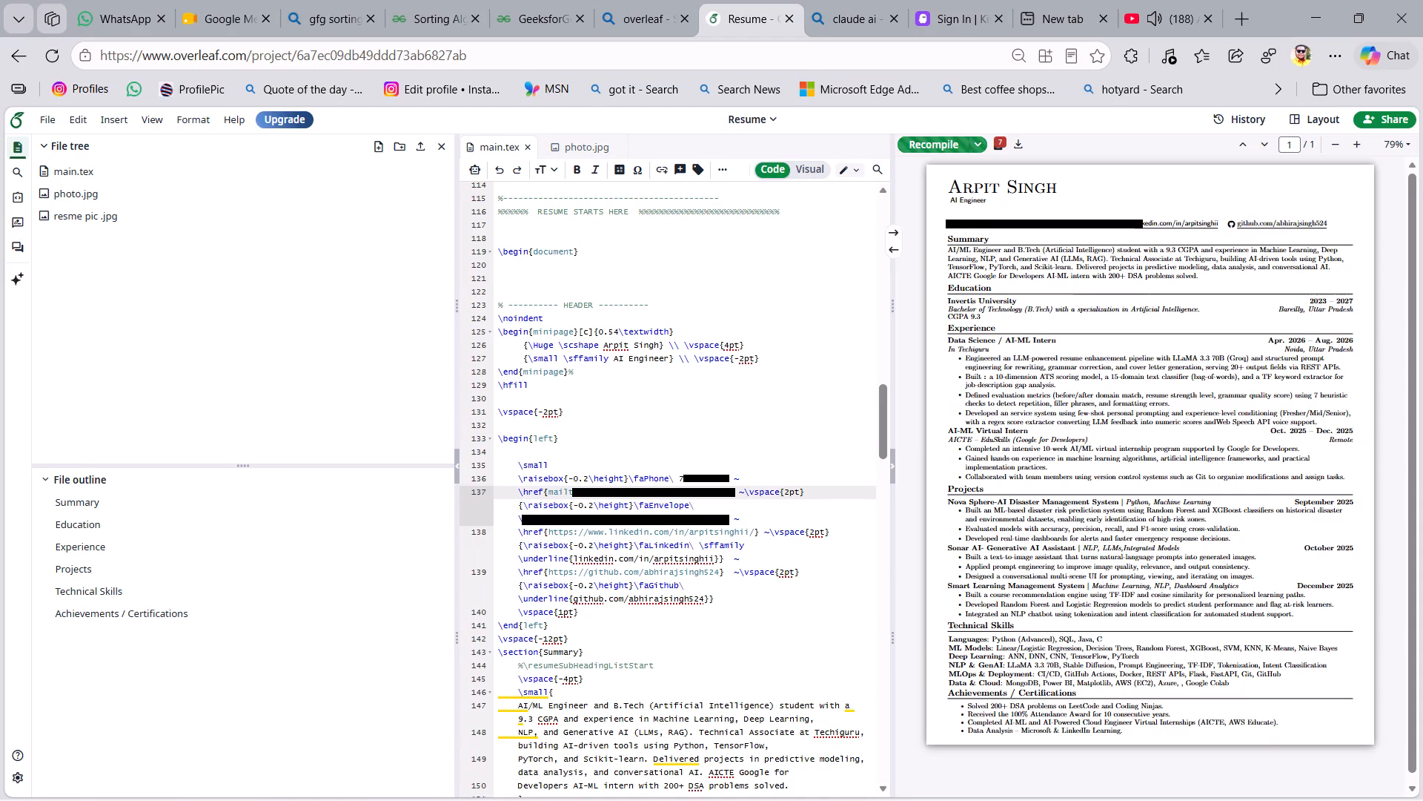
key(BackSpace)
key(3)
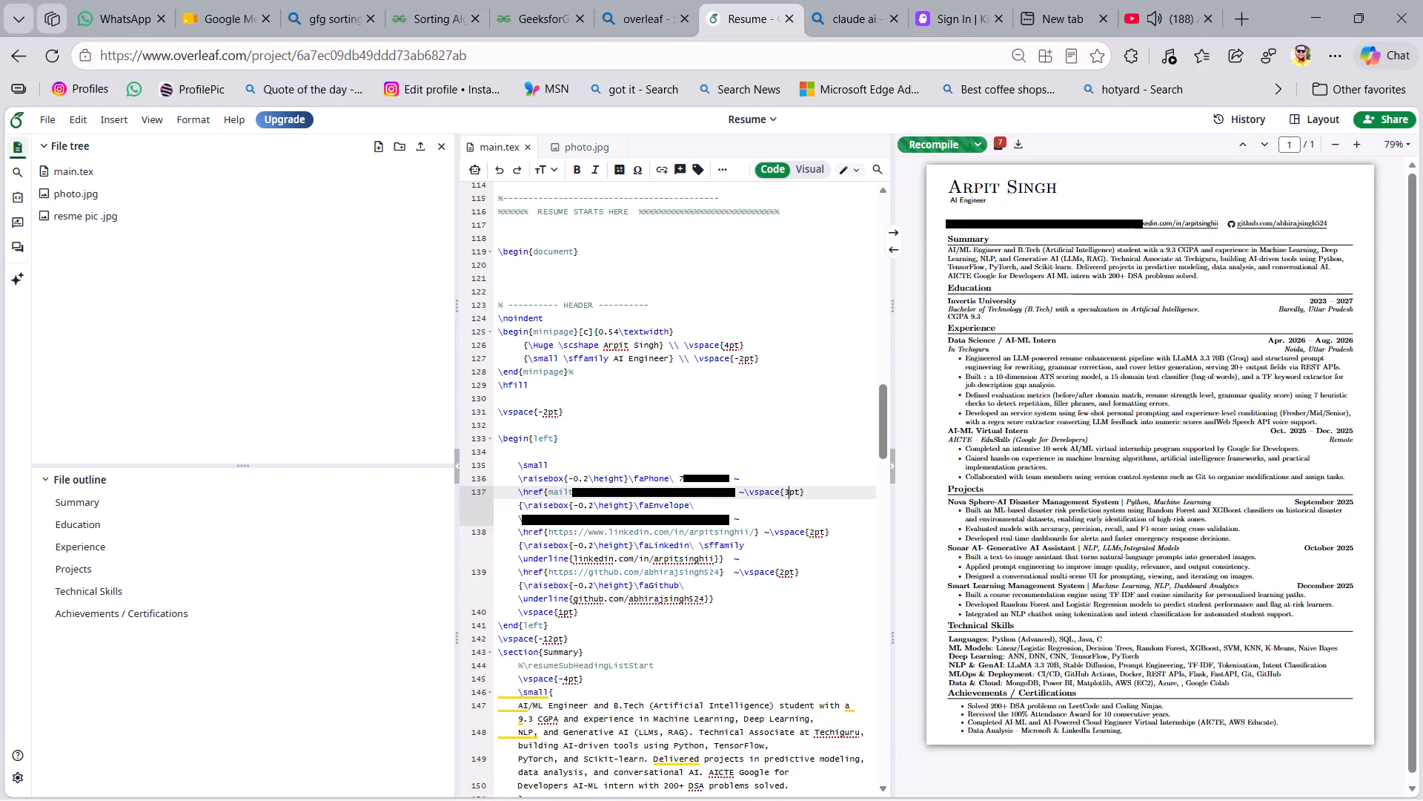
click(814, 531)
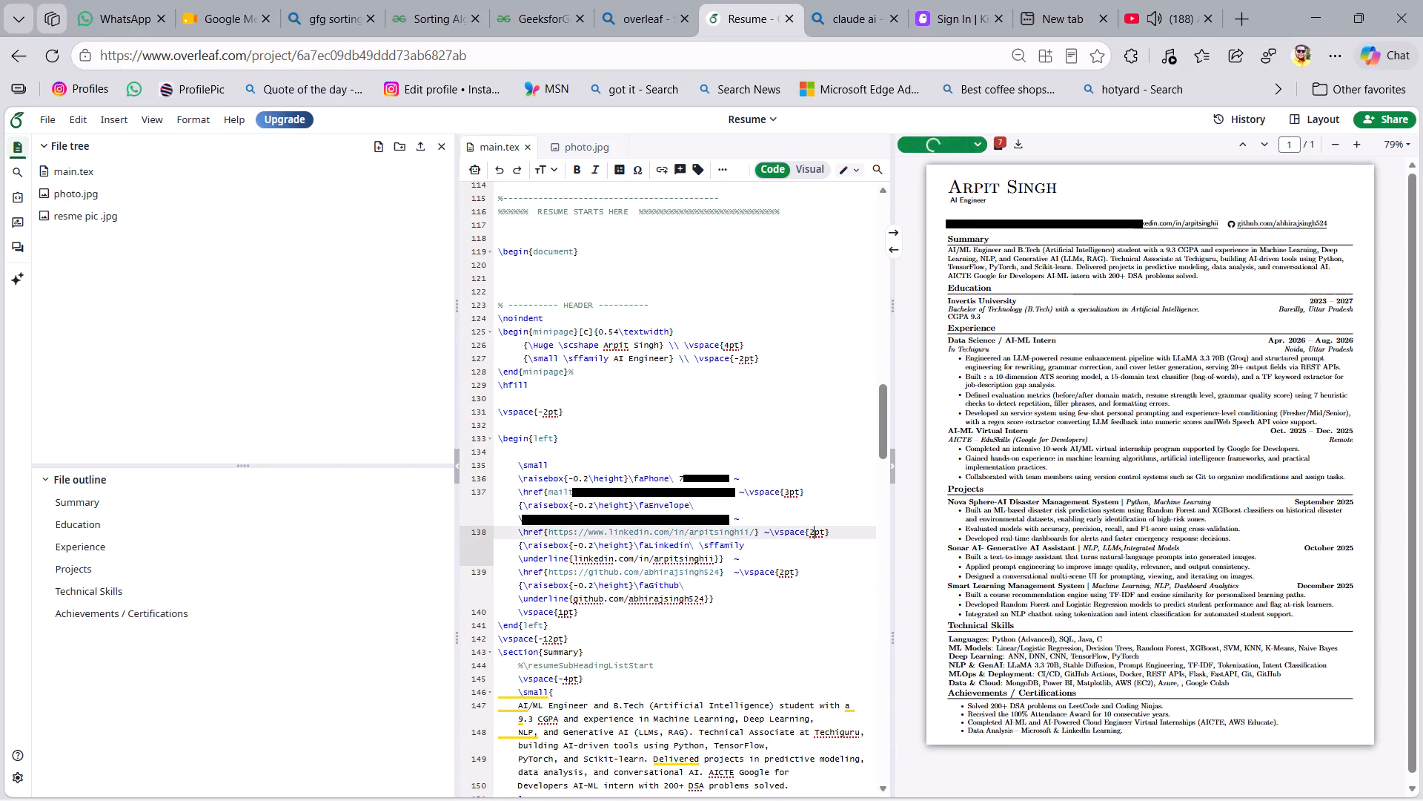
key(BackSpace)
key(3)
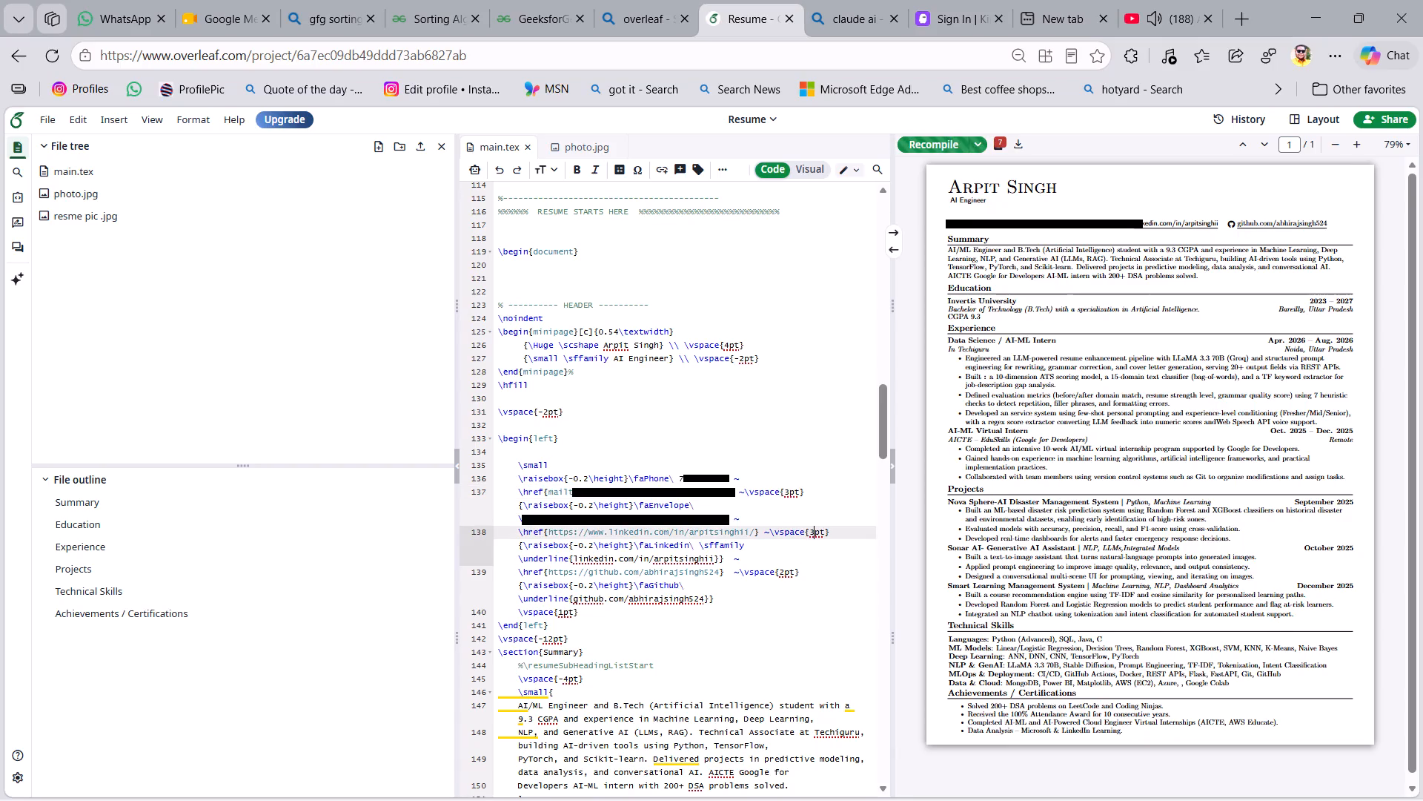
click(781, 570)
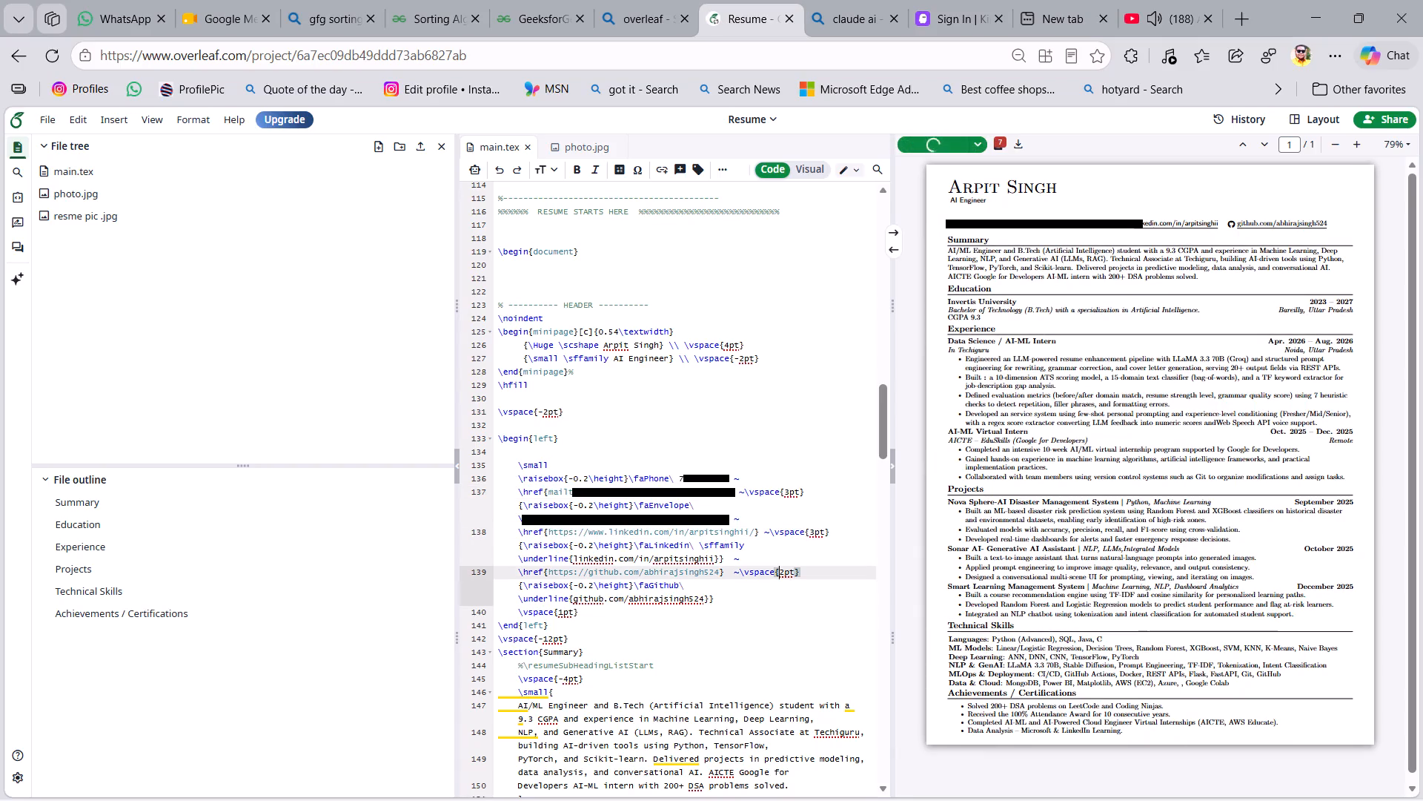
click(783, 571)
key(BackSpace)
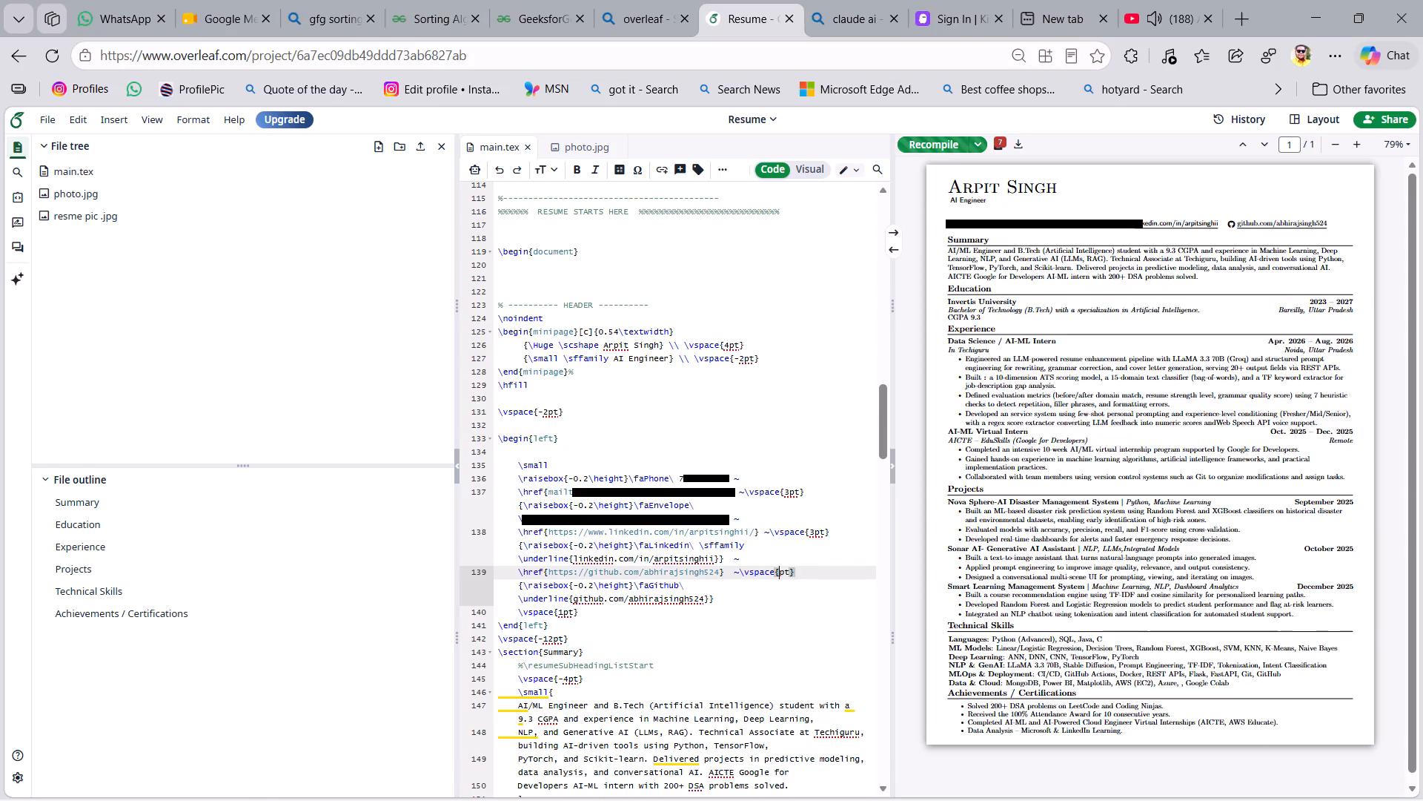
key(3)
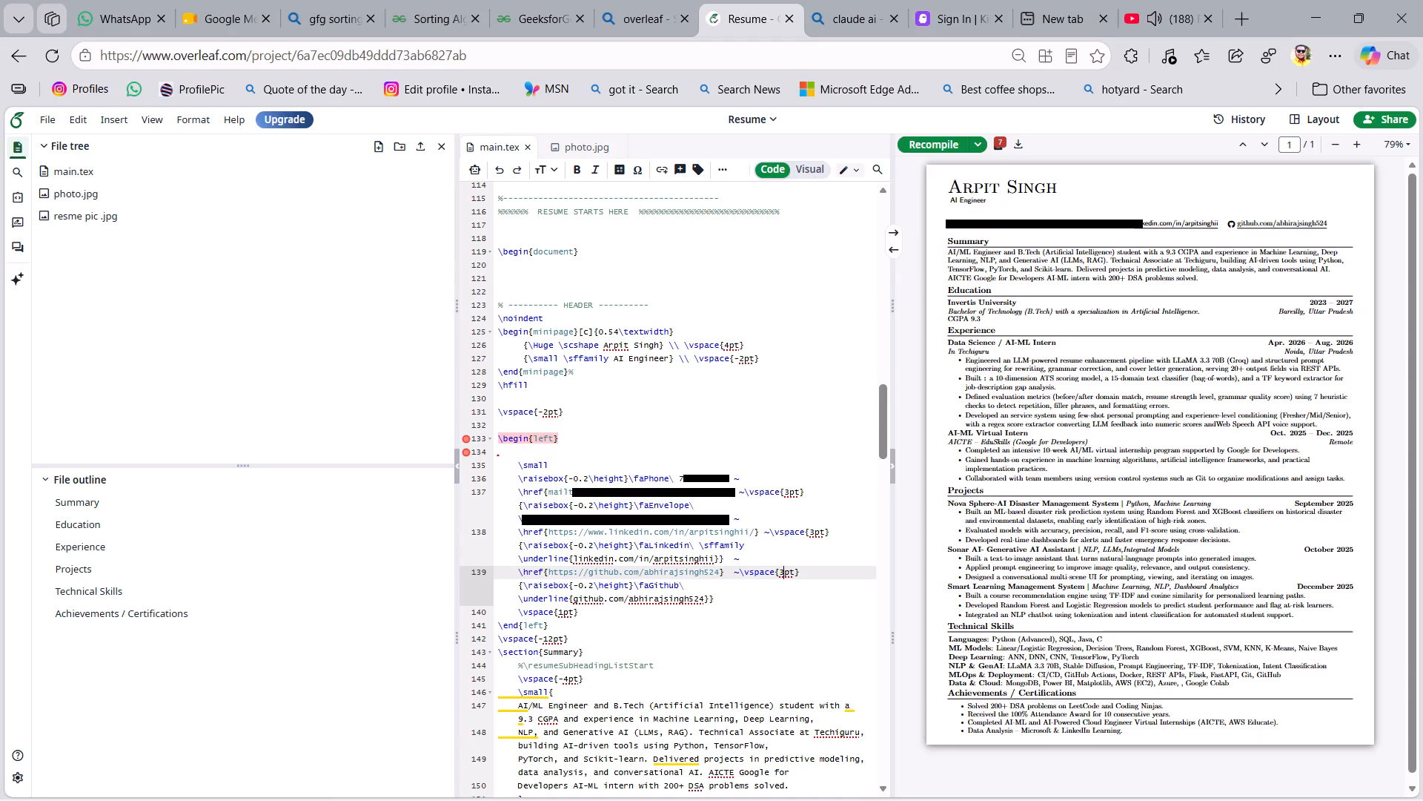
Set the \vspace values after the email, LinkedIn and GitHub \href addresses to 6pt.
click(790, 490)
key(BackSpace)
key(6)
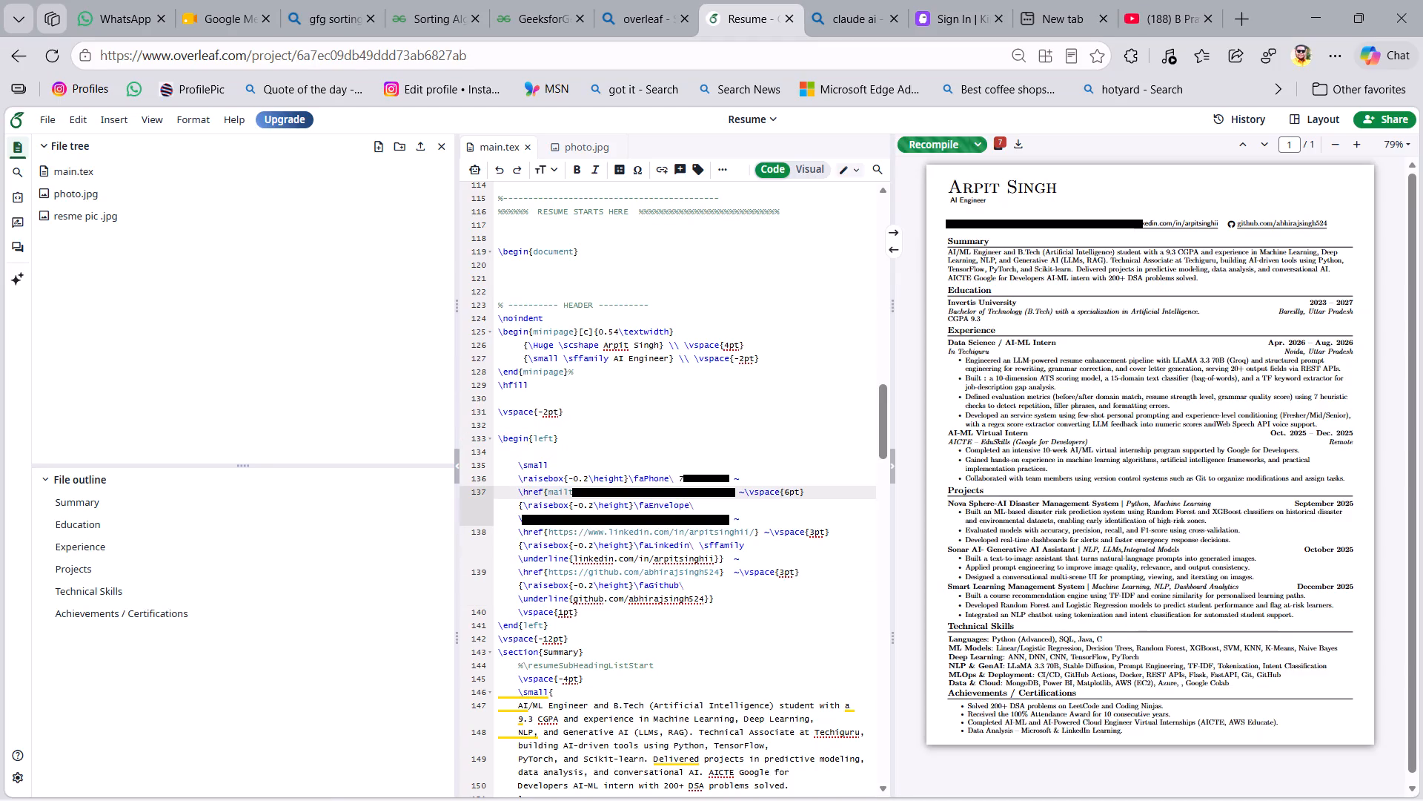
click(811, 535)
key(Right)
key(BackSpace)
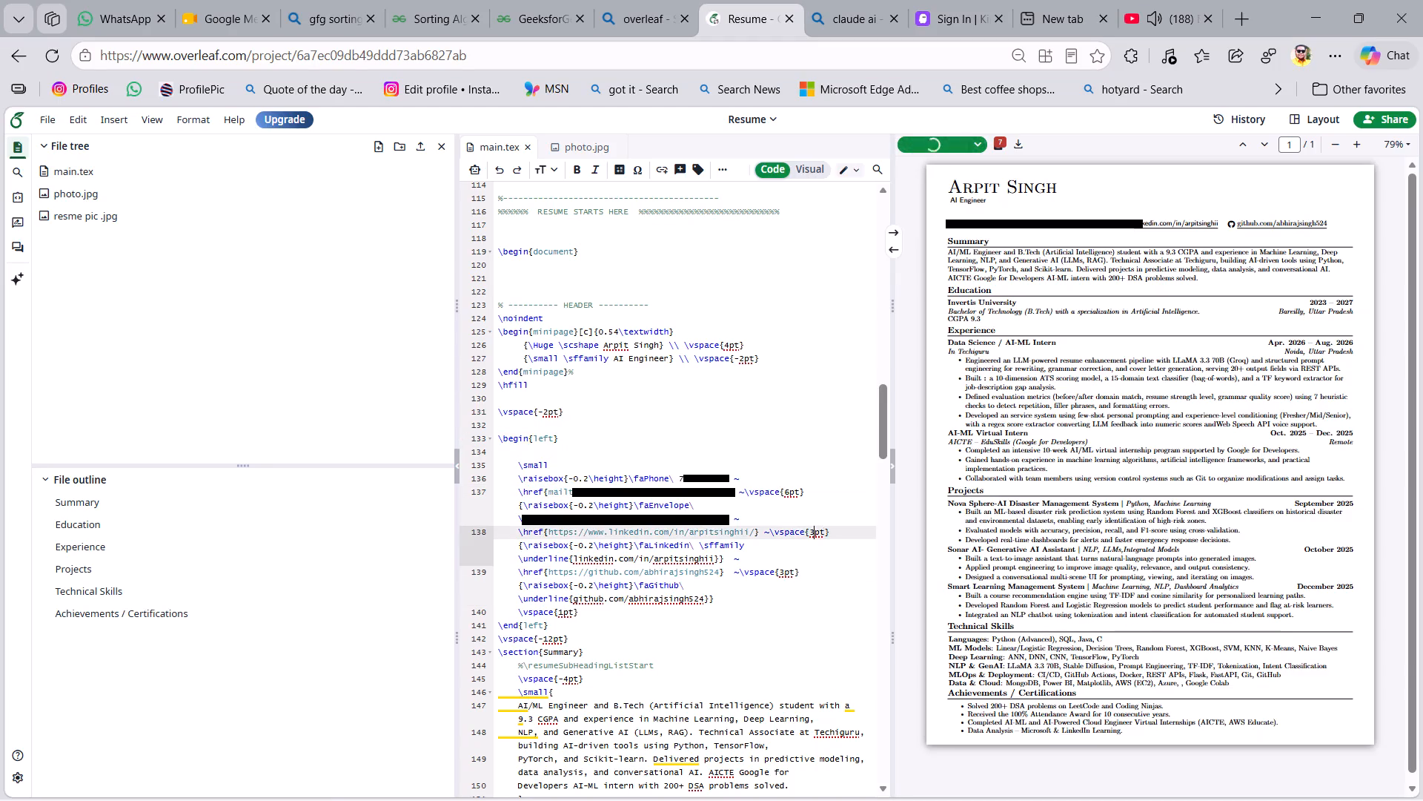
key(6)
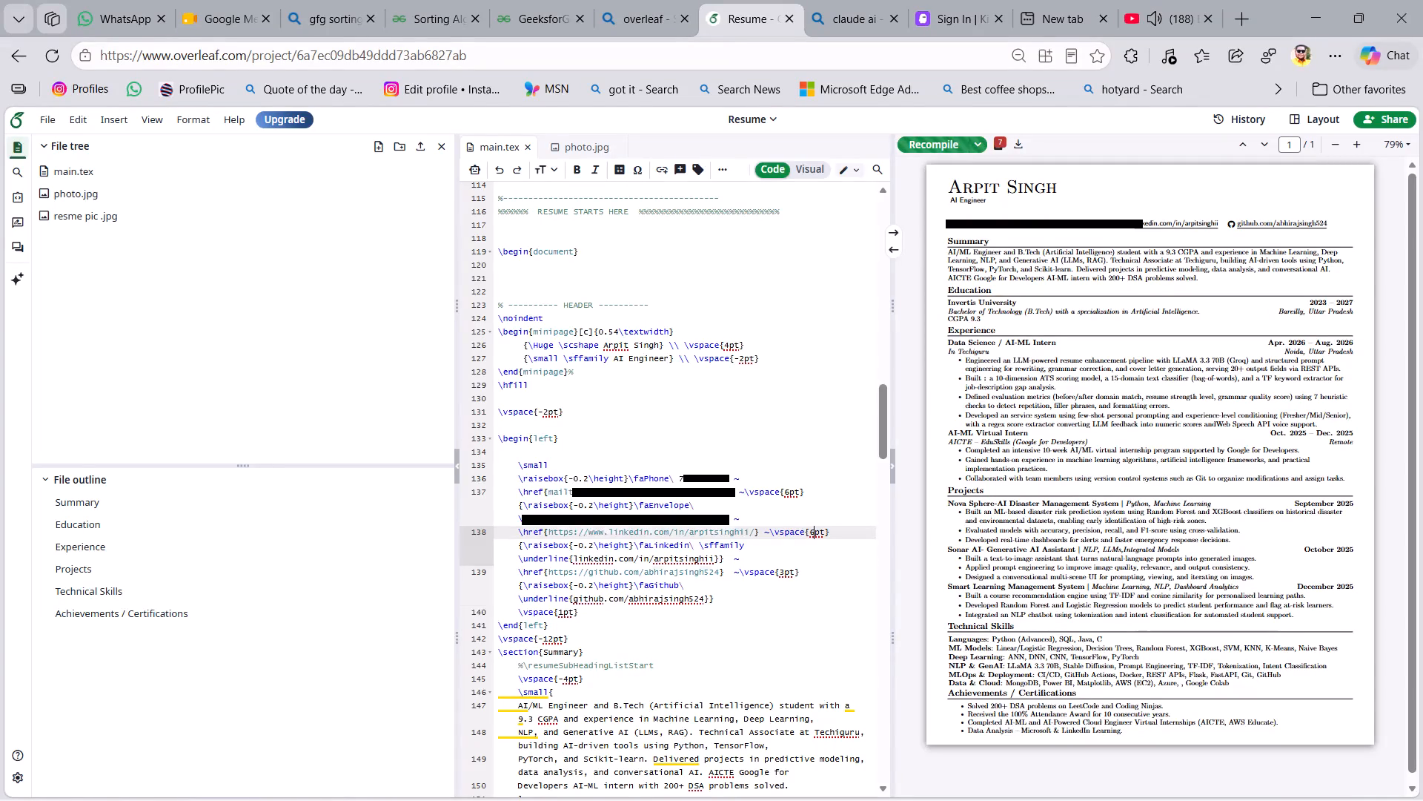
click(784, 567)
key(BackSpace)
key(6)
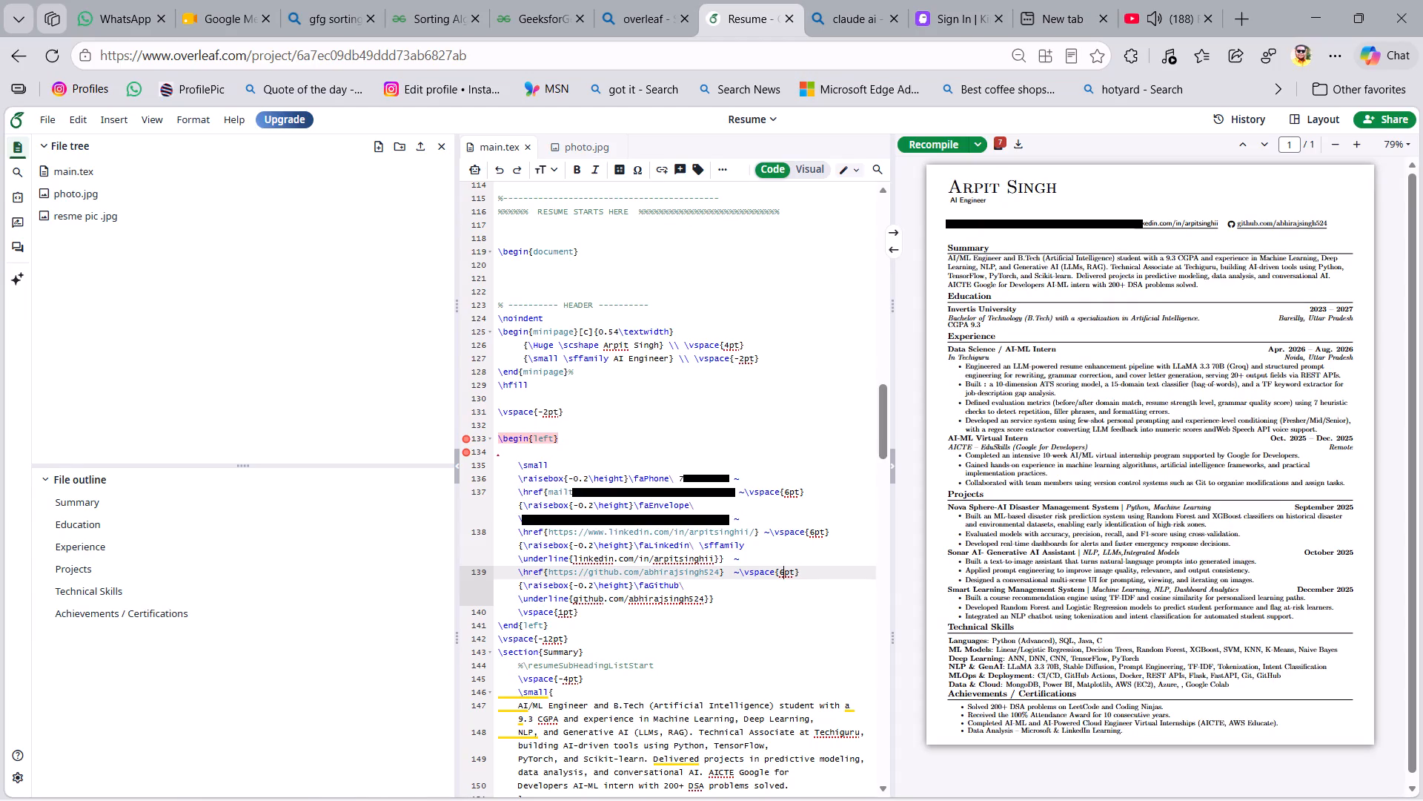
Set the \vspace values after the email, LinkedIn and GitHub \href addresses to 10pt.
click(791, 493)
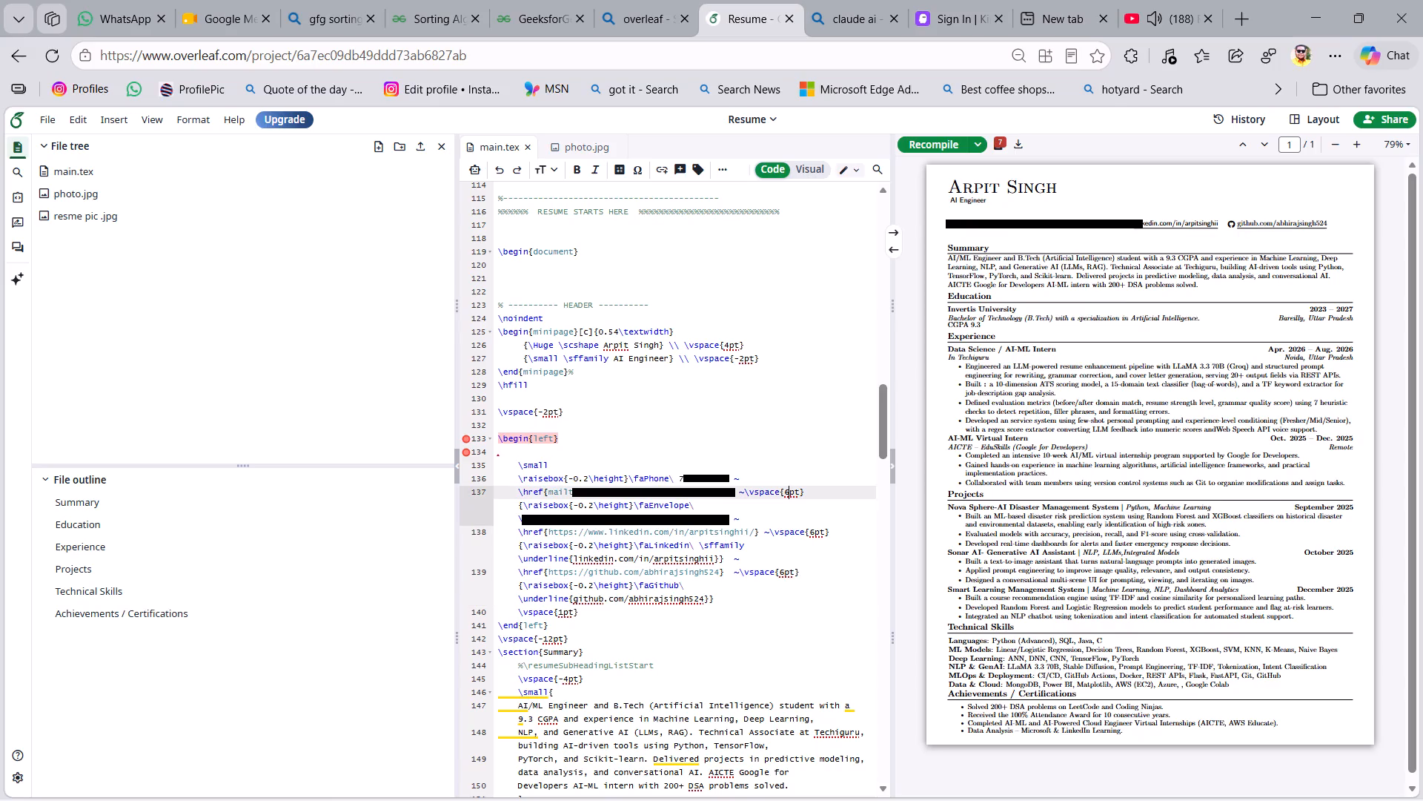
key(BackSpace)
text(10)
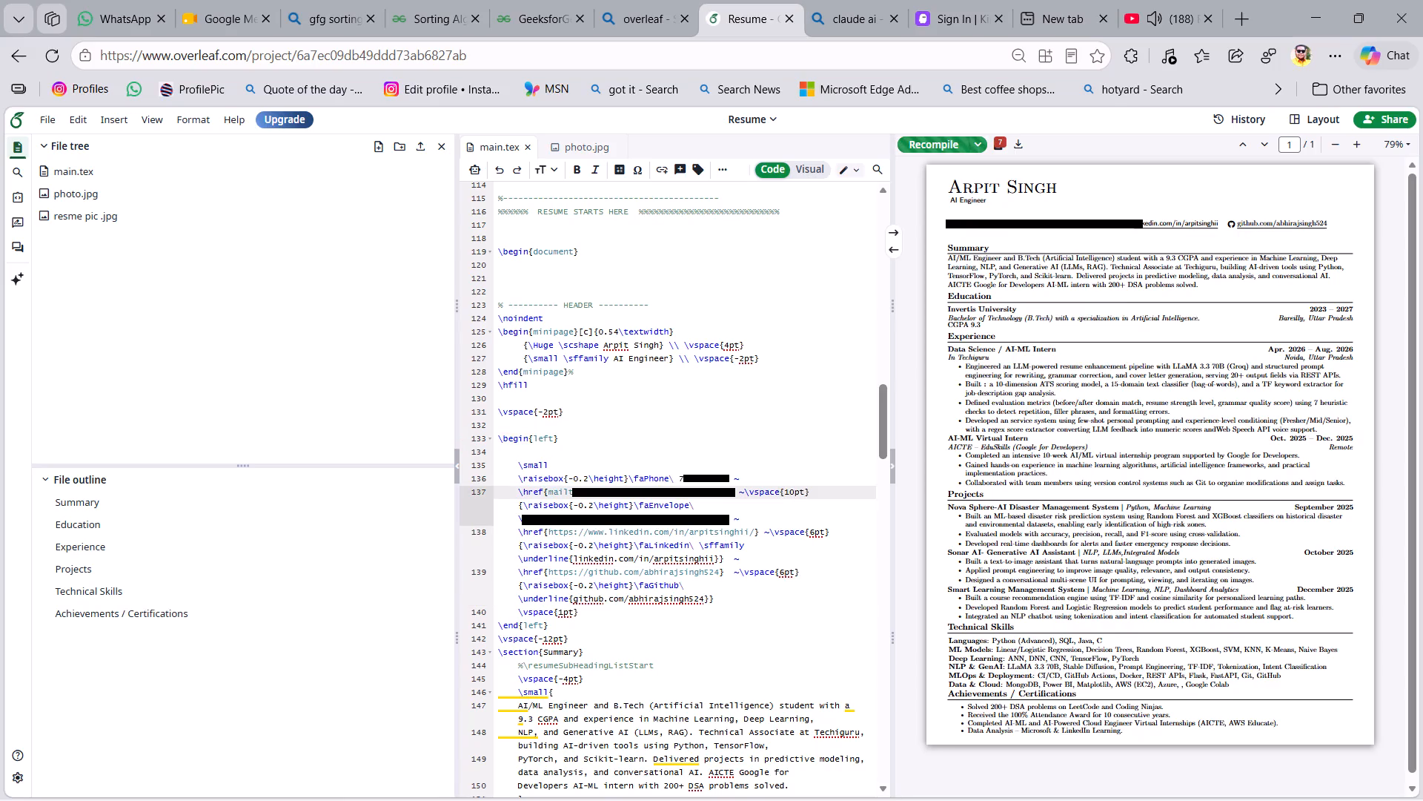
click(815, 536)
key(BackSpace)
text(10)
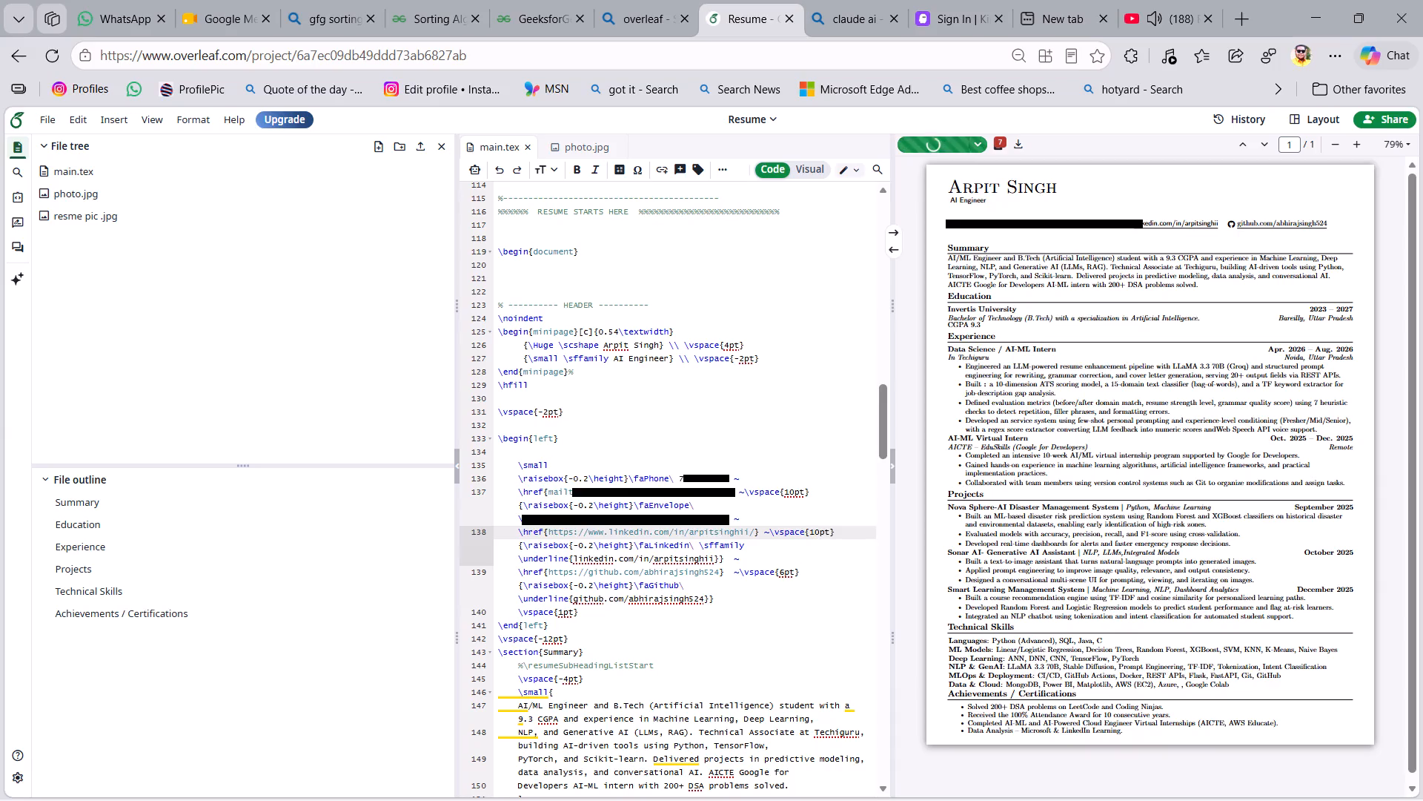
click(782, 573)
key(BackSpace)
text(10)
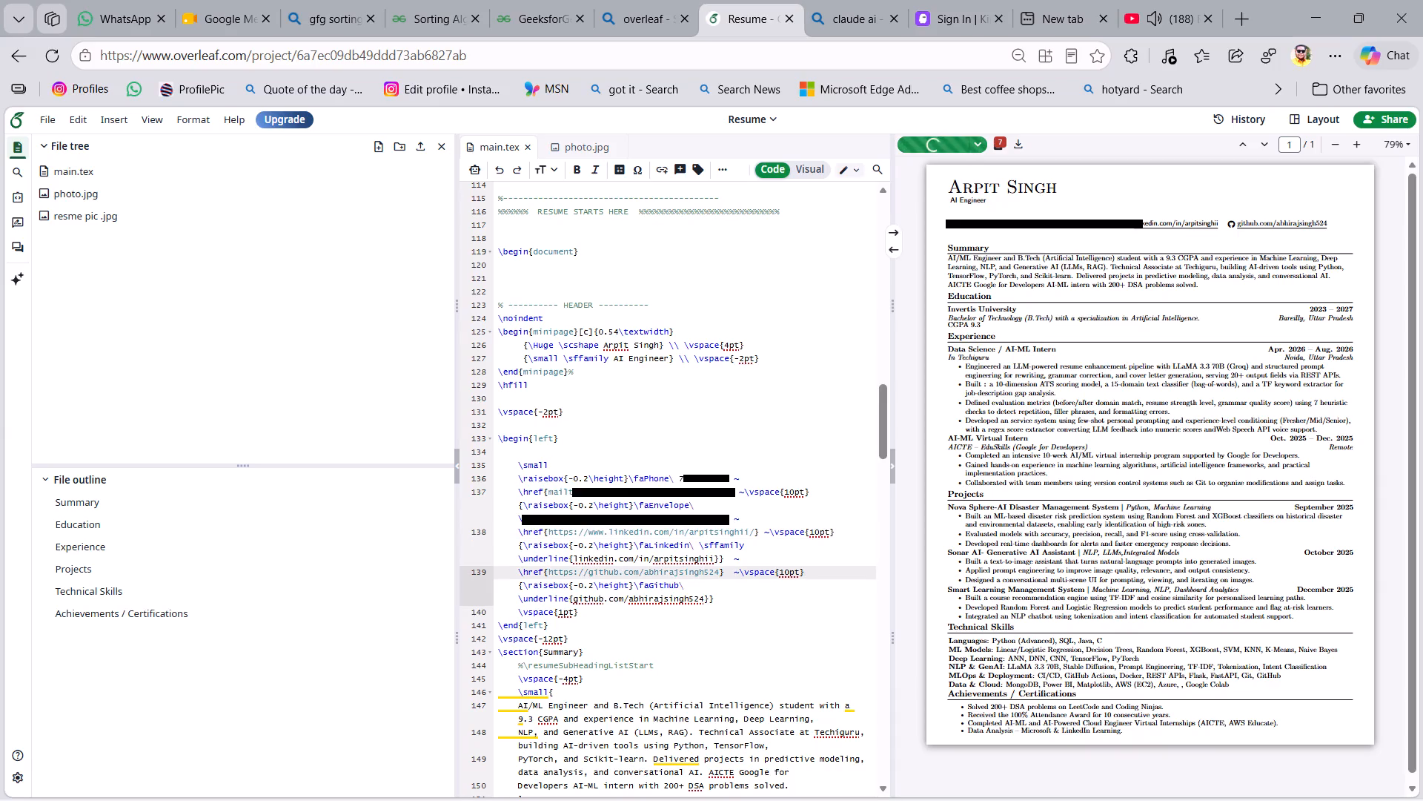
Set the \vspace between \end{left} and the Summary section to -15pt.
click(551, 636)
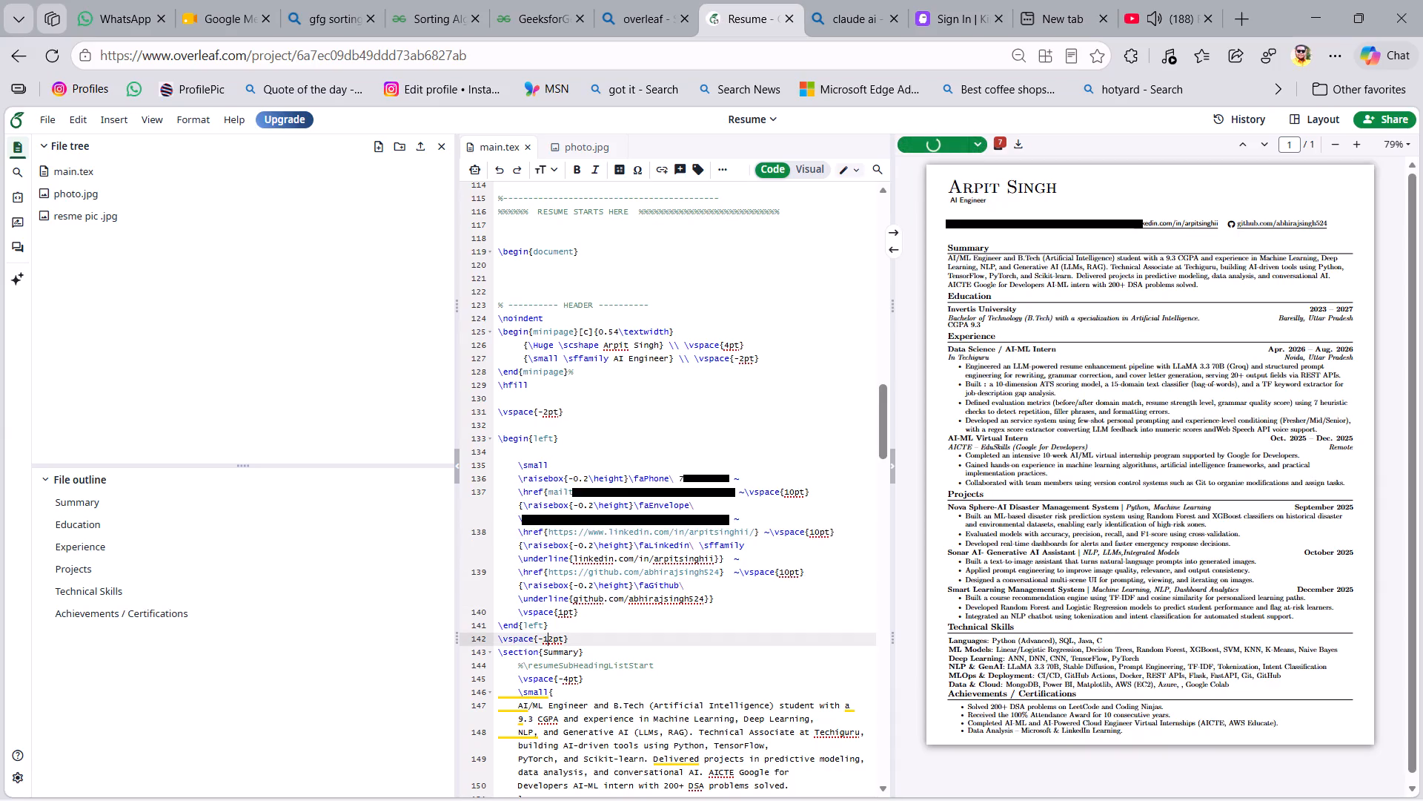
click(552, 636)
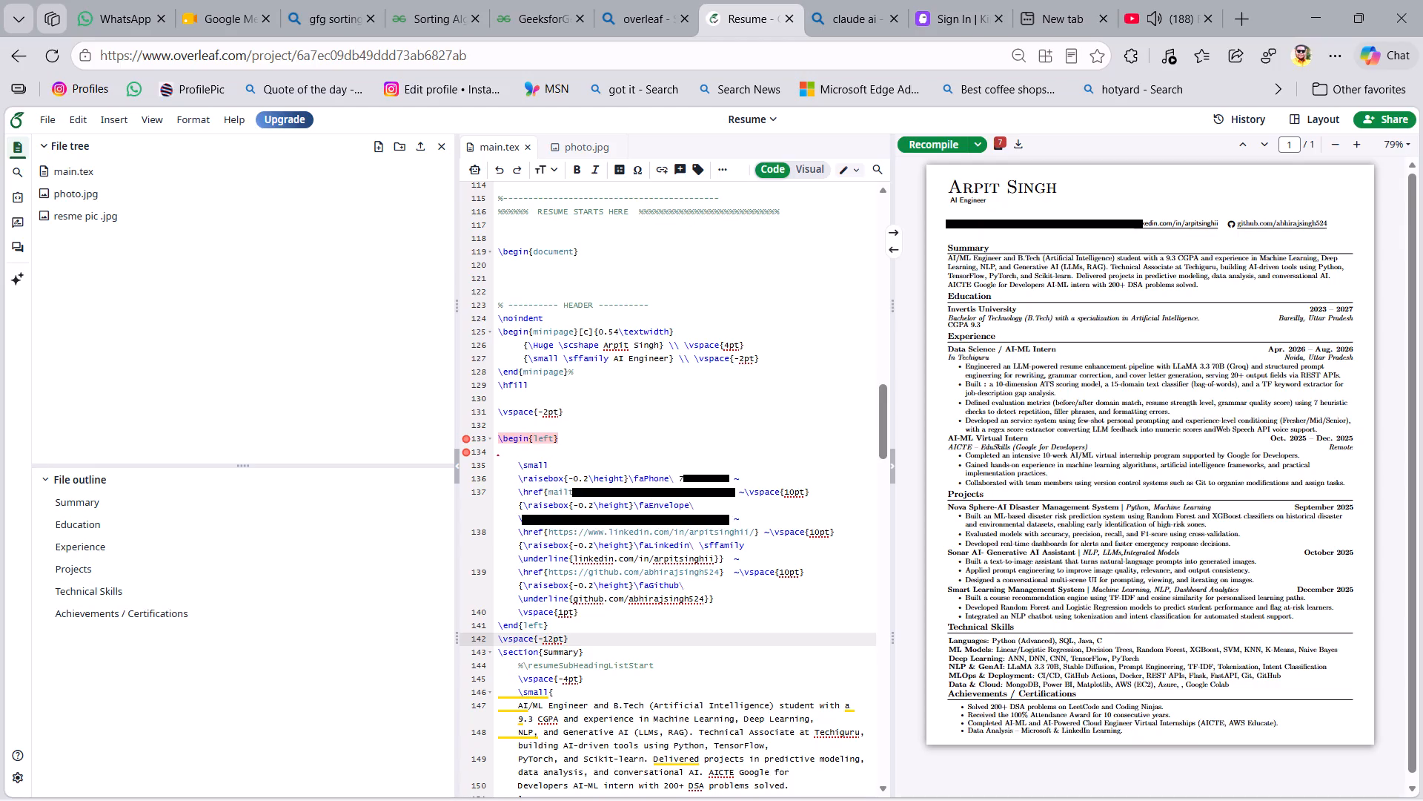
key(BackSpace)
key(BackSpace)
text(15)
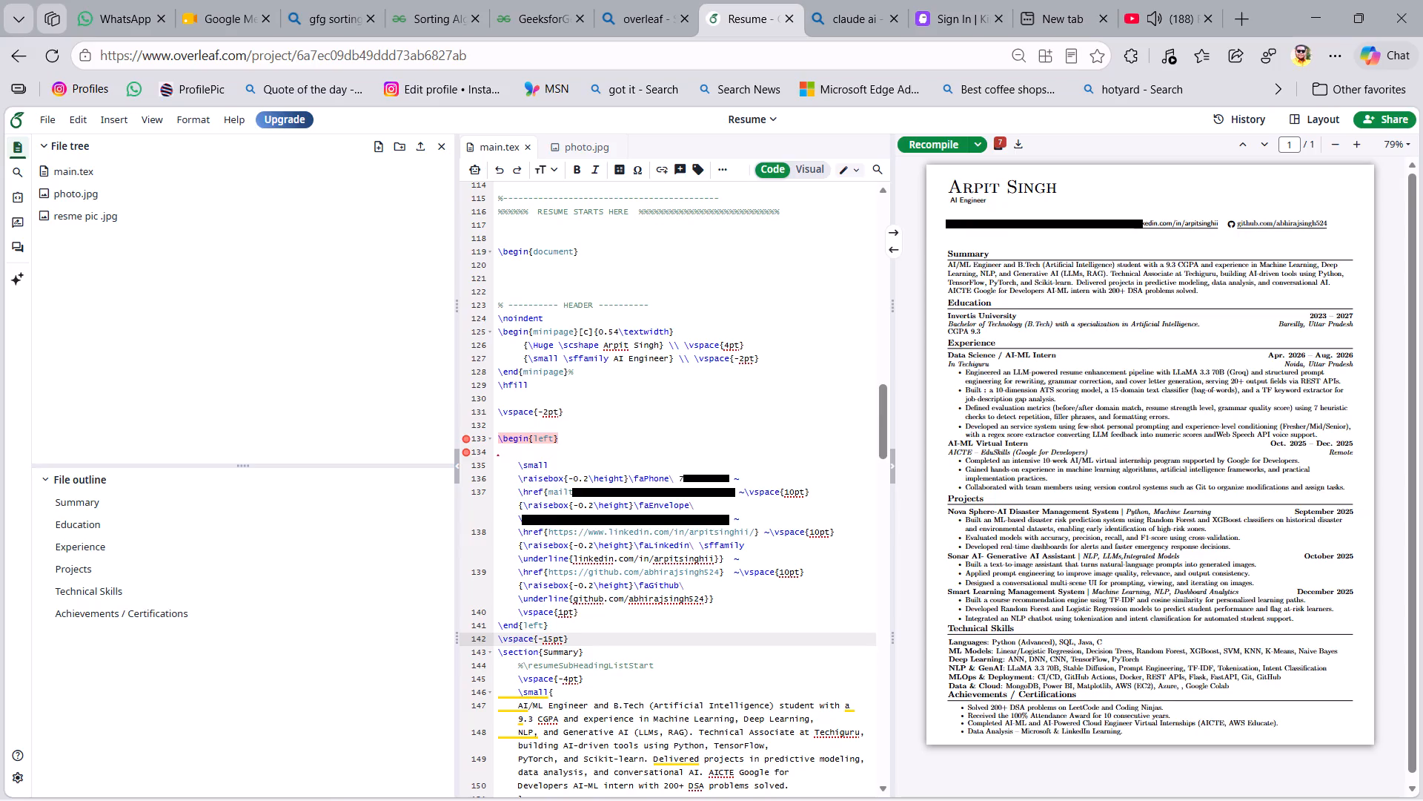
Set the \vspace between \end{left} and the Summary section to -10pt.
key(BackSpace)
key(BackSpace)
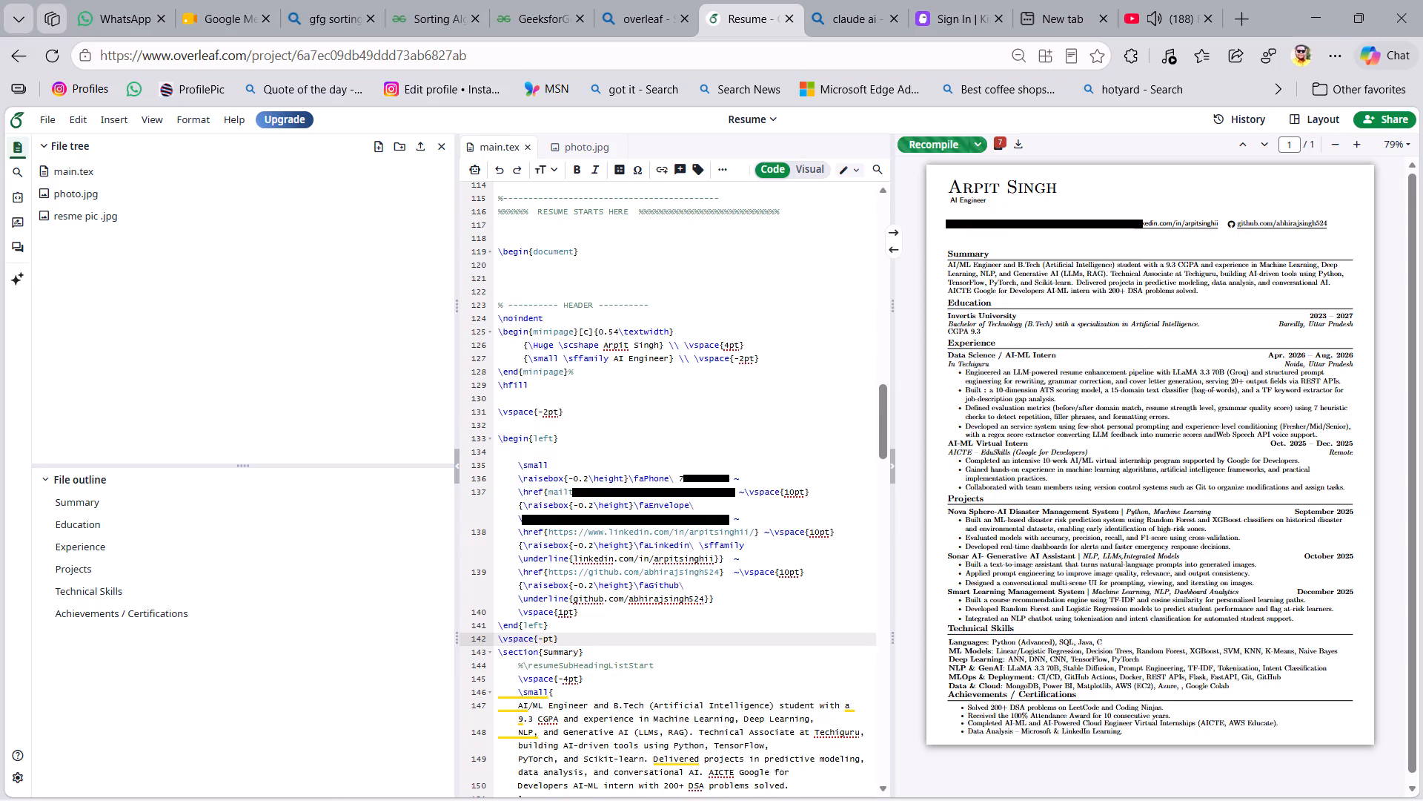
text(16)
key(BackSpace)
key(BackSpace)
key(2)
key(BackSpace)
text(10)
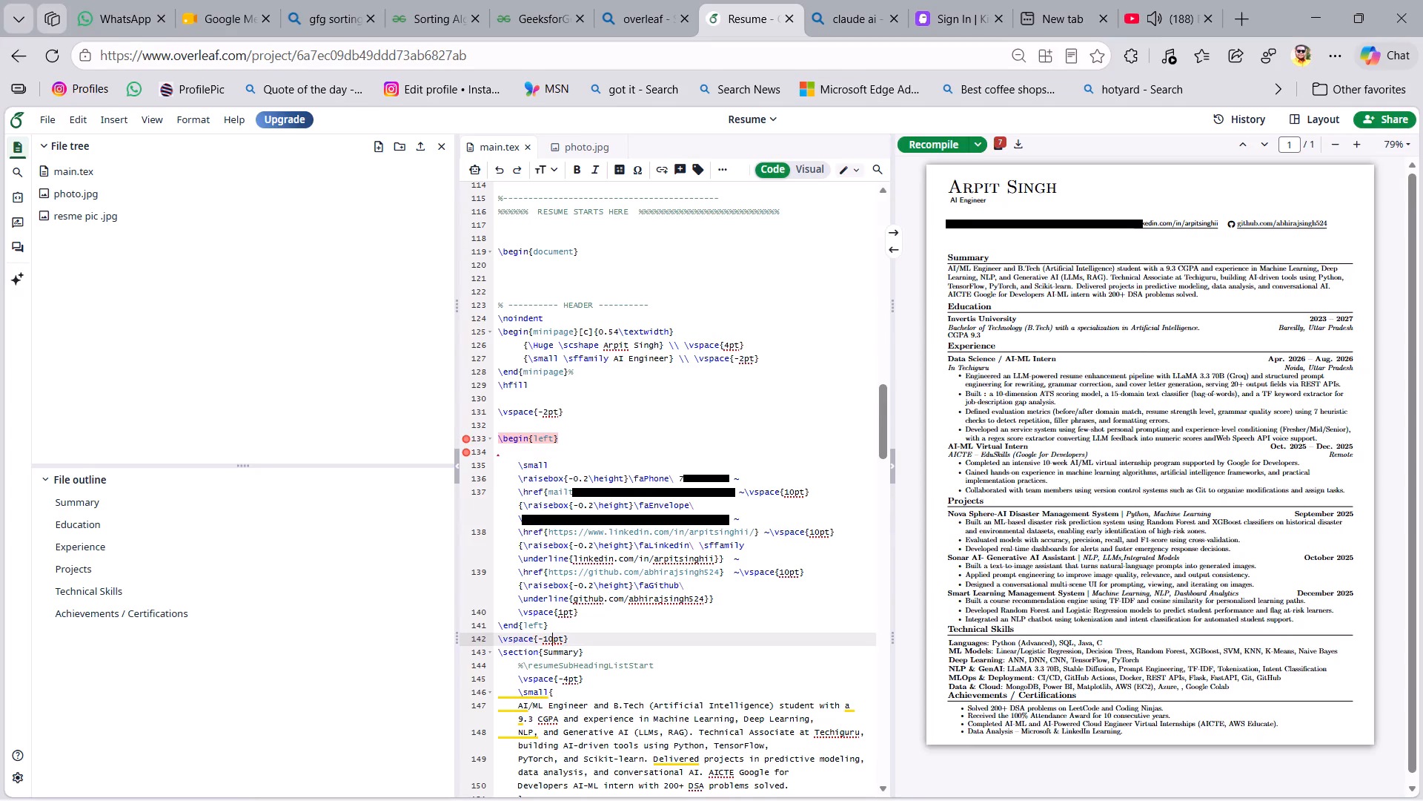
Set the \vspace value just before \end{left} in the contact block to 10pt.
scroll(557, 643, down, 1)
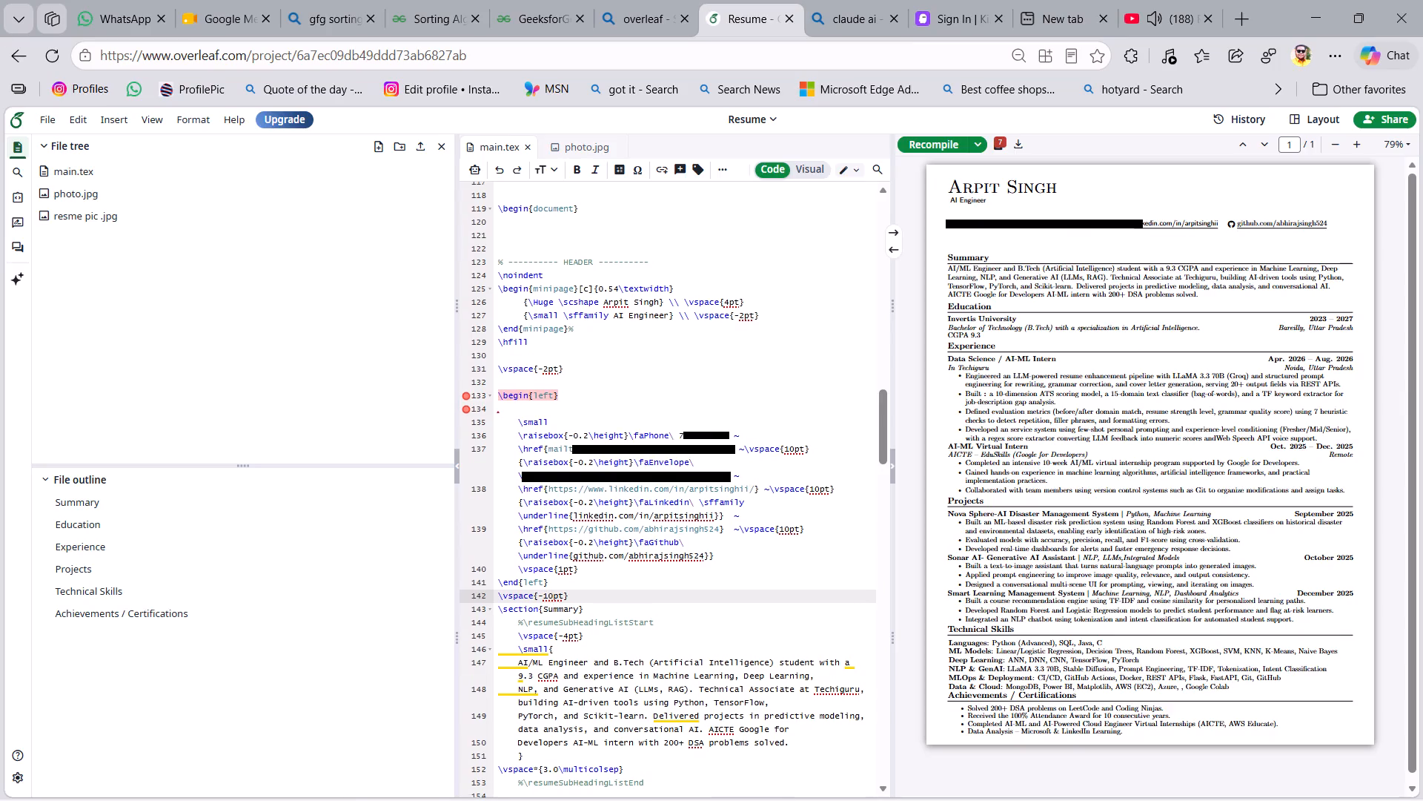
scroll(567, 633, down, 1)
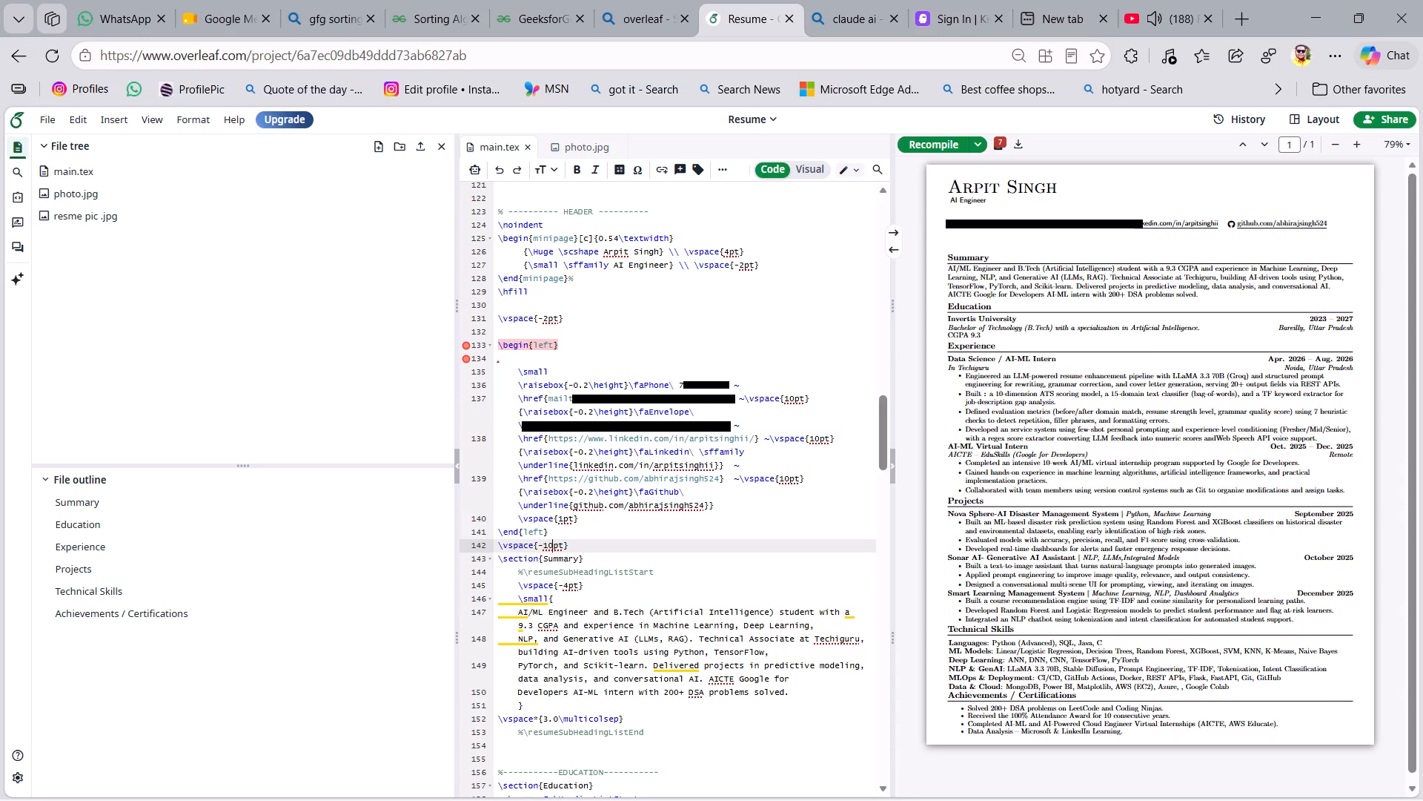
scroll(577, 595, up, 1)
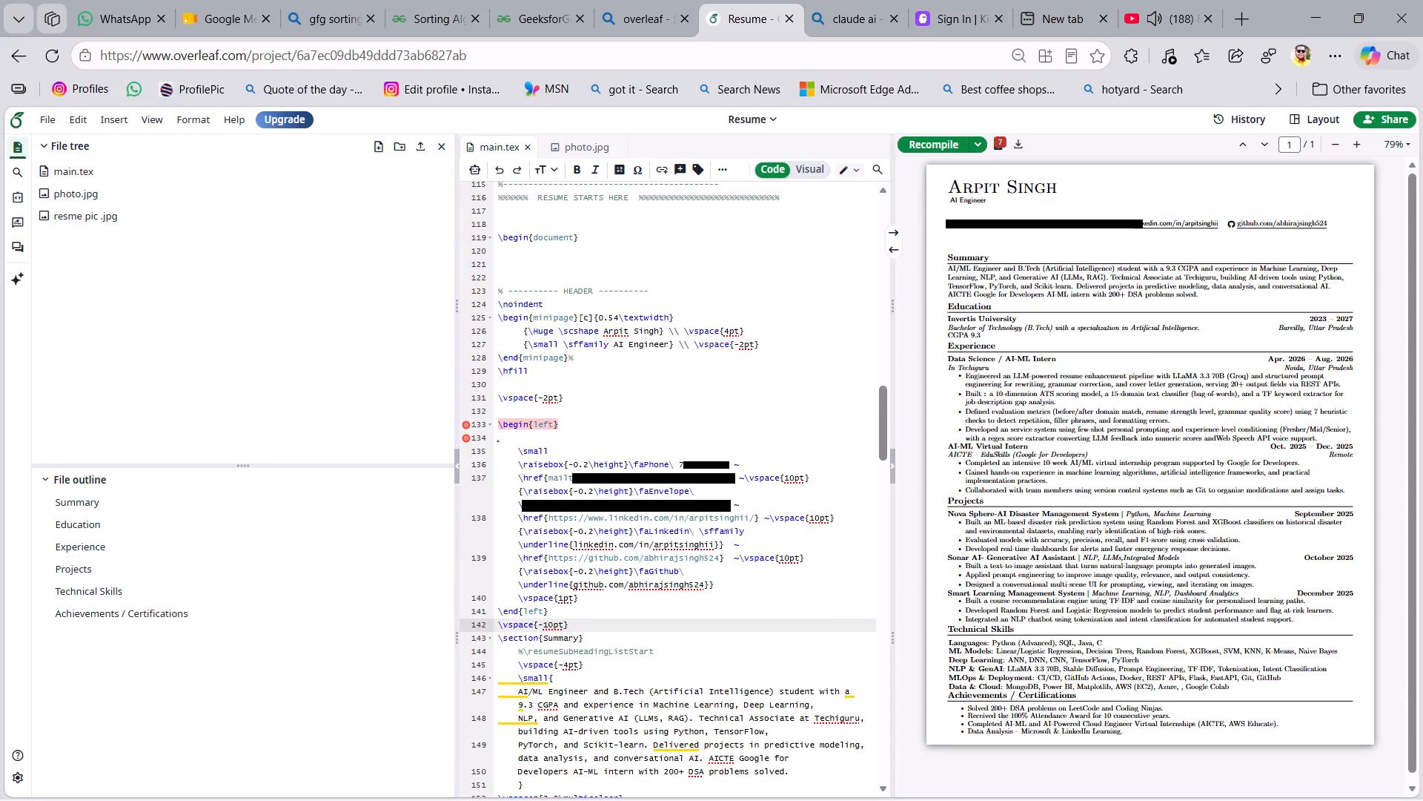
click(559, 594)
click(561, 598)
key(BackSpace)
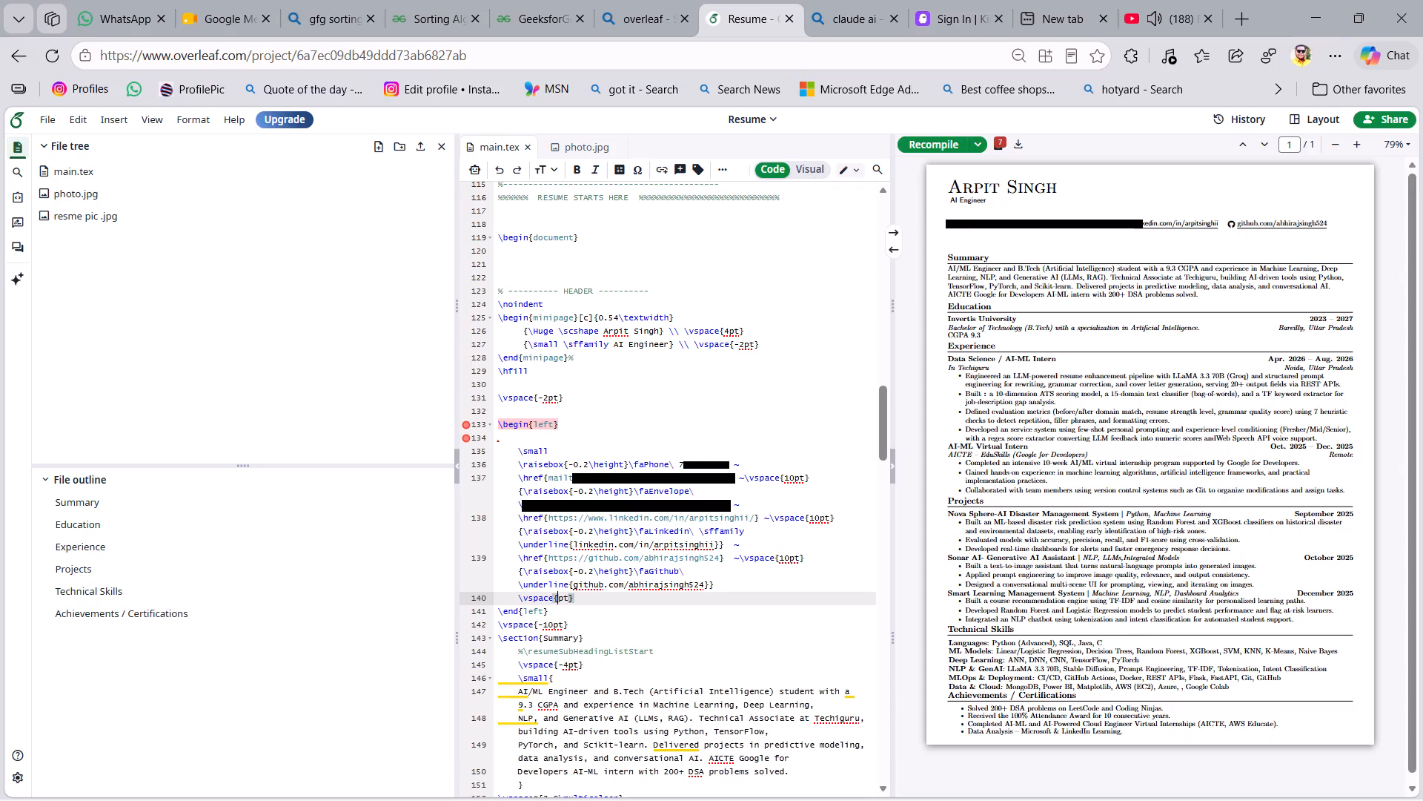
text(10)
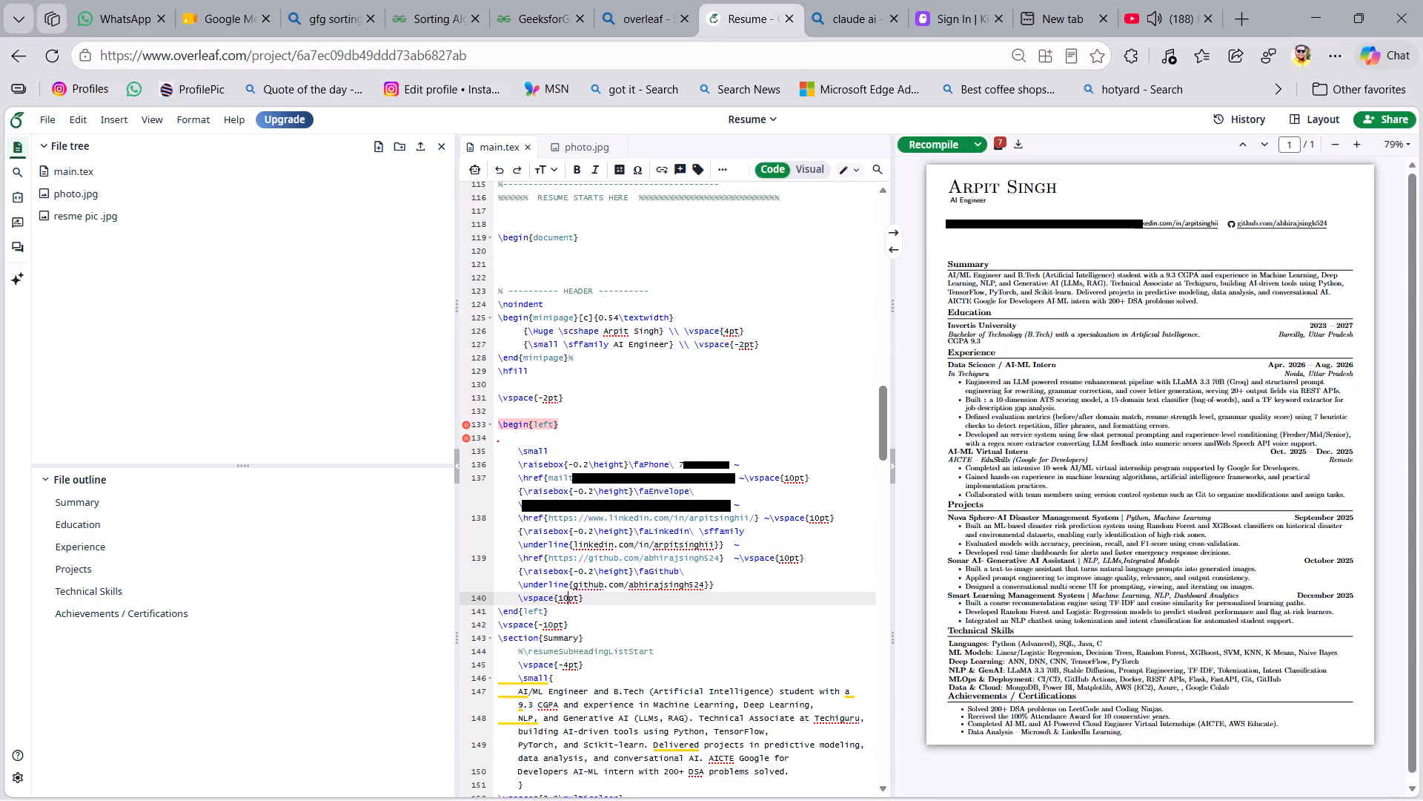
Set the \vspace value just before \end{left} in the contact block to -4pt.
key(BackSpace)
key(BackSpace)
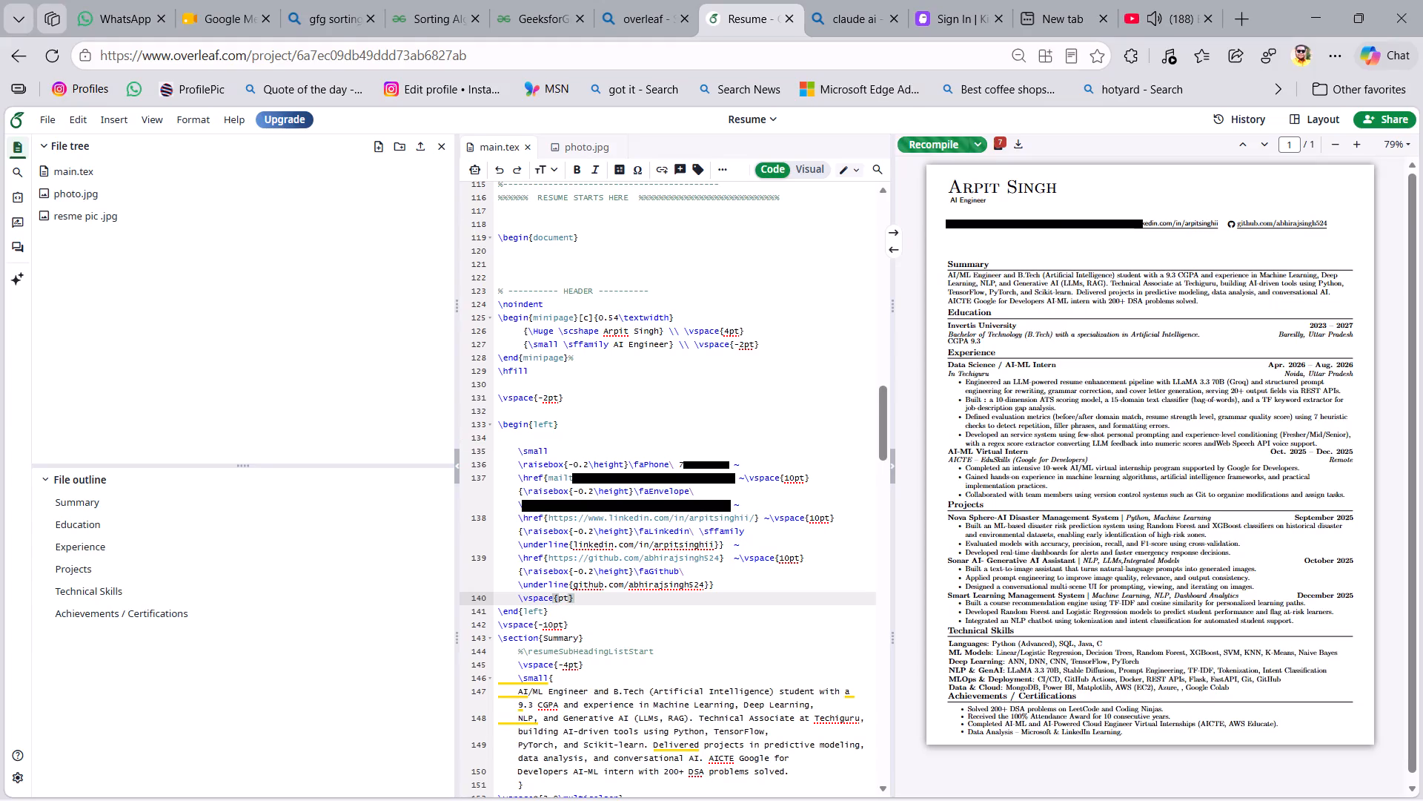
key(minus)
key(4)
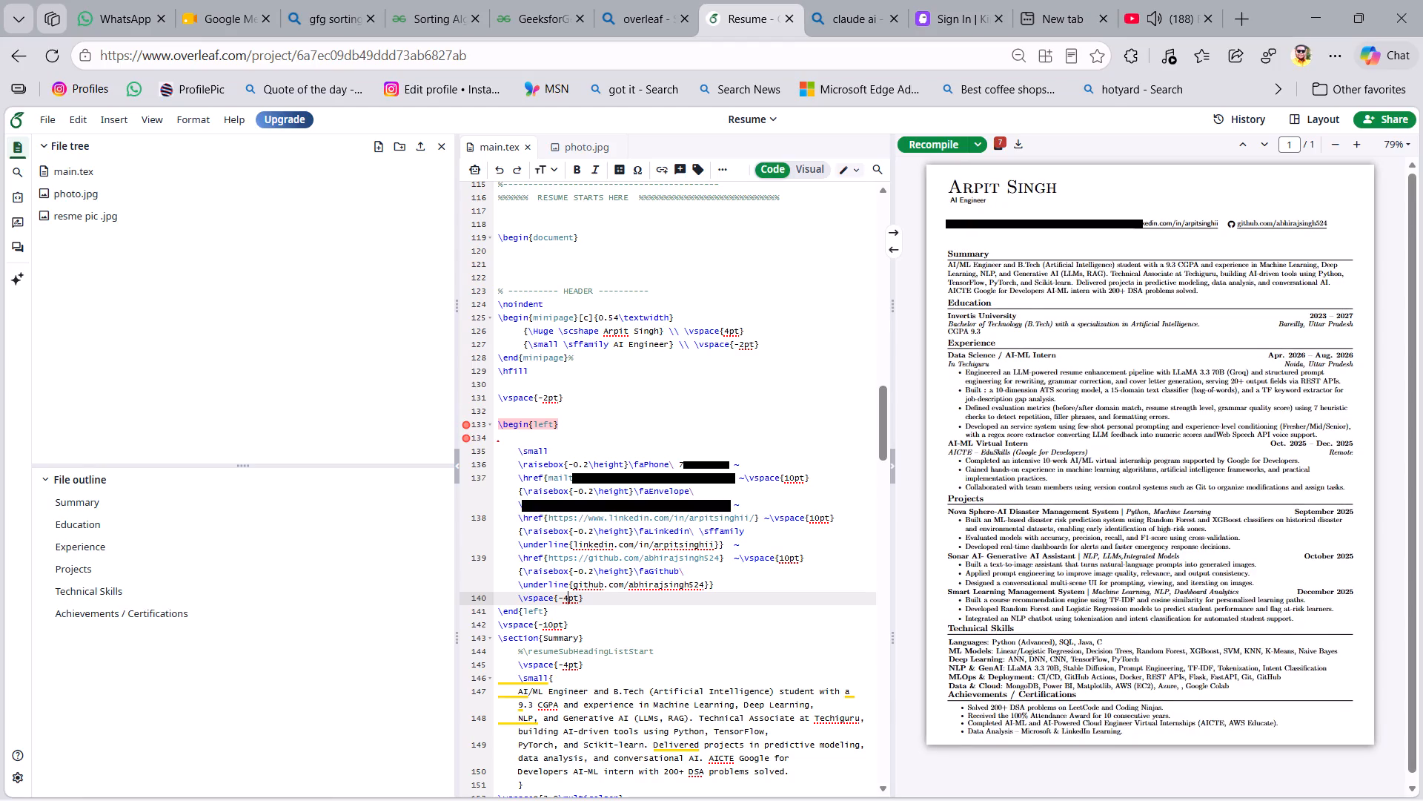
Locate in the source the code behind the gap between the contact line and the Summary heading in the PDF preview.
triple_click(957, 231)
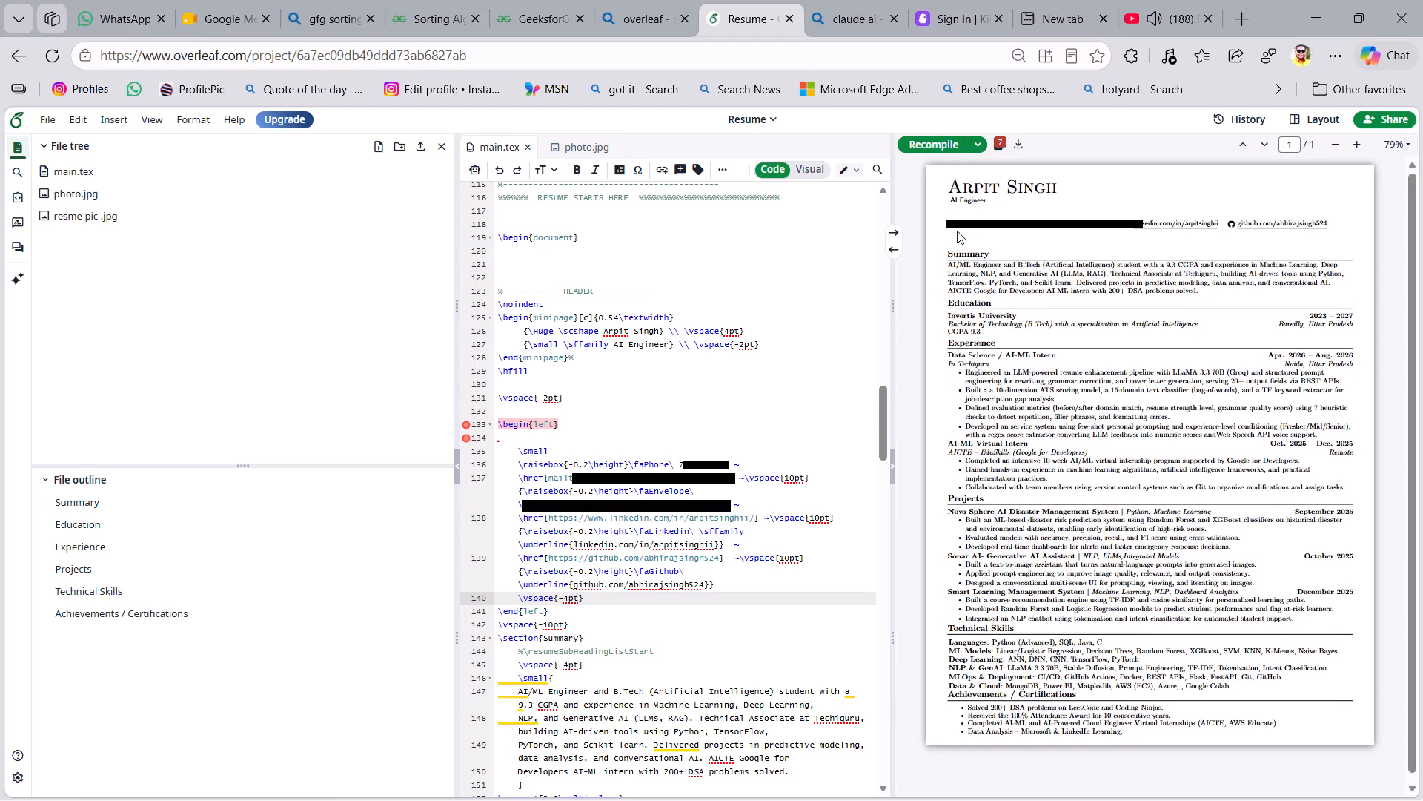
triple_click(957, 240)
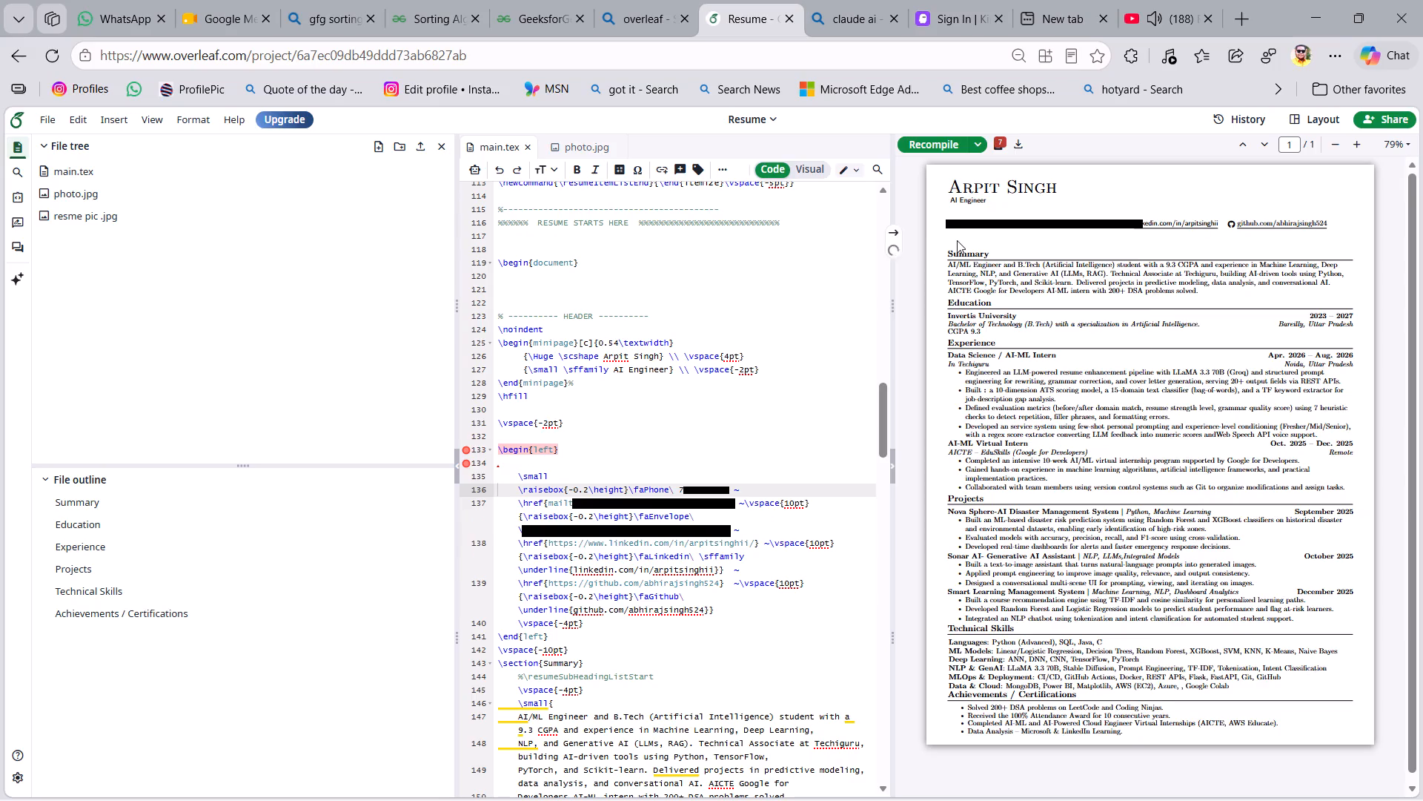
triple_click(957, 240)
triple_click(957, 240)
triple_click(957, 240)
triple_click(957, 240)
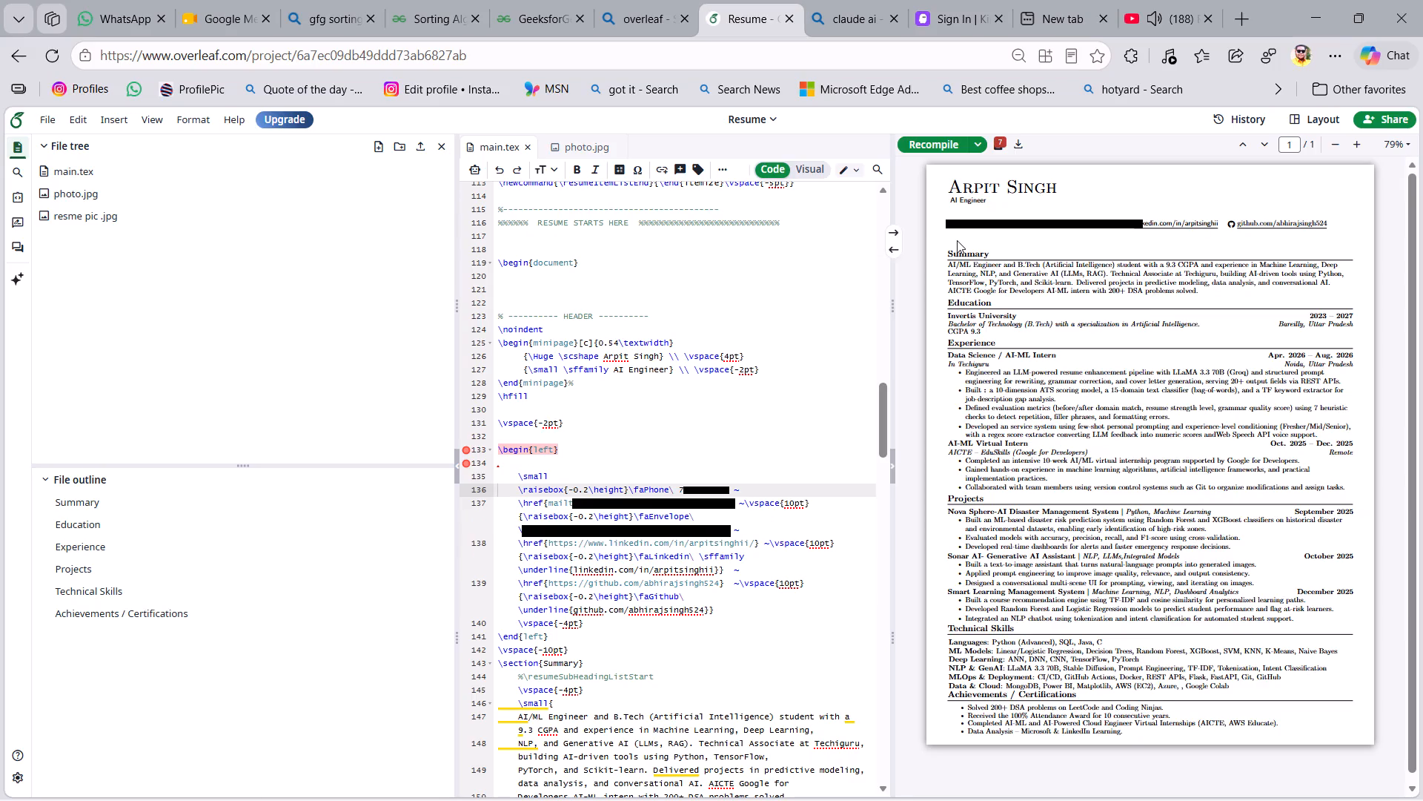
triple_click(957, 240)
triple_click(957, 240)
click(957, 240)
triple_click(957, 240)
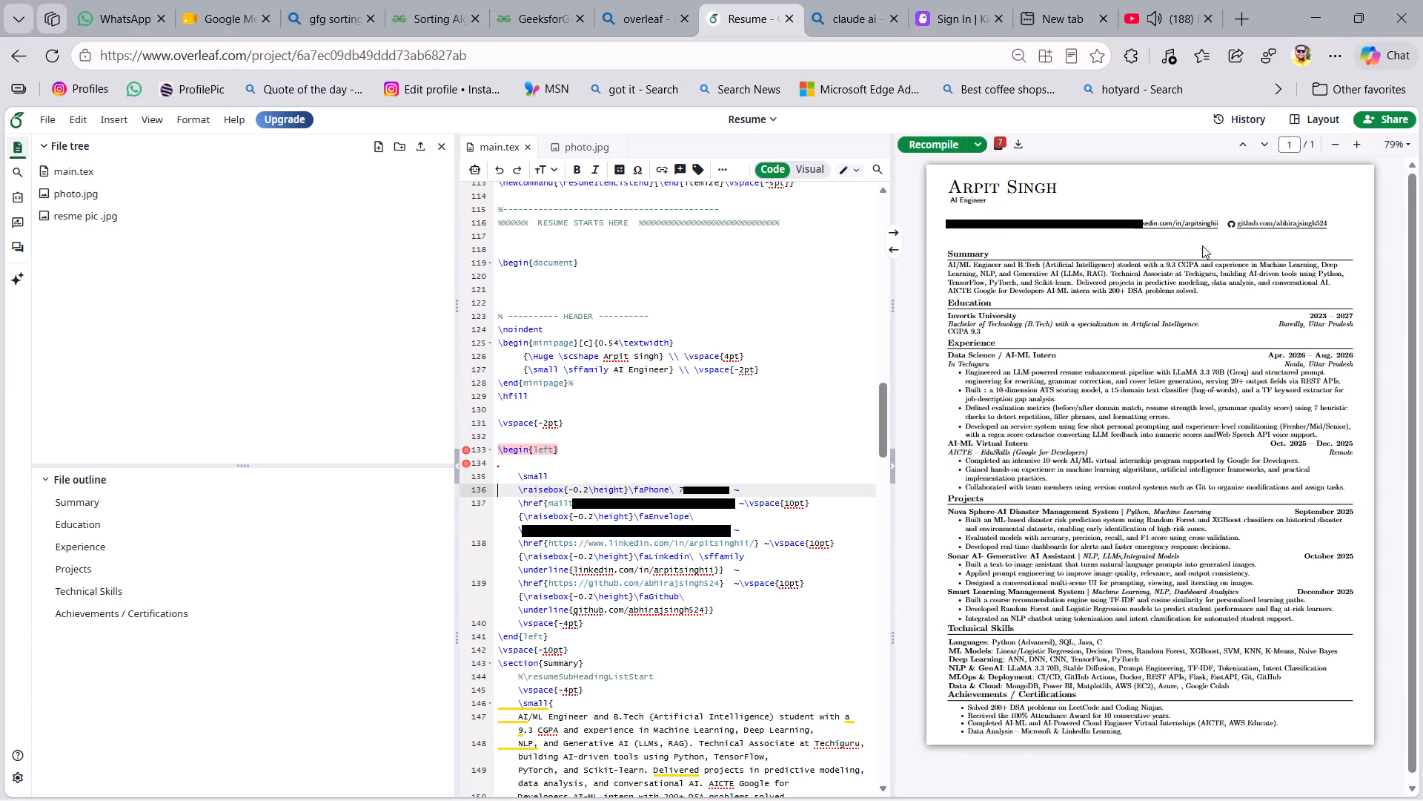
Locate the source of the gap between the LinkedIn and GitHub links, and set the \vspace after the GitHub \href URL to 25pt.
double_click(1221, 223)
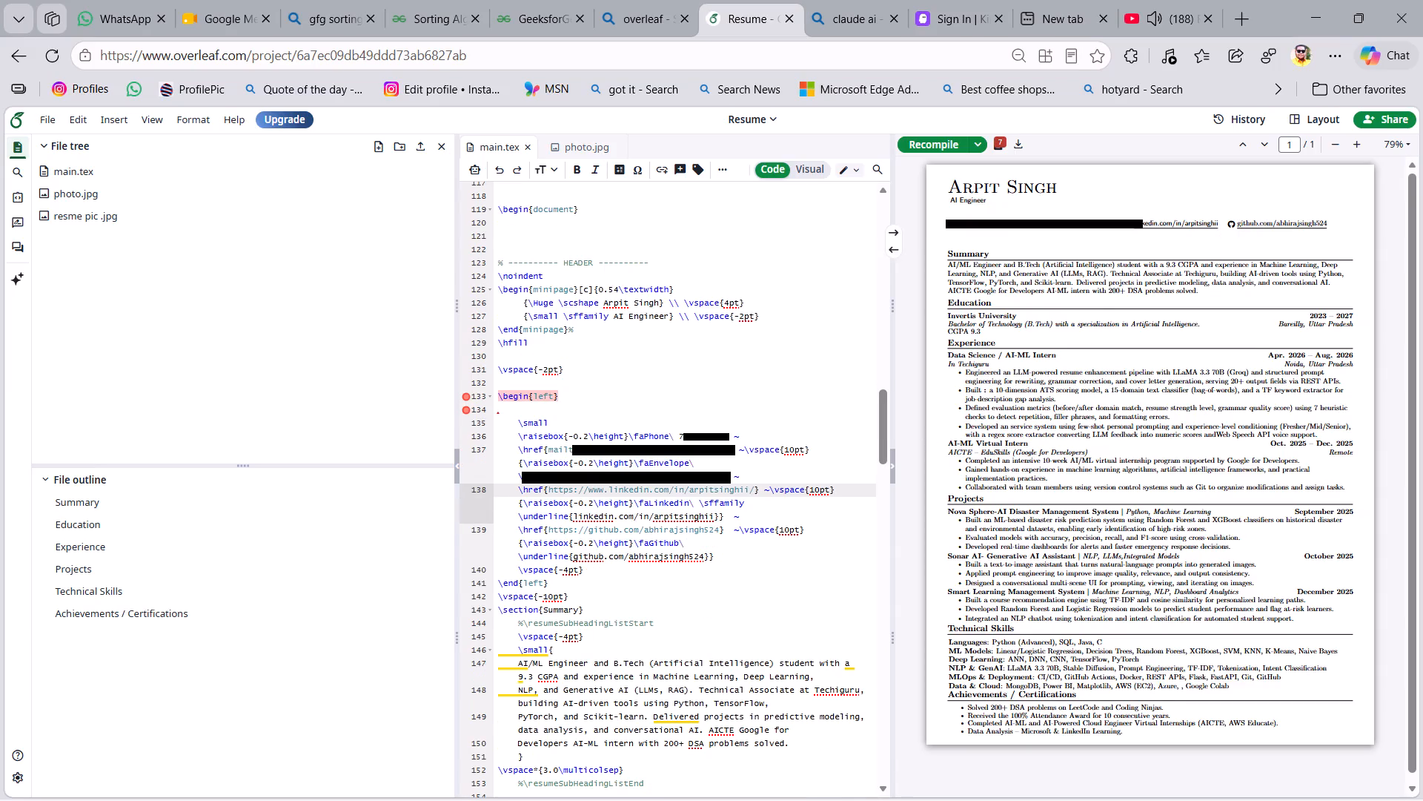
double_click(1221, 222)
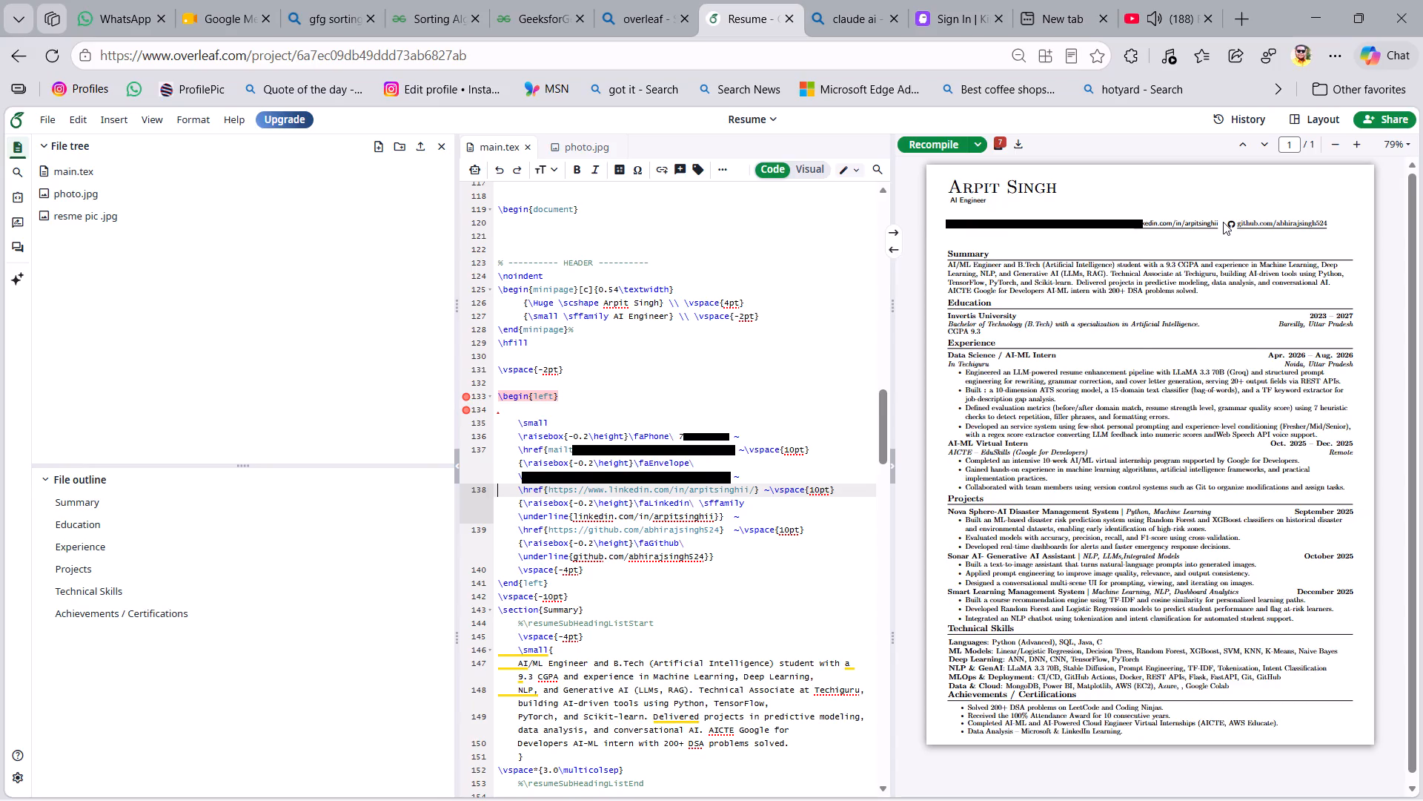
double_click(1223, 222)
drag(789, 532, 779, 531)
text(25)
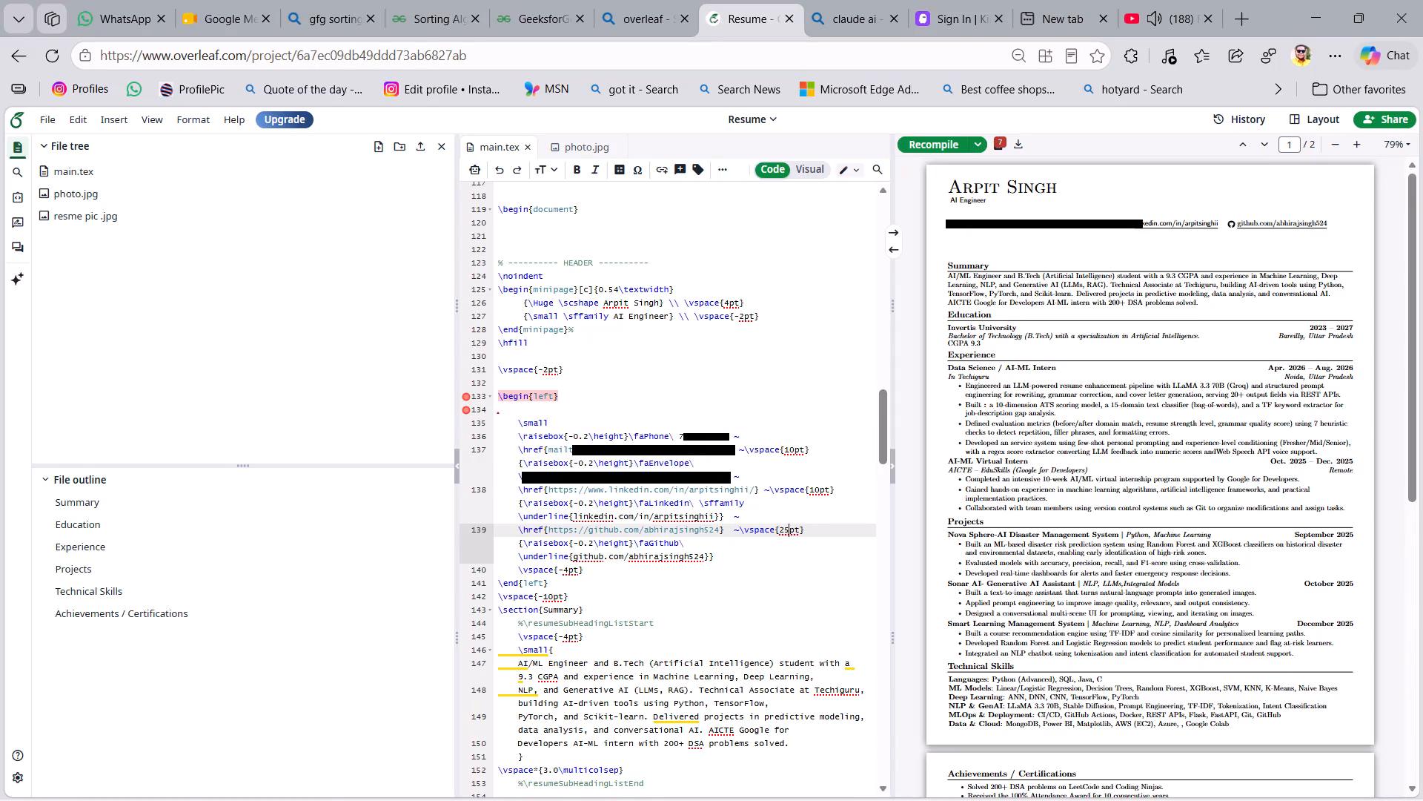
Set the \vspace after each of the GitHub, LinkedIn and email \href URLs in the contact block to 2pt.
key(BackSpace)
key(BackSpace)
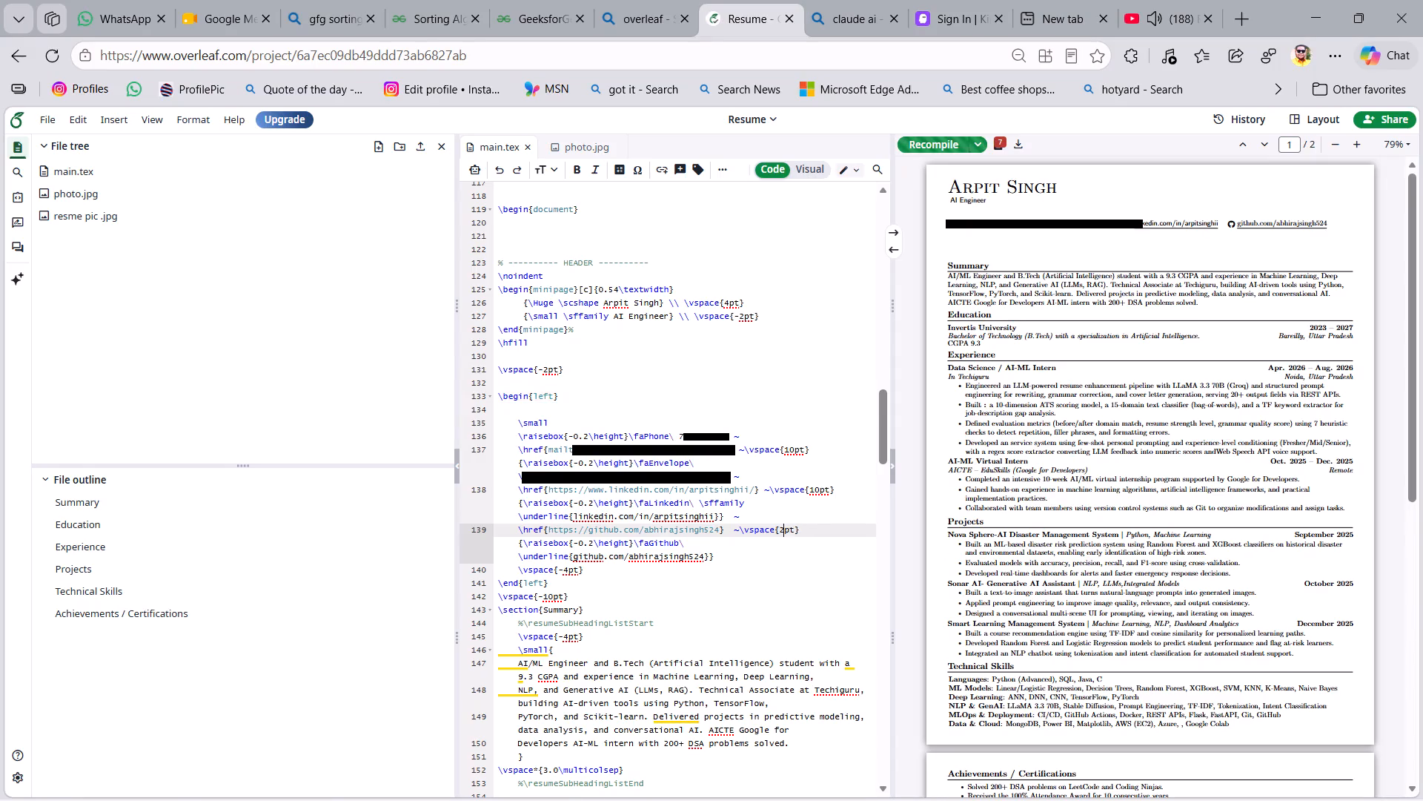
key(2)
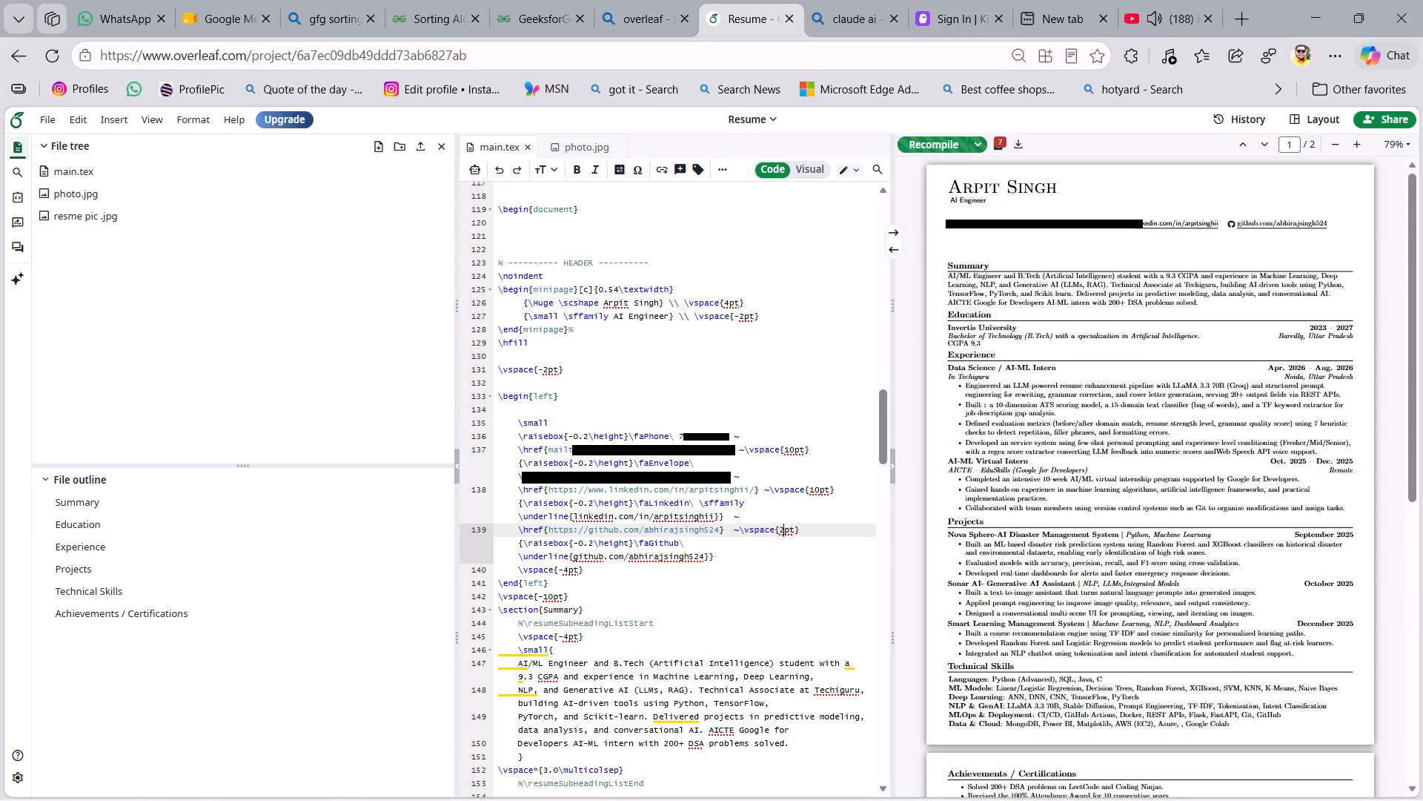
drag(818, 487, 809, 487)
key(BackSpace)
key(1)
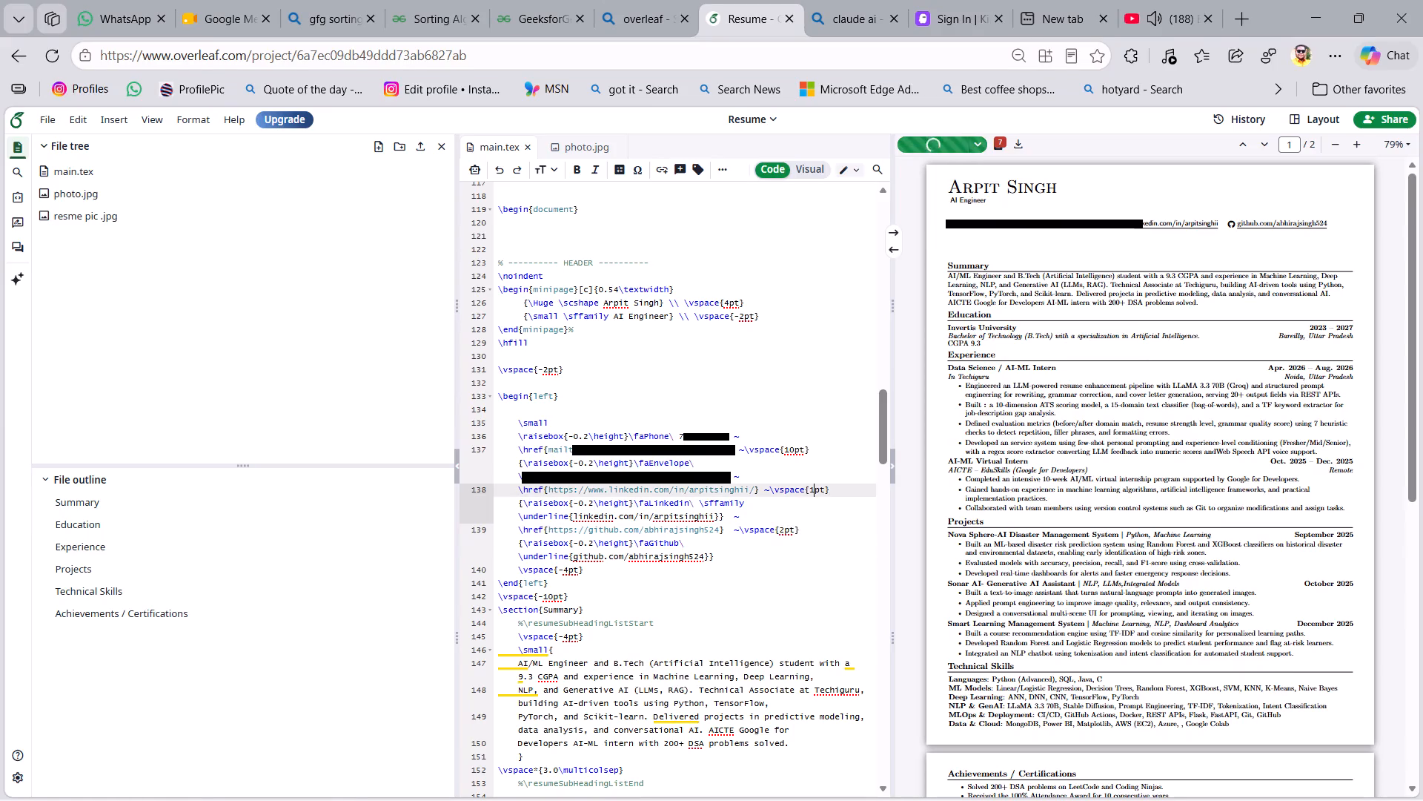
key(BackSpace)
key(2)
drag(794, 451, 786, 451)
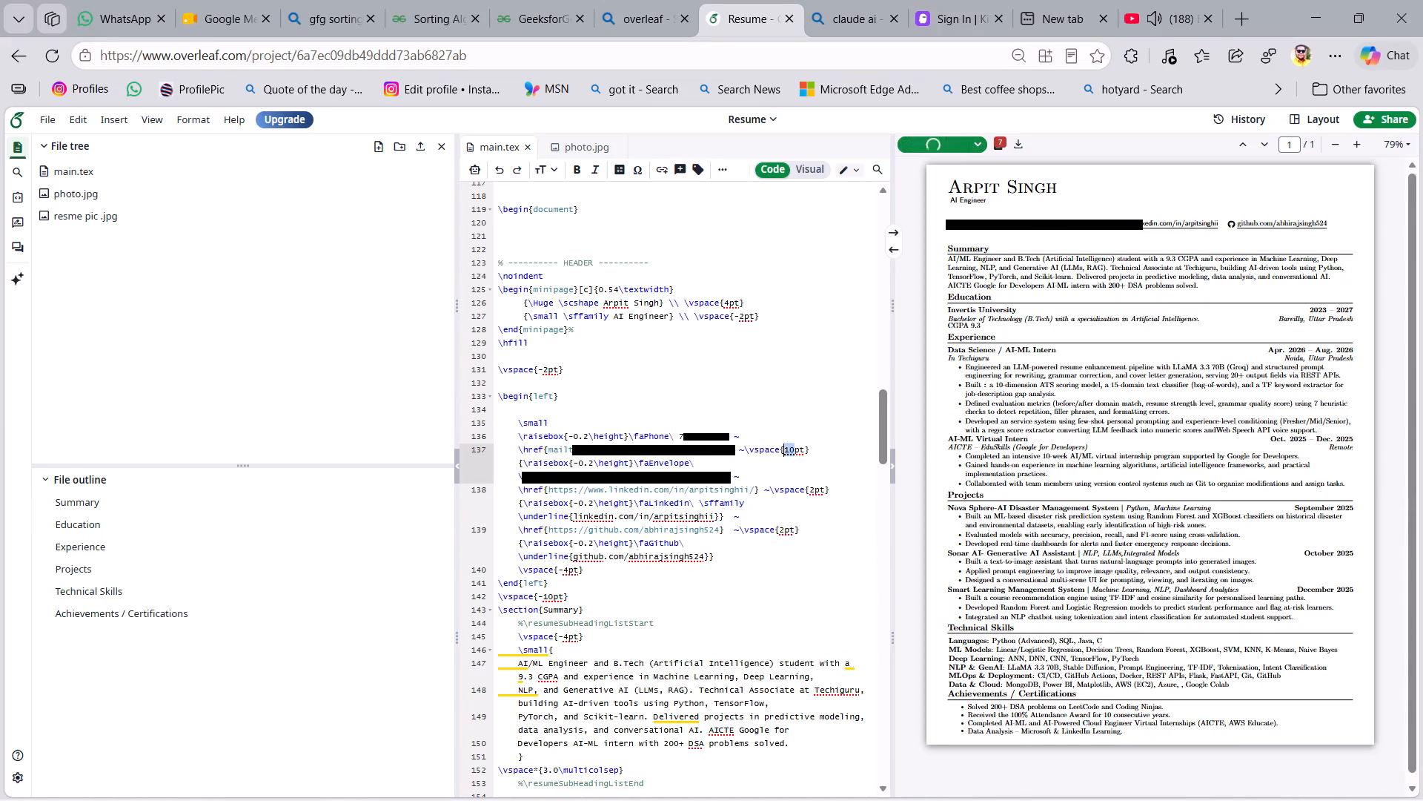
drag(786, 451, 786, 451)
key(BackSpace)
key(2)
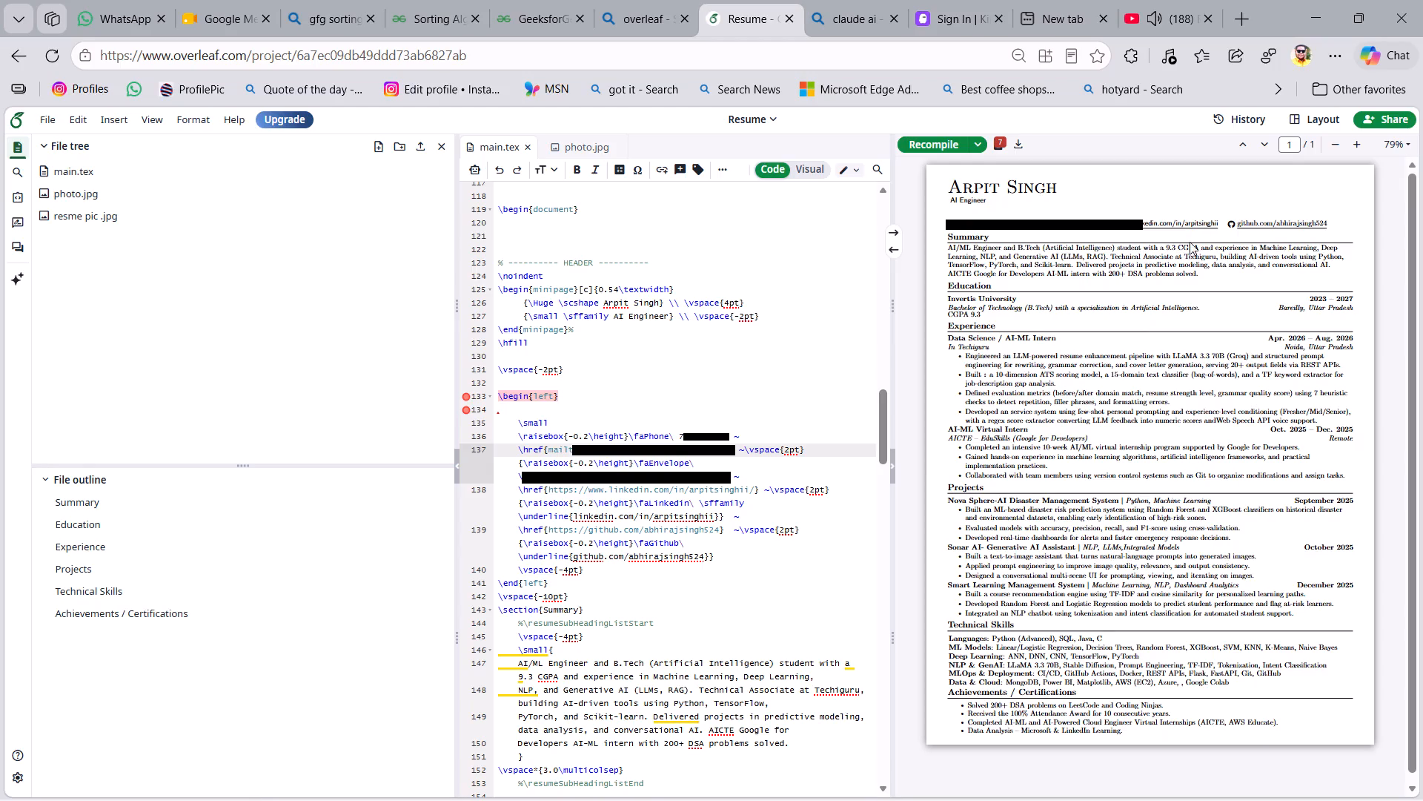
Copy the contact block's code from the \small line through the \vspace line just before \end{left}.
drag(1332, 225, 1313, 225)
drag(592, 571, 534, 441)
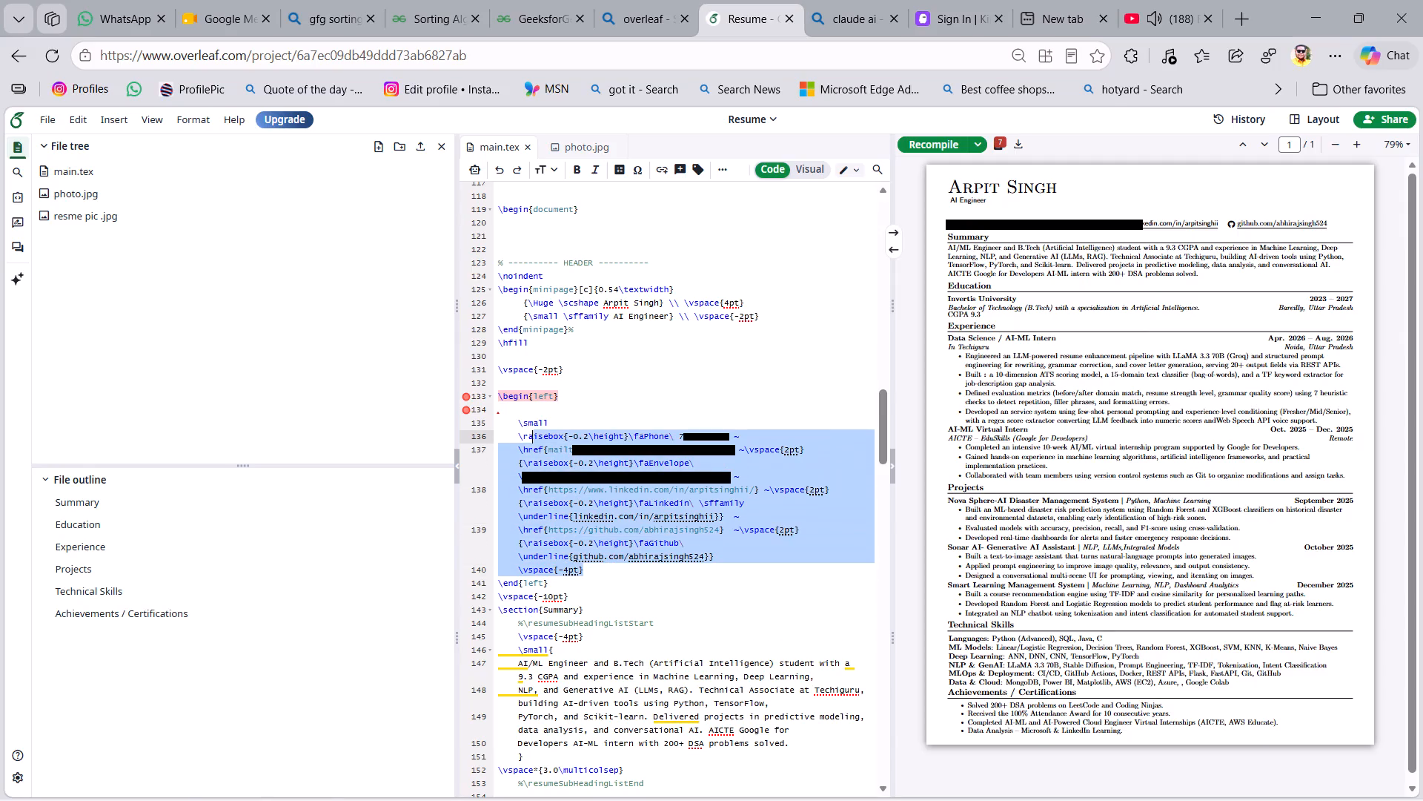
drag(534, 441, 505, 426)
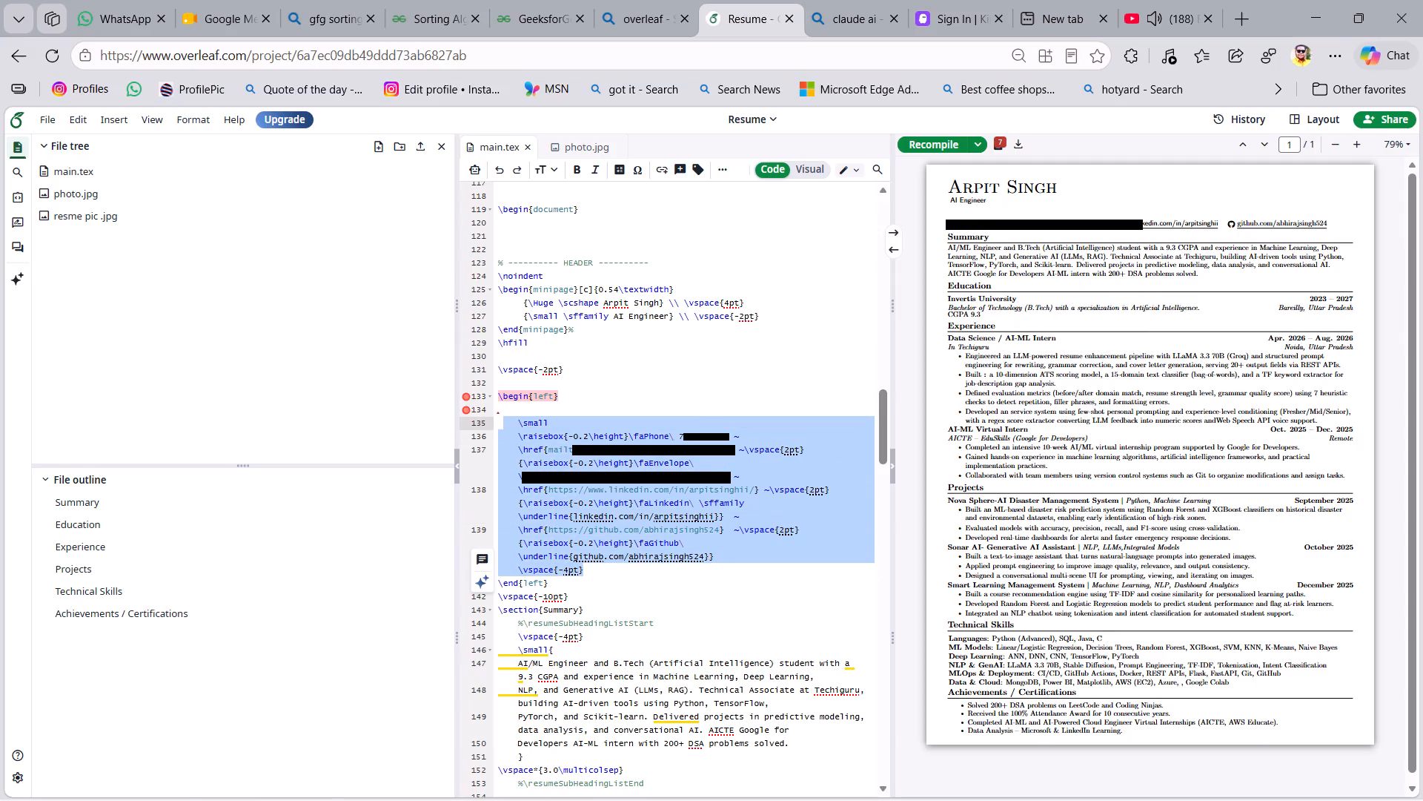
key(ctrl+c)
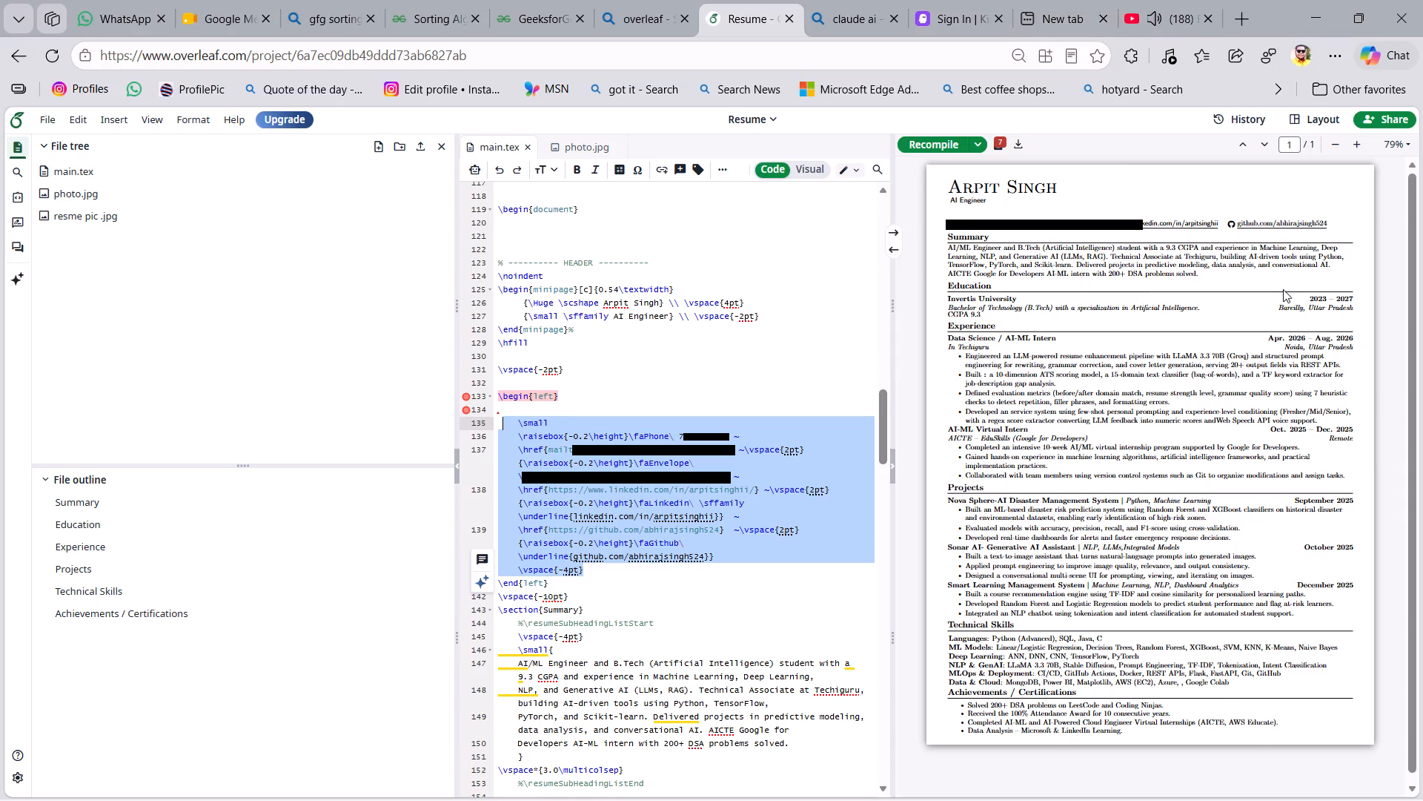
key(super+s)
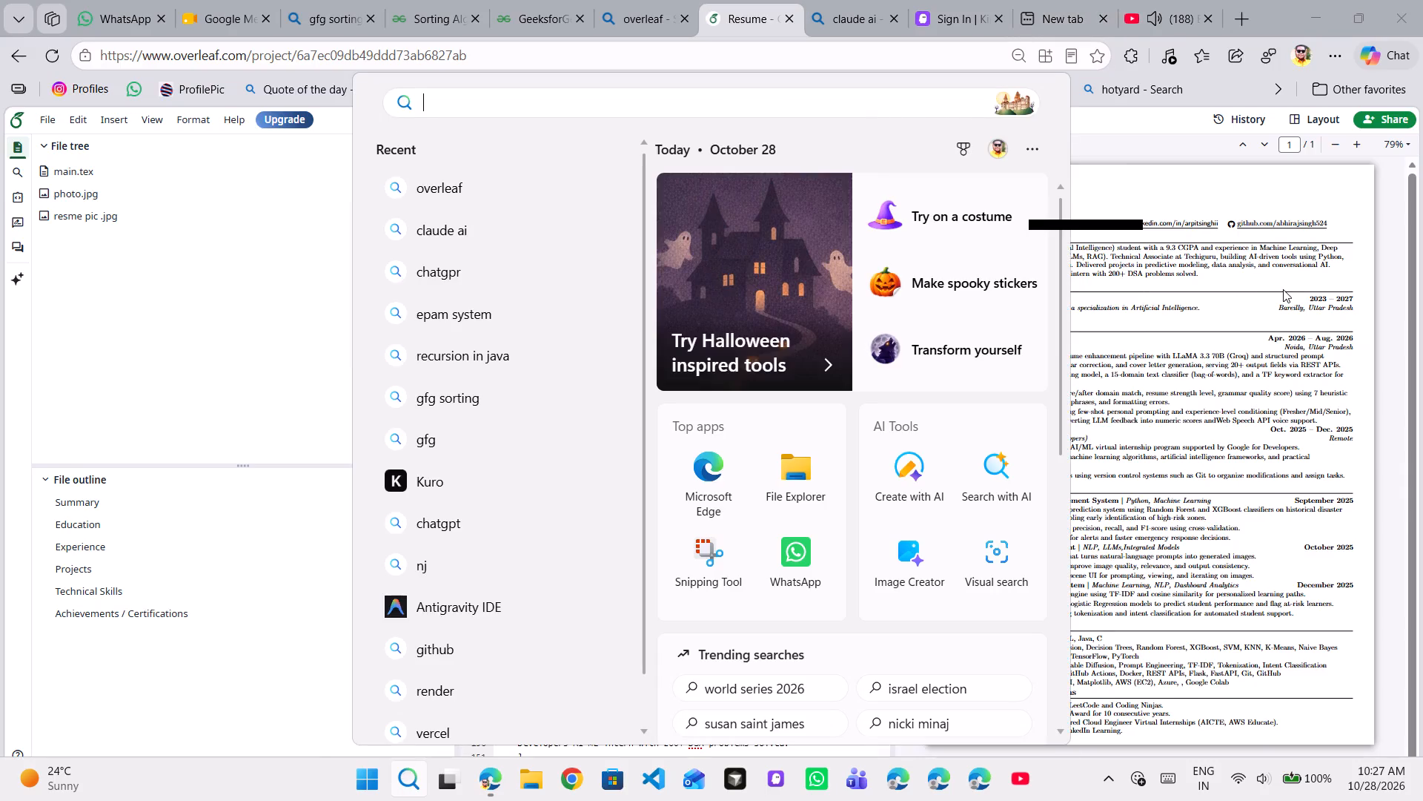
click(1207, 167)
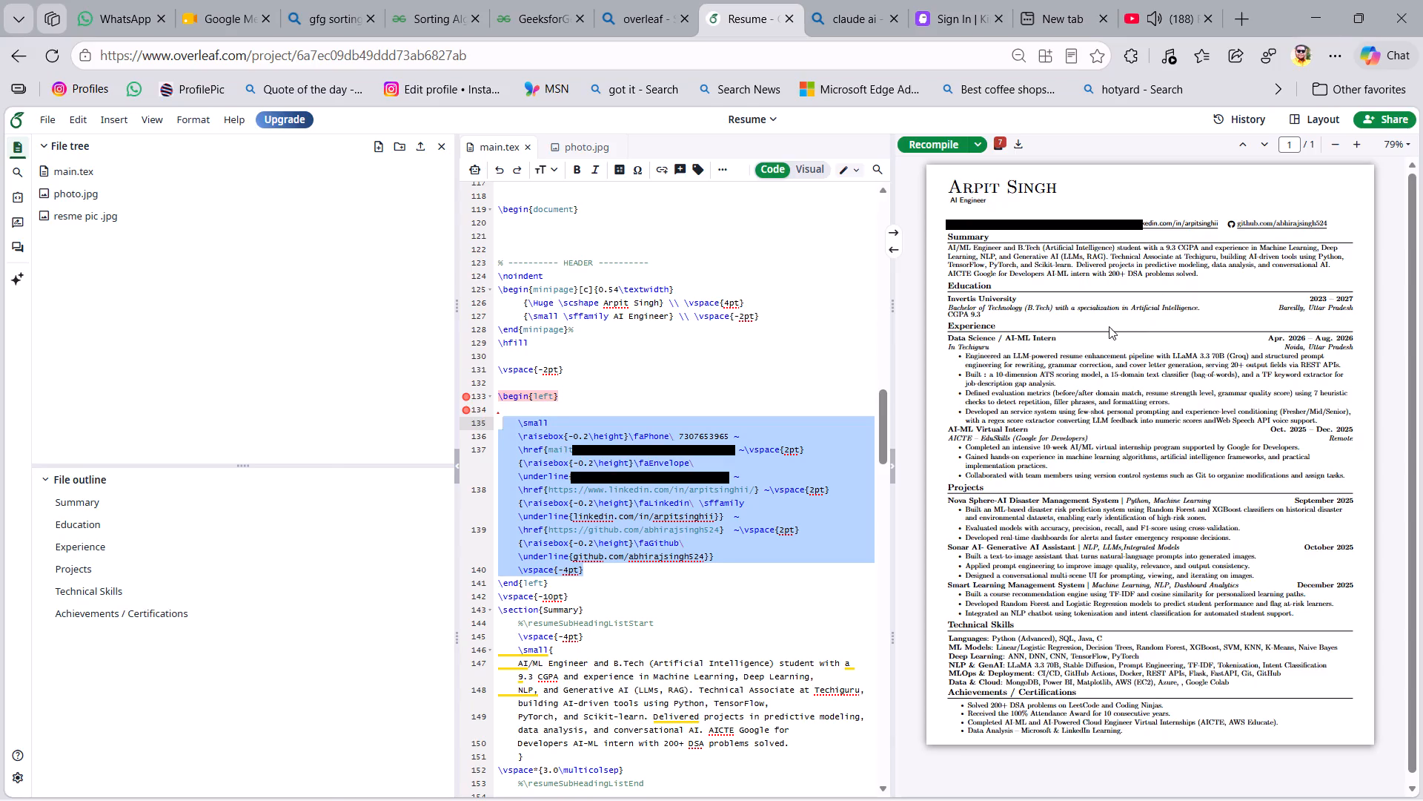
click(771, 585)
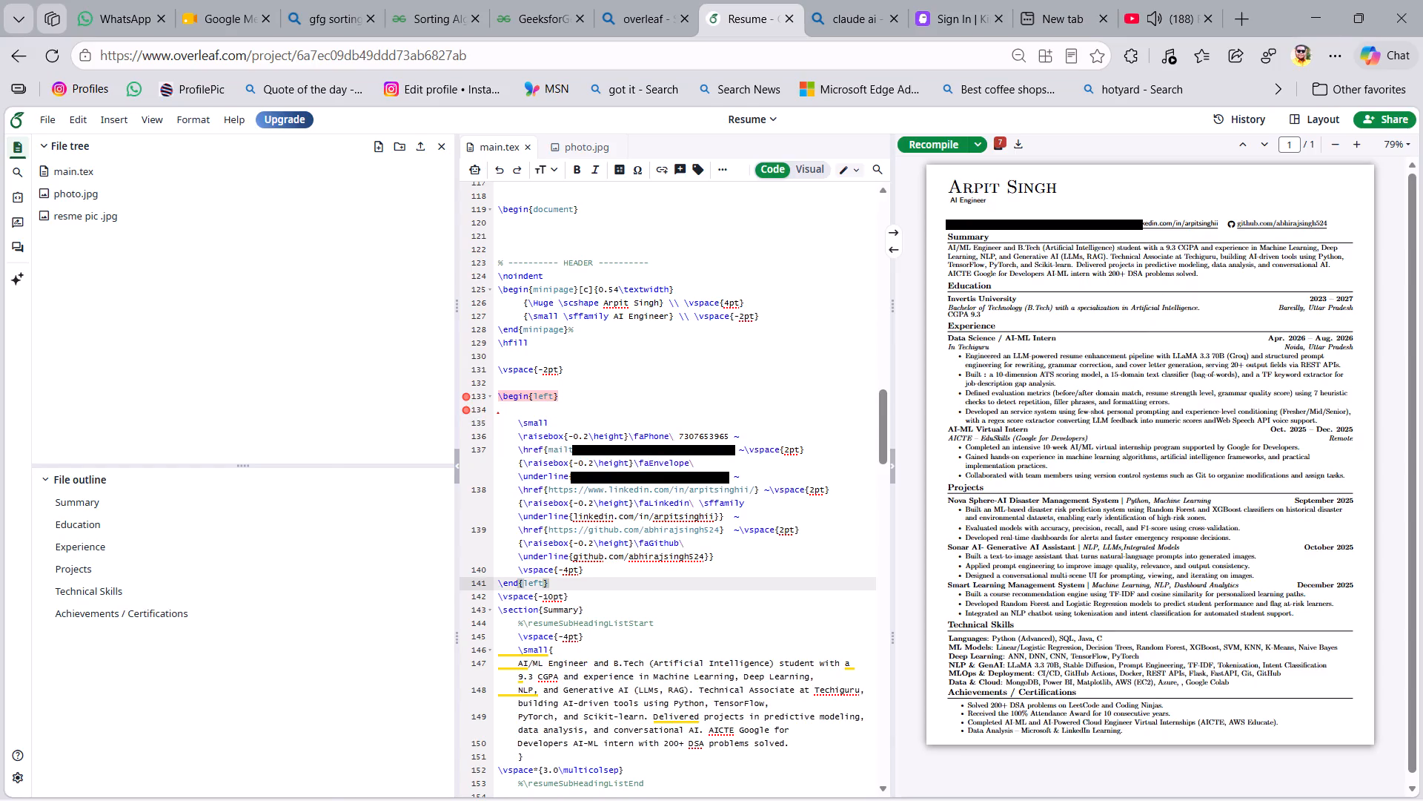
Download the compiled résumé as a PDF.
click(1020, 147)
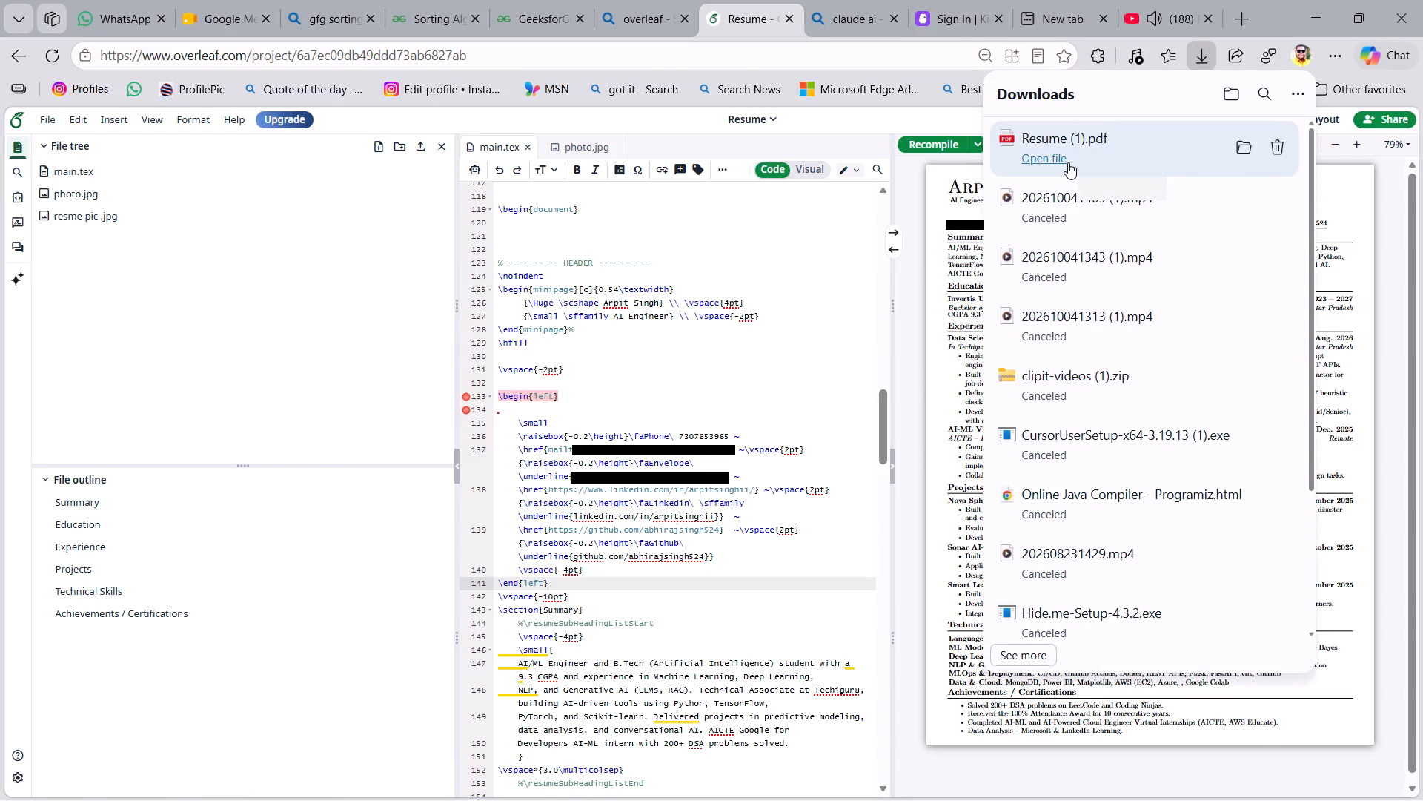
Search the web in a new tab for a PDF to Word converter and open the PDF House result.
click(1254, 22)
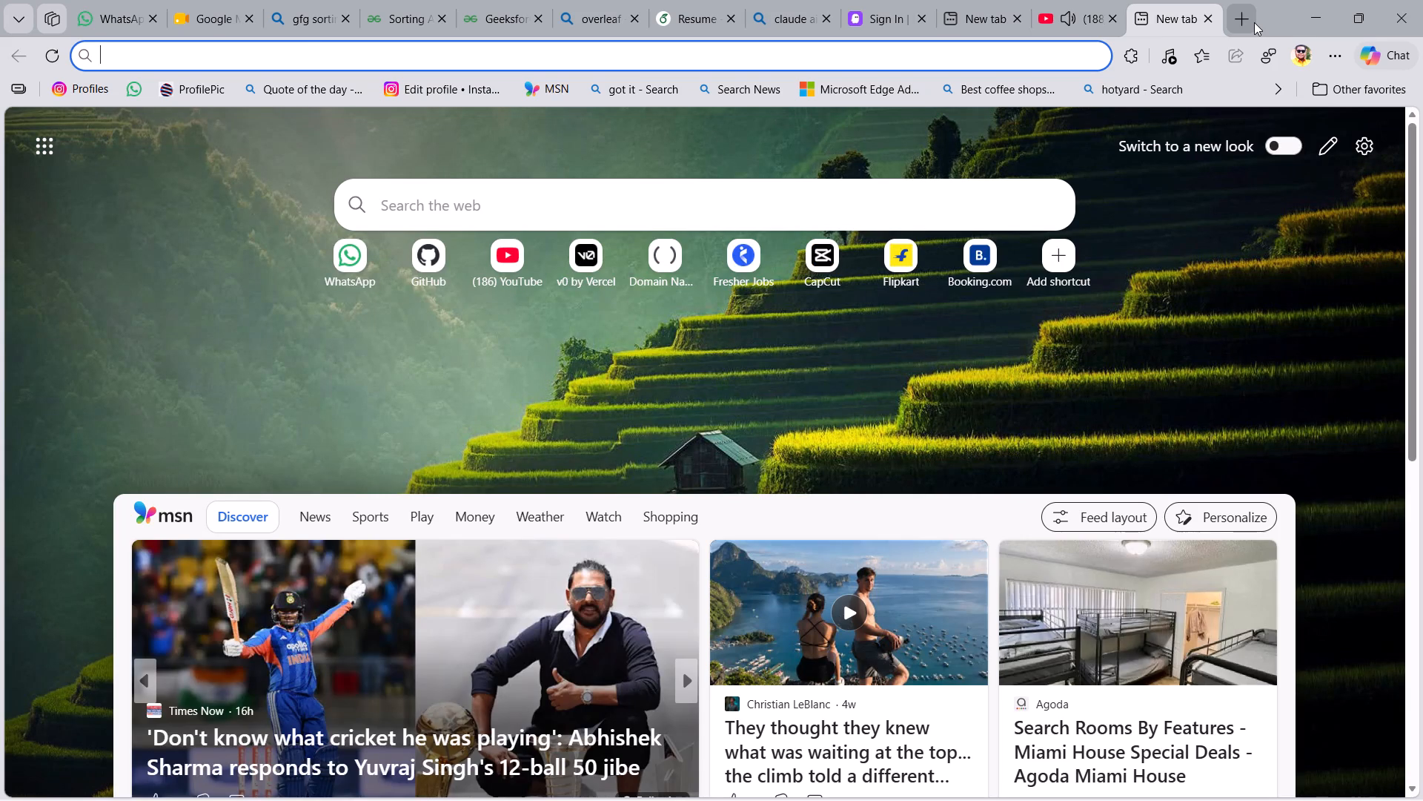
text(pdf to)
key(space)
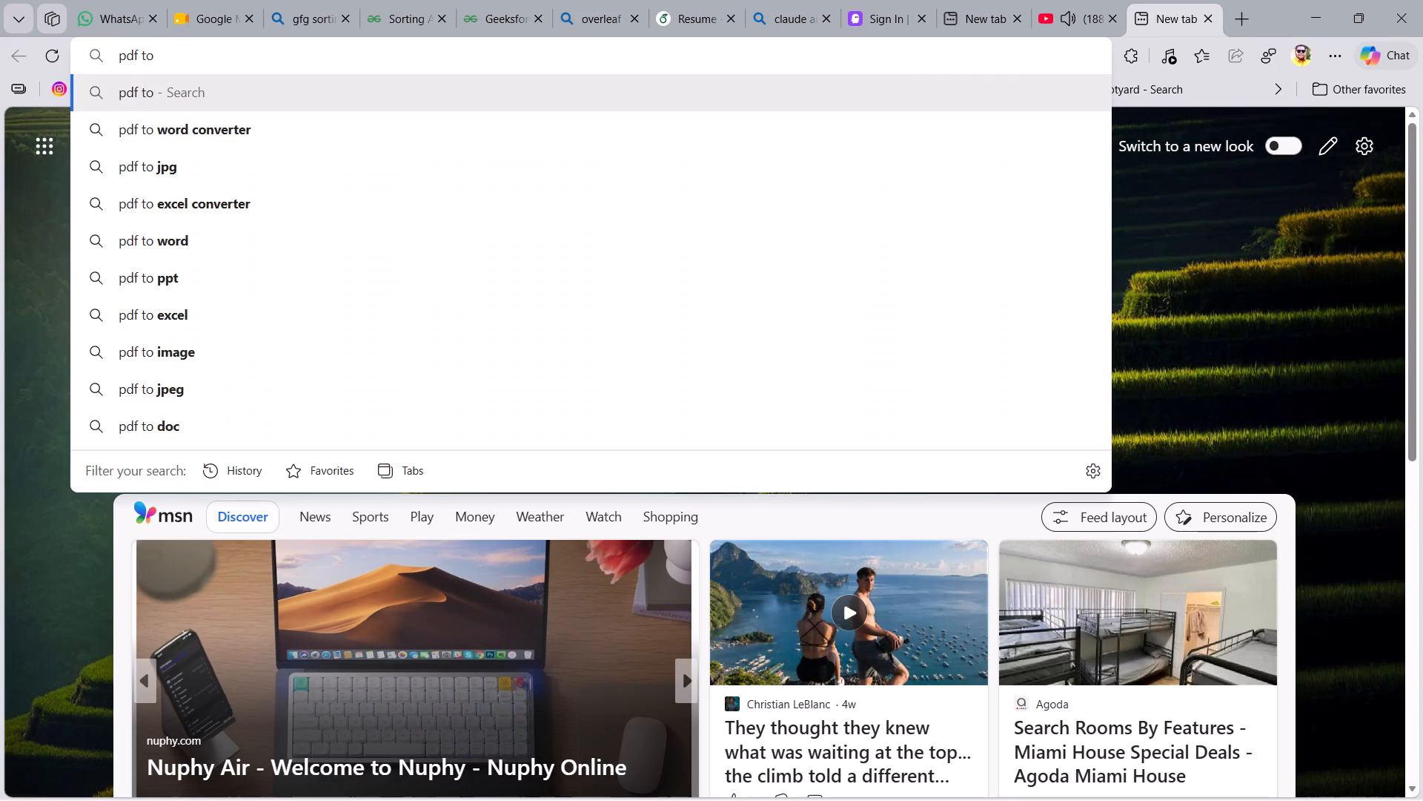
text(word)
key(Return)
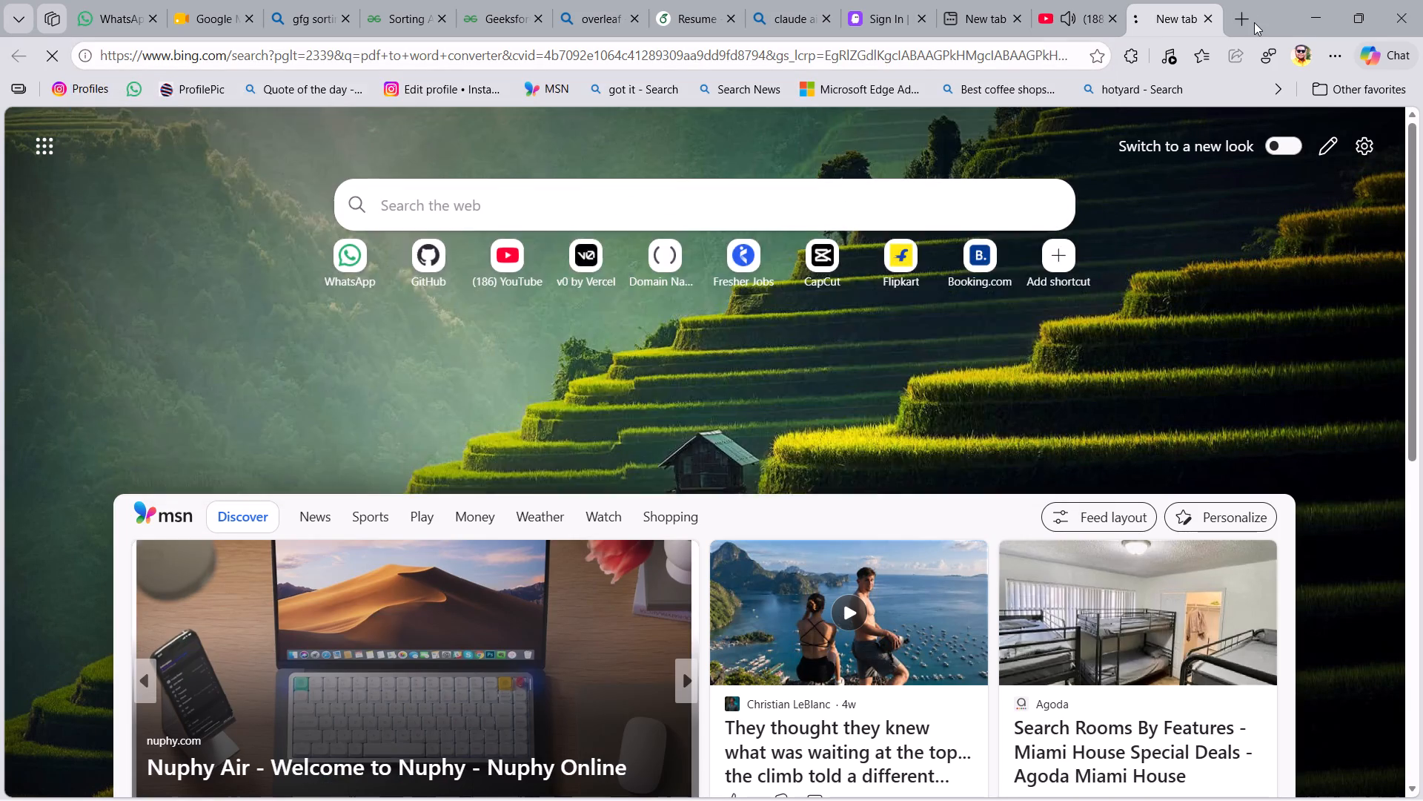
click(305, 268)
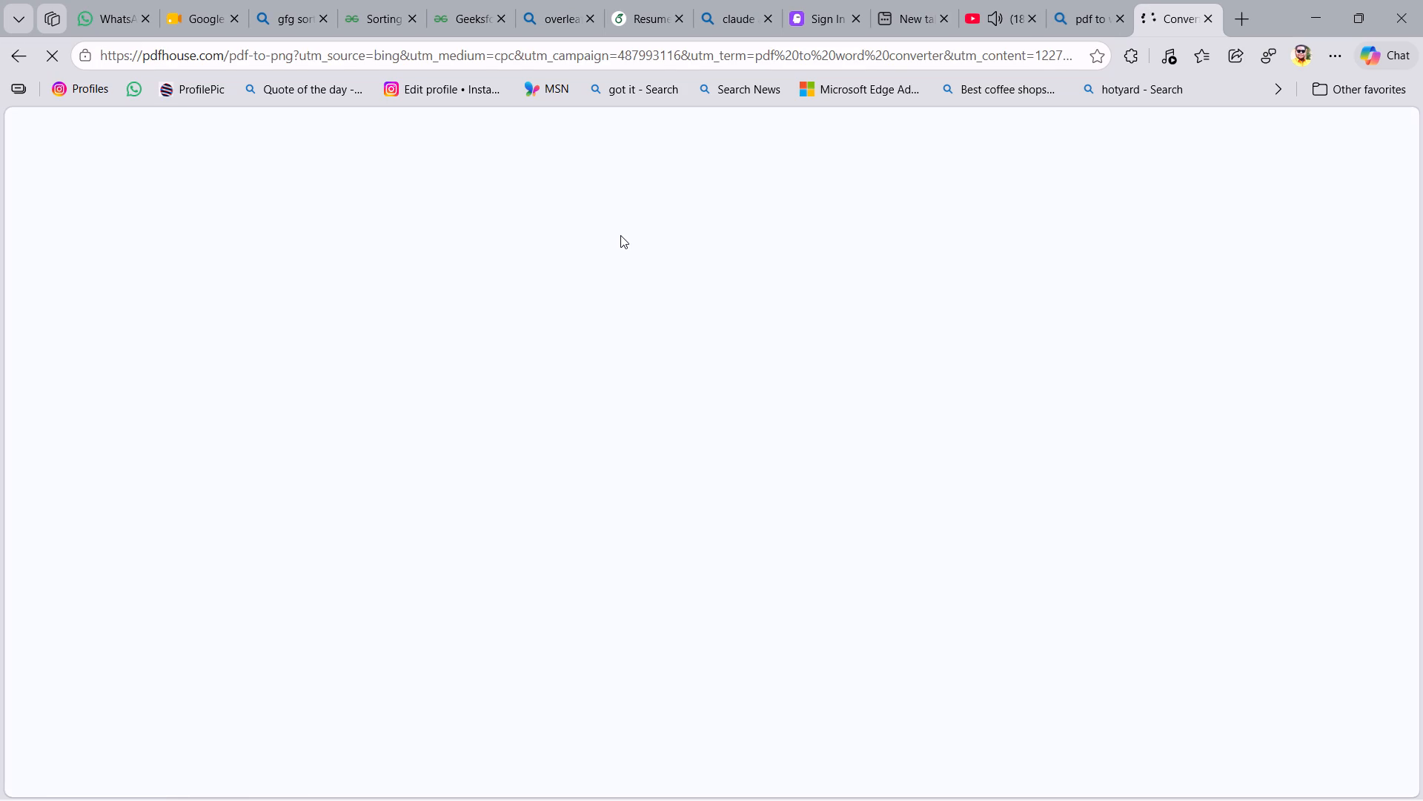
Upload Resume (1) from Downloads to the PDF House converter.
click(629, 584)
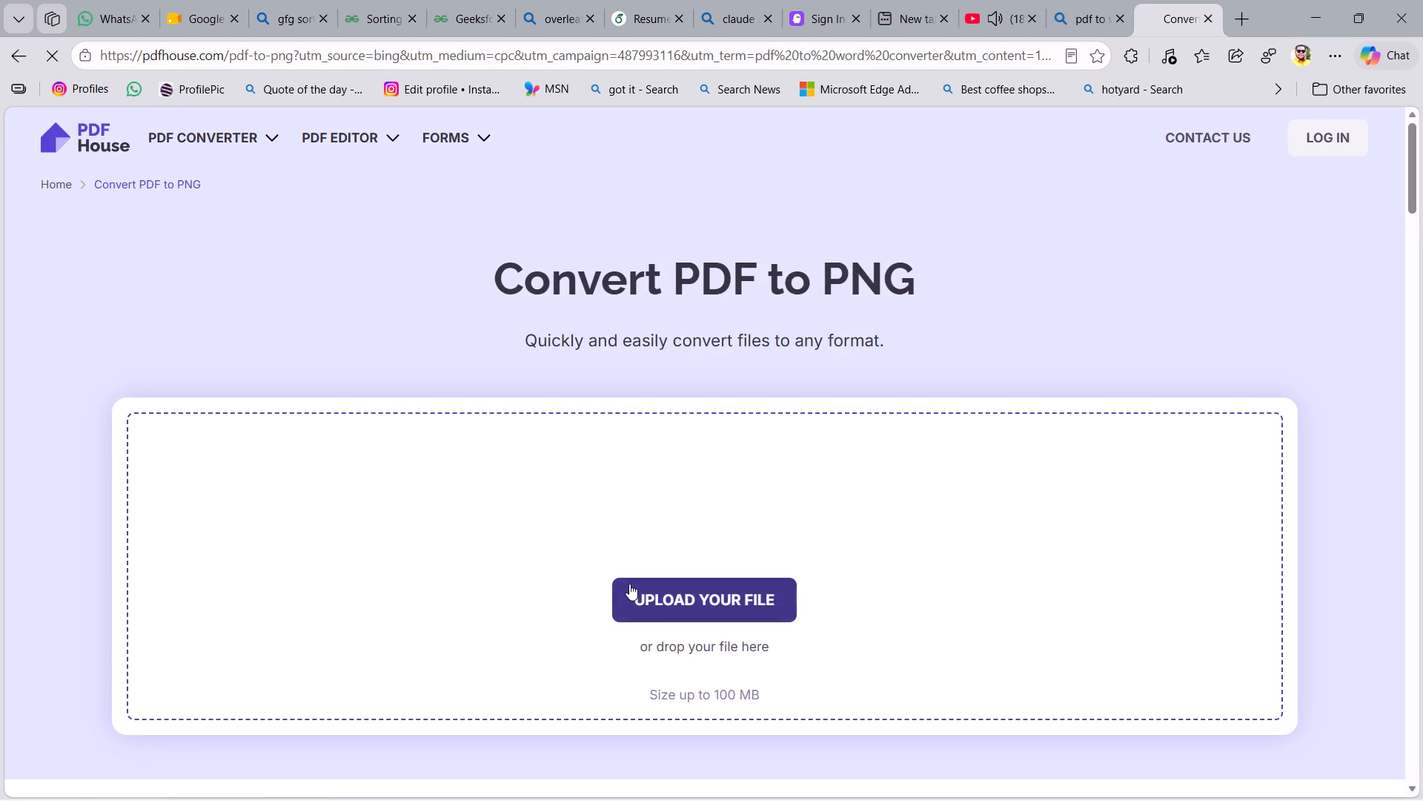
click(620, 594)
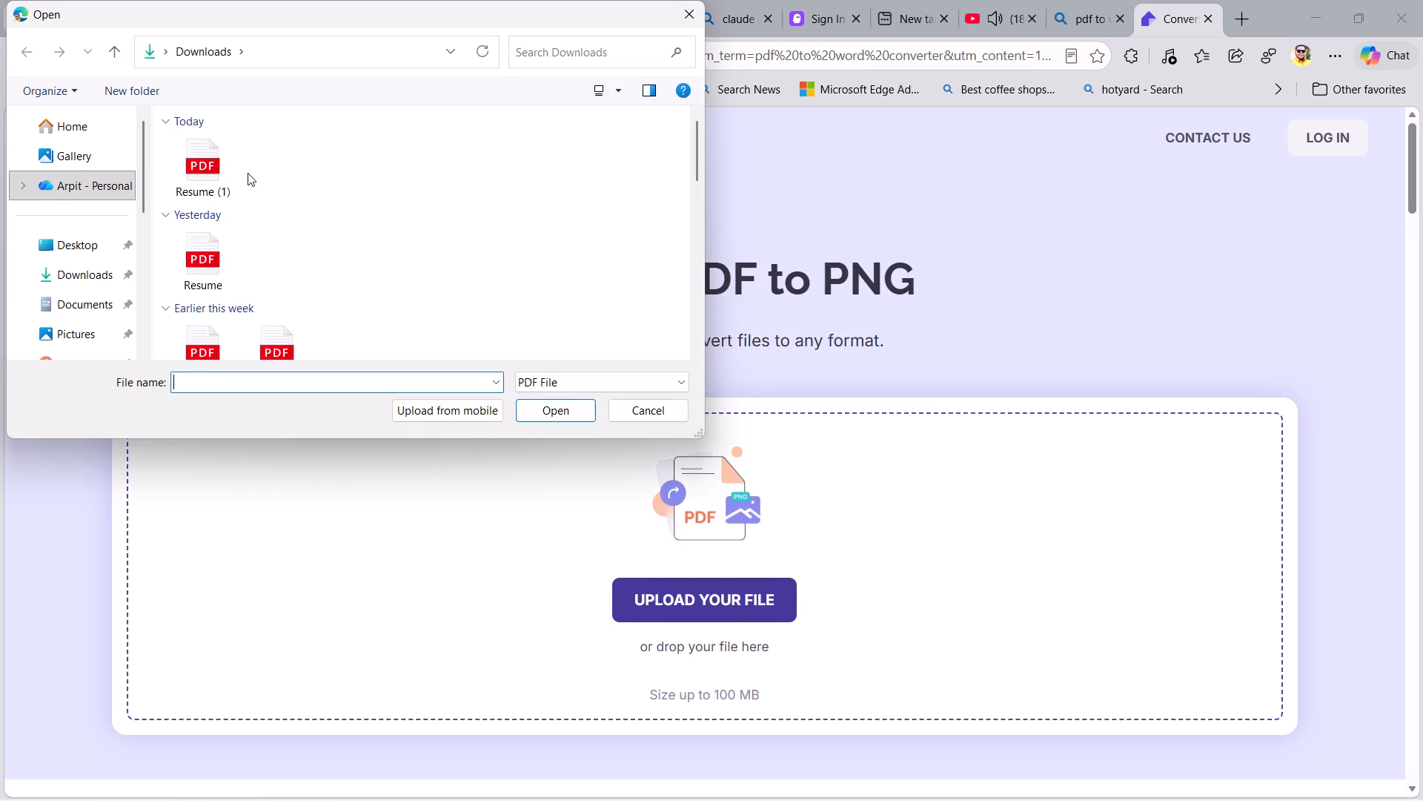
click(216, 164)
click(525, 409)
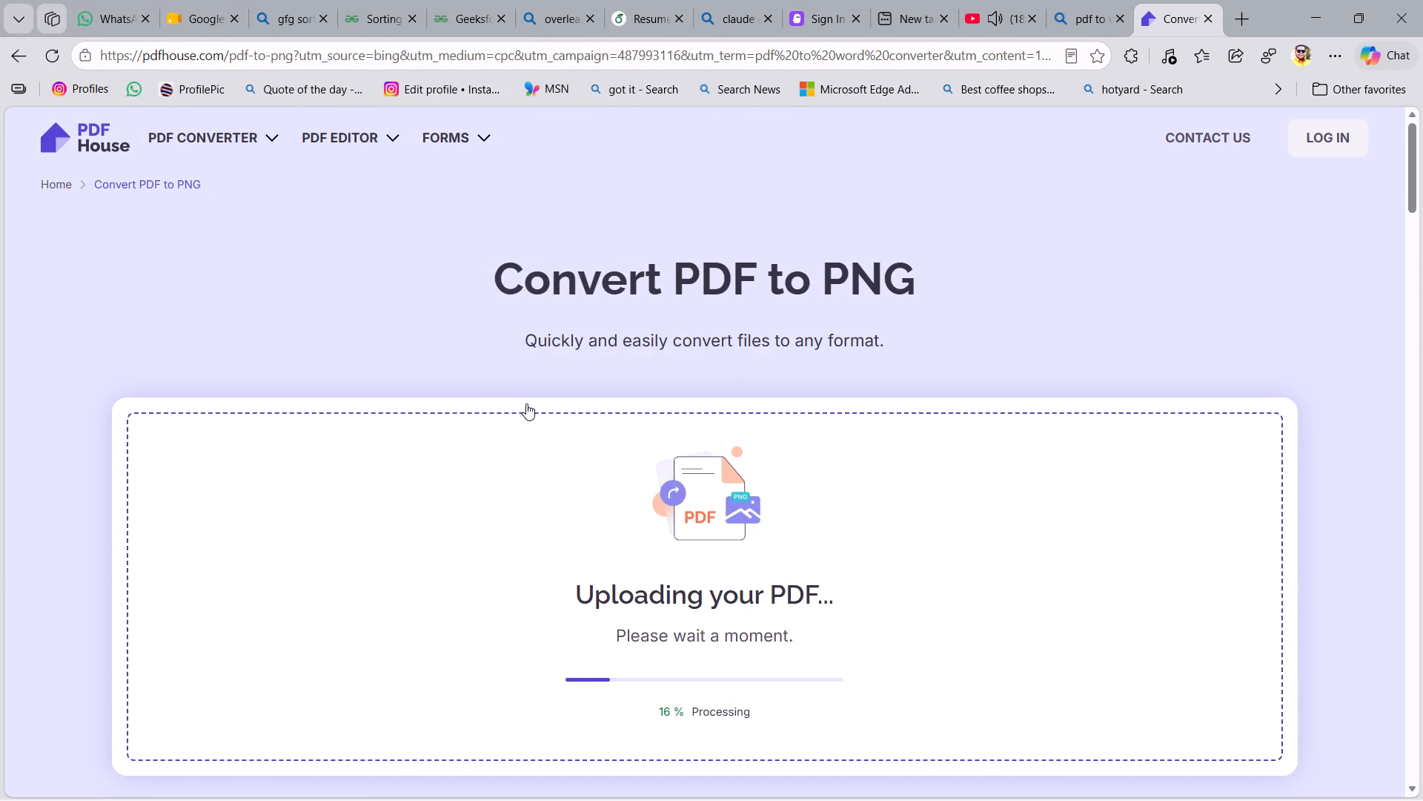
Back in the Overleaf project, replace the Nova Sphere-AI Disaster Management System heading's date, September 2025, with GITHUB.
click(629, 10)
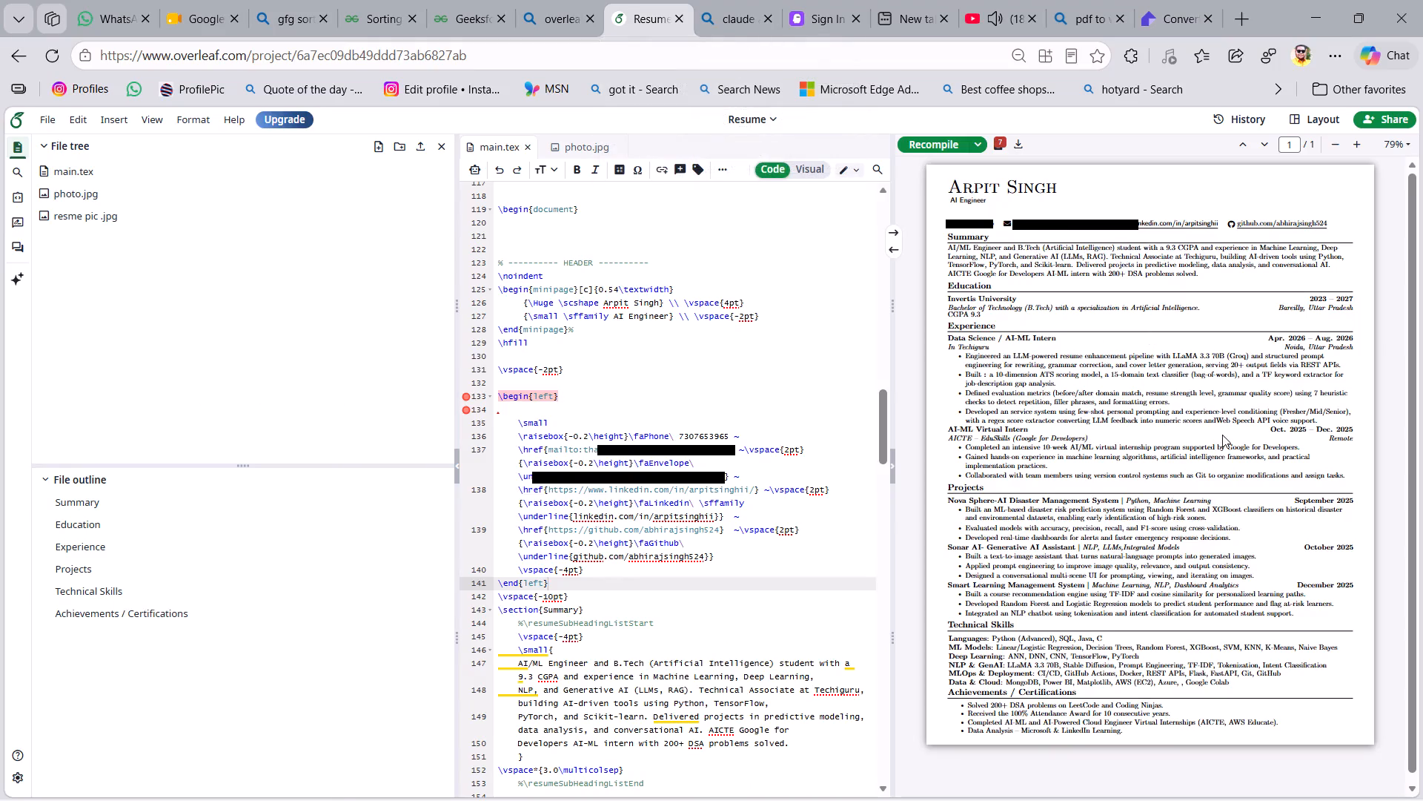
double_click(1349, 498)
double_click(1326, 499)
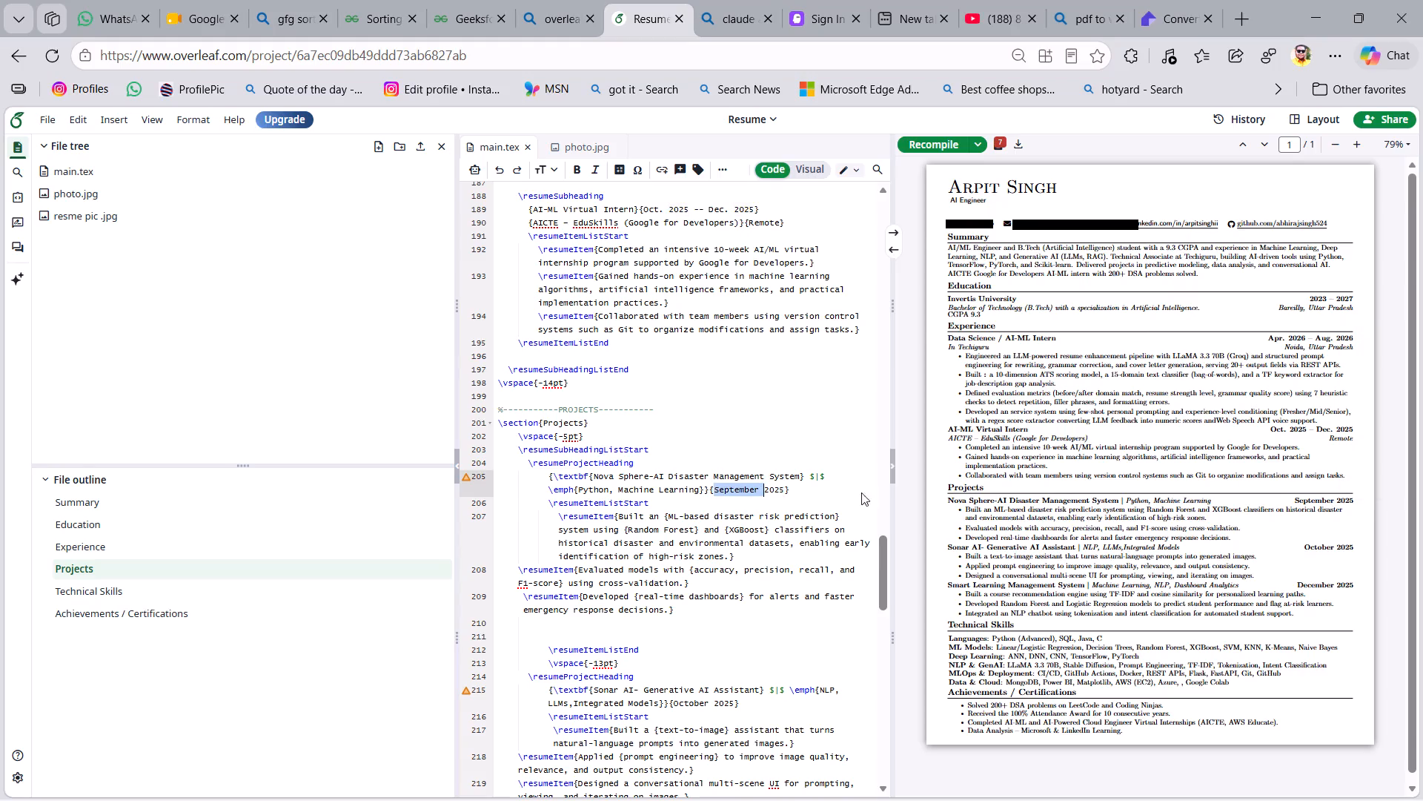
drag(783, 487, 772, 487)
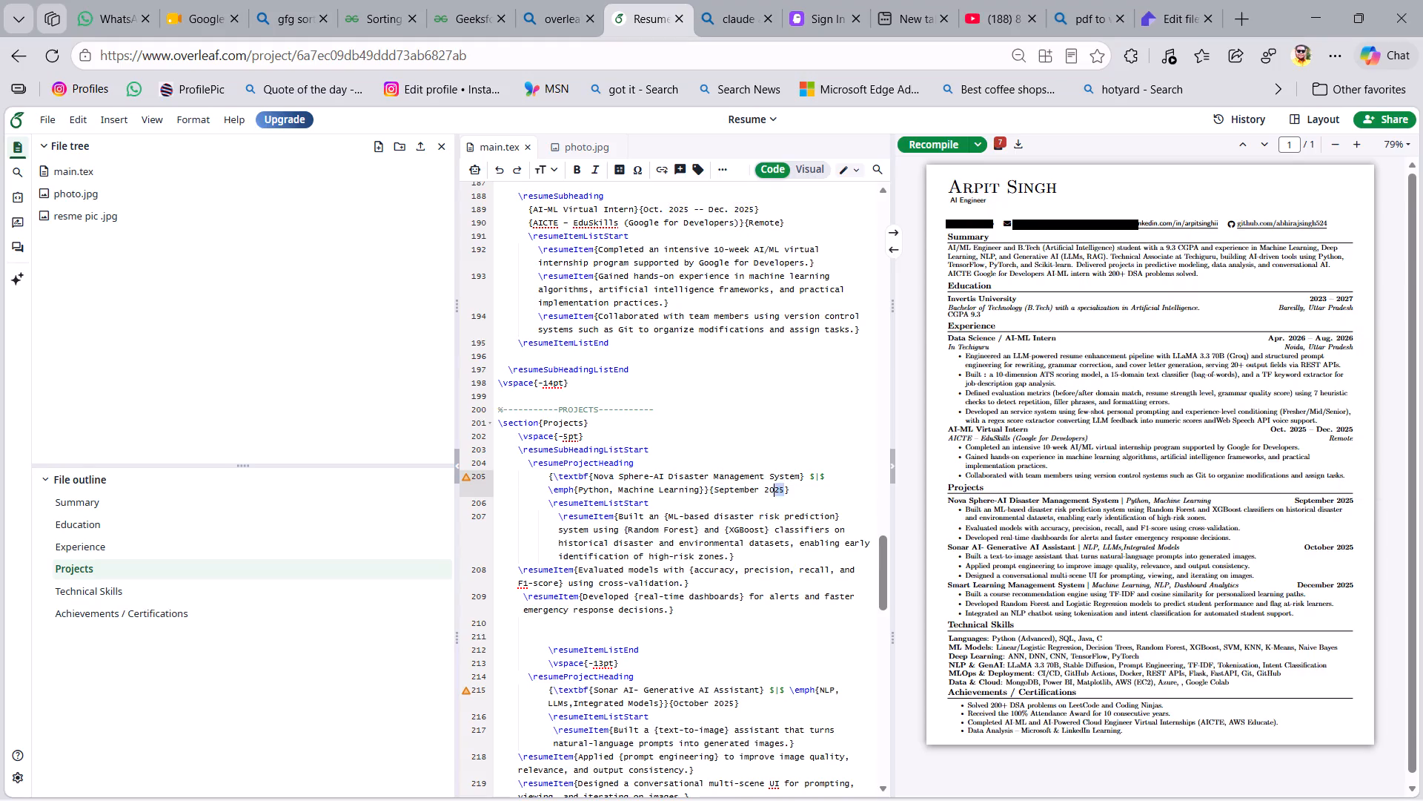
drag(772, 487, 715, 485)
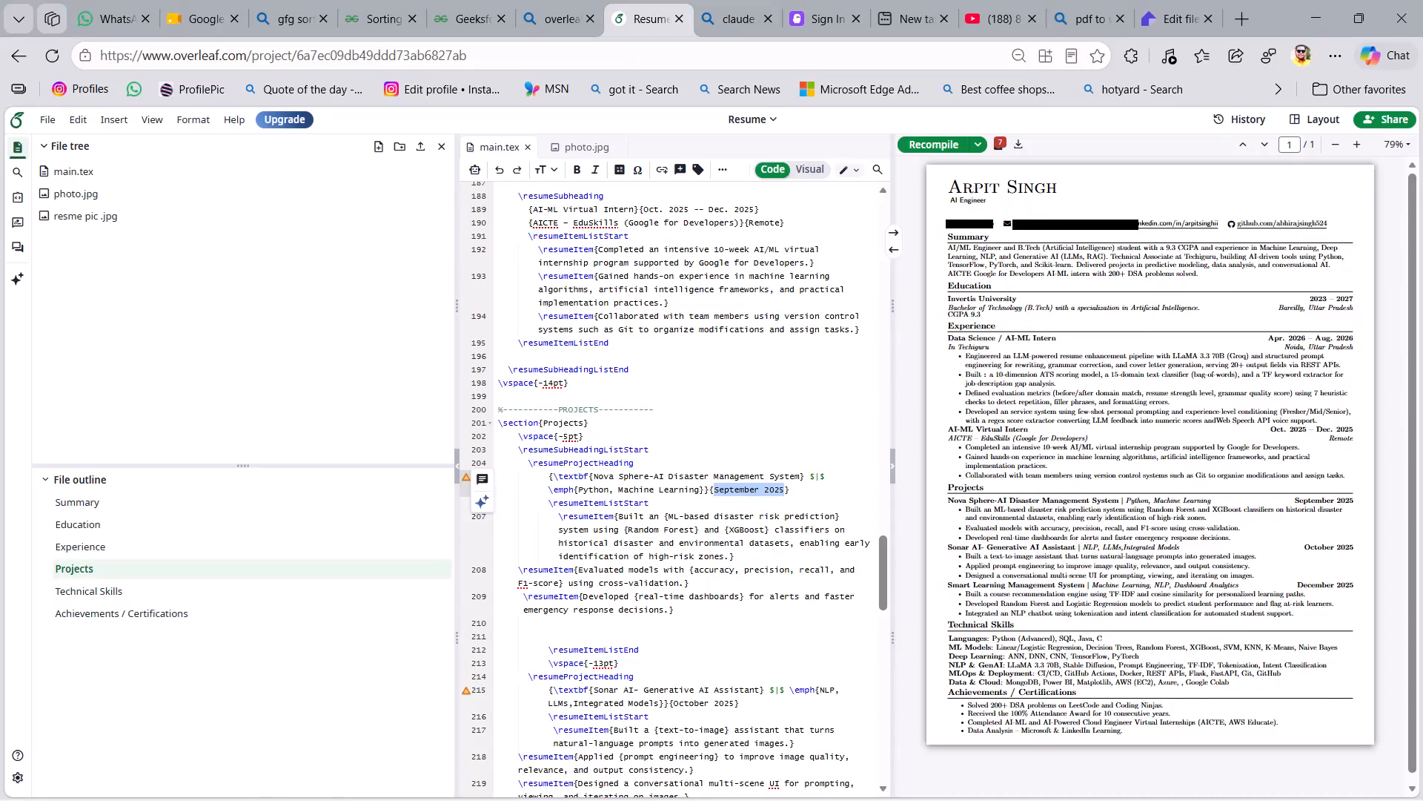
key(shift+g)
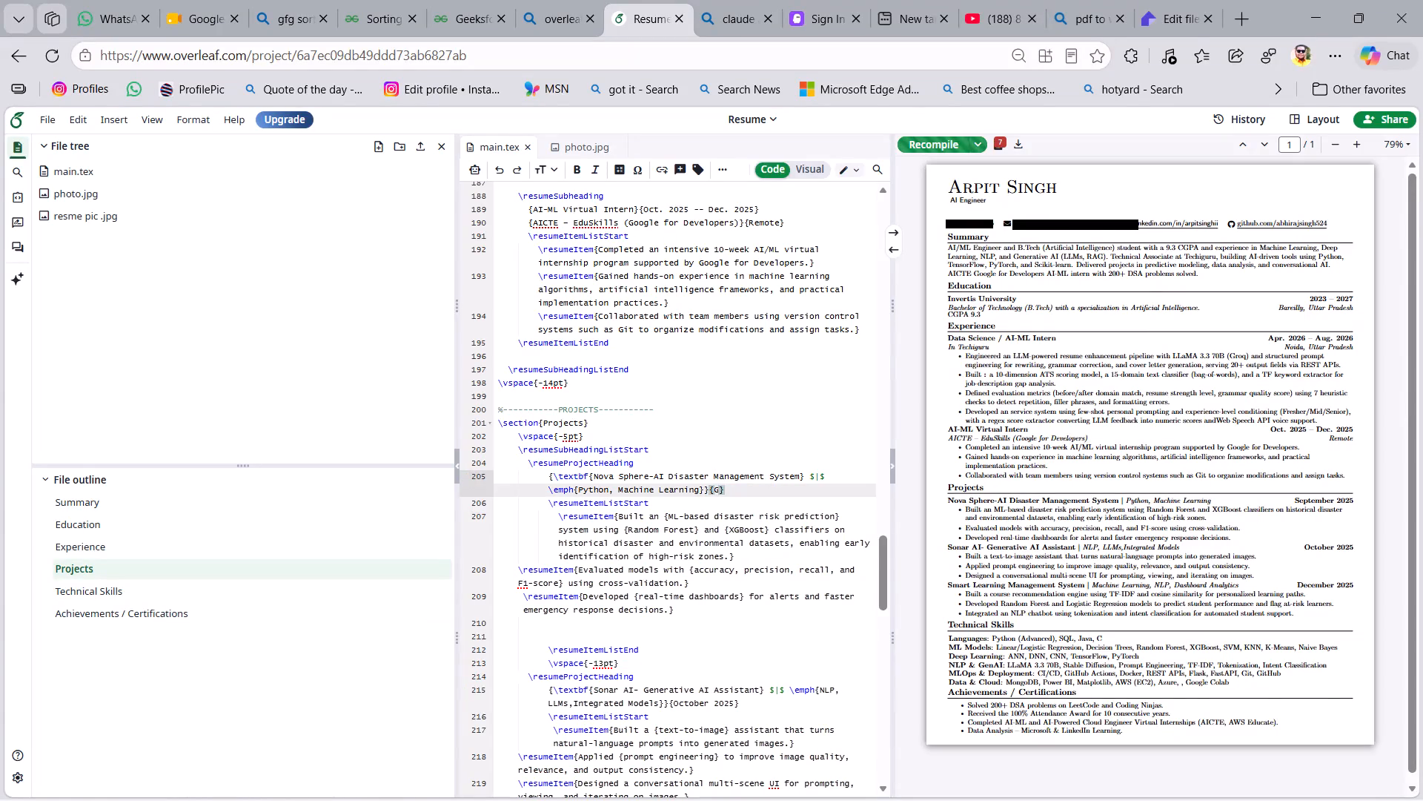
key(shift+i)
text(THUB)
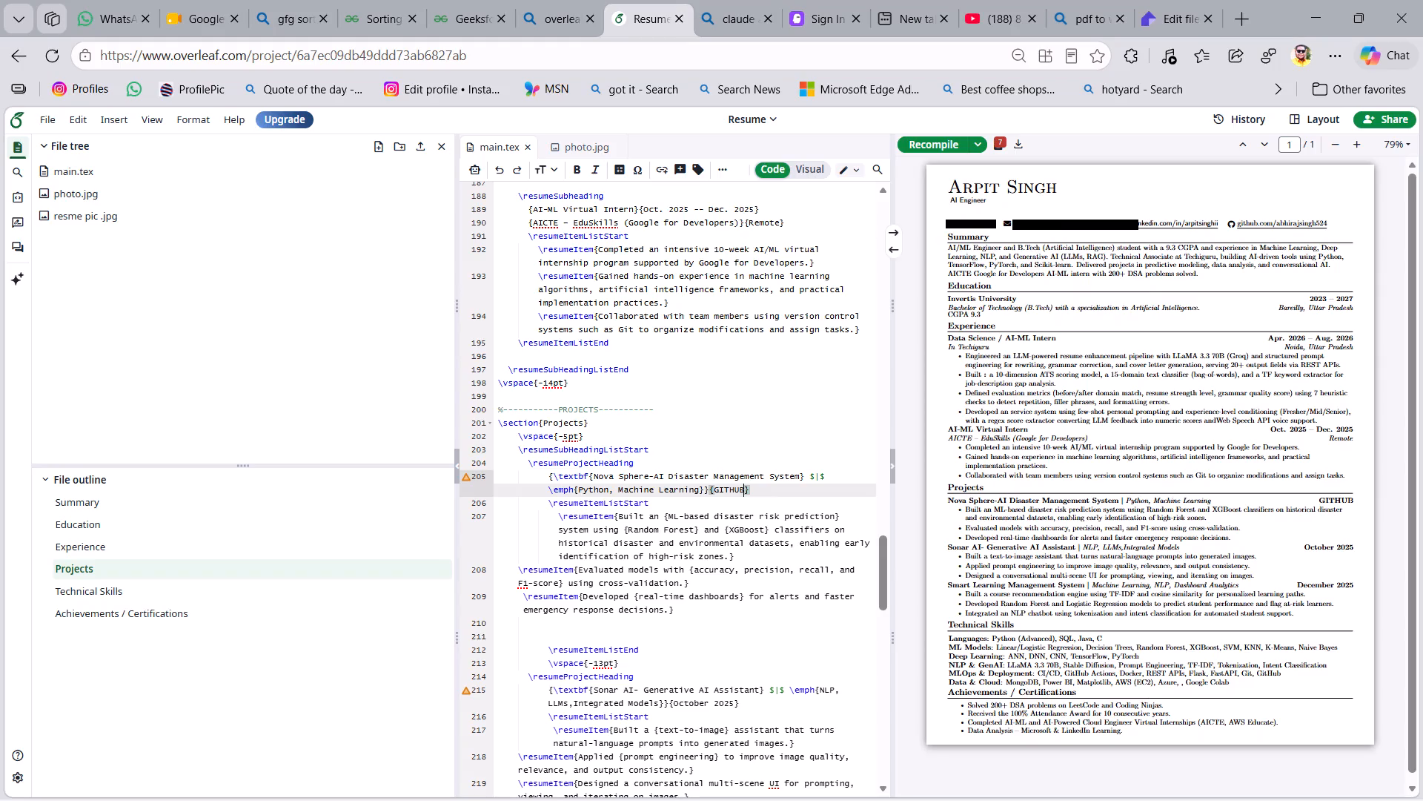
Change the Nova Sphere heading's GITHUB text to Github.
key(BackSpace)
key(BackSpace)
key(BackSpace)
key(BackSpace)
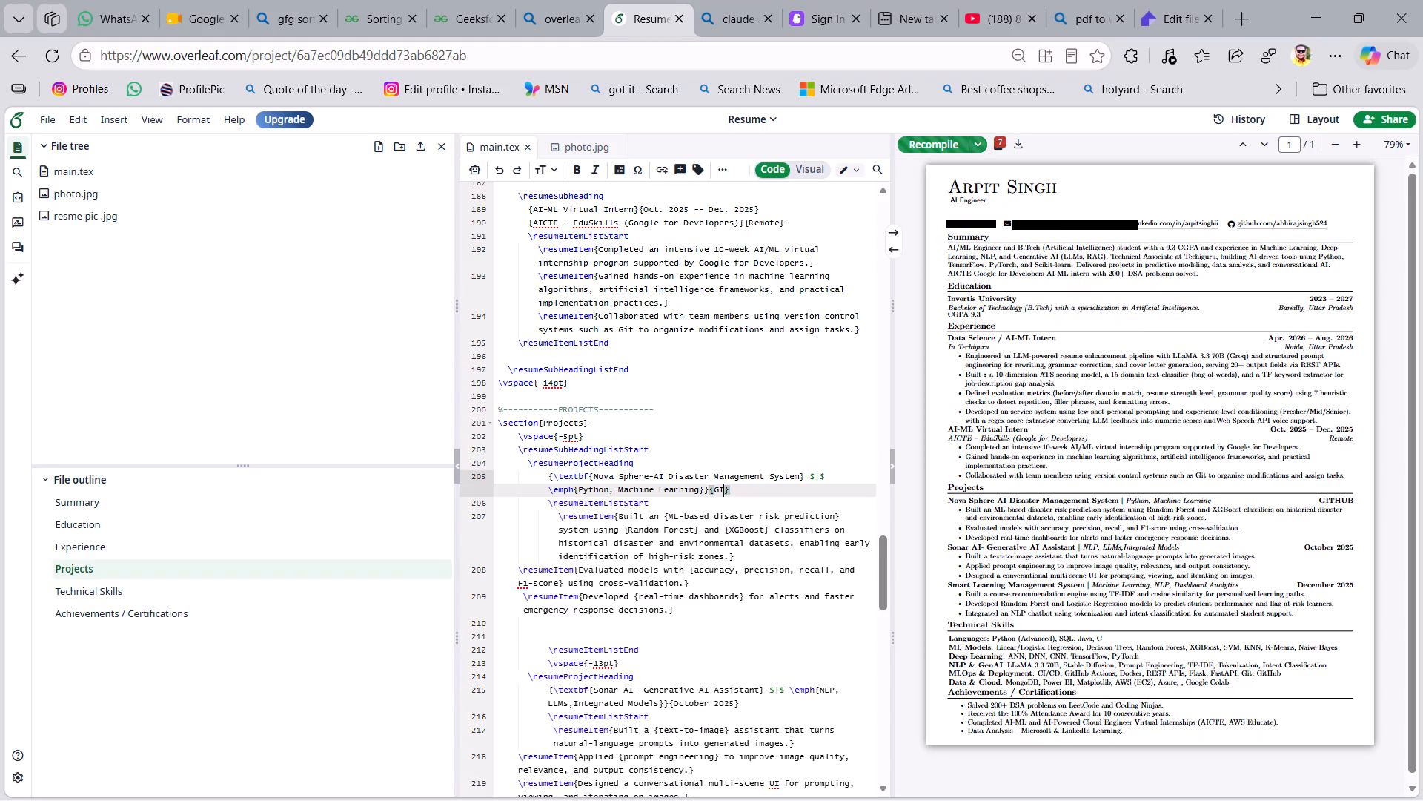
key(BackSpace)
text(ithub)
Shorten the Nova Sphere heading's Github text to Git and recompile the résumé.
key(BackSpace)
key(BackSpace)
key(BackSpace)
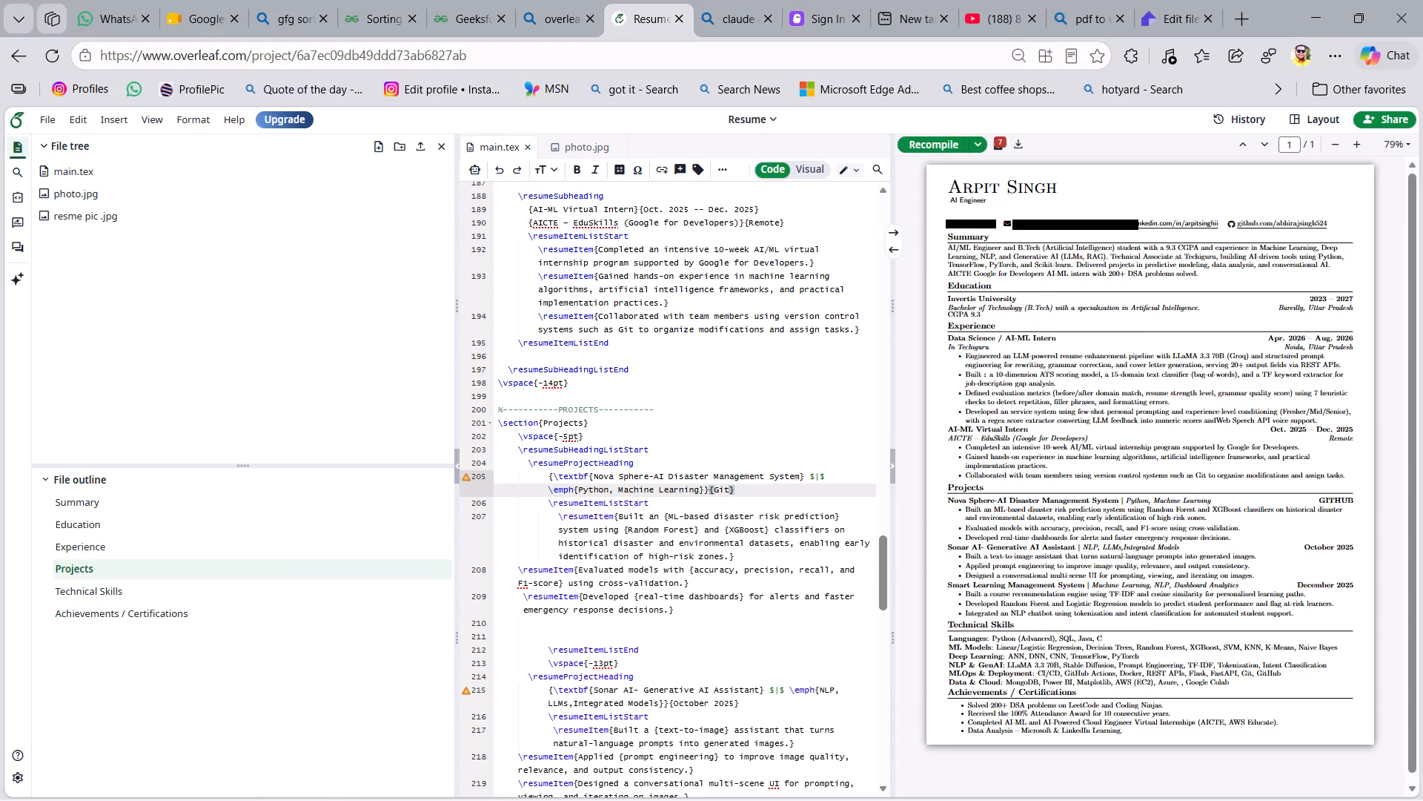
click(920, 142)
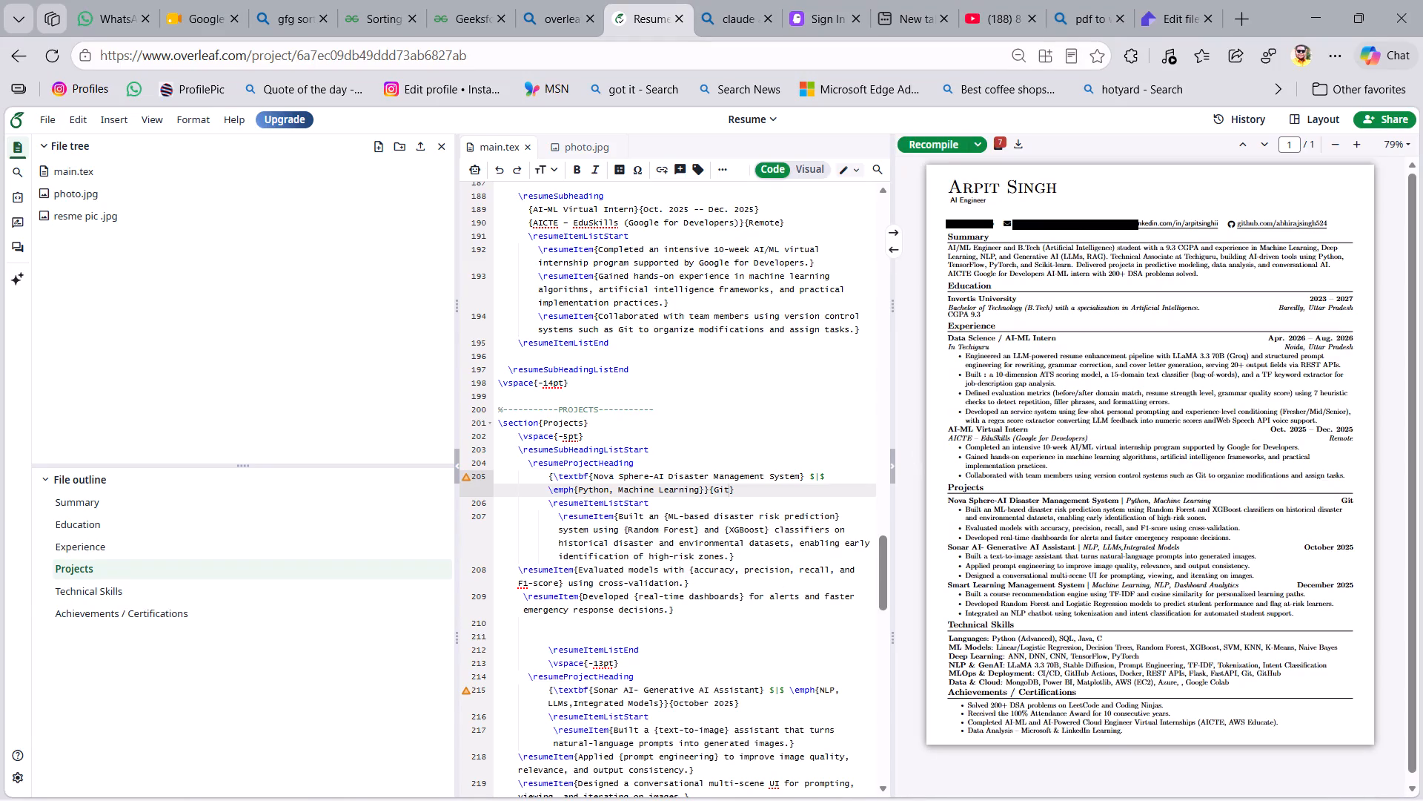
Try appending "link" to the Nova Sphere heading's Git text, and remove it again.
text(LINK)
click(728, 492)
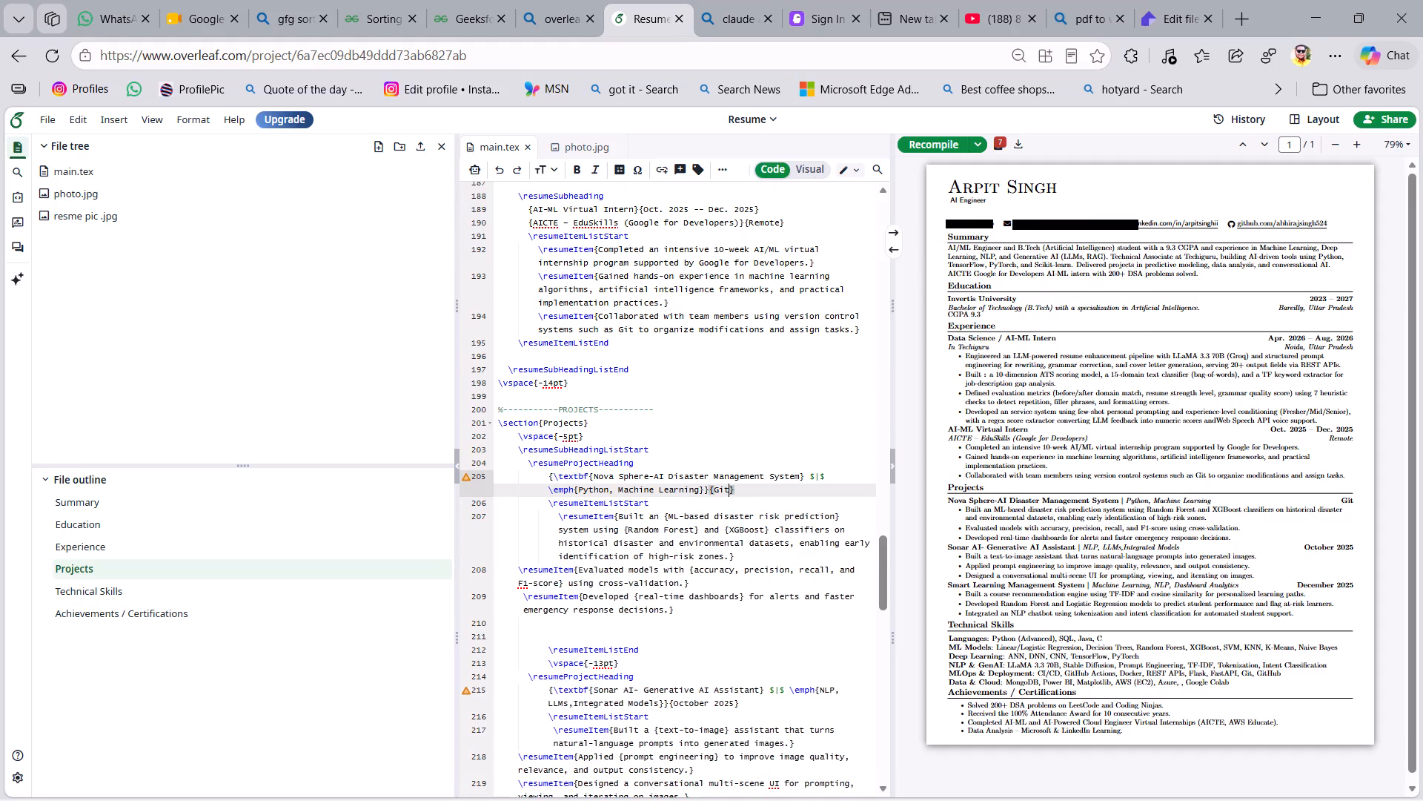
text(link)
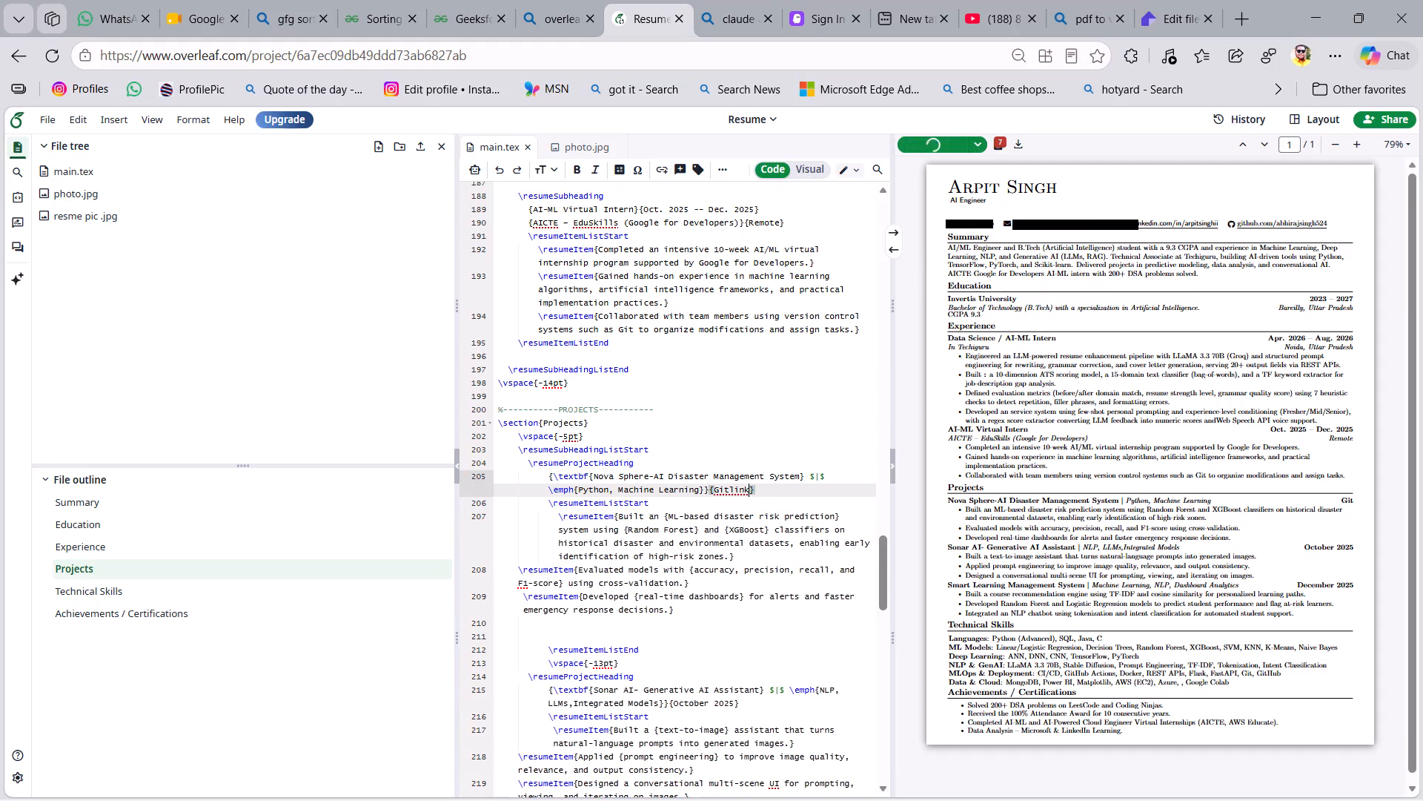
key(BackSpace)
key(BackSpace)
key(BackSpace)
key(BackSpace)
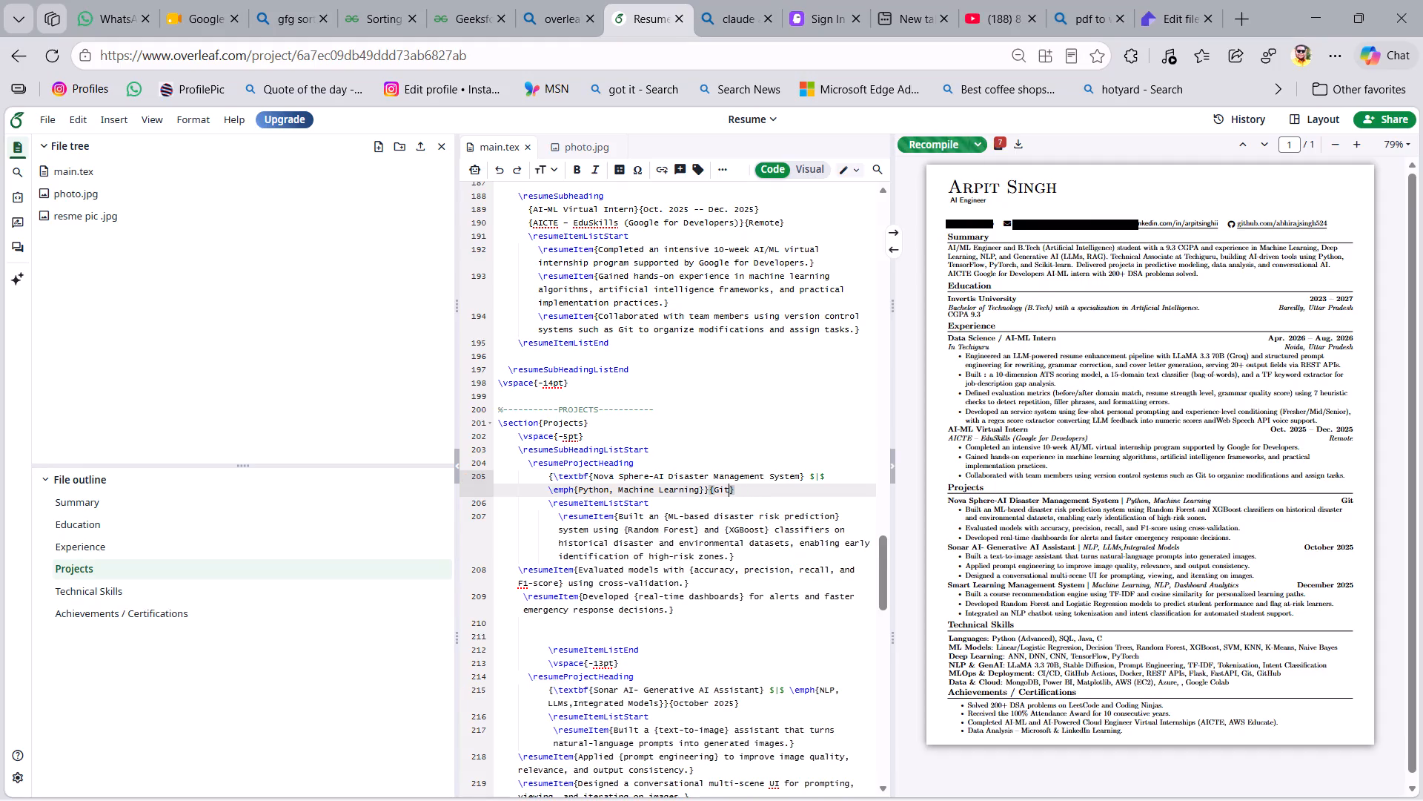
Extend the Nova Sphere heading's Git text to Github.
text(hub)
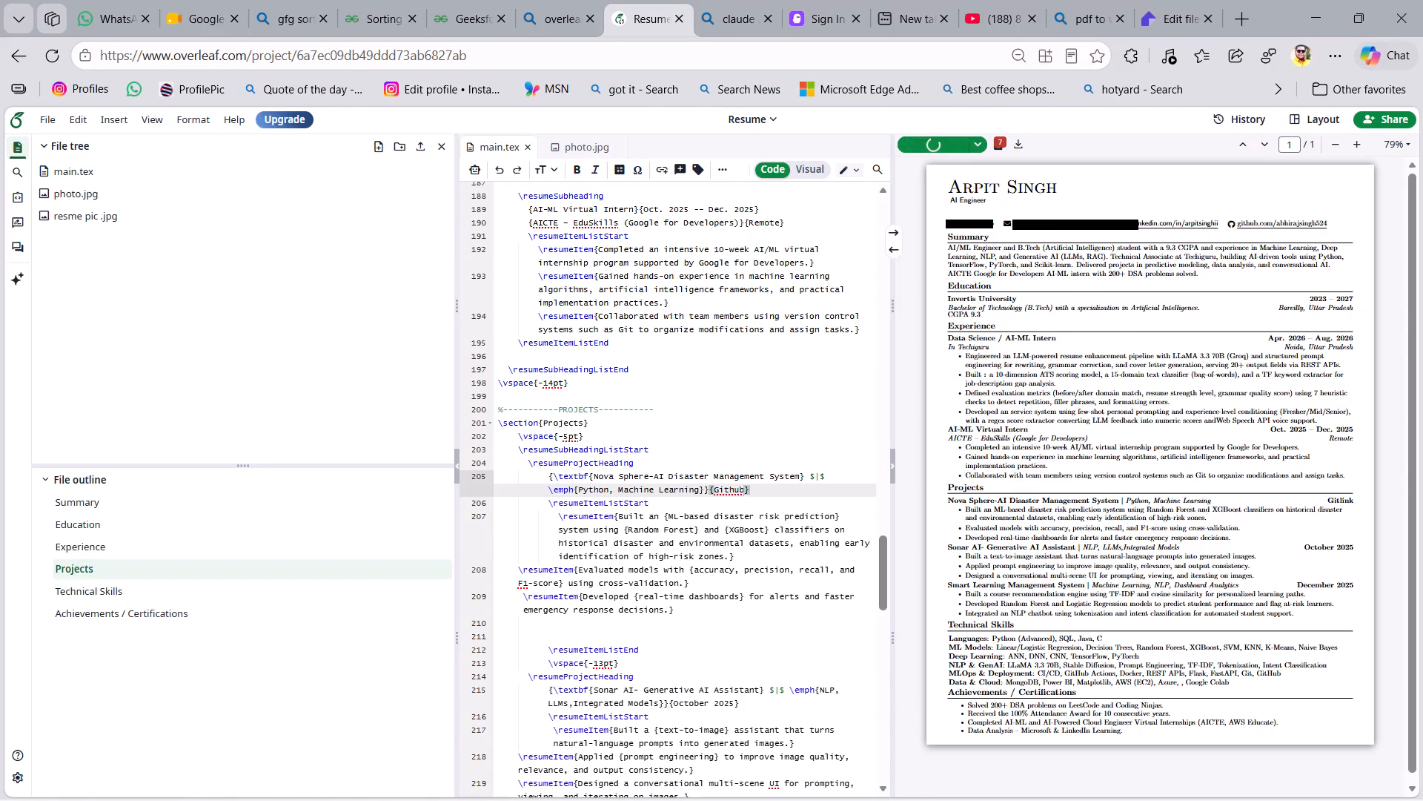
Copy the Nova Sphere heading's {Github} label and replace the Sonar AI- Generative AI Assistant heading's October 2025 date with it.
click(1148, 225)
double_click(1148, 225)
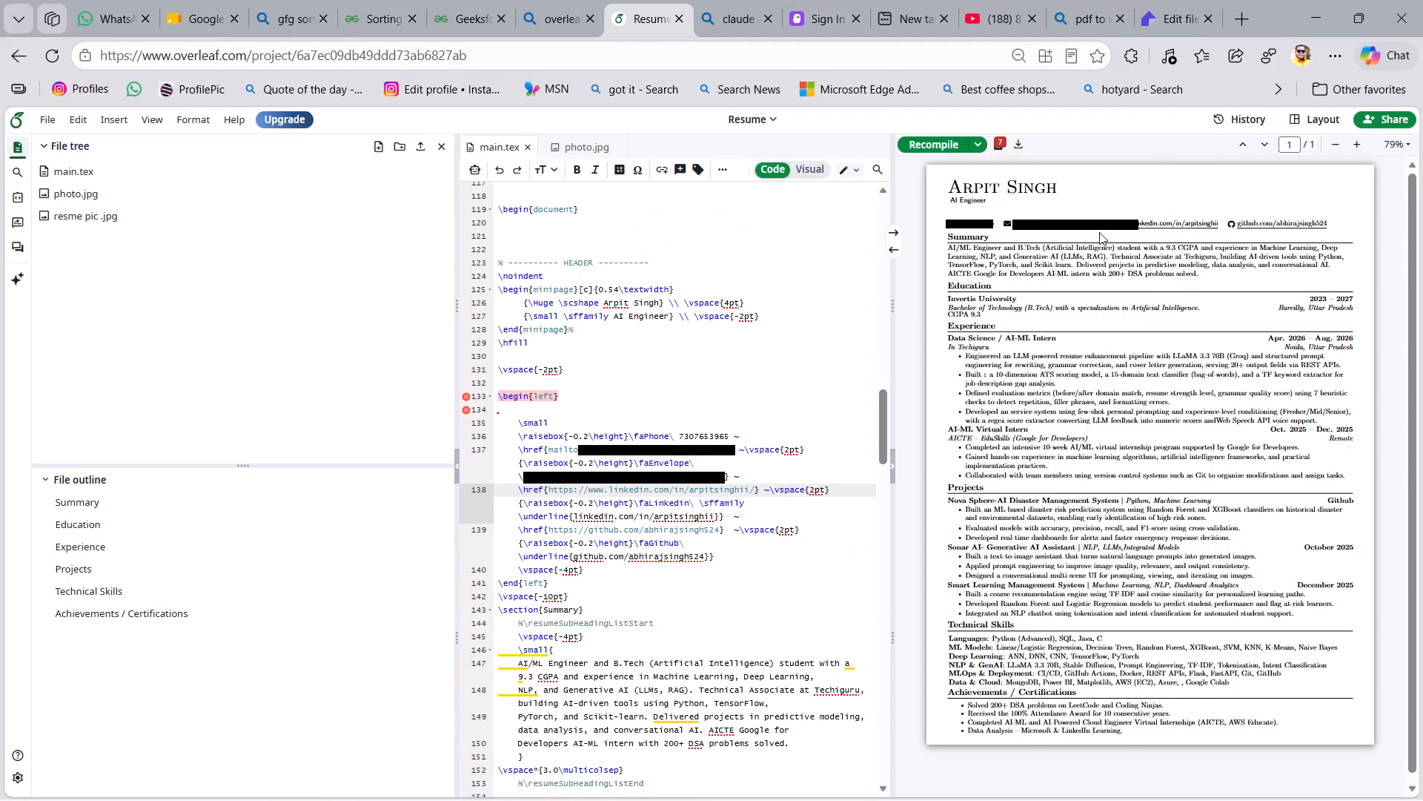
double_click(1344, 501)
click(1339, 543)
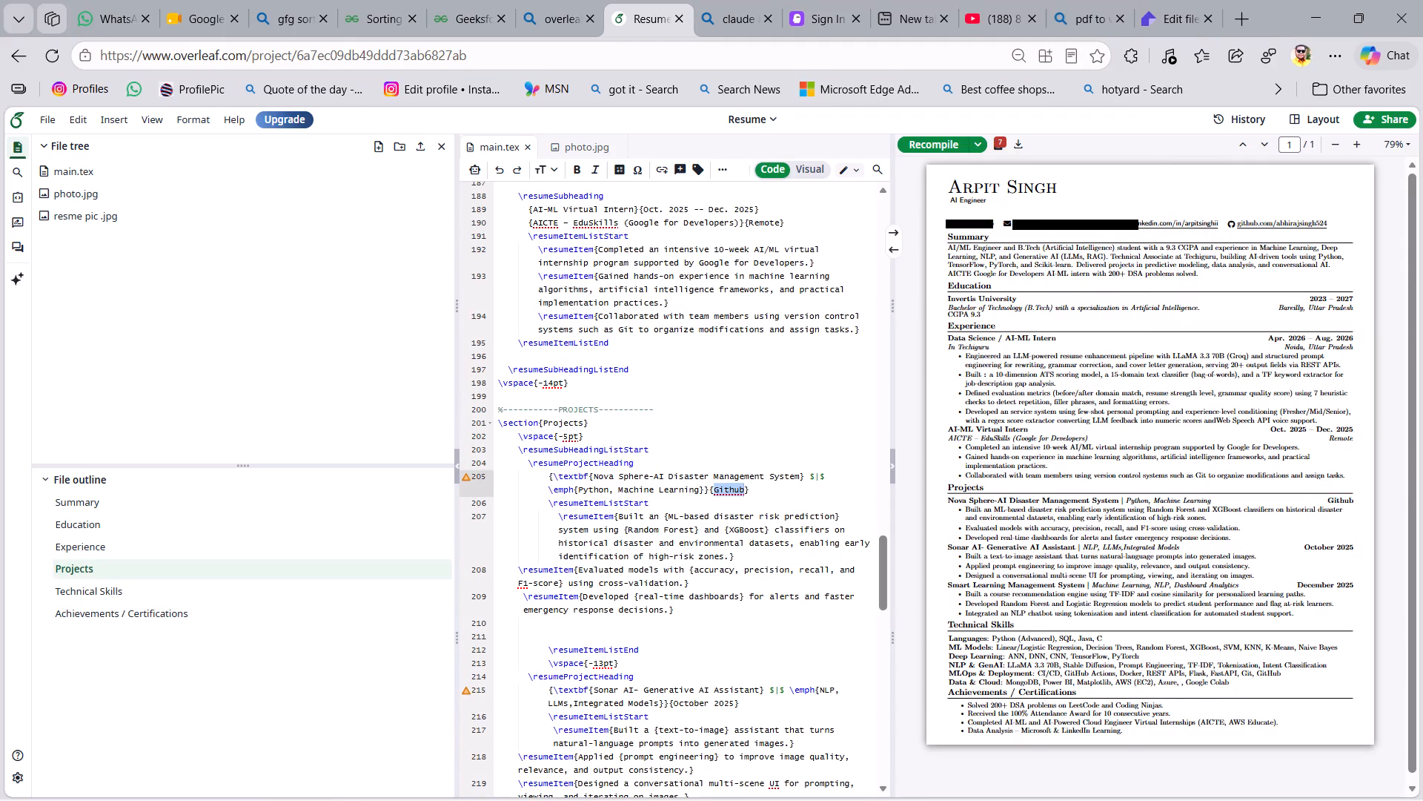
click(755, 489)
double_click(755, 489)
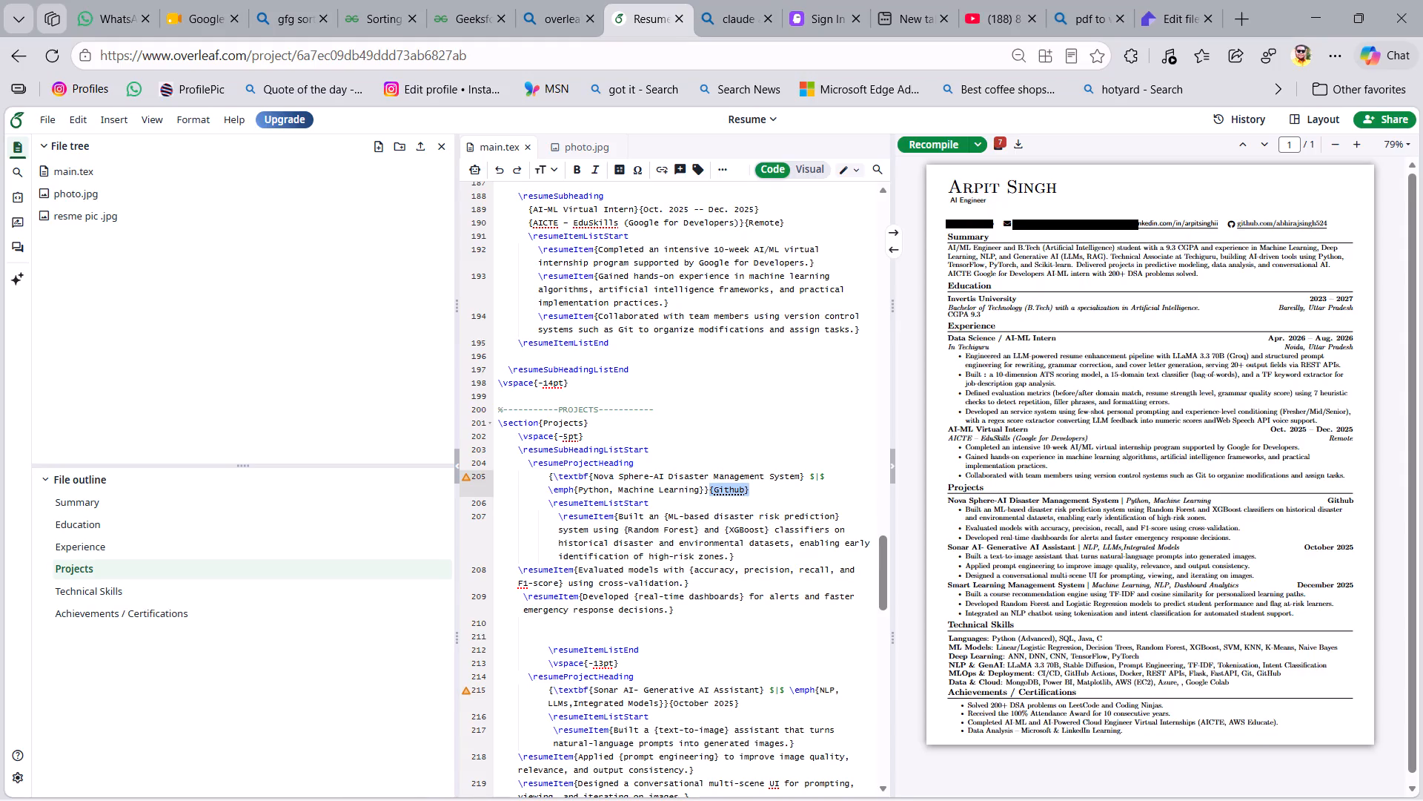
key(ctrl+c)
scroll(727, 665, down, 1)
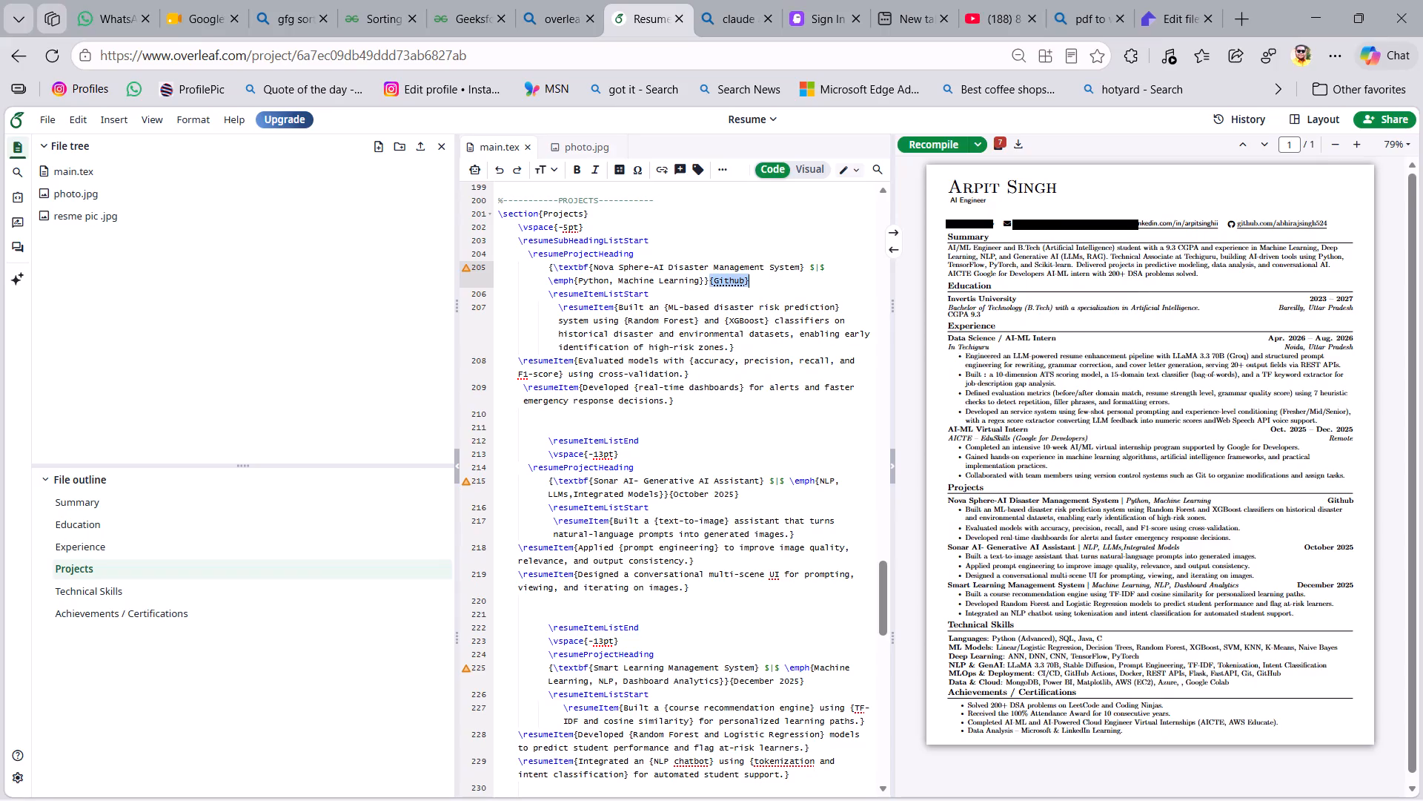
double_click(712, 497)
triple_click(712, 497)
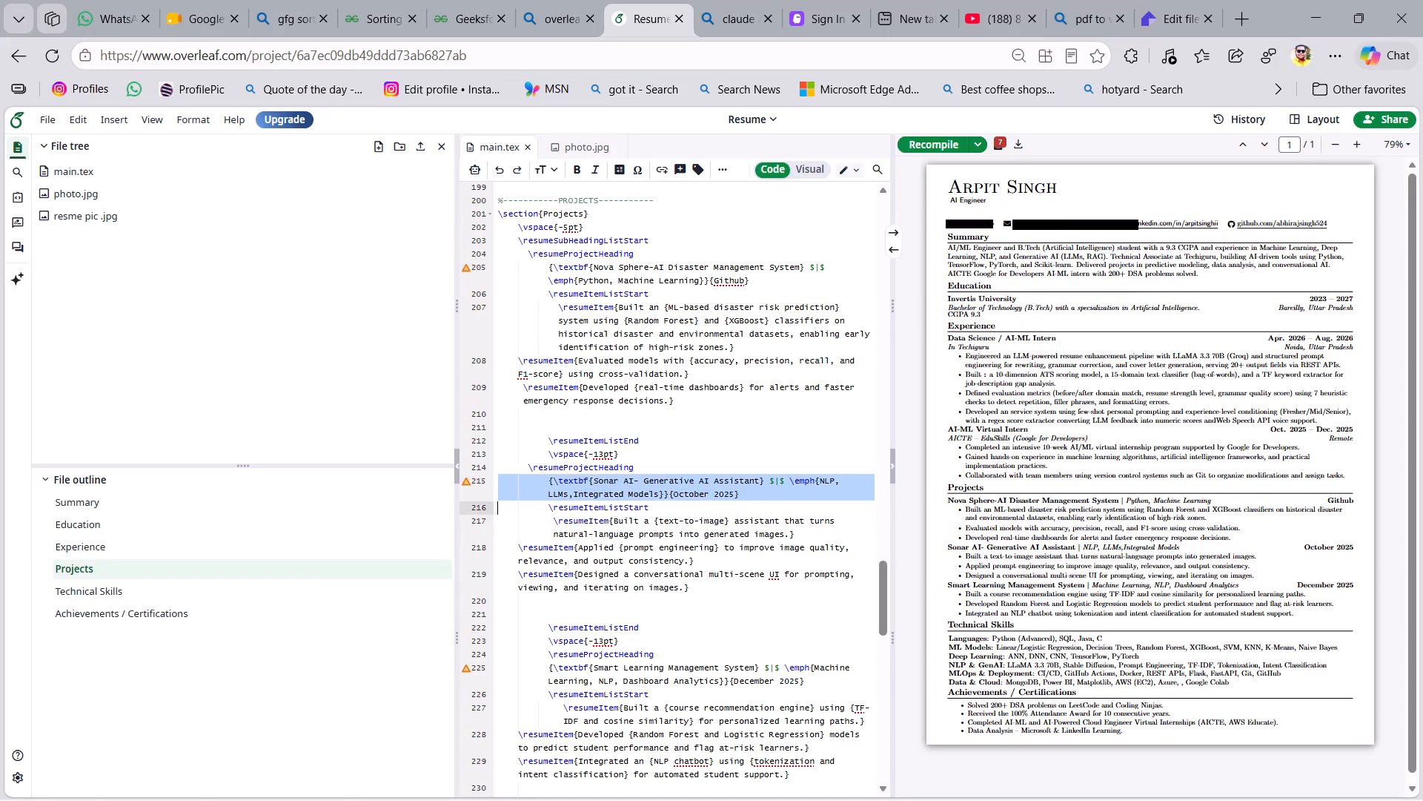
click(712, 497)
drag(755, 496, 676, 496)
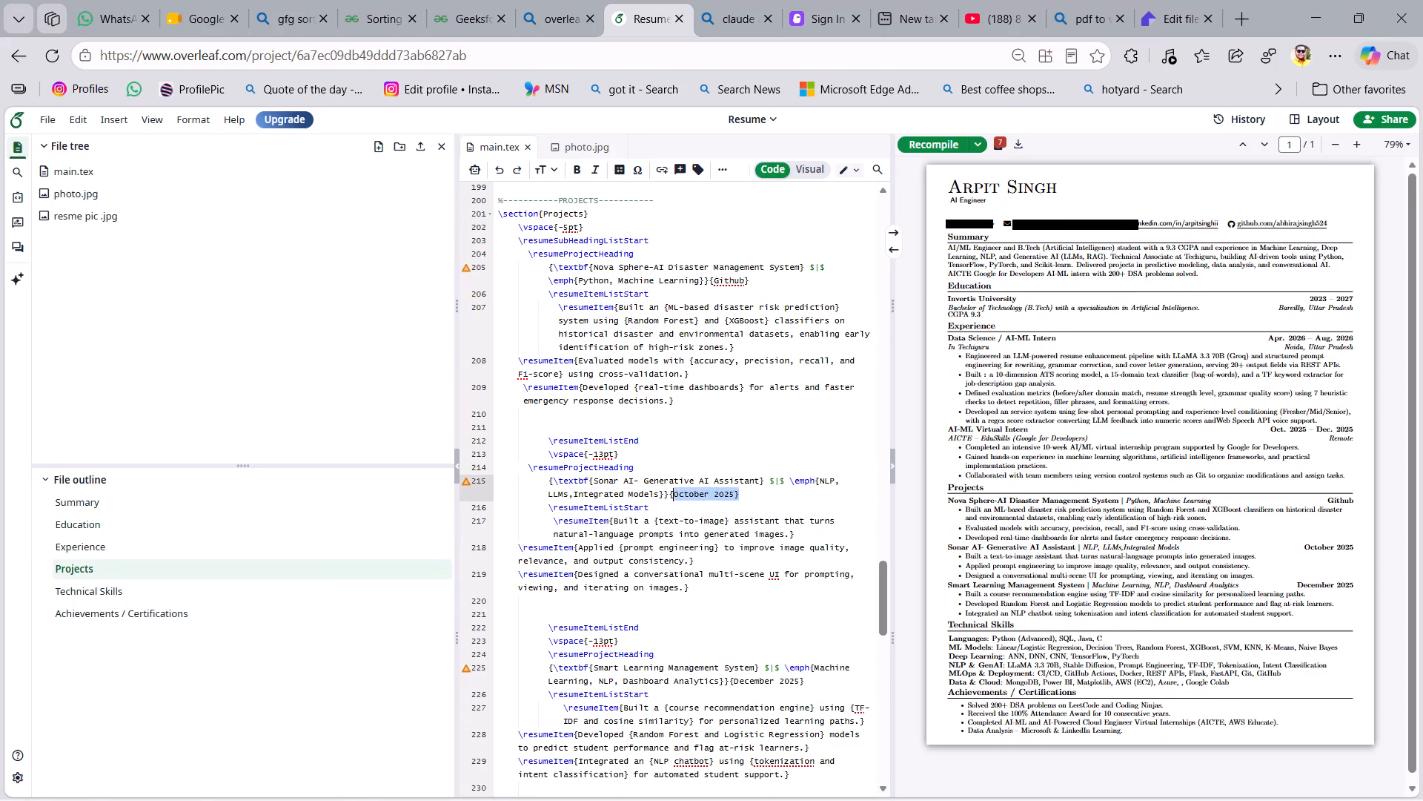
drag(676, 496, 670, 495)
key(ctrl+v)
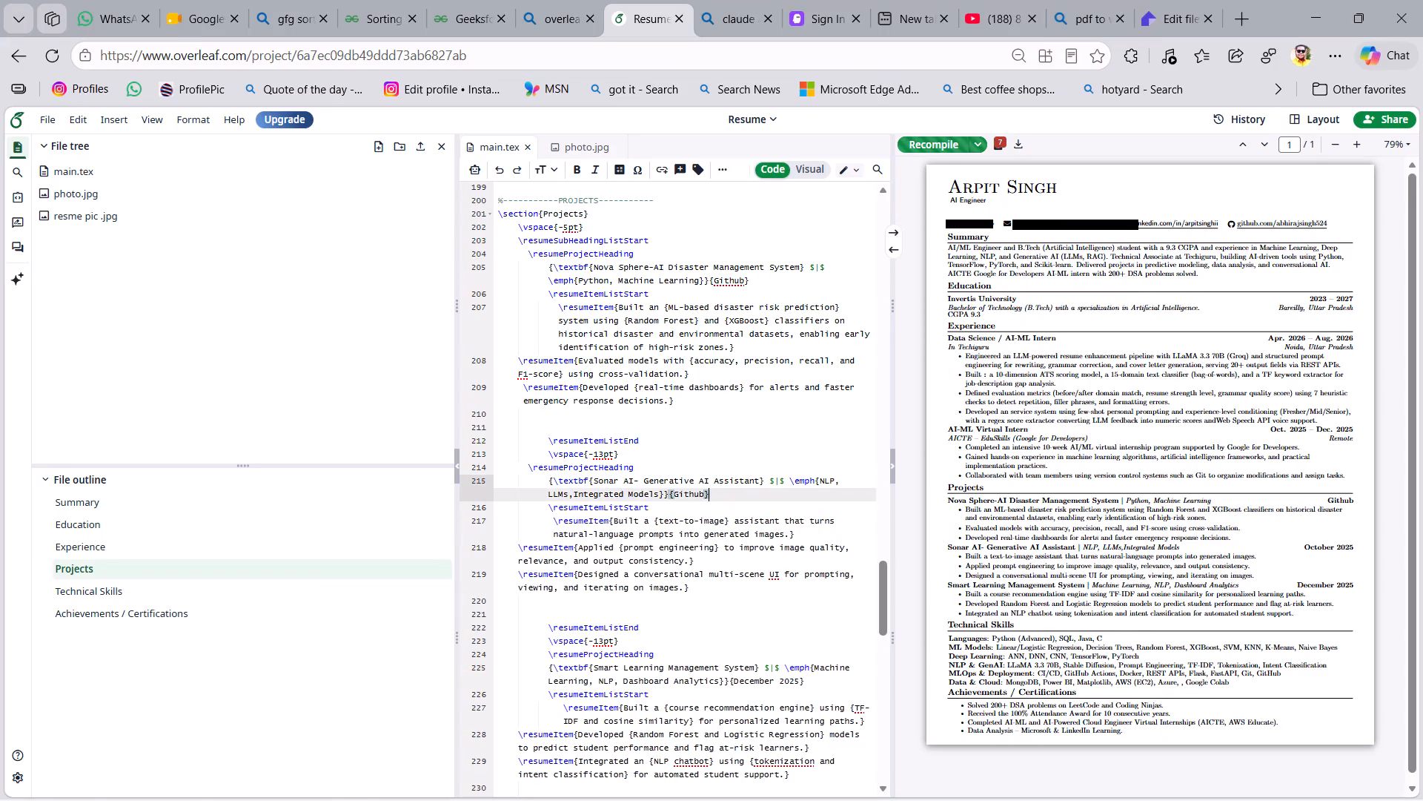
Replace the Smart Learning Management System heading's December 2025 date with the copied {Github} label.
scroll(669, 657, down, 1)
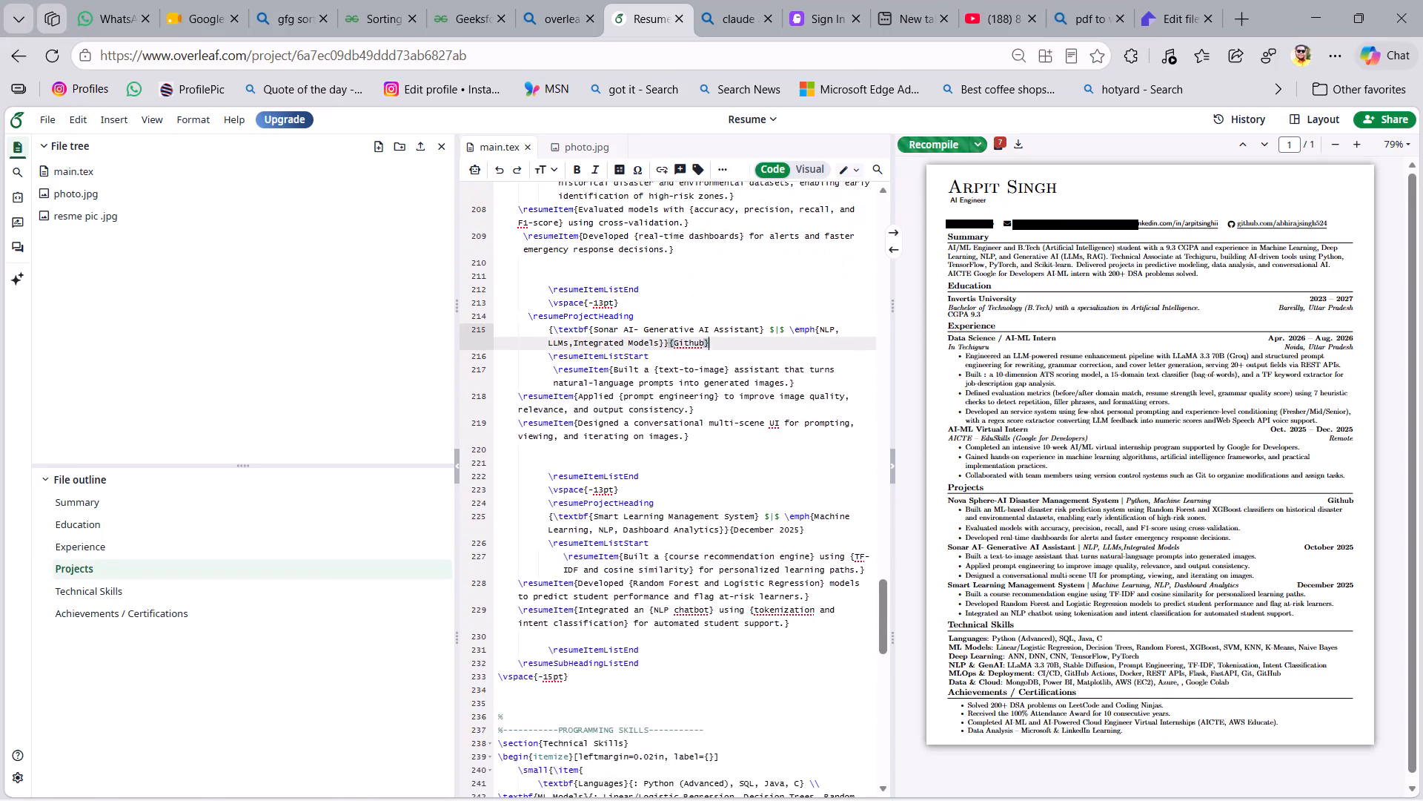
drag(811, 529, 732, 529)
key(ctrl+v)
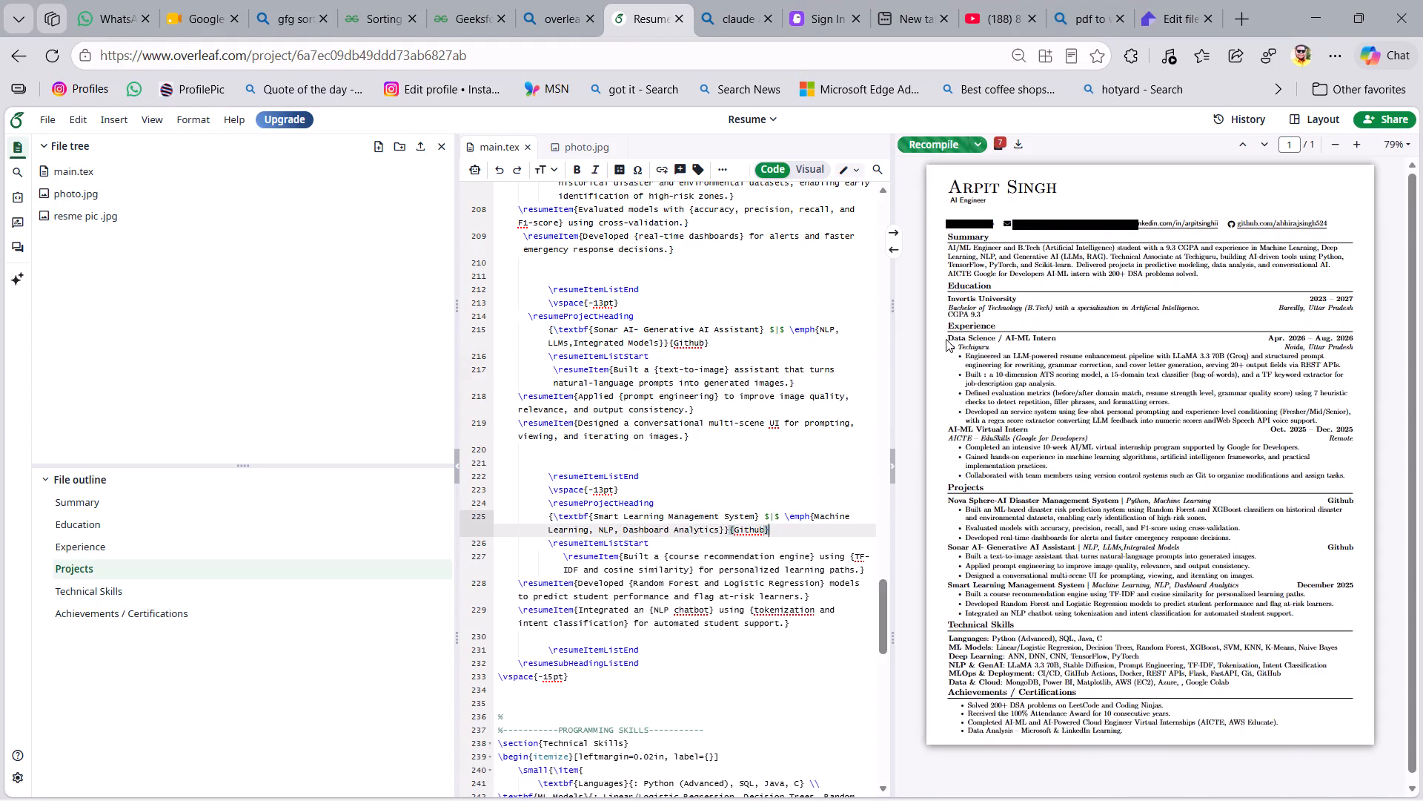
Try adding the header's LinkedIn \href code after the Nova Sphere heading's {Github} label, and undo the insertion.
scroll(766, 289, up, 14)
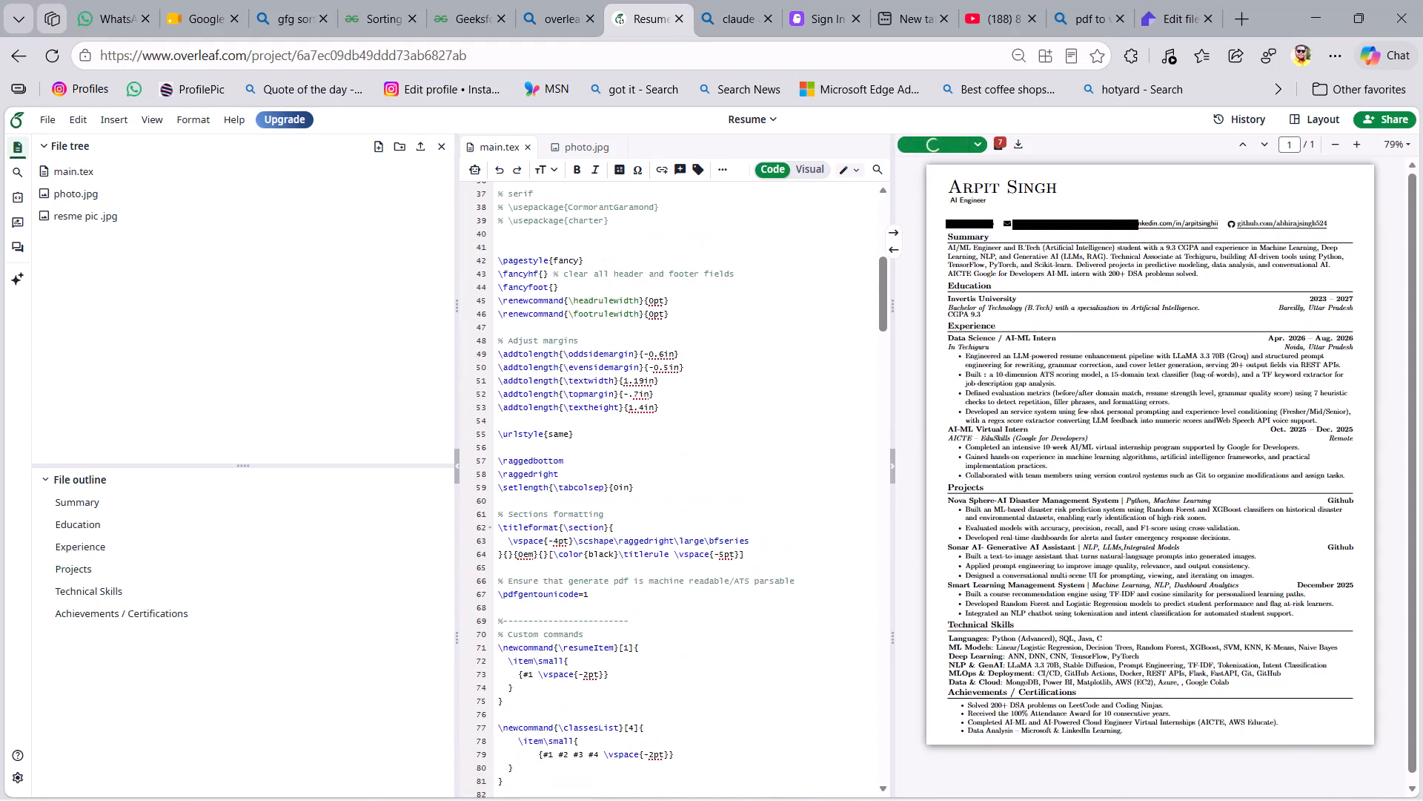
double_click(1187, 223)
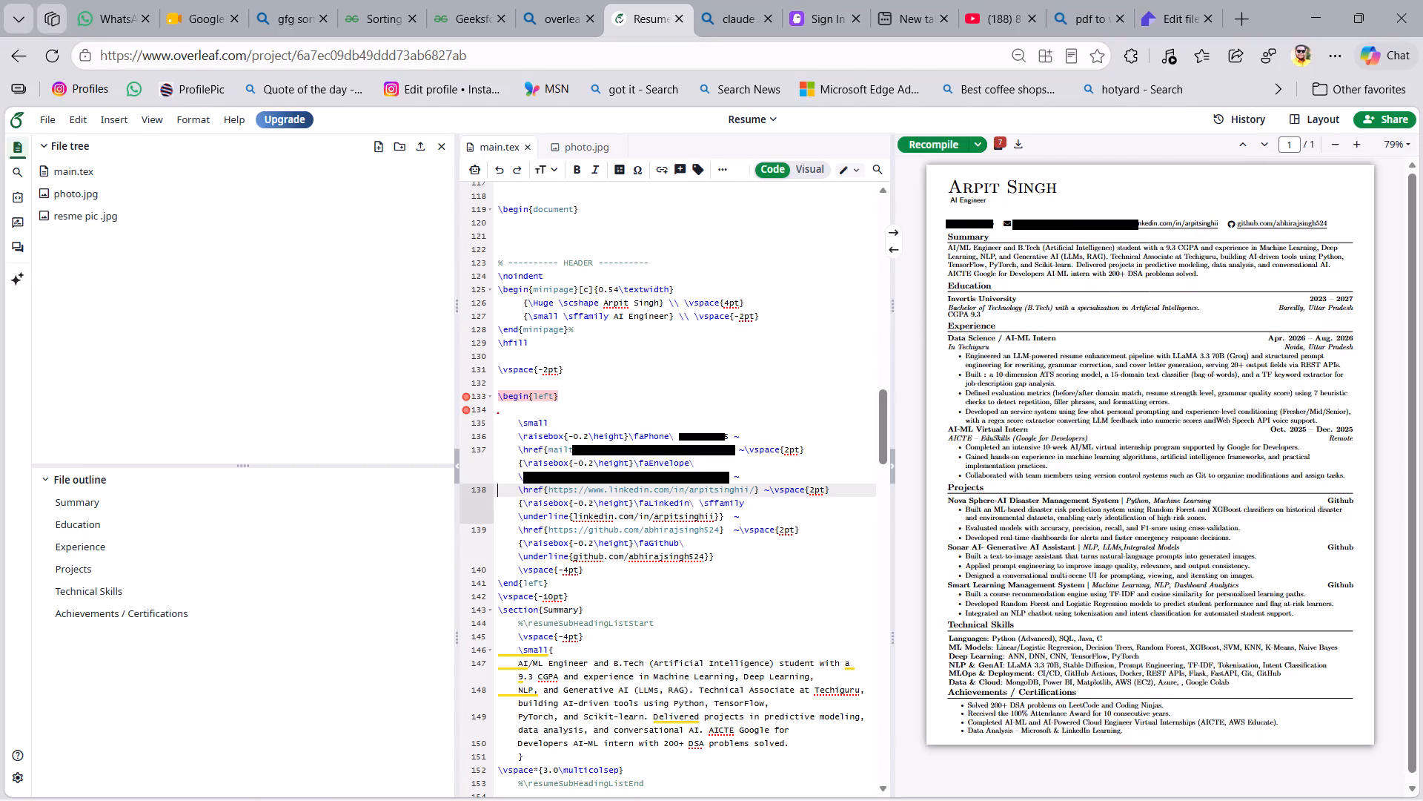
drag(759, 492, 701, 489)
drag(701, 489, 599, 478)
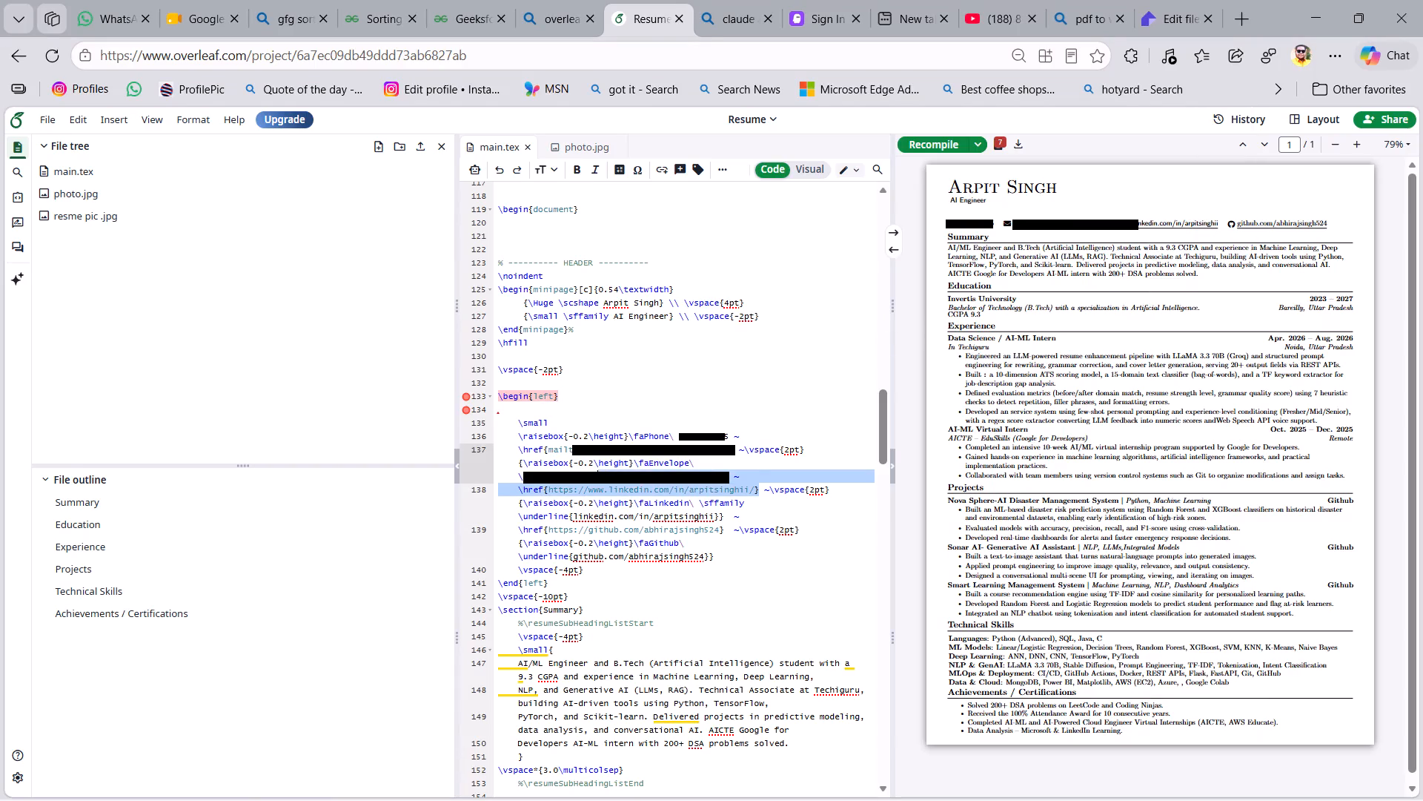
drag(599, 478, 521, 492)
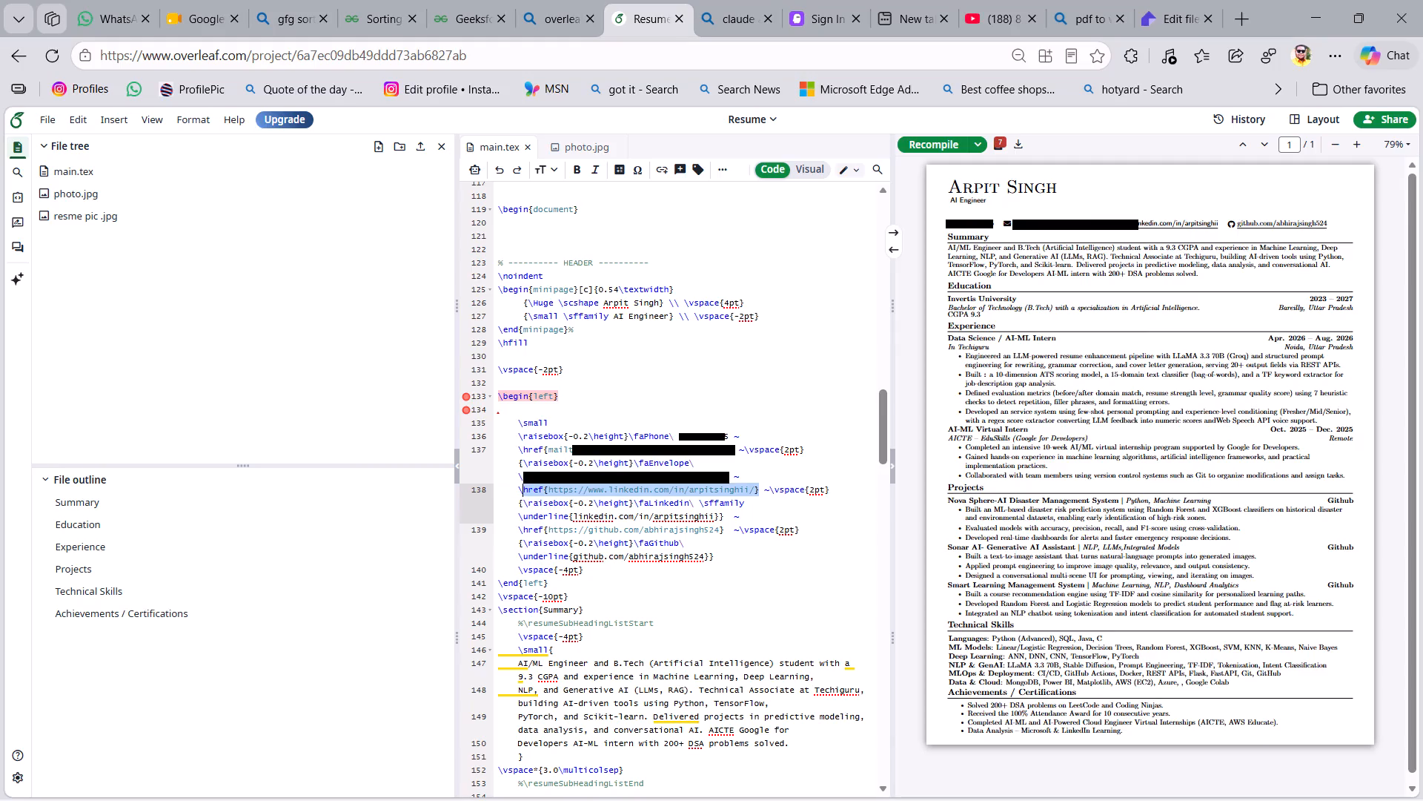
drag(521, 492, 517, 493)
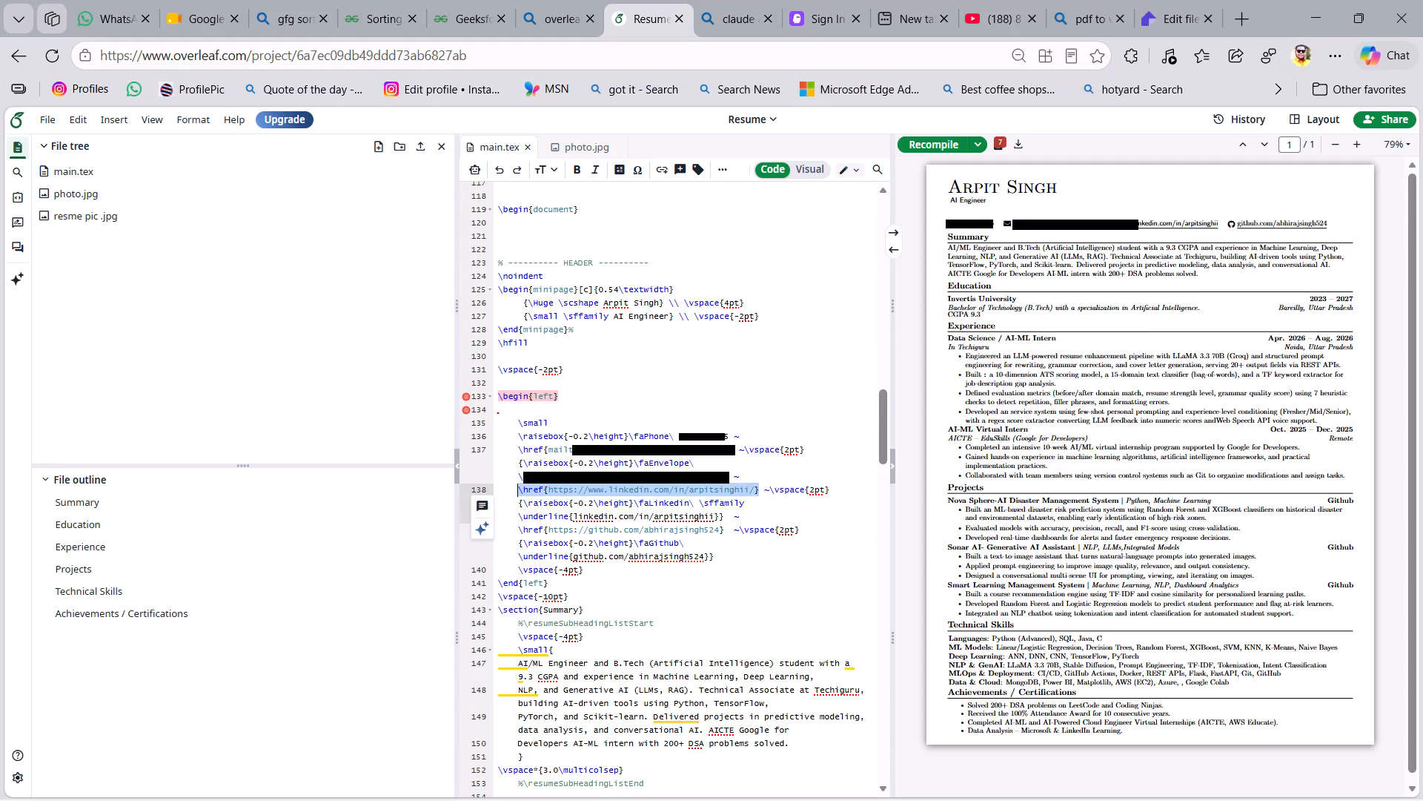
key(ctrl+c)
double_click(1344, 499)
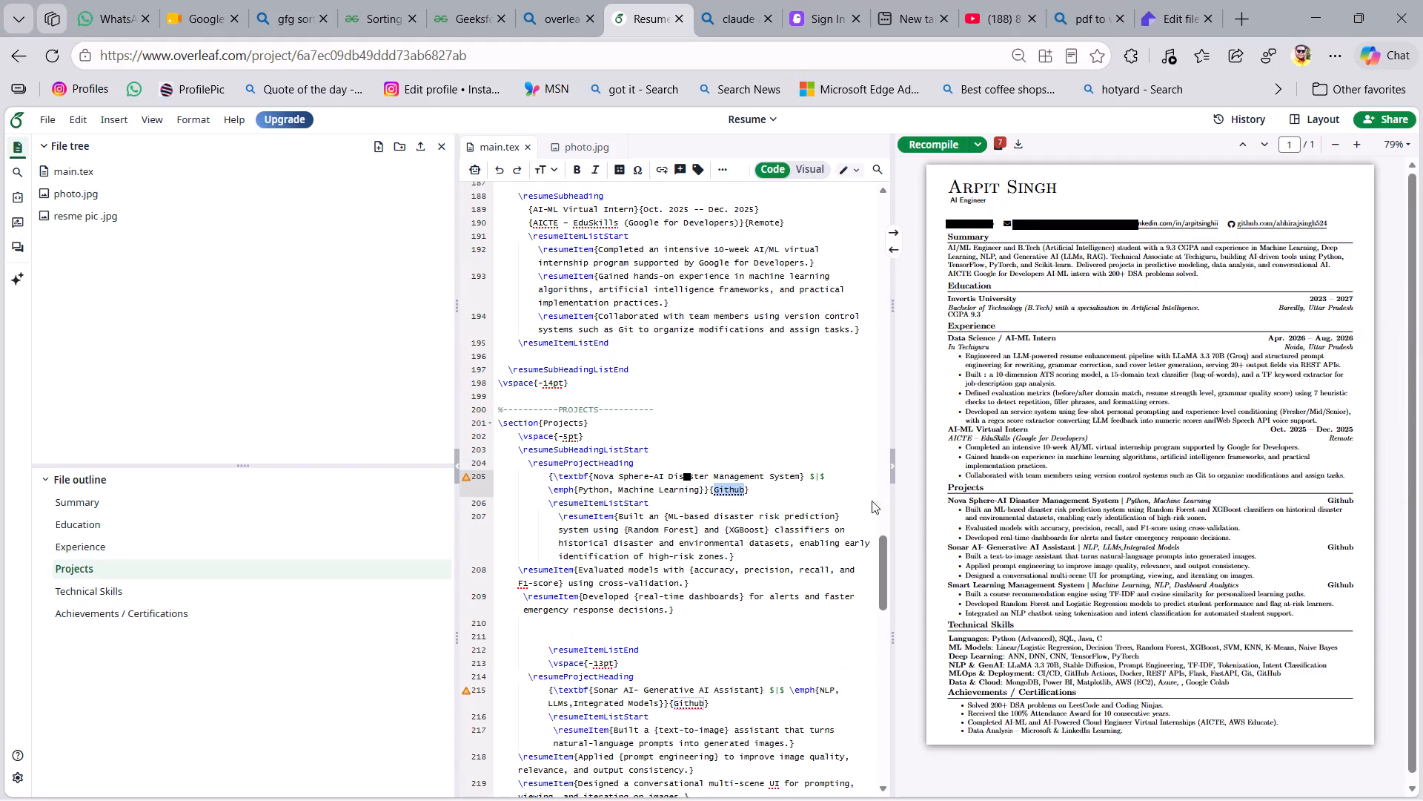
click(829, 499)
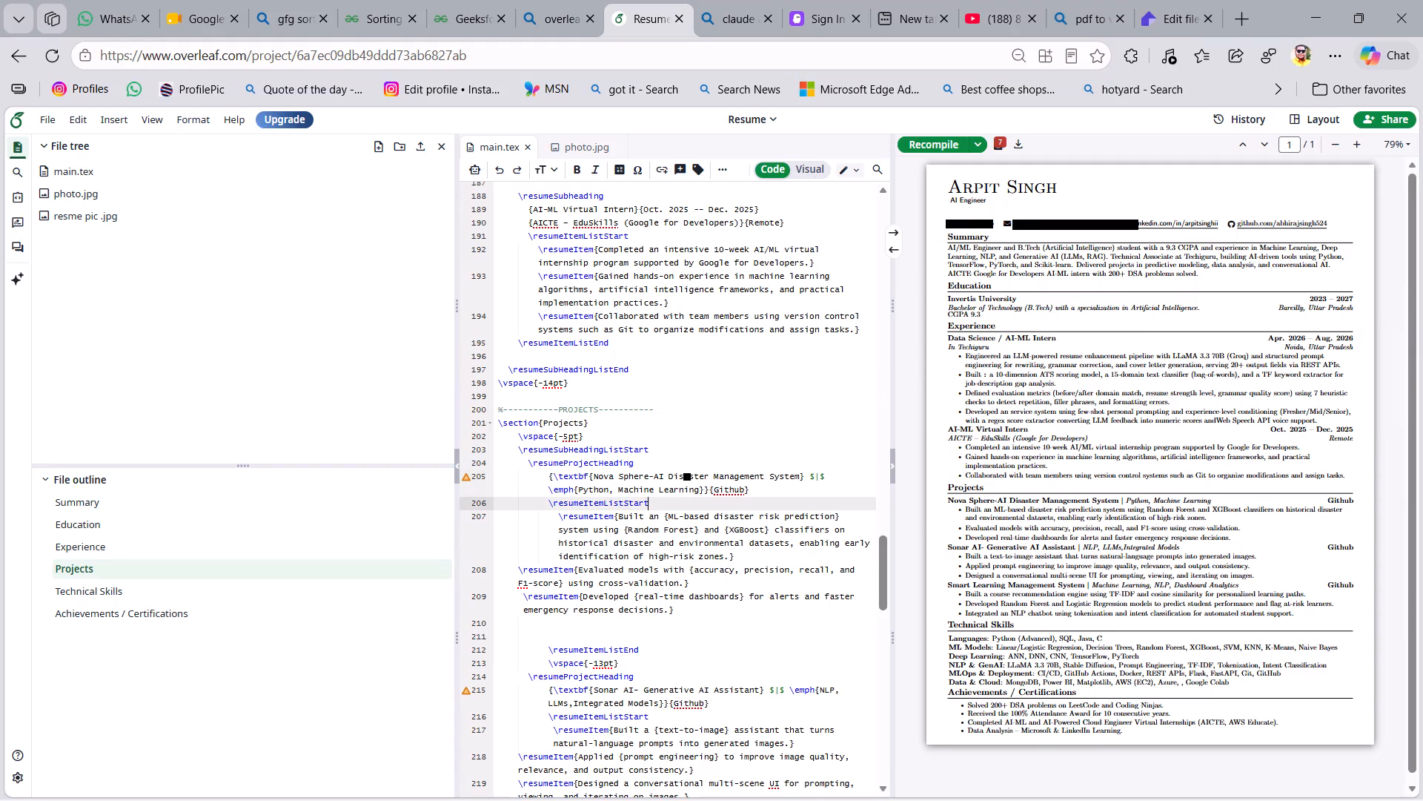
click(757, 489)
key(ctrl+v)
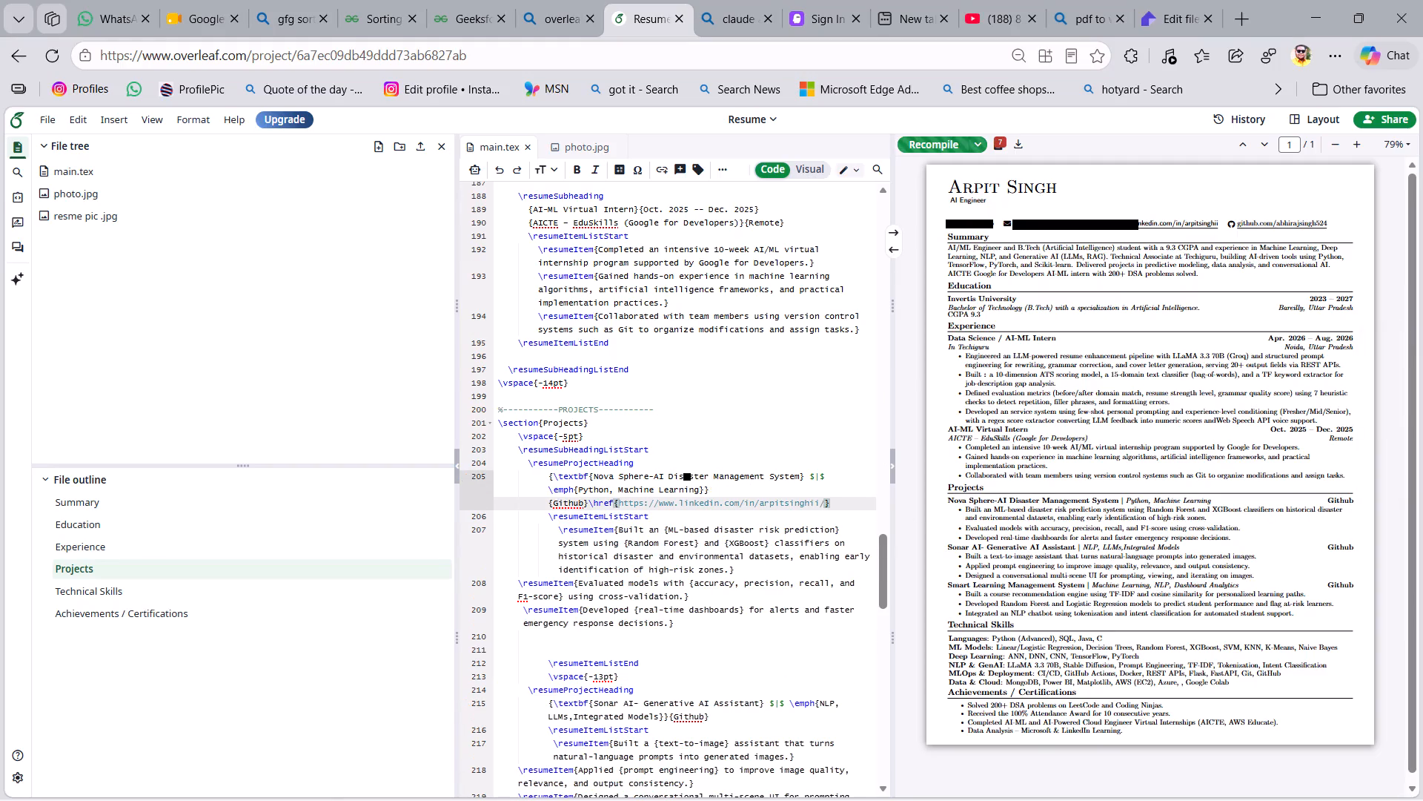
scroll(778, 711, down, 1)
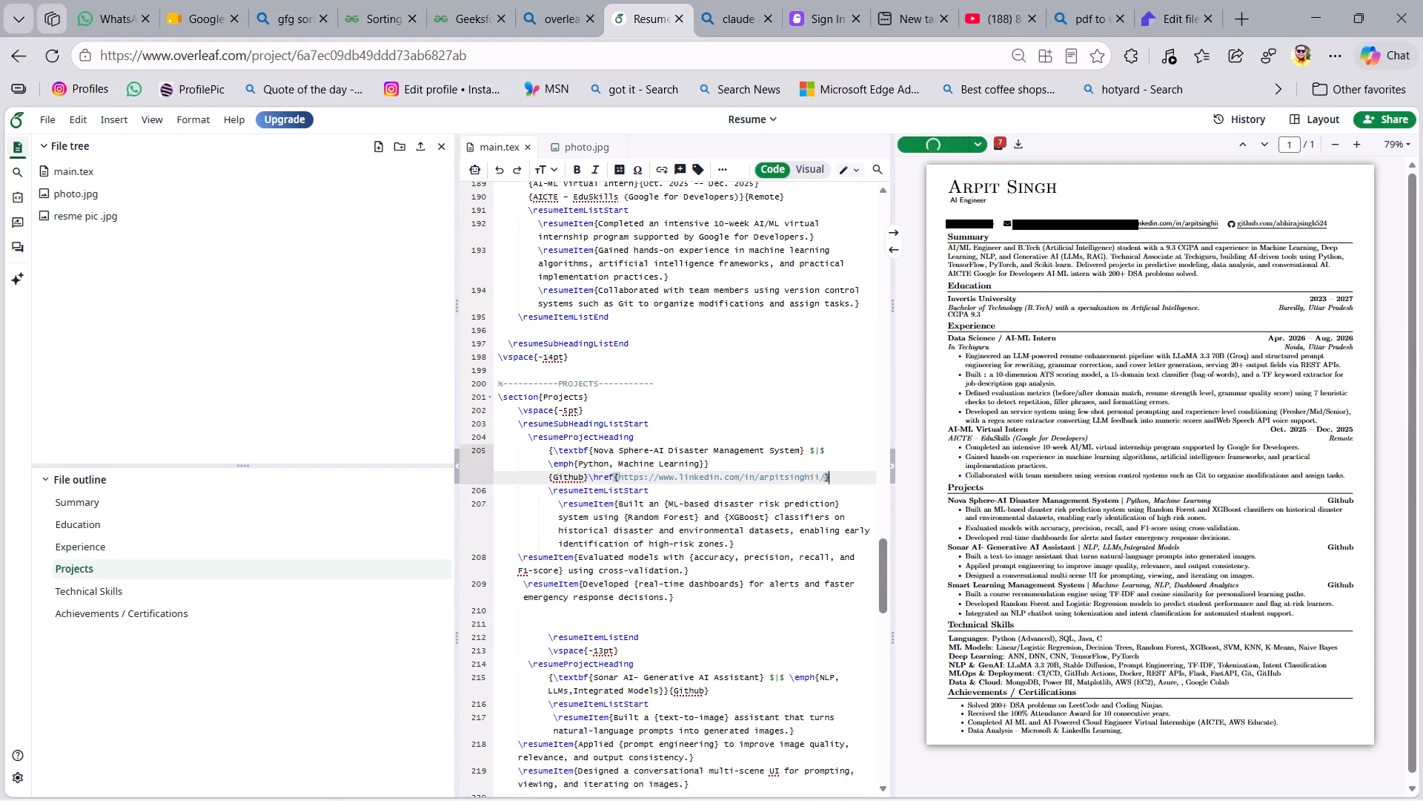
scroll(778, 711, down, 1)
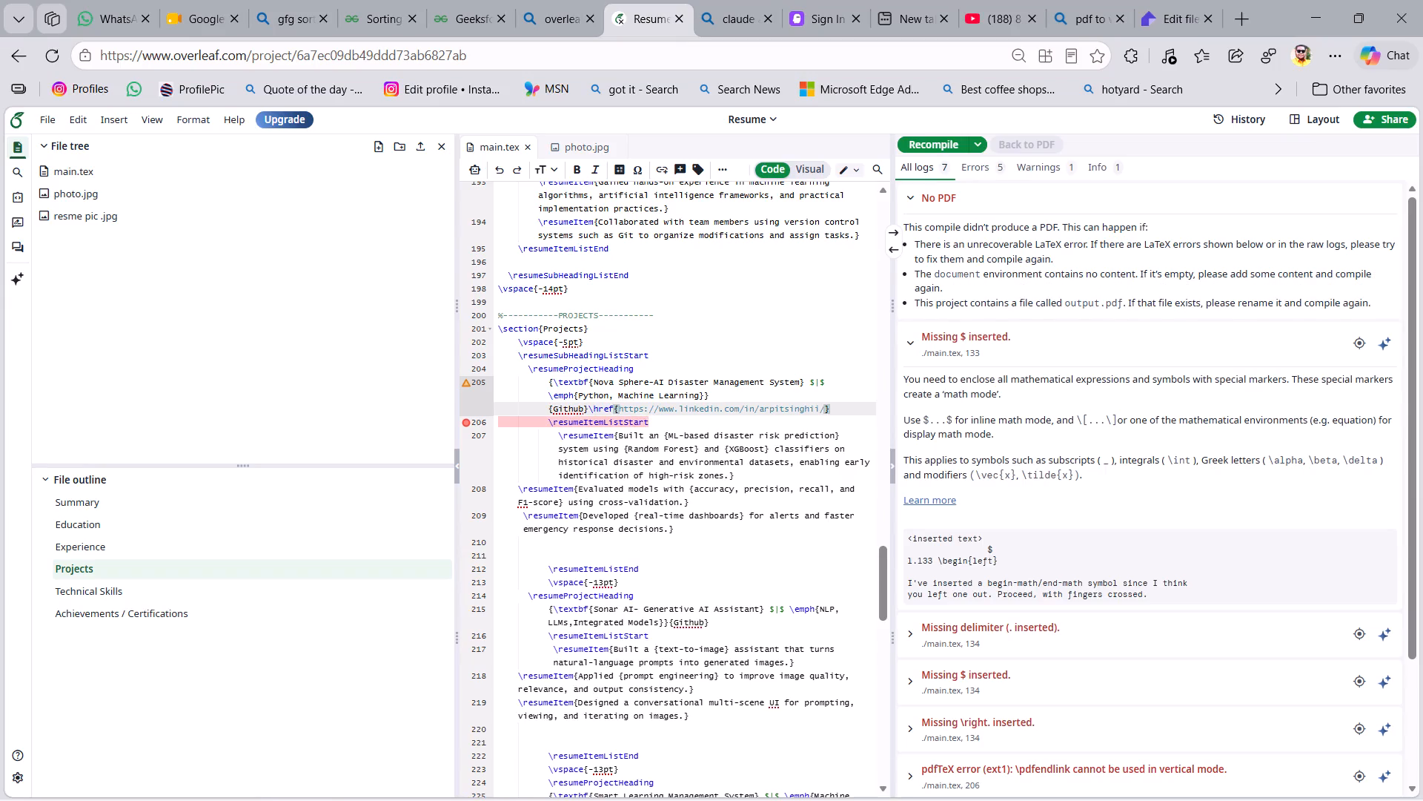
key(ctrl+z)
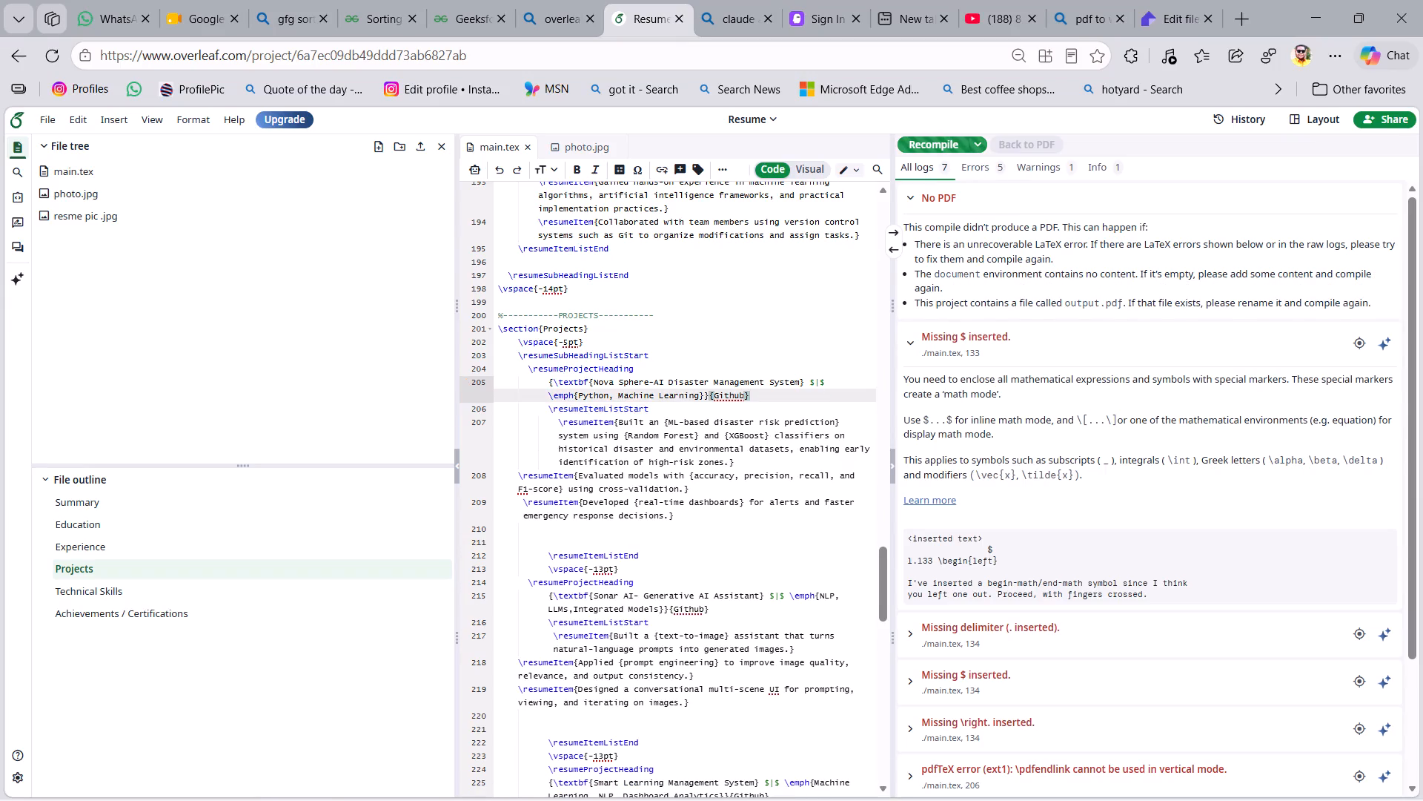
Replace the Nova Sphere heading's {Github} label with the underlined e-mail and LinkedIn \href code copied from the header.
scroll(766, 369, up, 14)
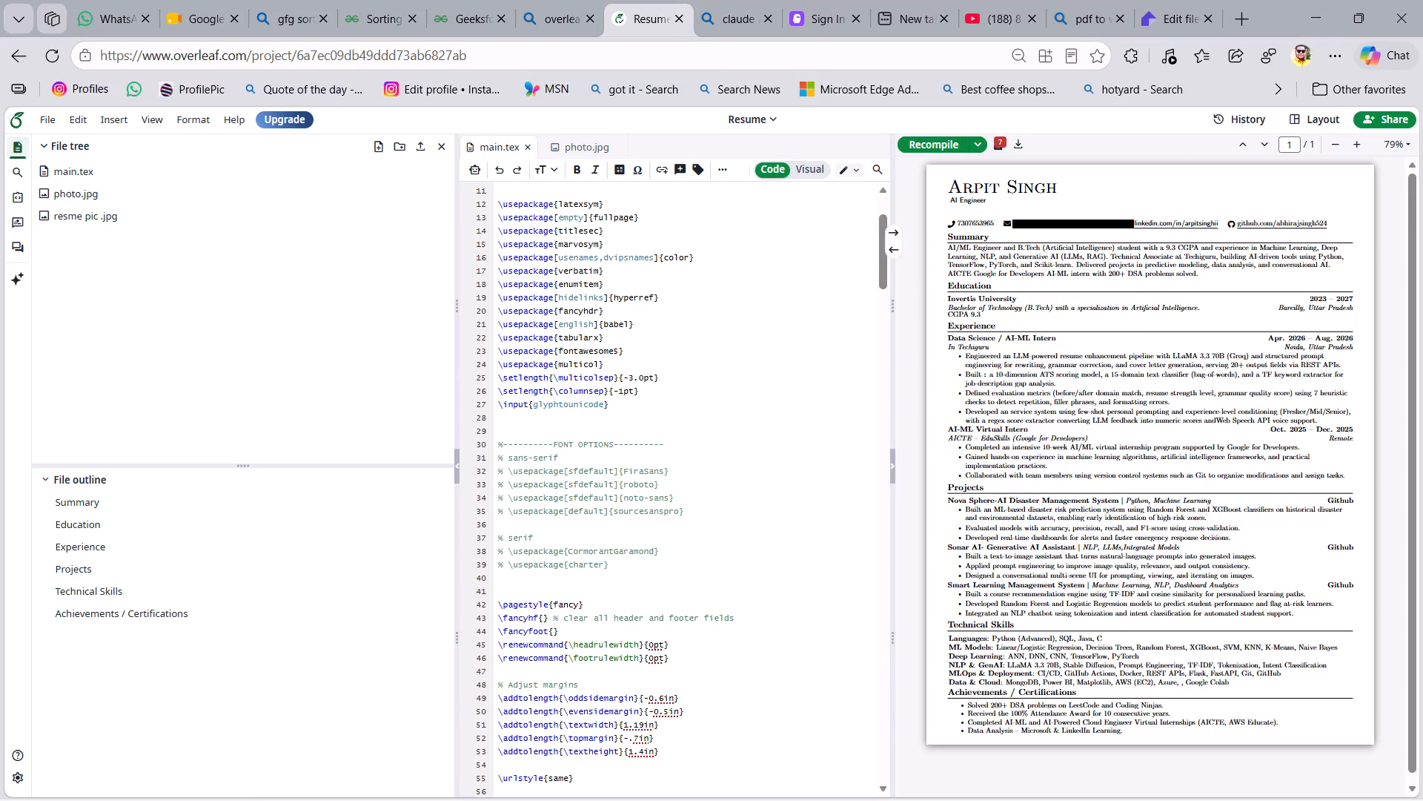
double_click(1299, 219)
triple_click(1299, 219)
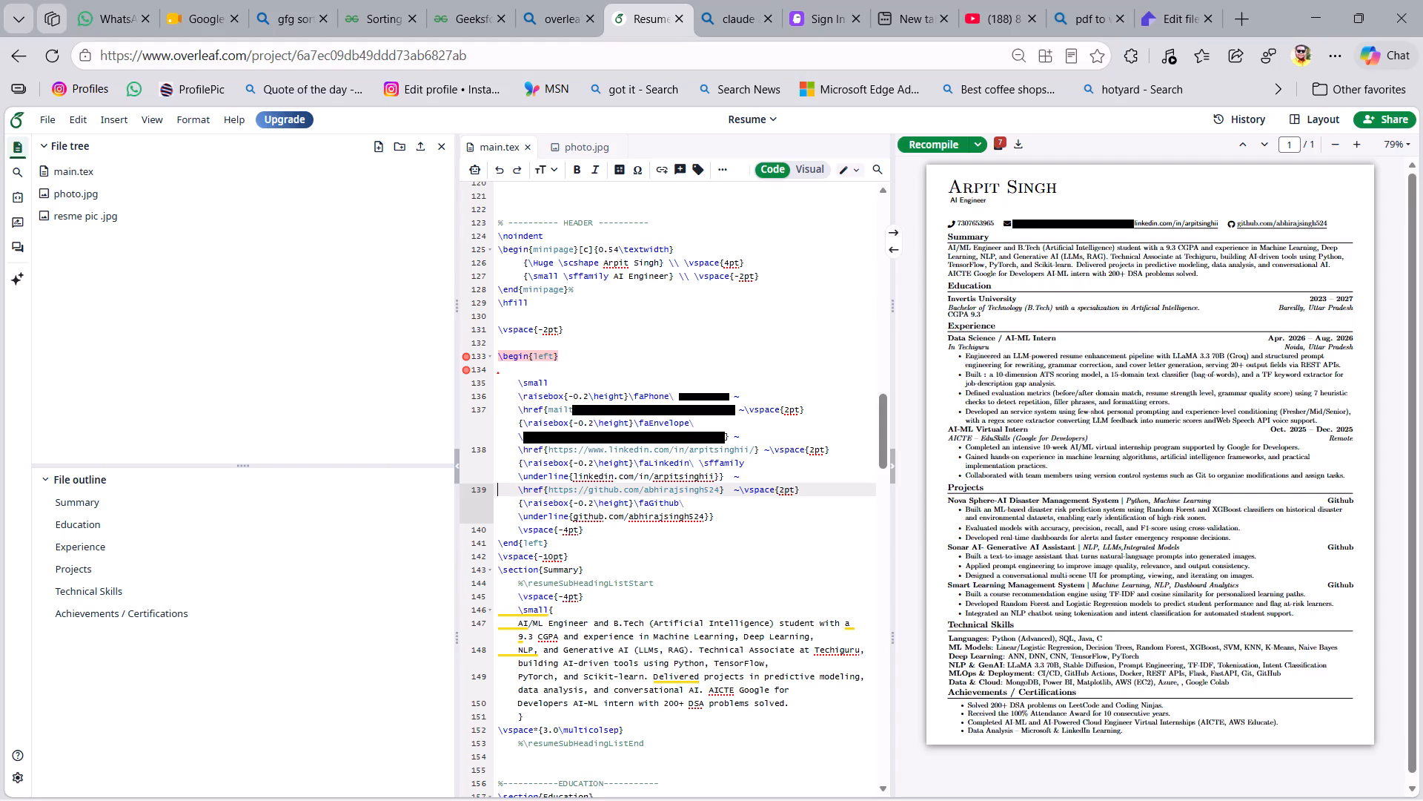
drag(757, 450, 720, 438)
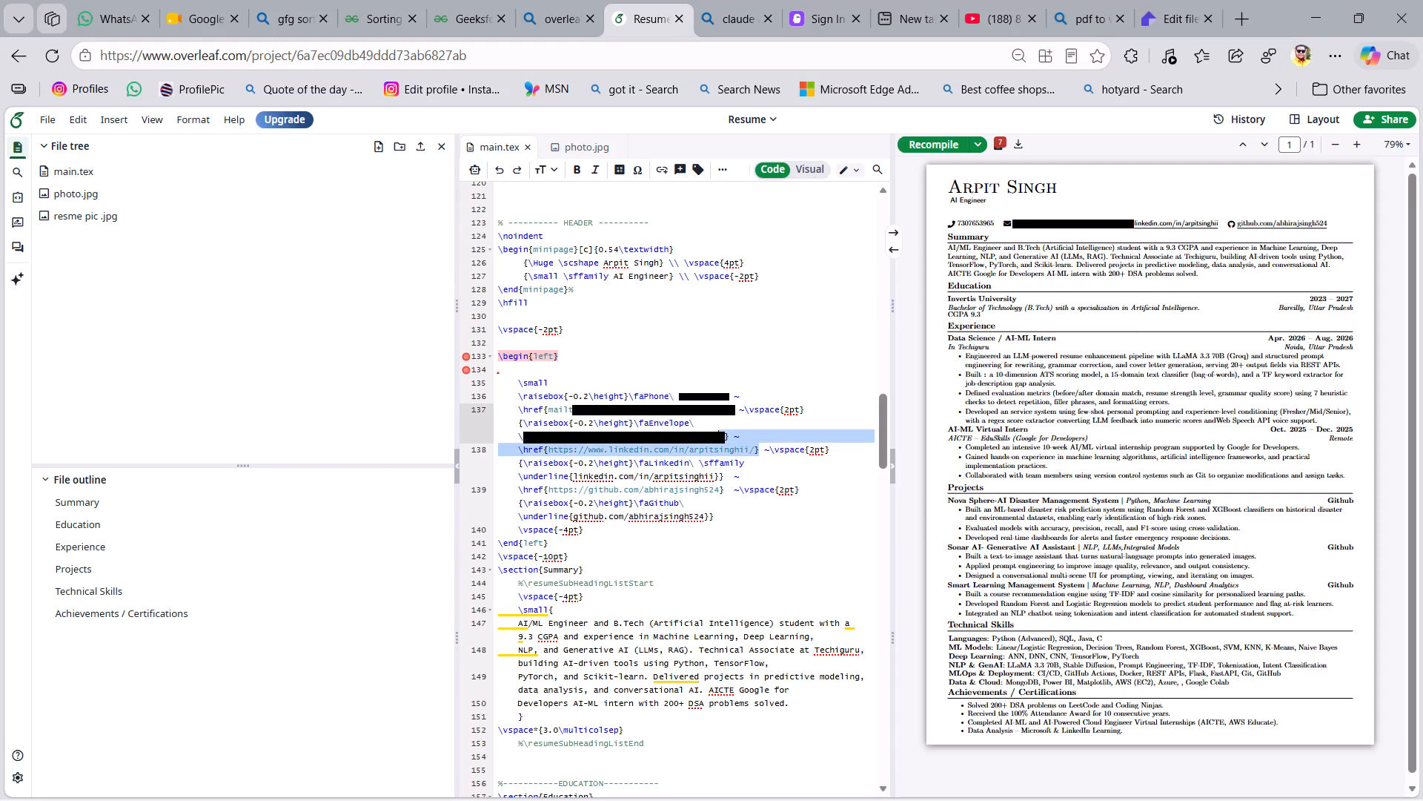
drag(720, 438, 514, 431)
key(ctrl+c)
scroll(587, 510, down, 1)
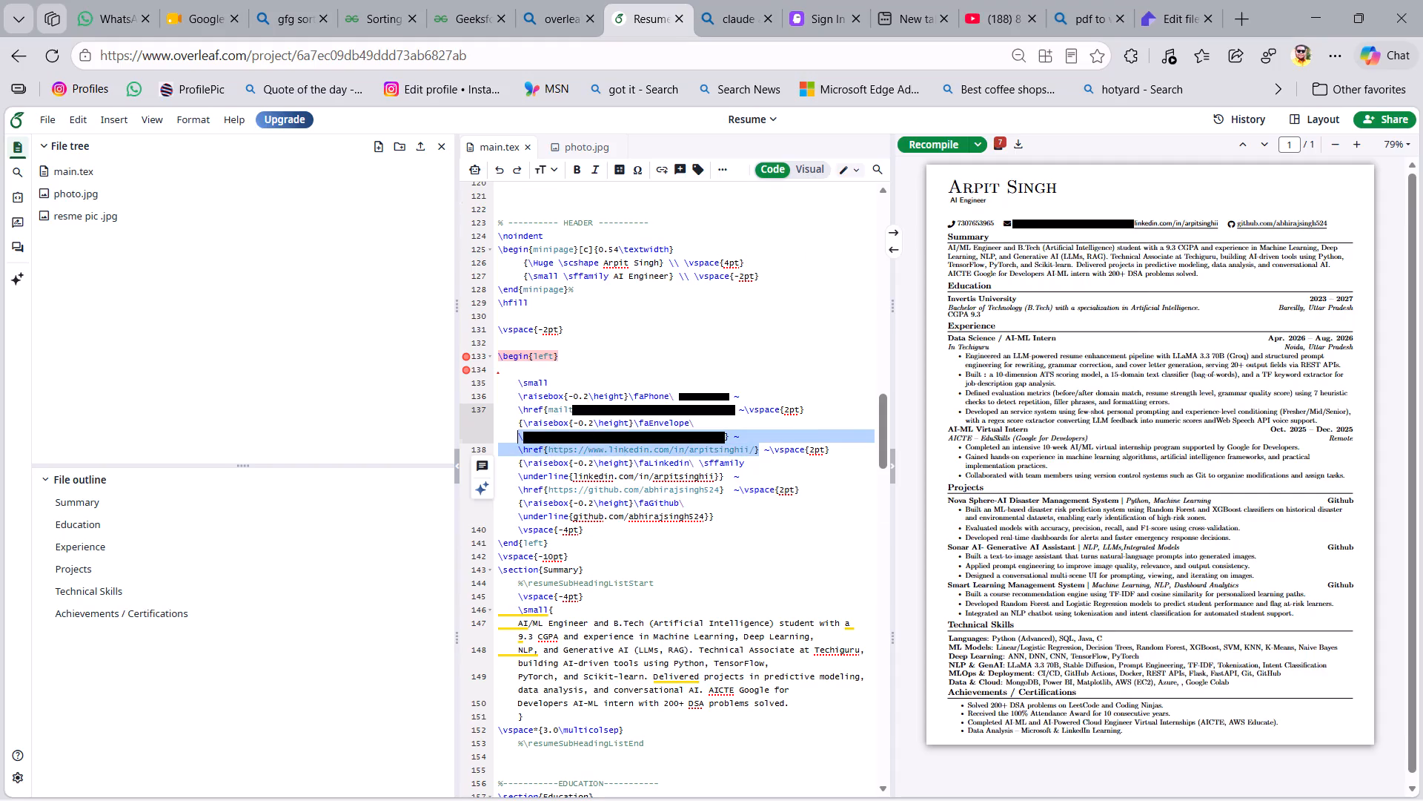
scroll(587, 510, down, 13)
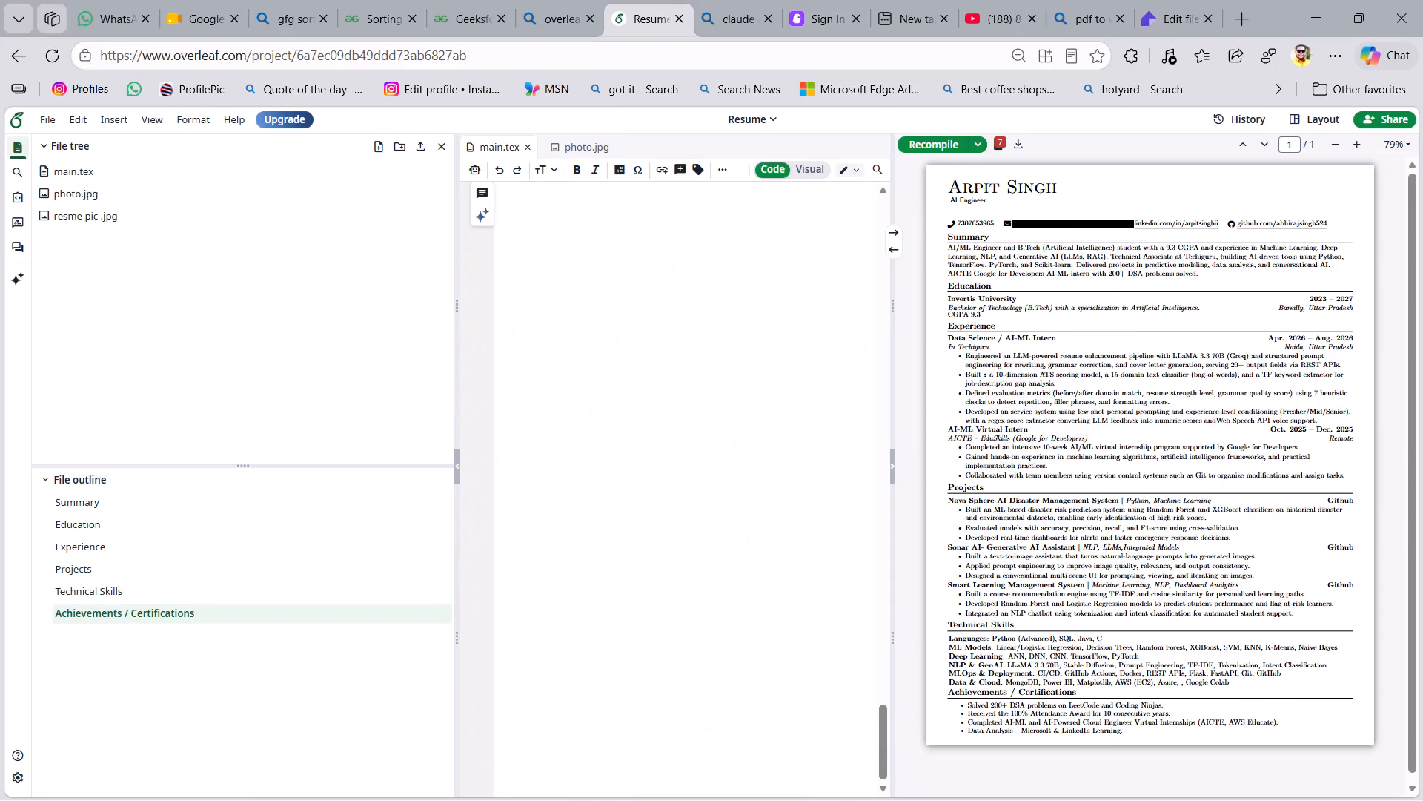
double_click(1339, 501)
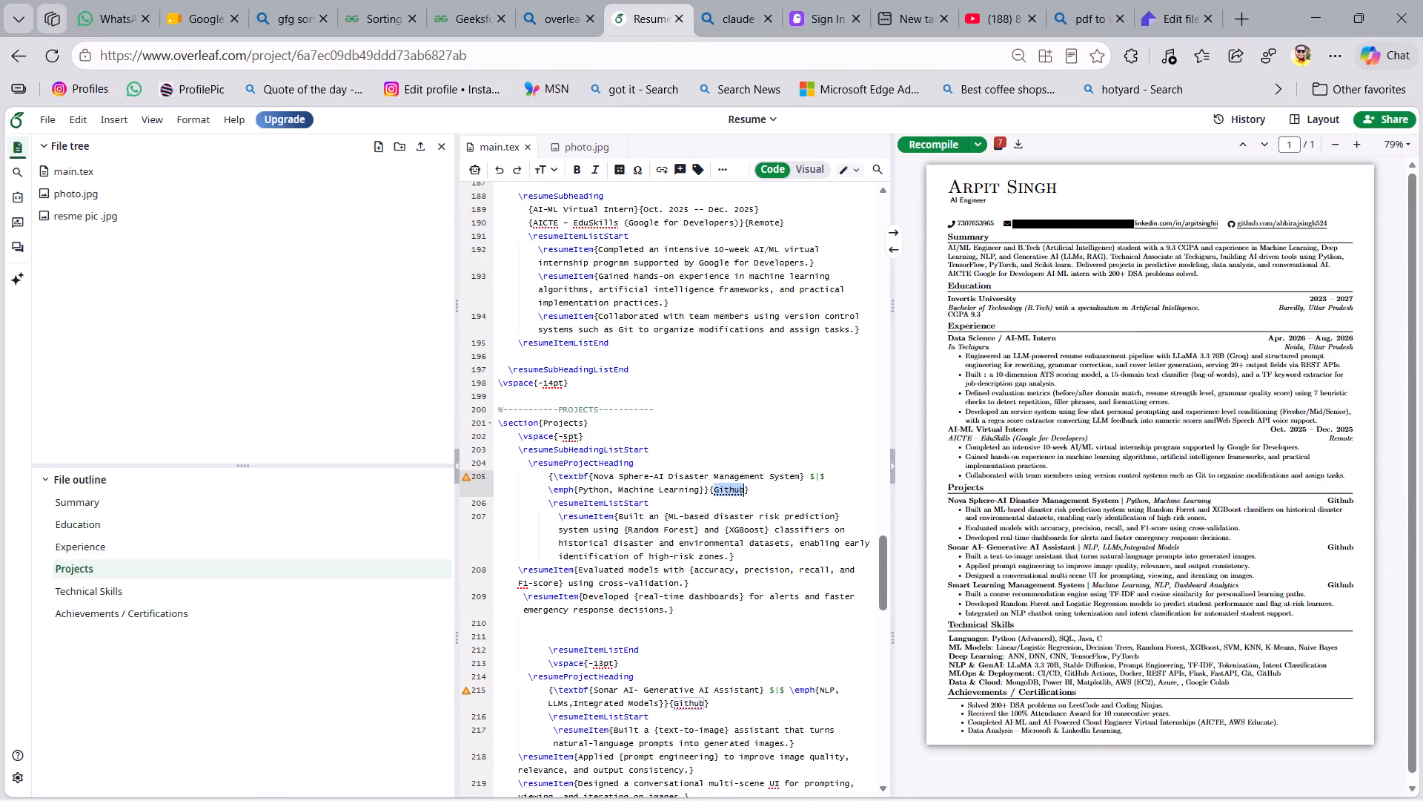
drag(751, 489, 715, 489)
drag(715, 489, 709, 489)
key(ctrl+v)
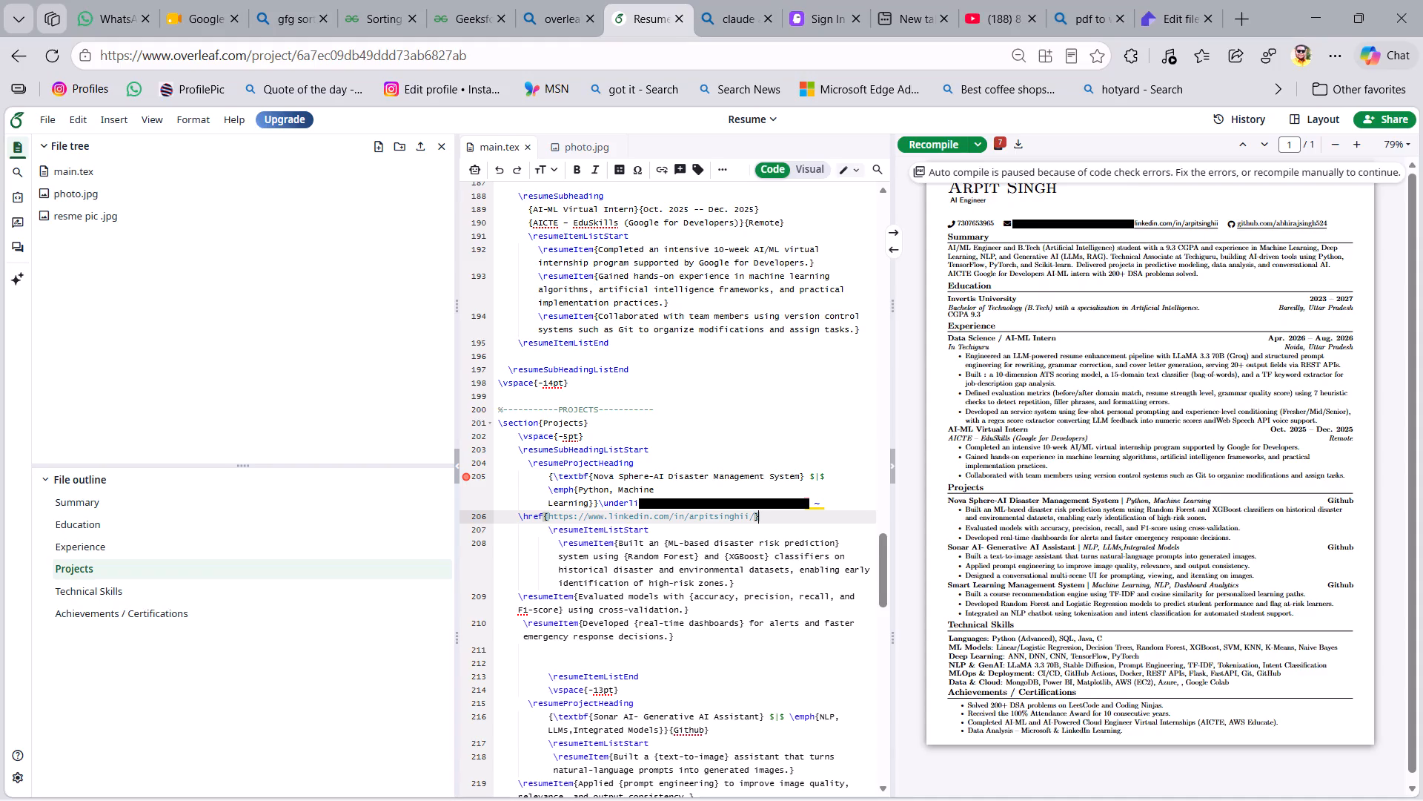
key(ctrl+z)
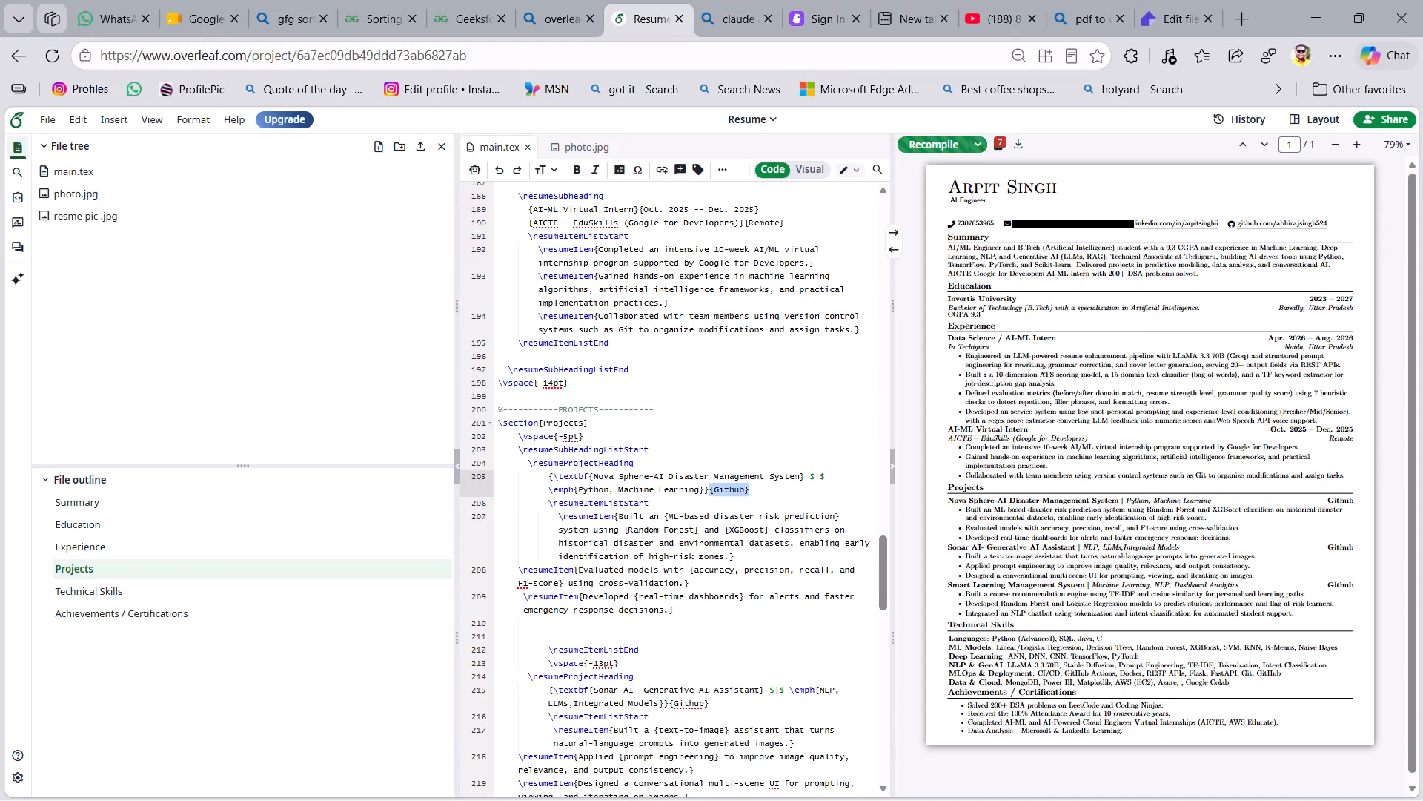
key(ctrl+v)
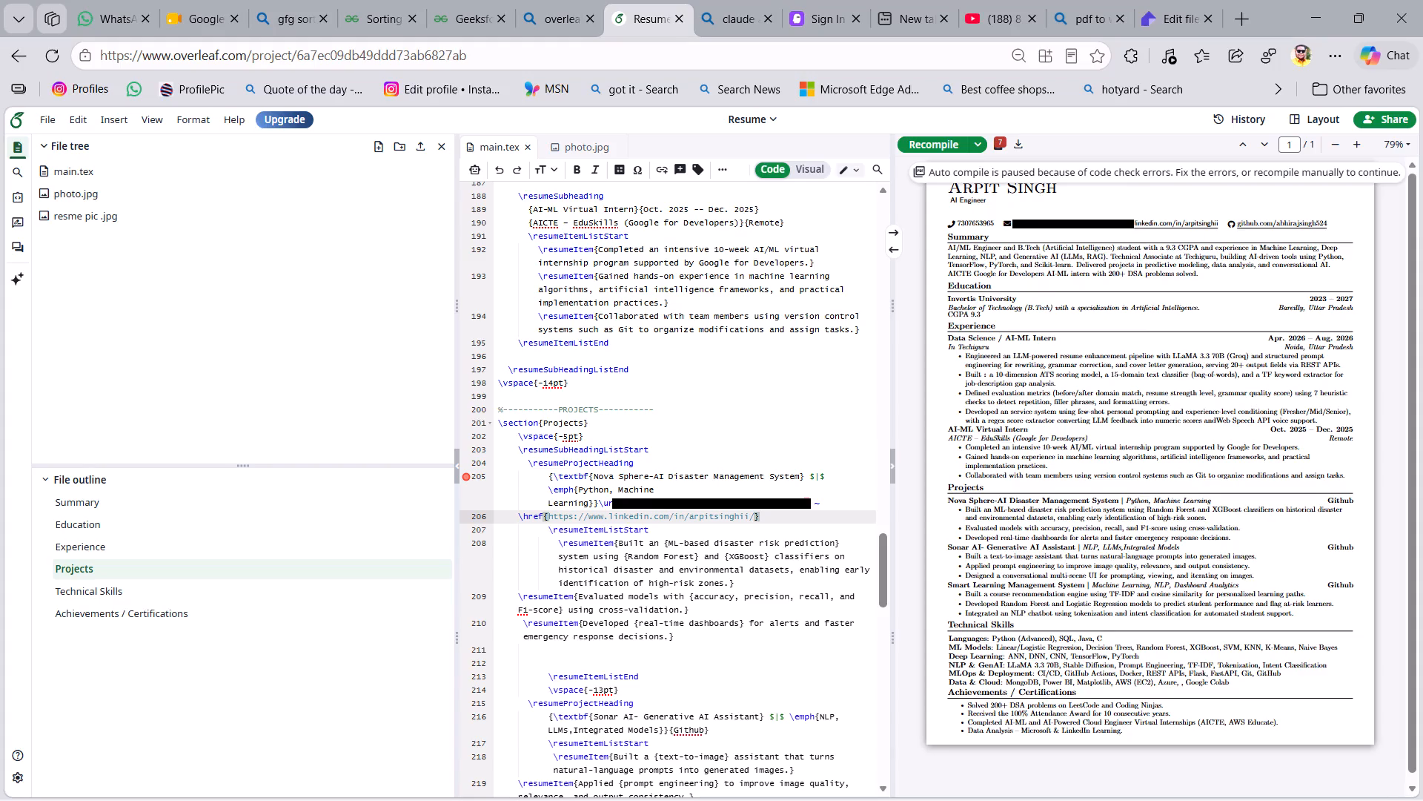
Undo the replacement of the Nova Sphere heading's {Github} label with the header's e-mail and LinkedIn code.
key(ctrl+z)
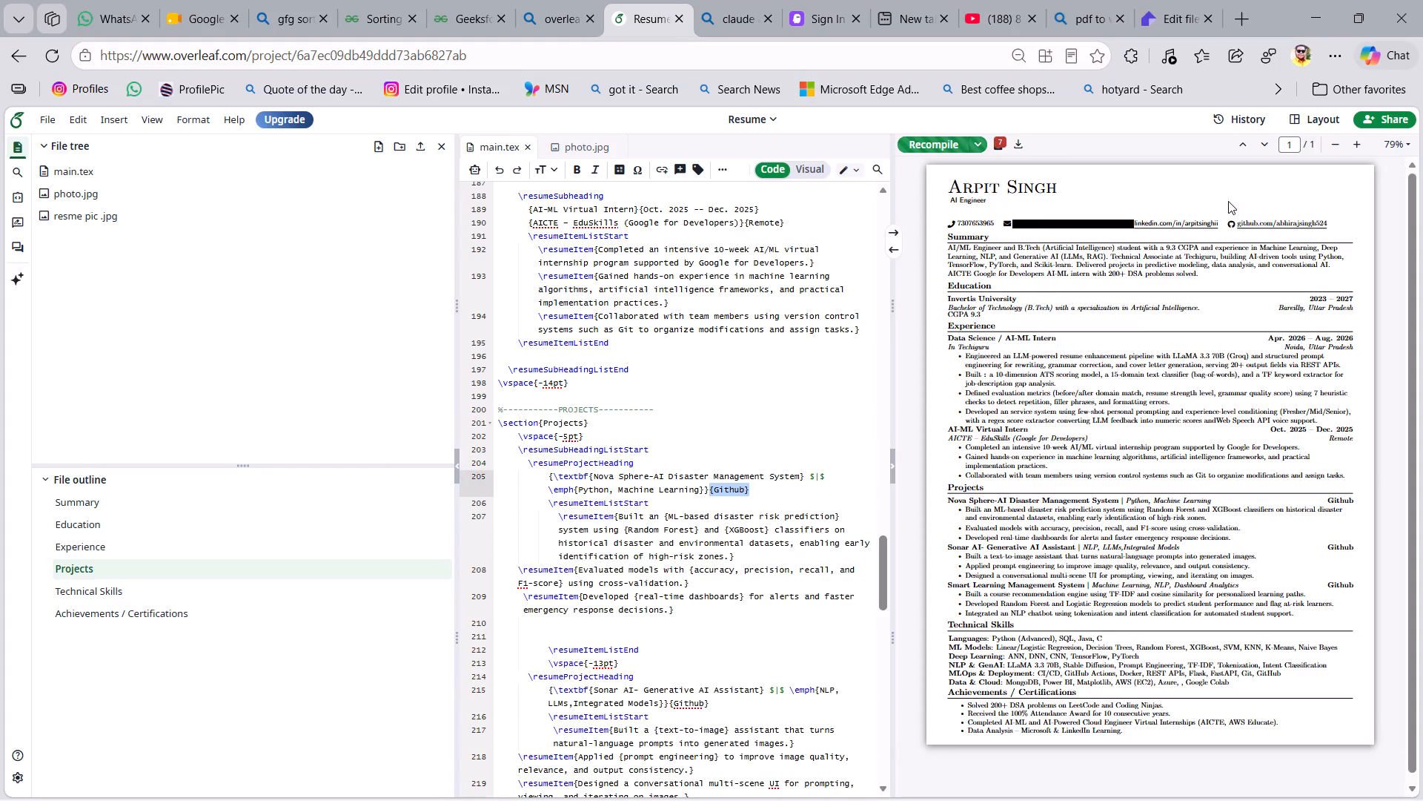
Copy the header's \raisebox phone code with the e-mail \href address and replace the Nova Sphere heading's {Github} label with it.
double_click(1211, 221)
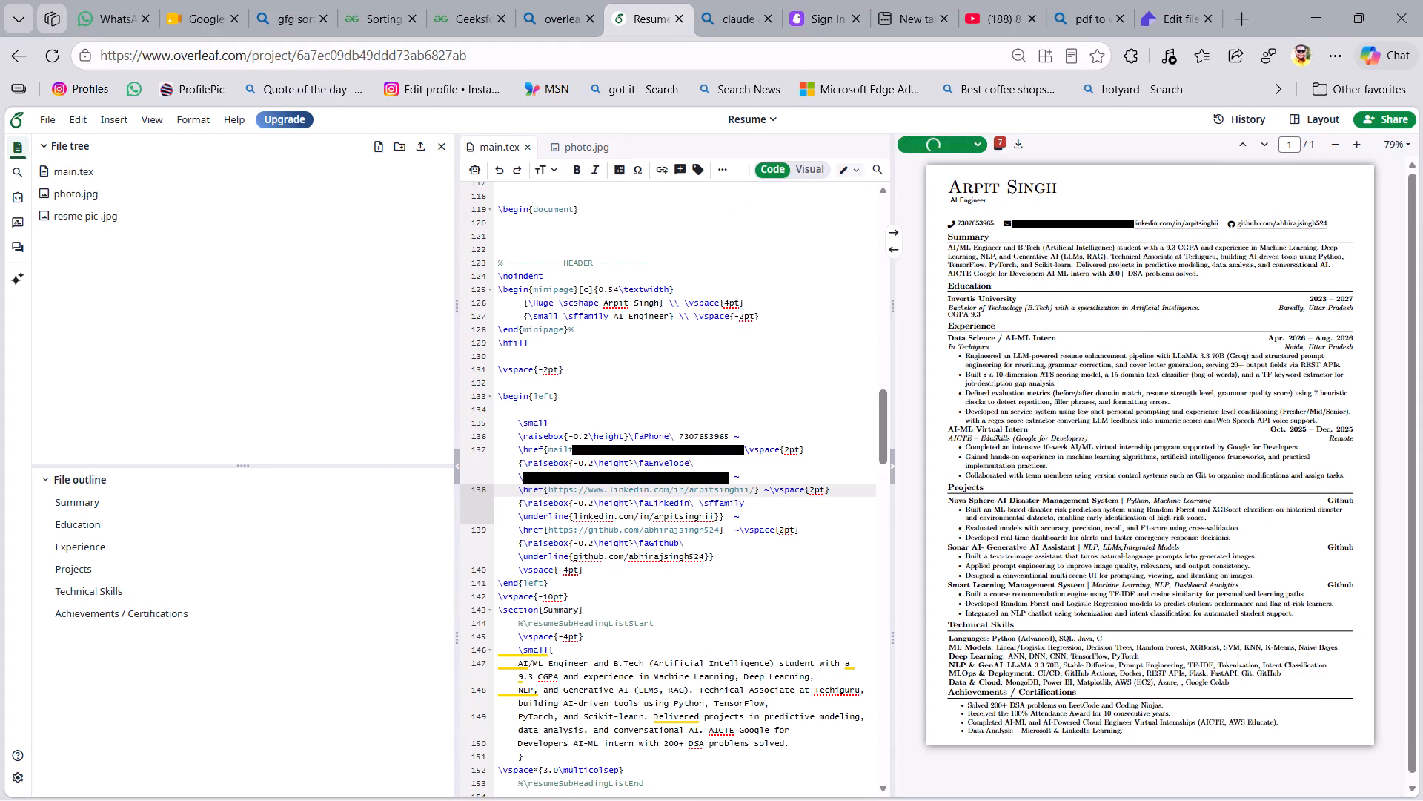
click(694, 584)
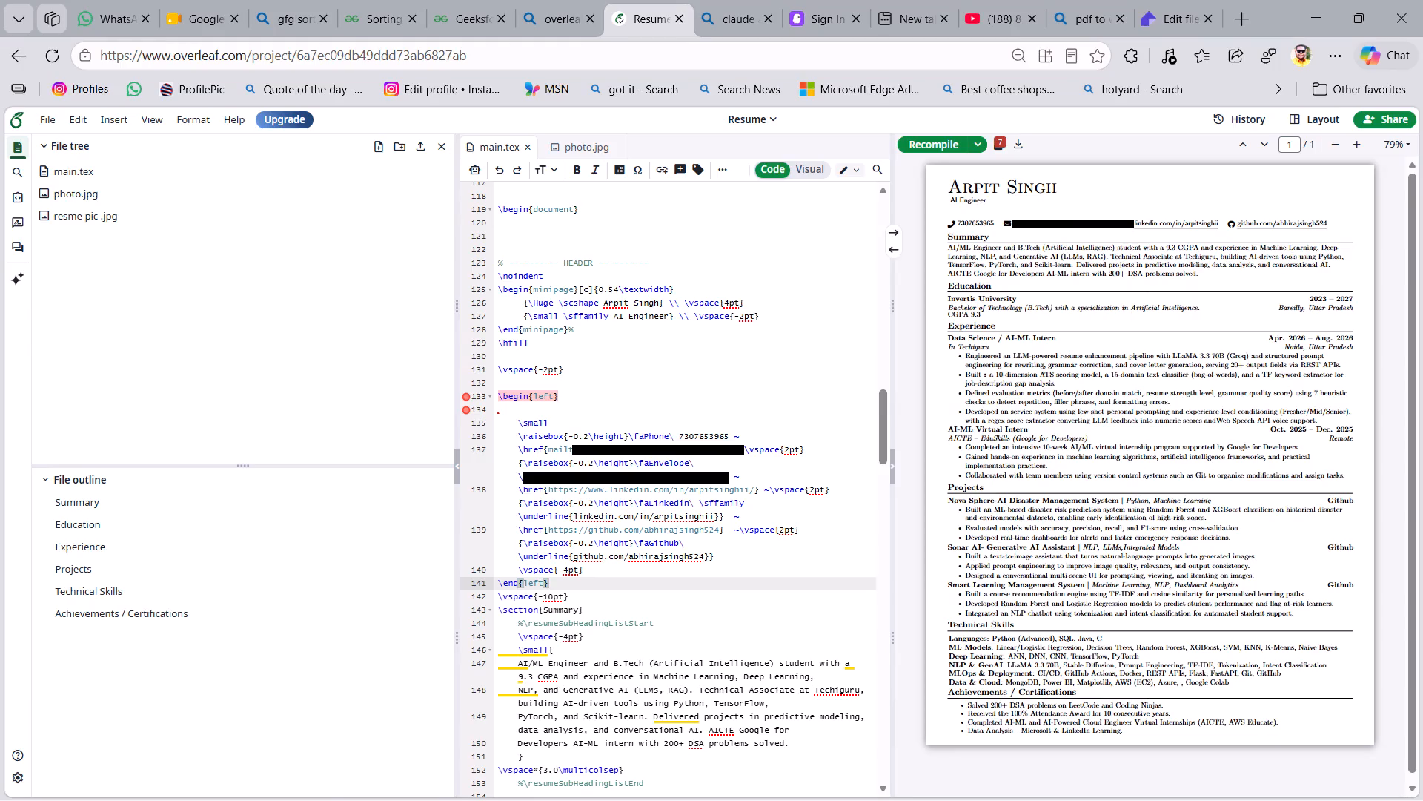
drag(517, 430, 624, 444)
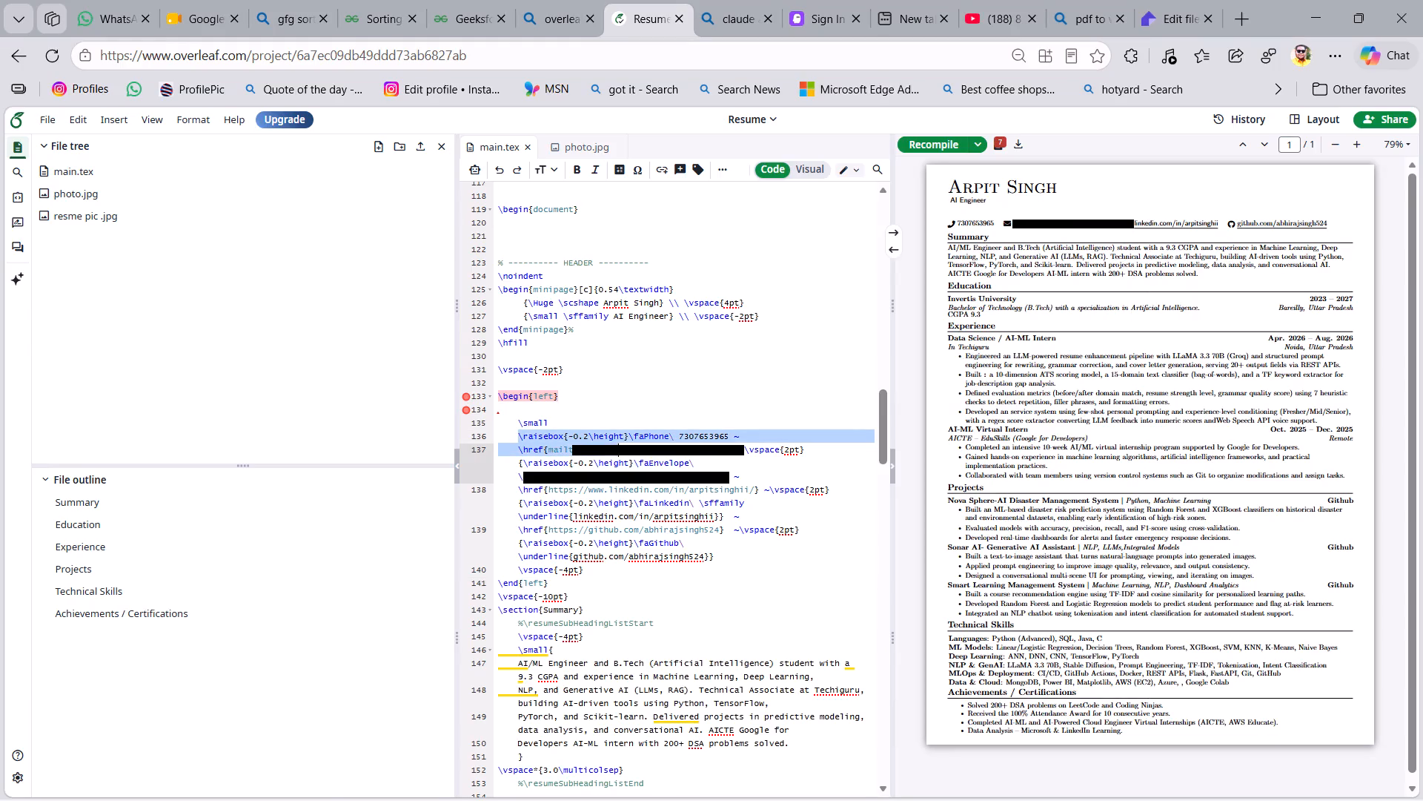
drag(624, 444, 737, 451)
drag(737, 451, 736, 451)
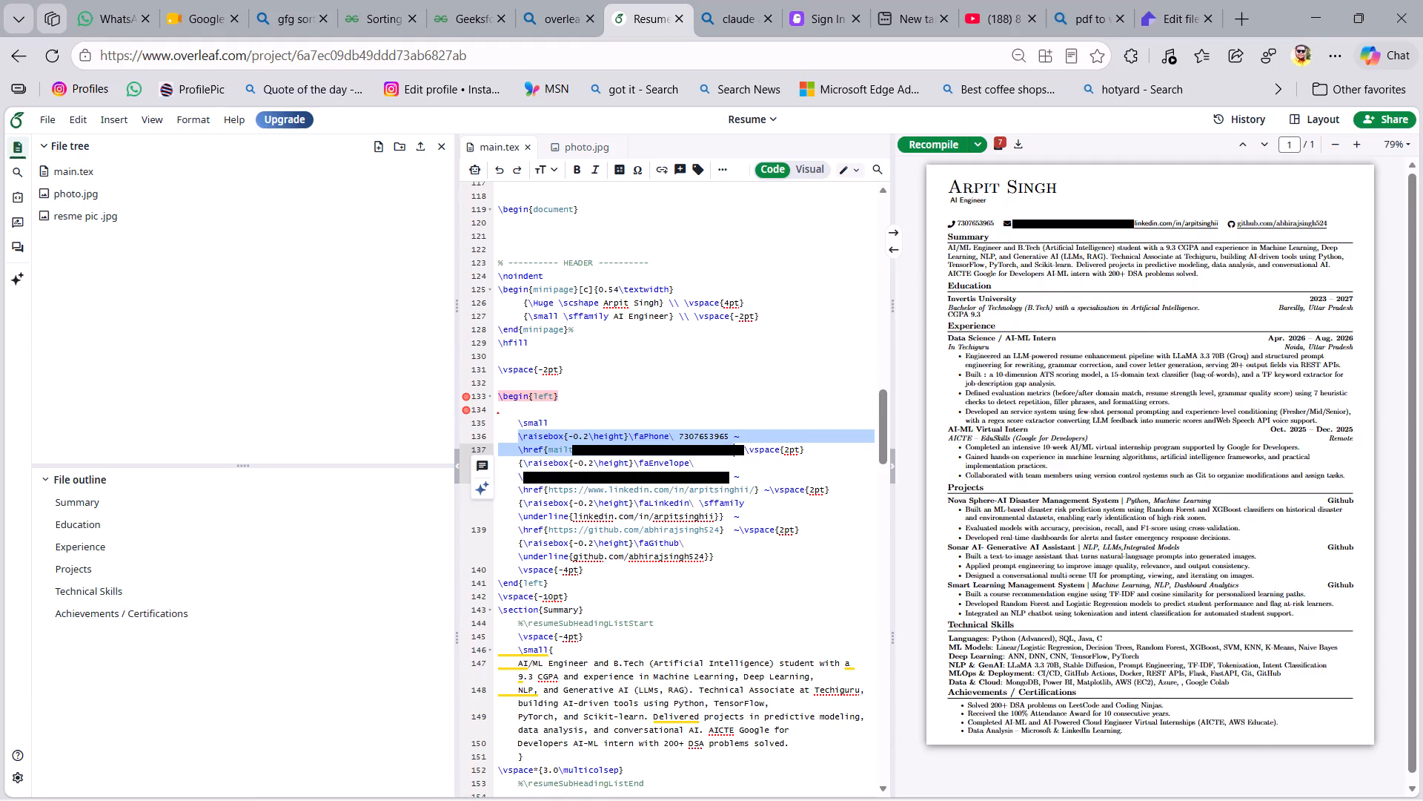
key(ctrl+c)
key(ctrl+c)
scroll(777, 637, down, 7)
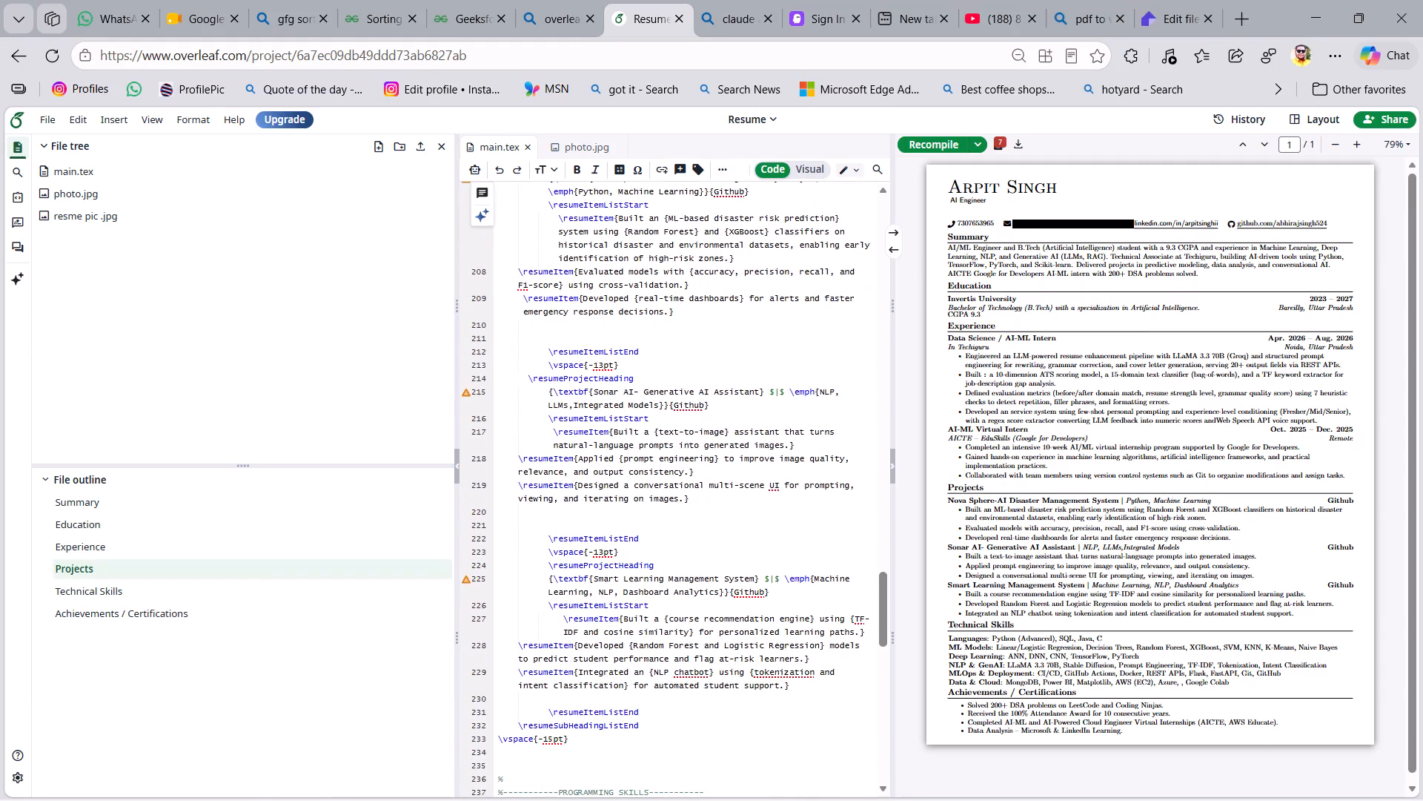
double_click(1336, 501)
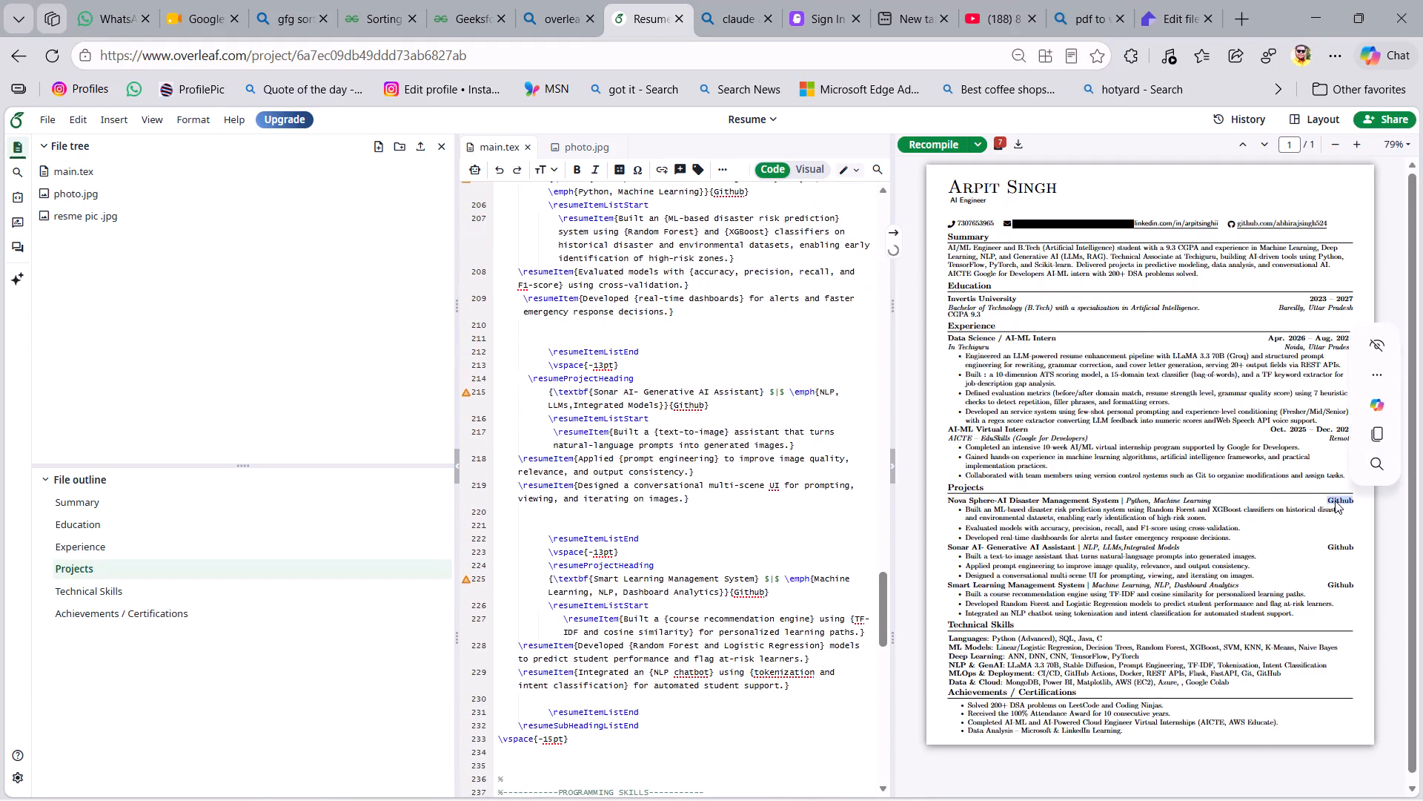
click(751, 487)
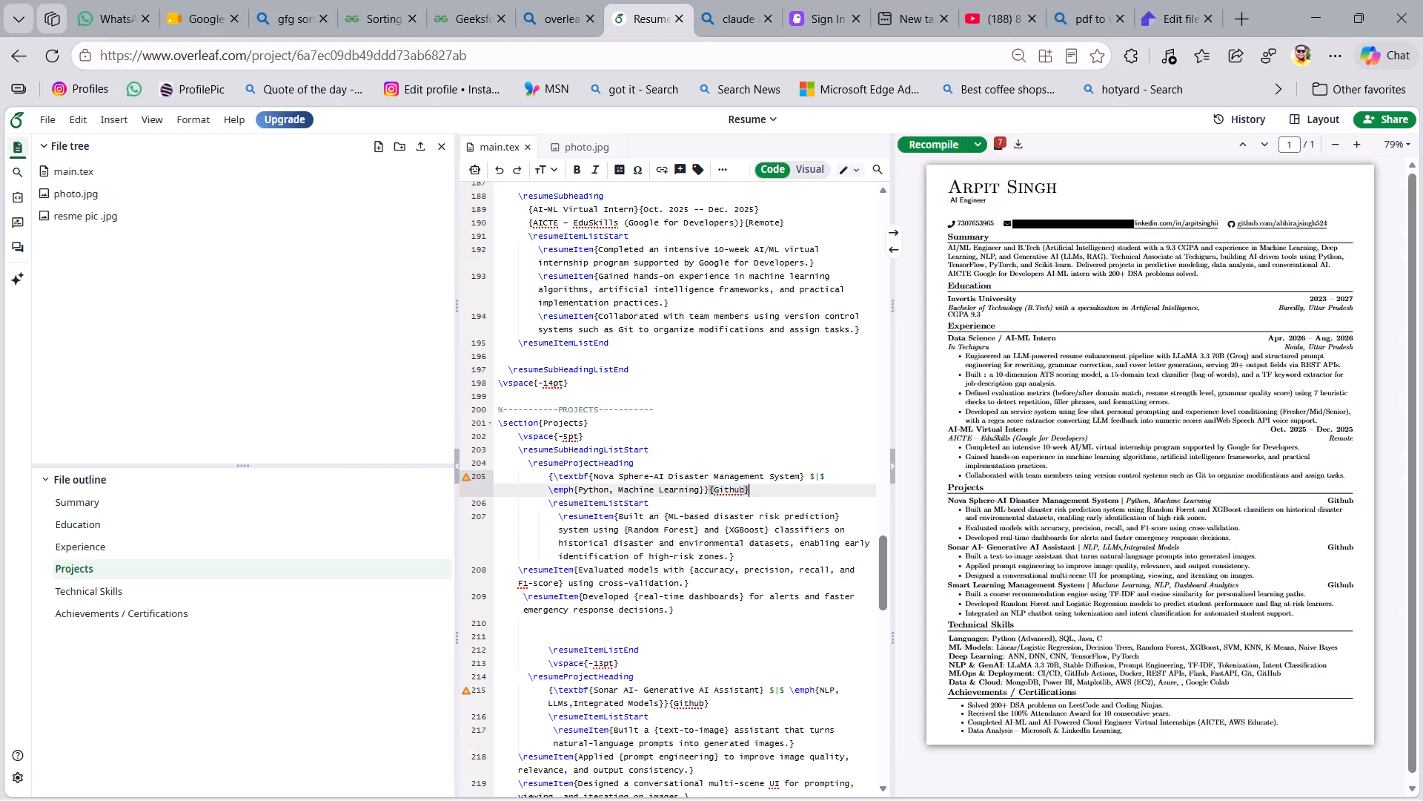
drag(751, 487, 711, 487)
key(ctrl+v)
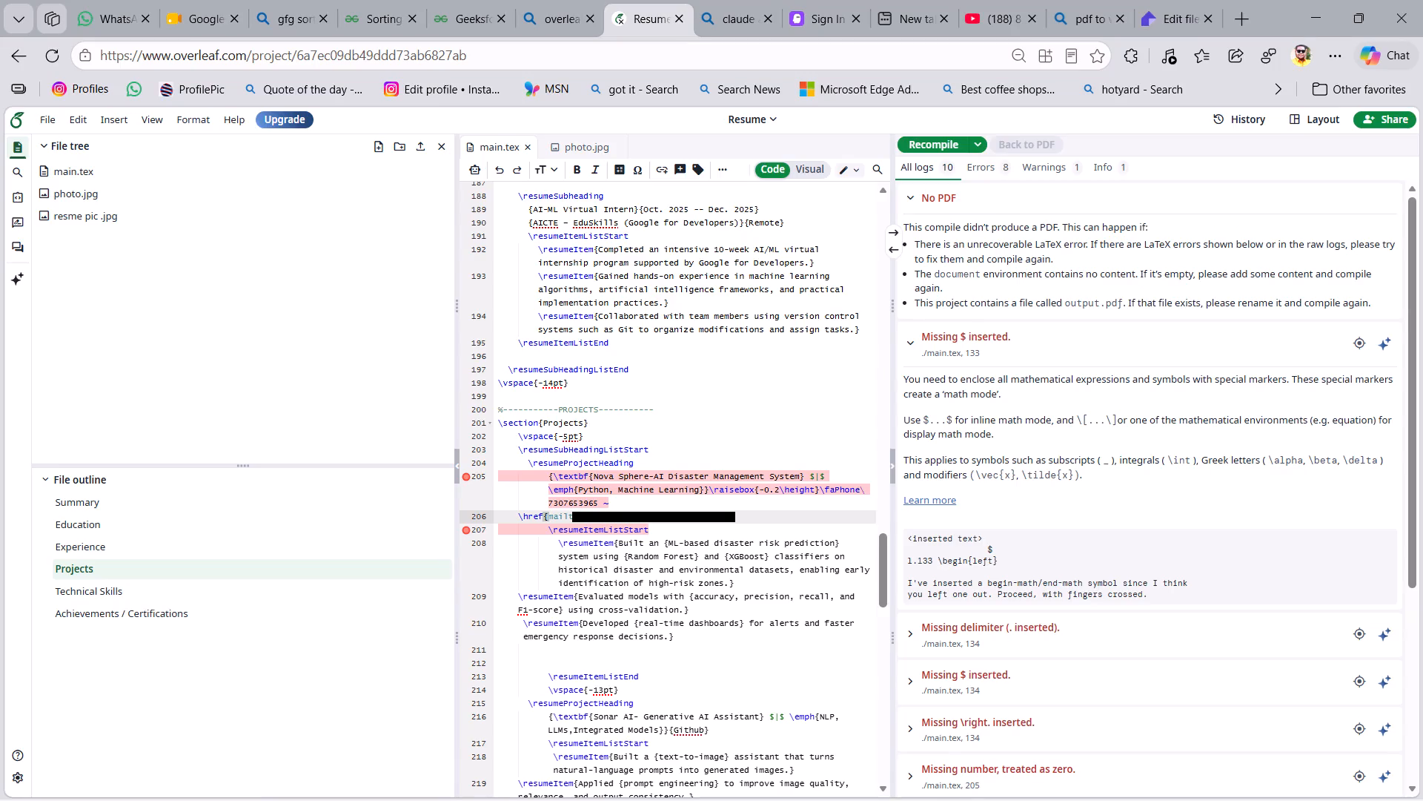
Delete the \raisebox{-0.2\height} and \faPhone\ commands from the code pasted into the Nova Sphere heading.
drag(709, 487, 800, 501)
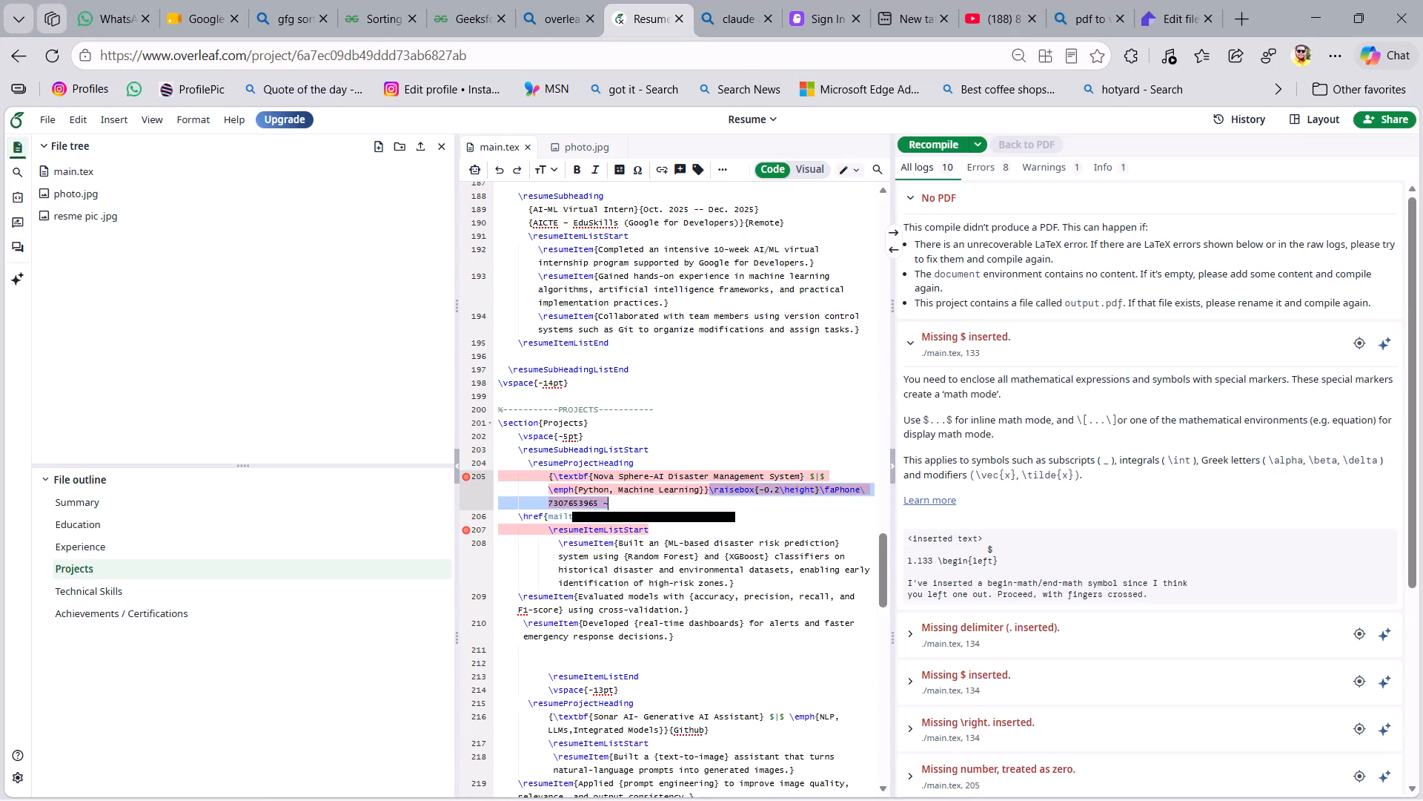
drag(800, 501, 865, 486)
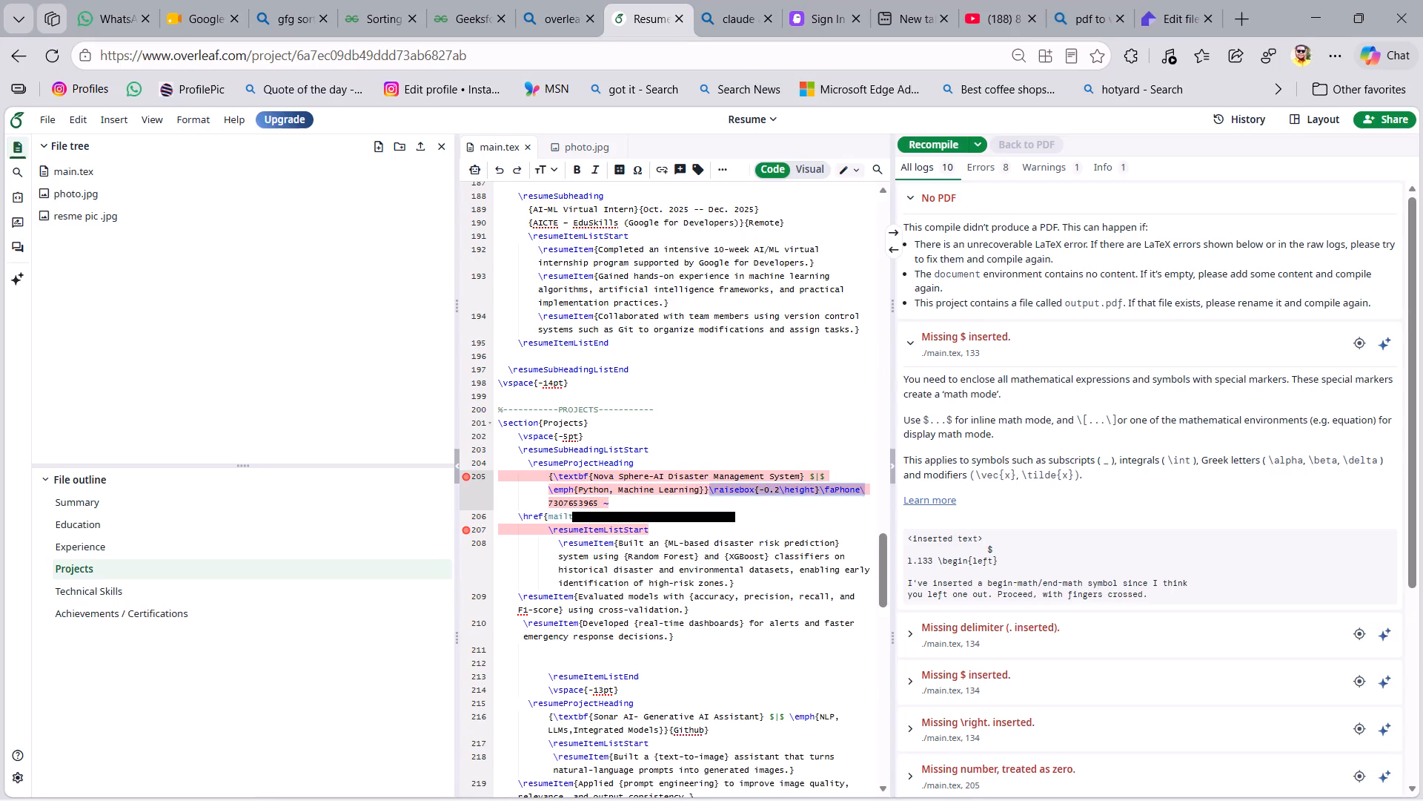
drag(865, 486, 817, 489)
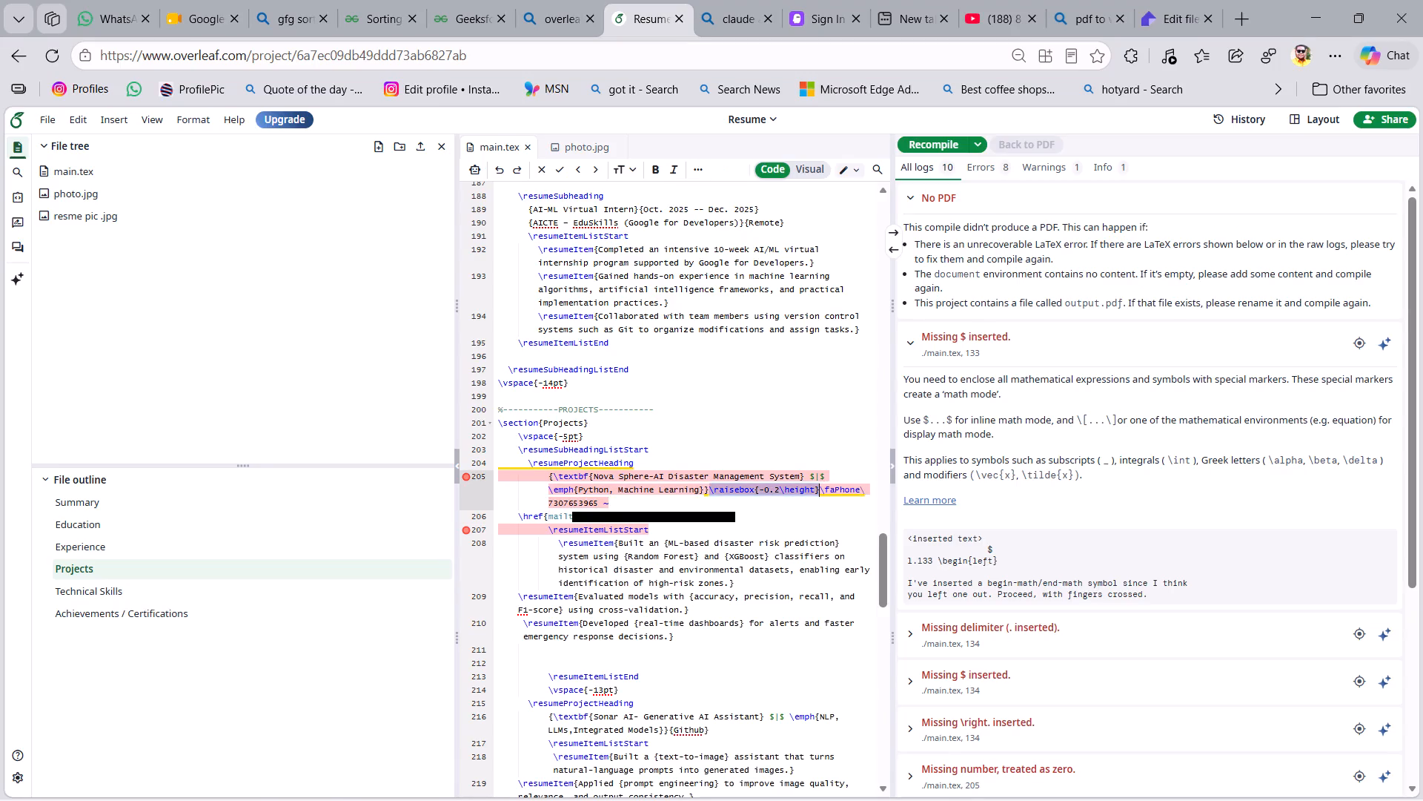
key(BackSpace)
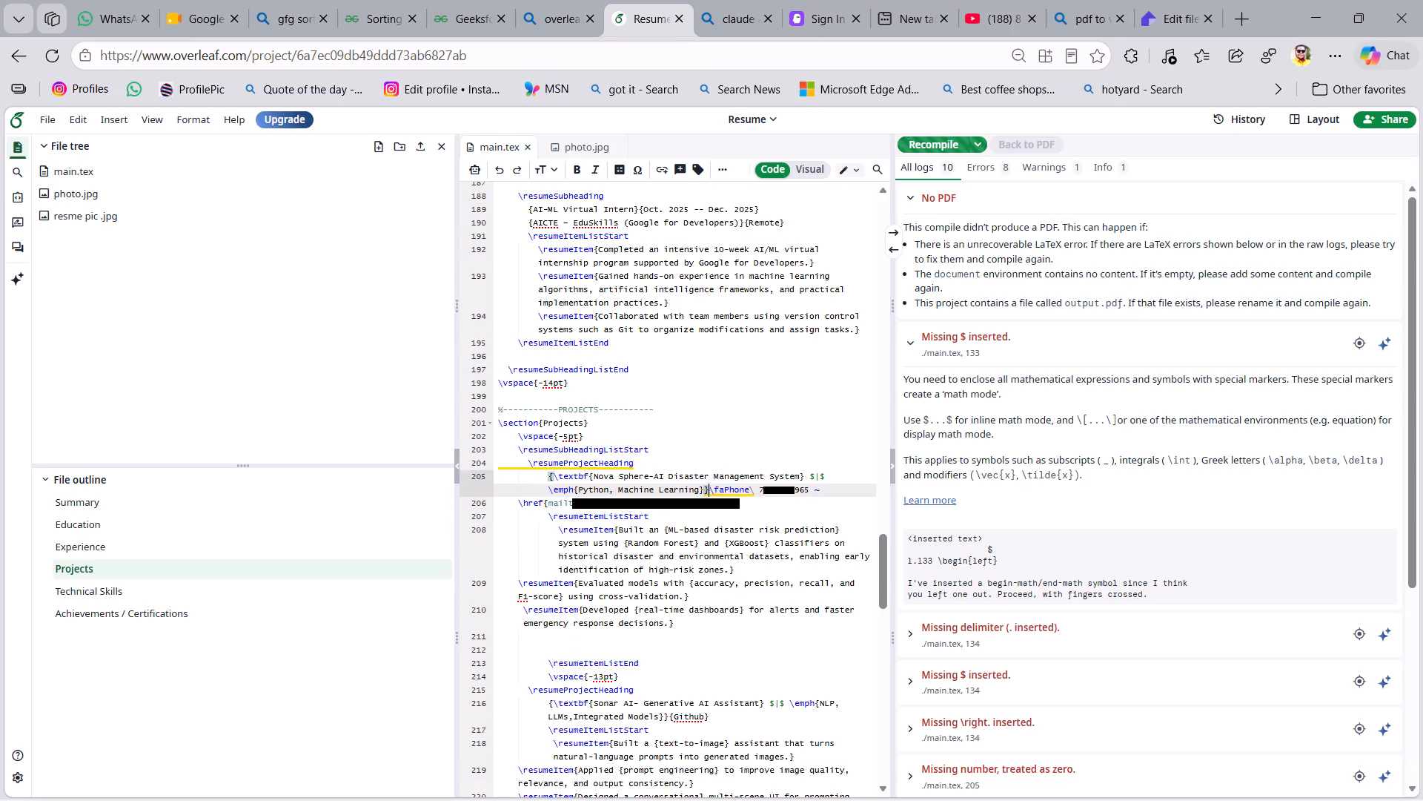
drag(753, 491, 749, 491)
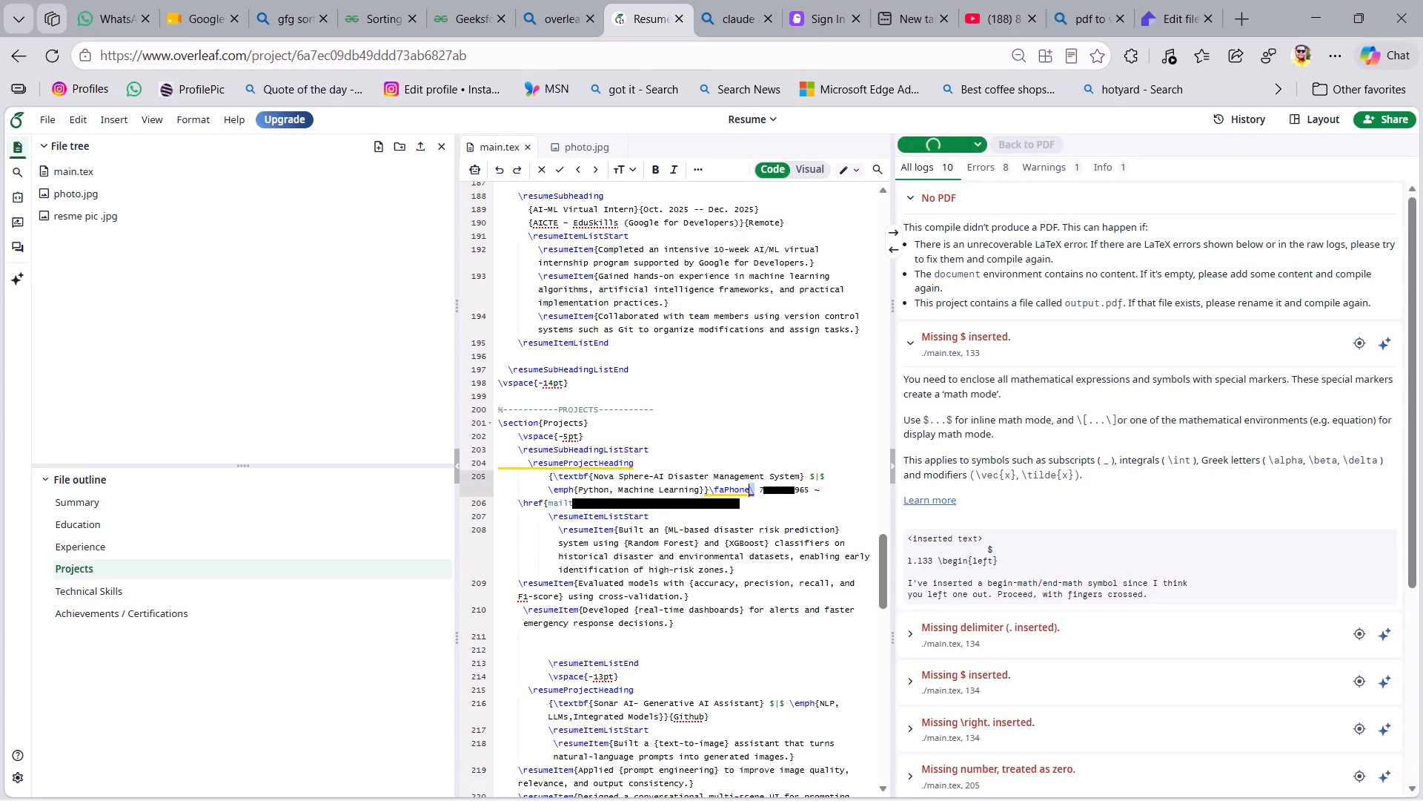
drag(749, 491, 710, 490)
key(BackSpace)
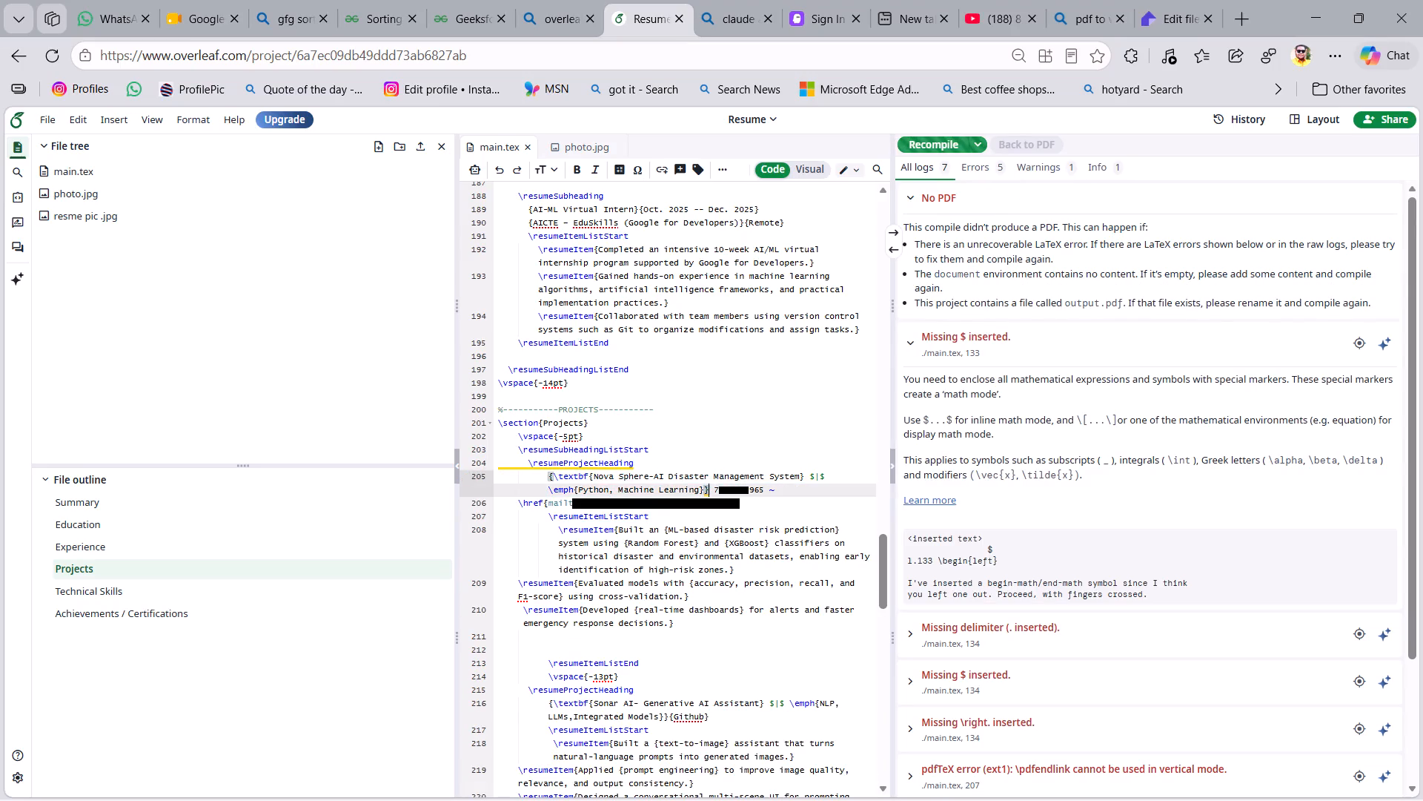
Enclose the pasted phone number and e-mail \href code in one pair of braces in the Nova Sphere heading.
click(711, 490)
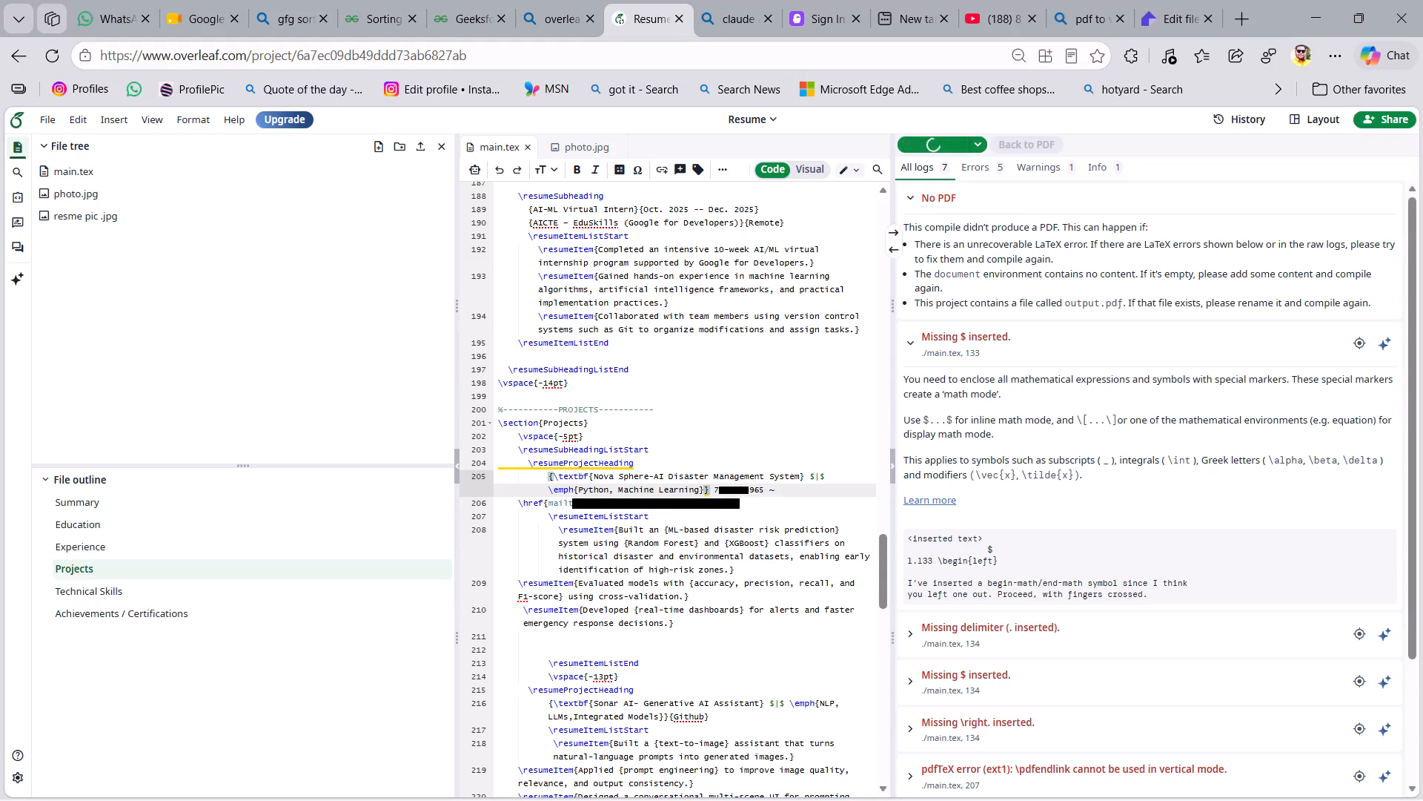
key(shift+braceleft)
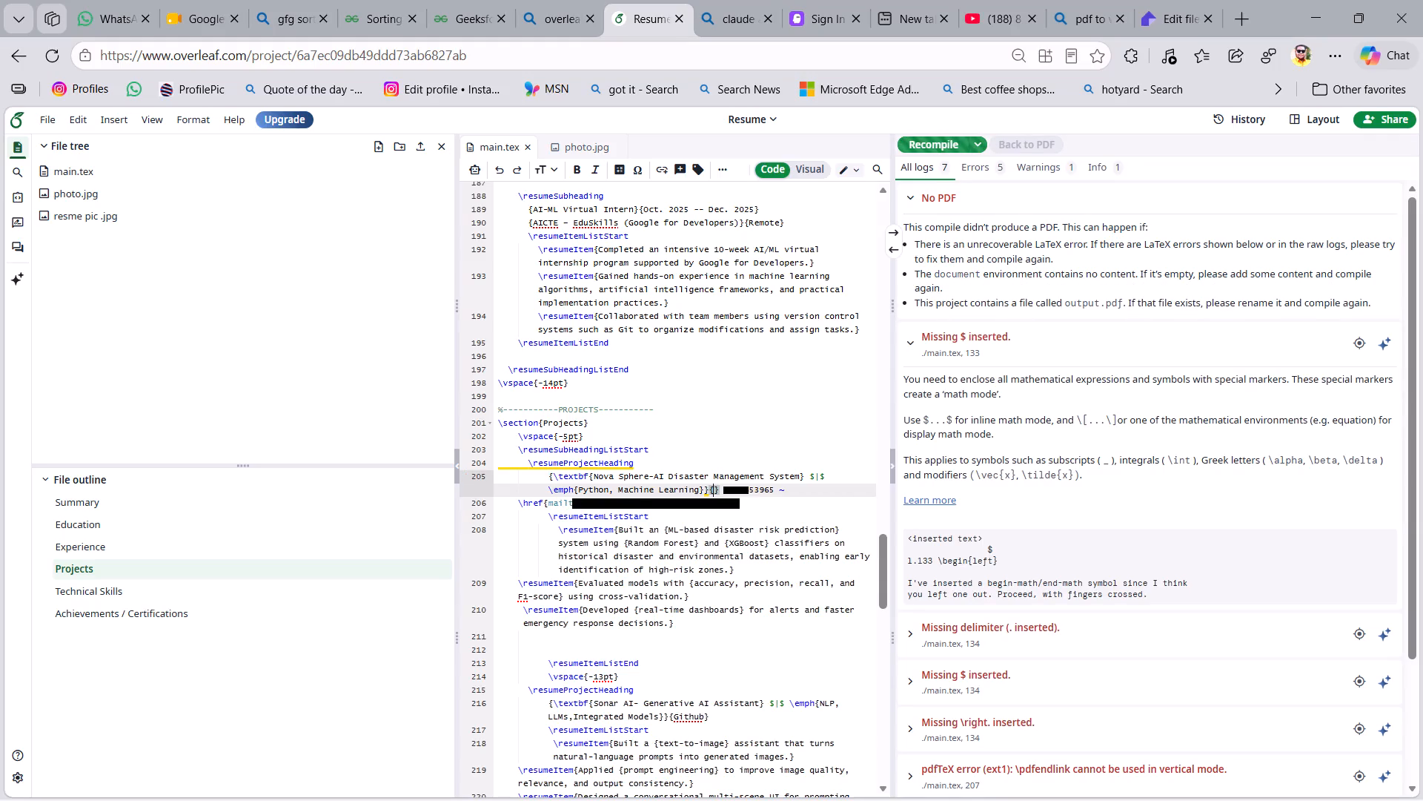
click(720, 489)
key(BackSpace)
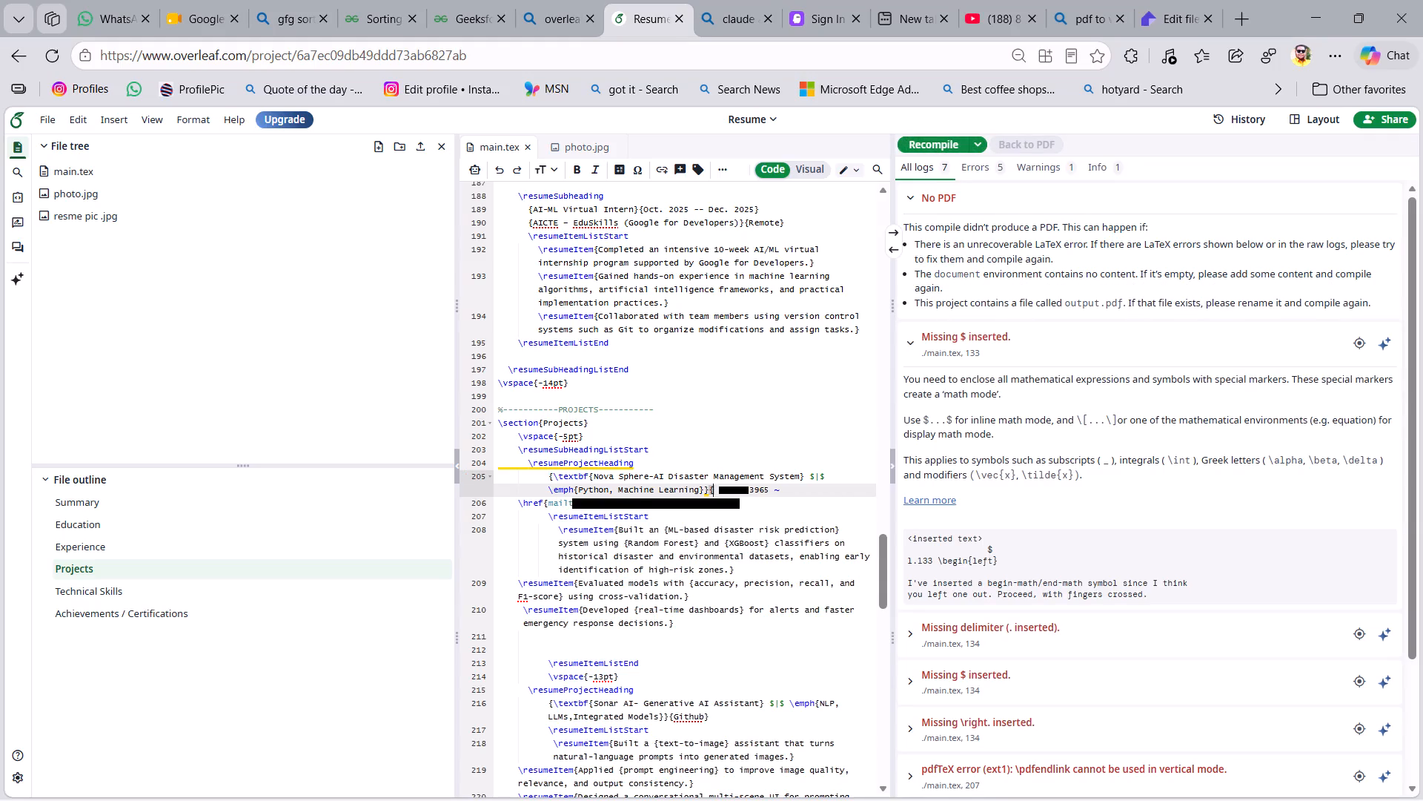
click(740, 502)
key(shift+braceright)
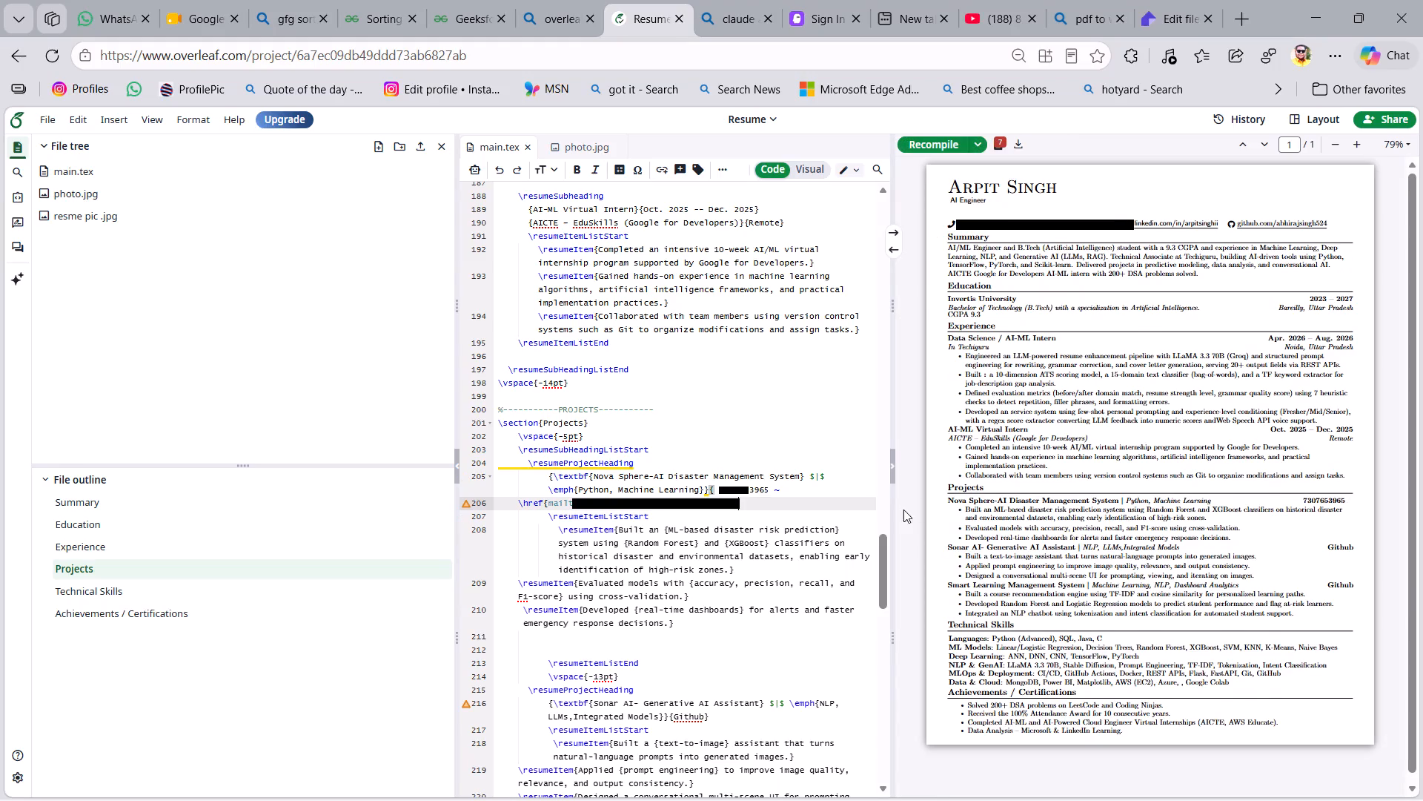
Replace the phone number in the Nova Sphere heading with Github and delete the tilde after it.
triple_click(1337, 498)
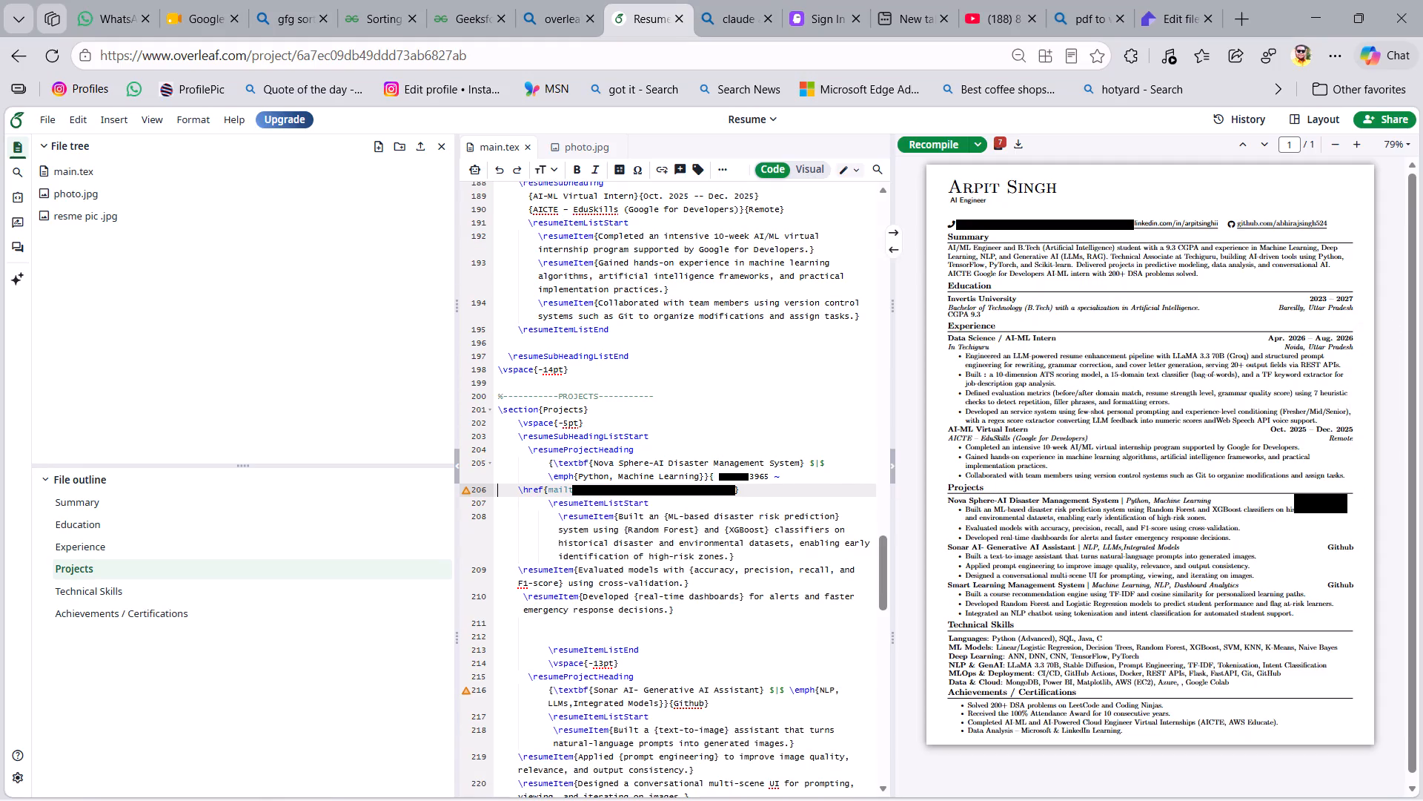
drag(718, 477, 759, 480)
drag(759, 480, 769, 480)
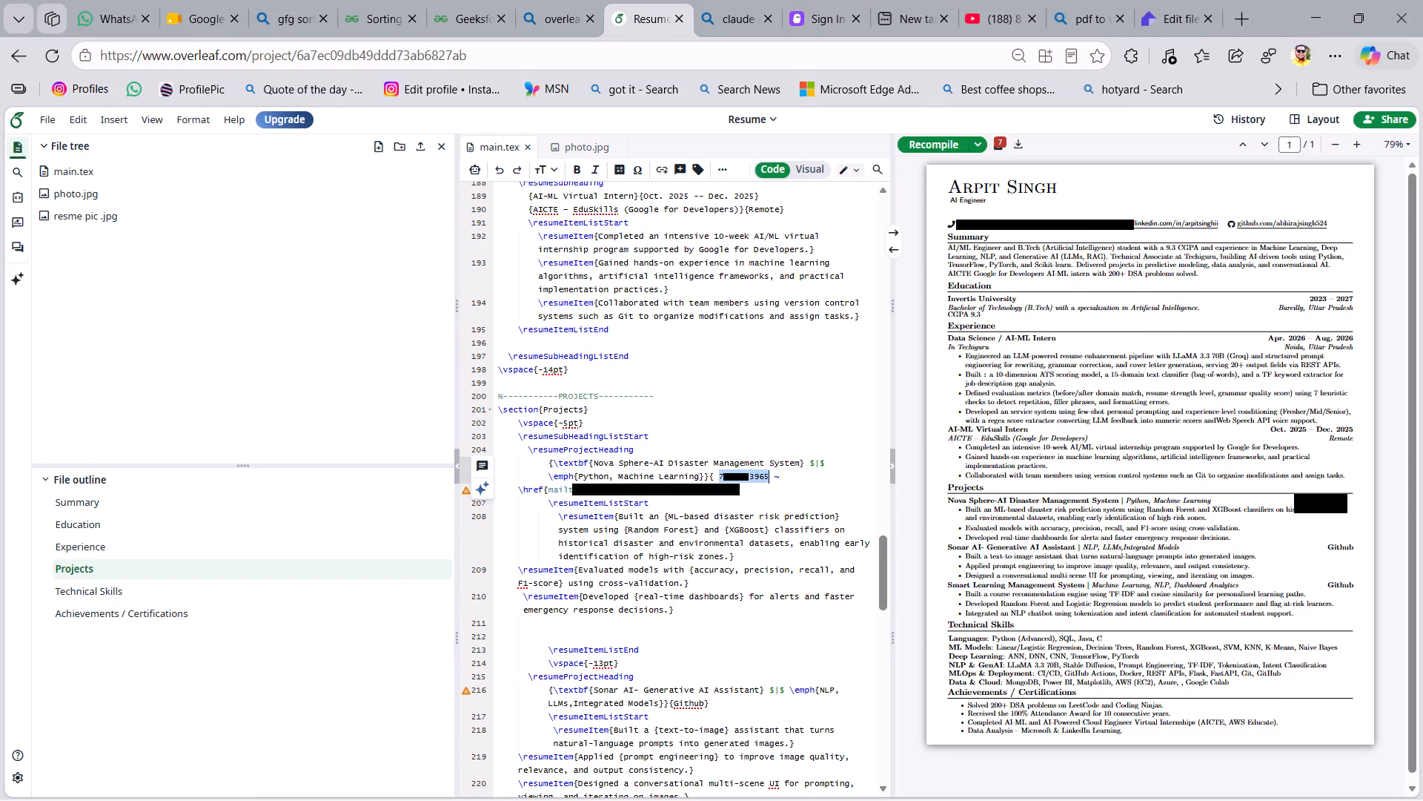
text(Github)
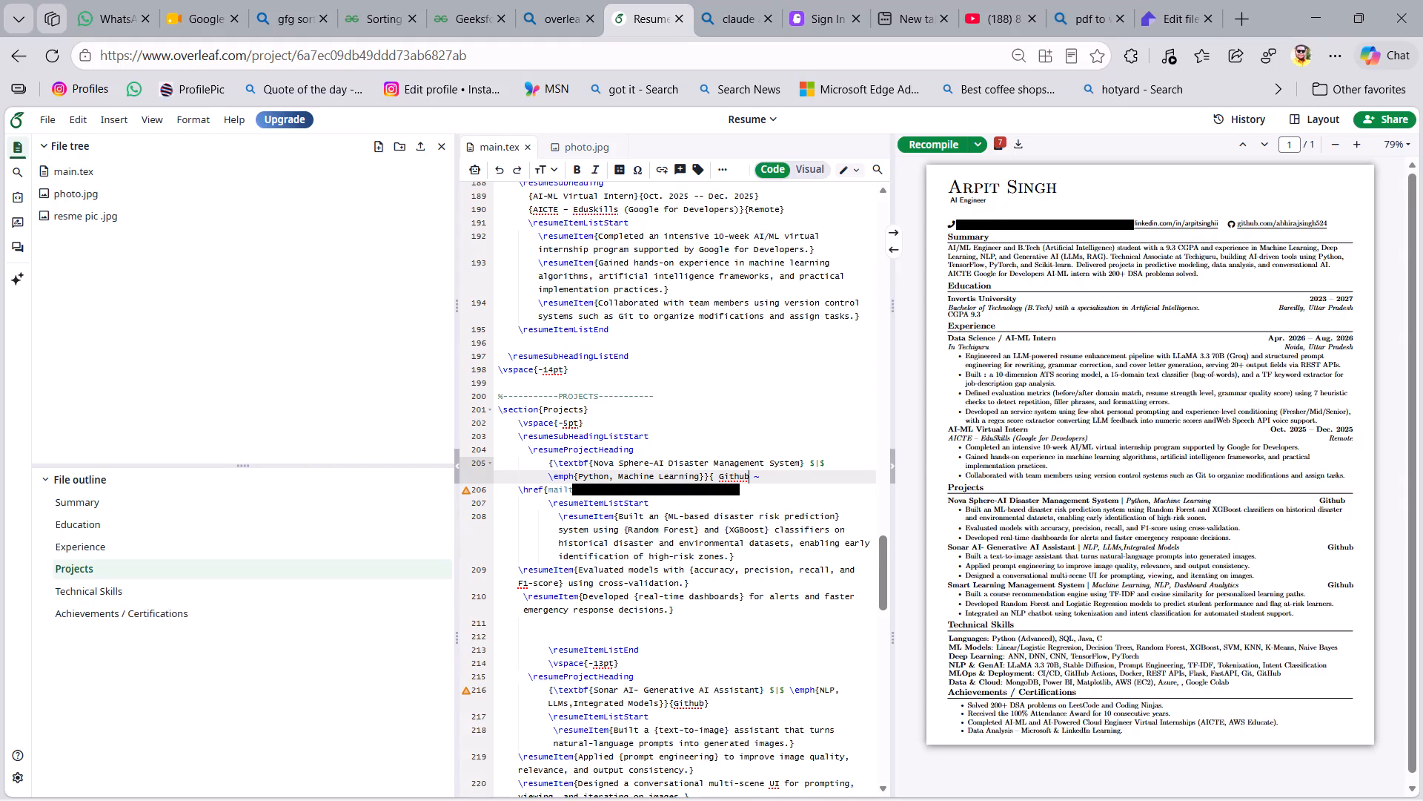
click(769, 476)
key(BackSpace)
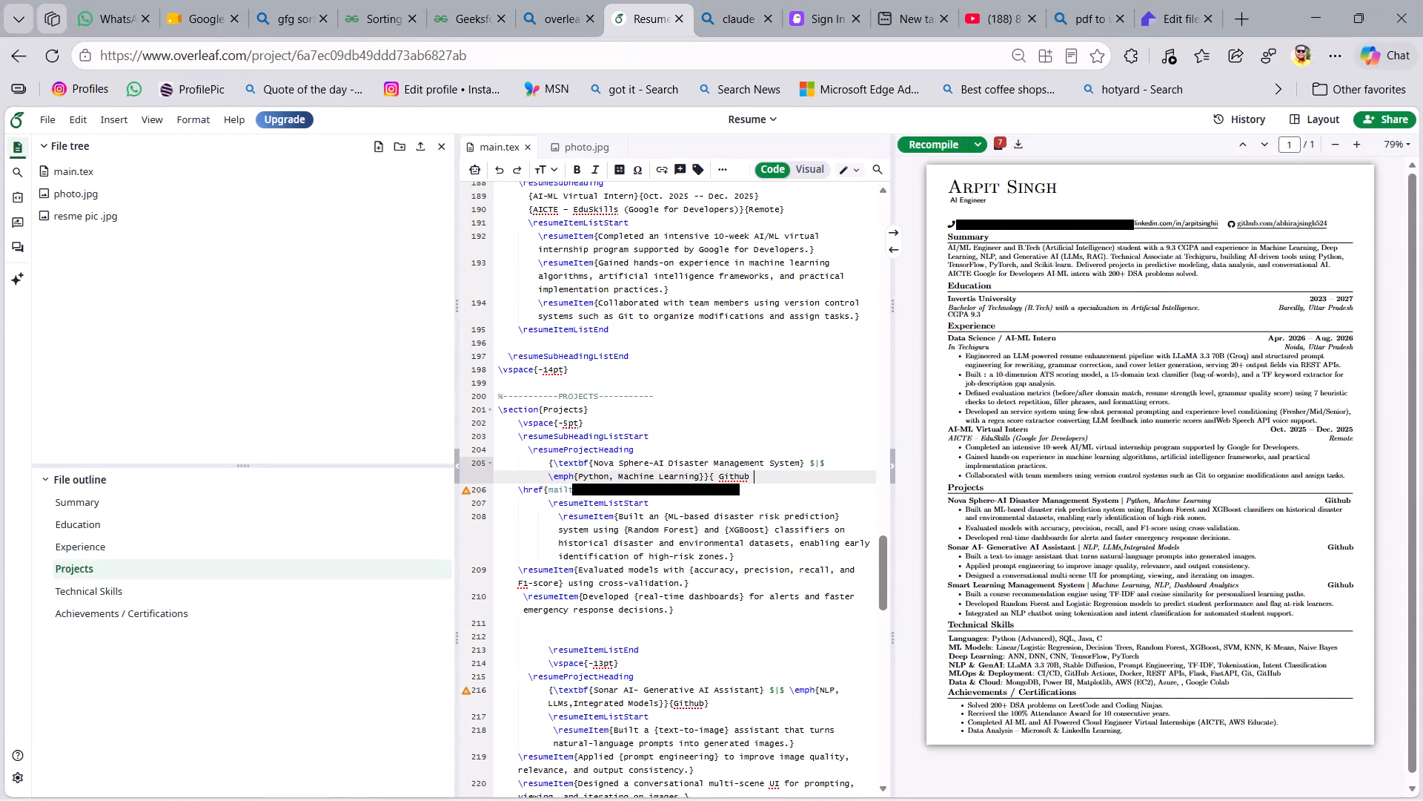
Remove the pasted e-mail \href code and reduce the Nova Sphere heading's second argument to {Github} without extra spaces.
drag(737, 492, 718, 478)
key(BackSpace)
key(shift+braceright)
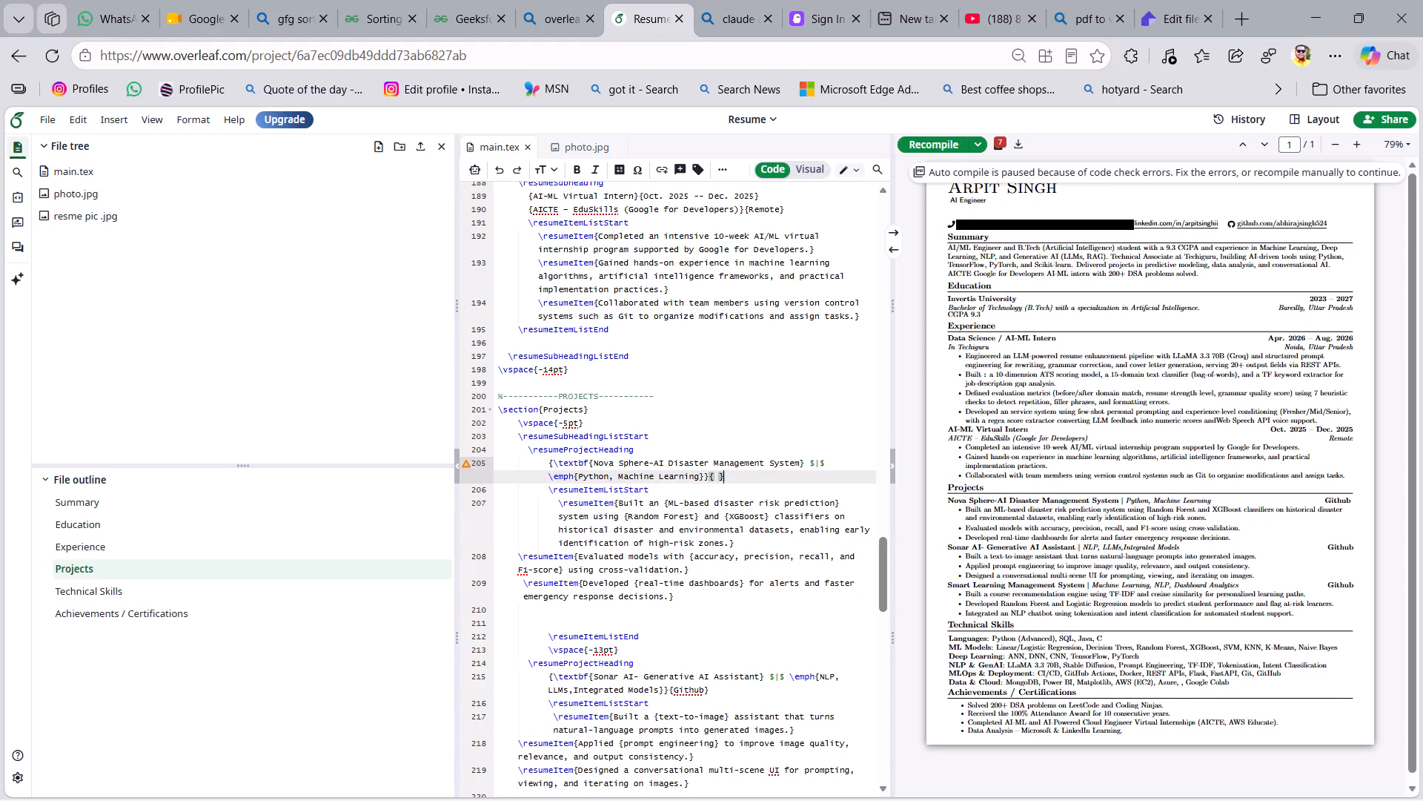
click(712, 473)
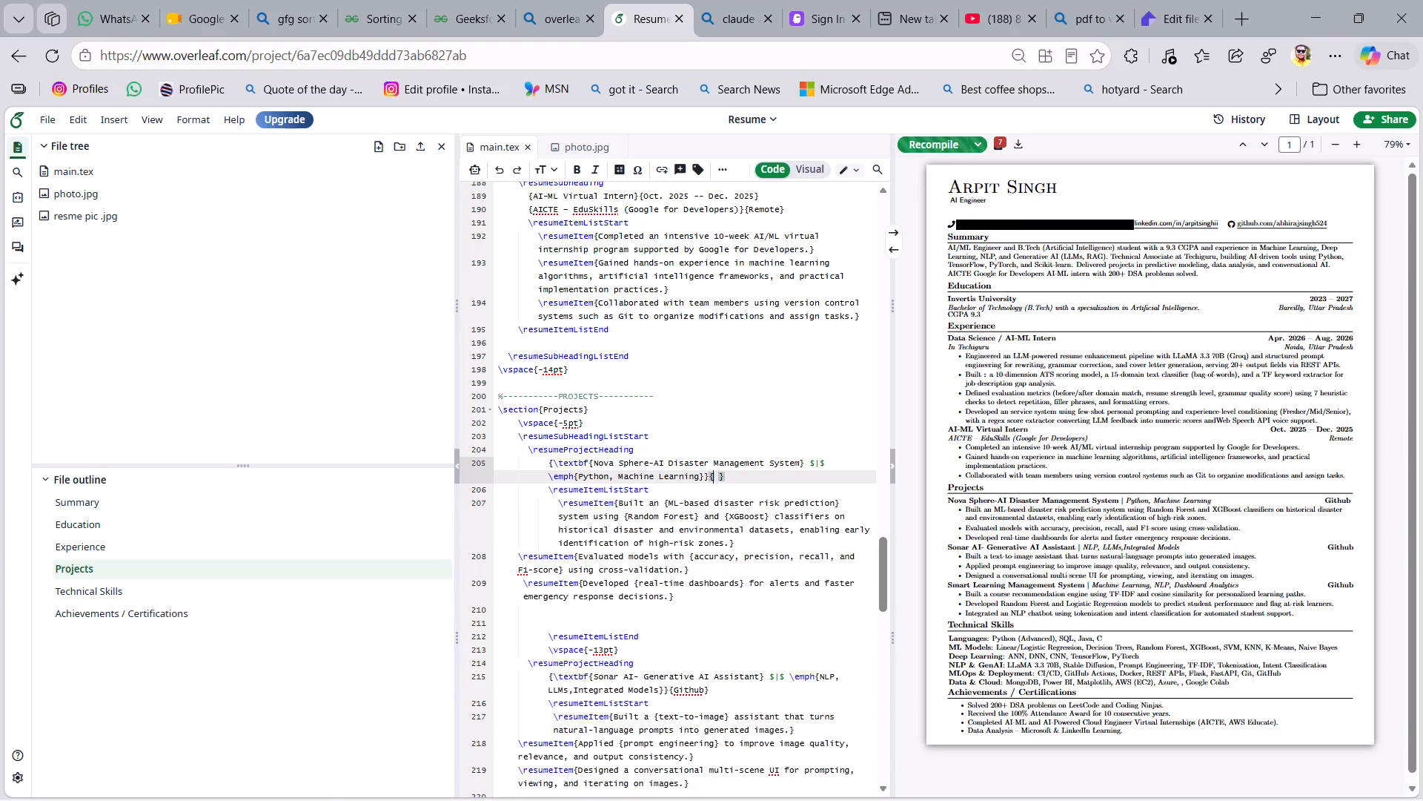
text(Gith)
key(BackSpace)
text(hub)
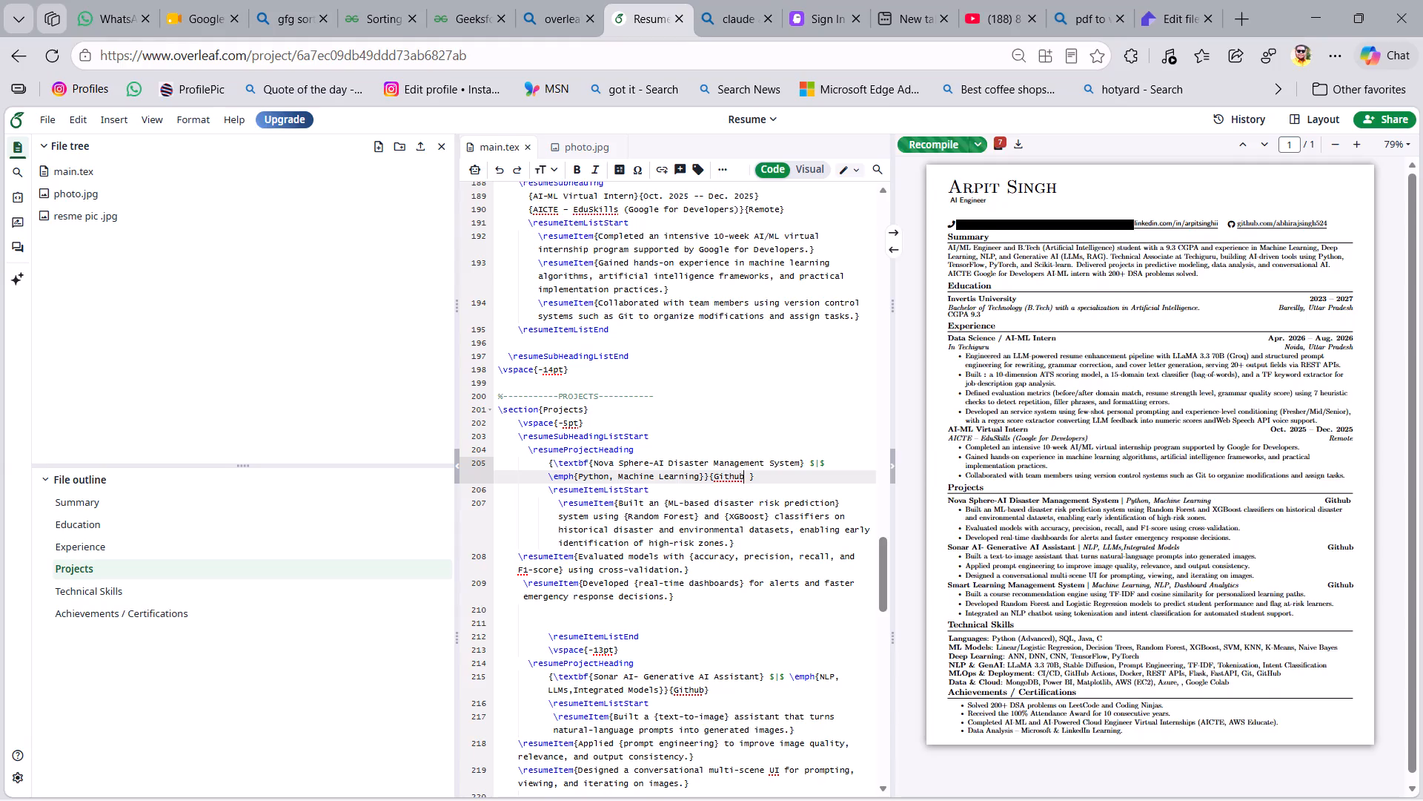
click(751, 475)
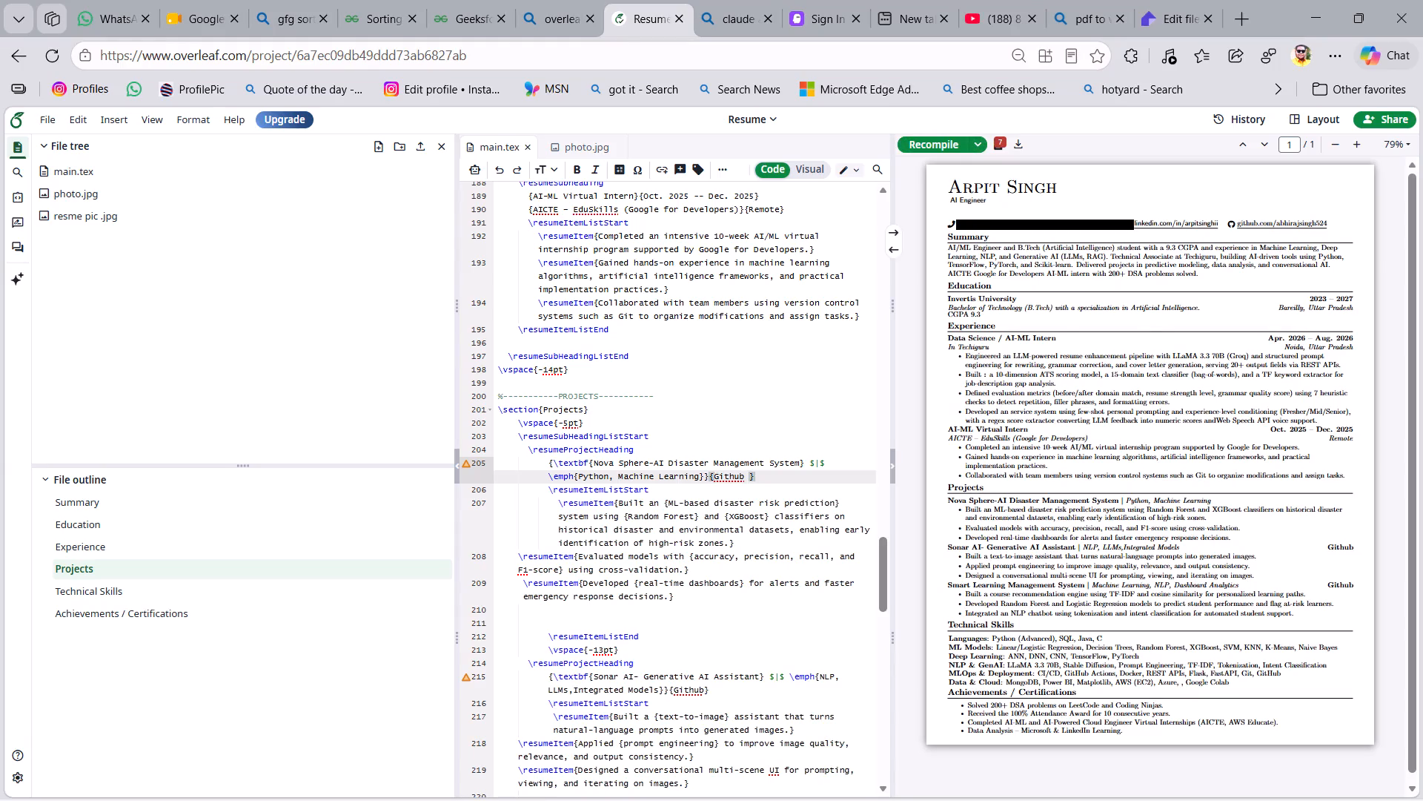
key(BackSpace)
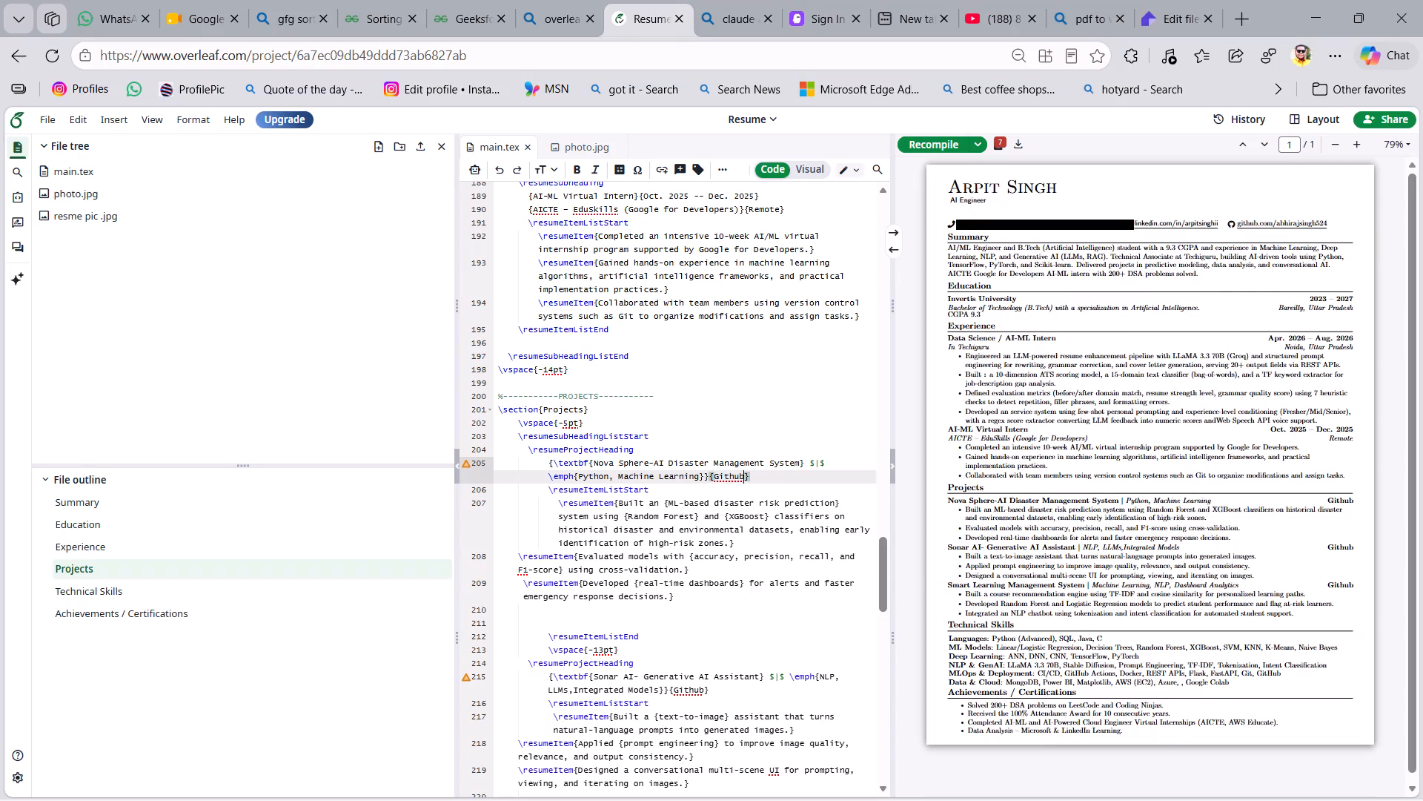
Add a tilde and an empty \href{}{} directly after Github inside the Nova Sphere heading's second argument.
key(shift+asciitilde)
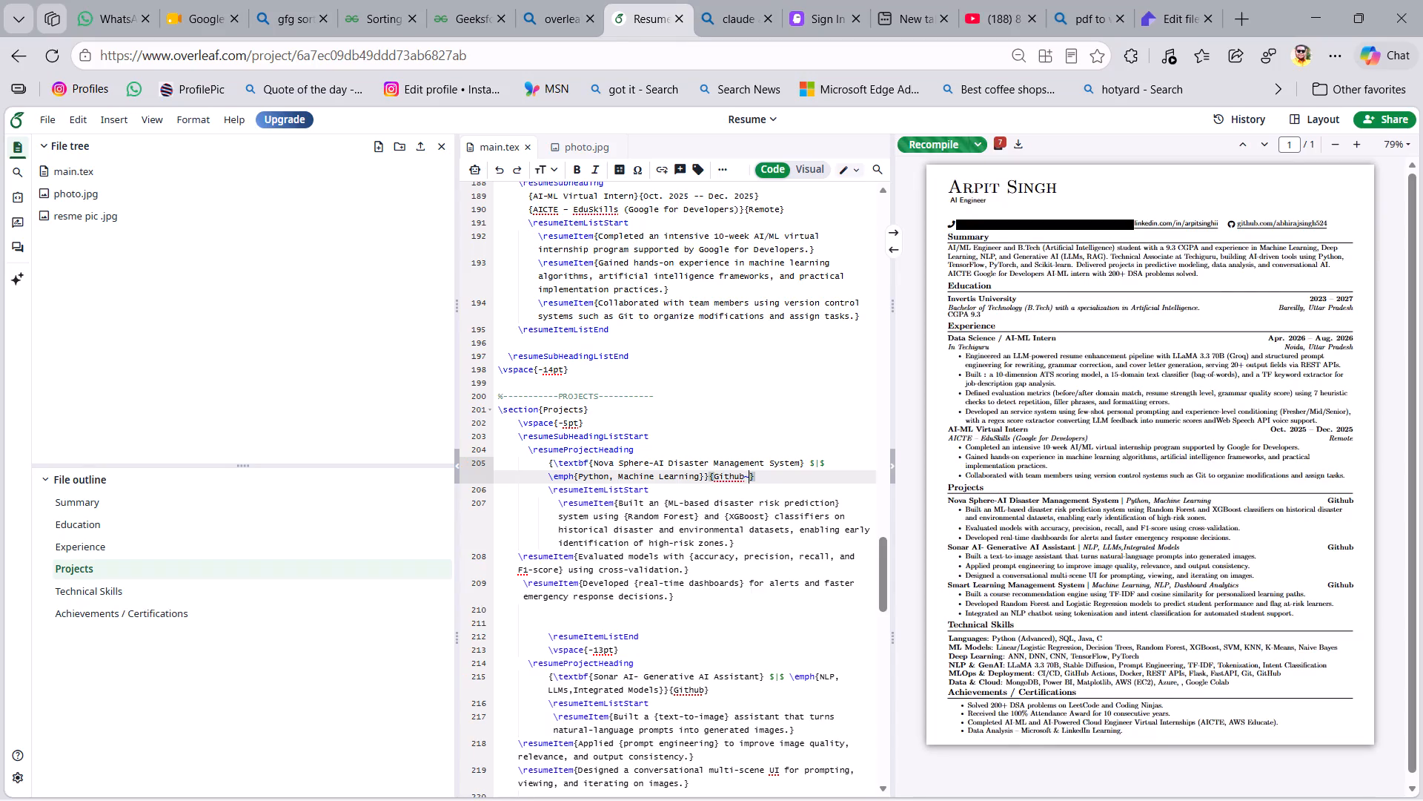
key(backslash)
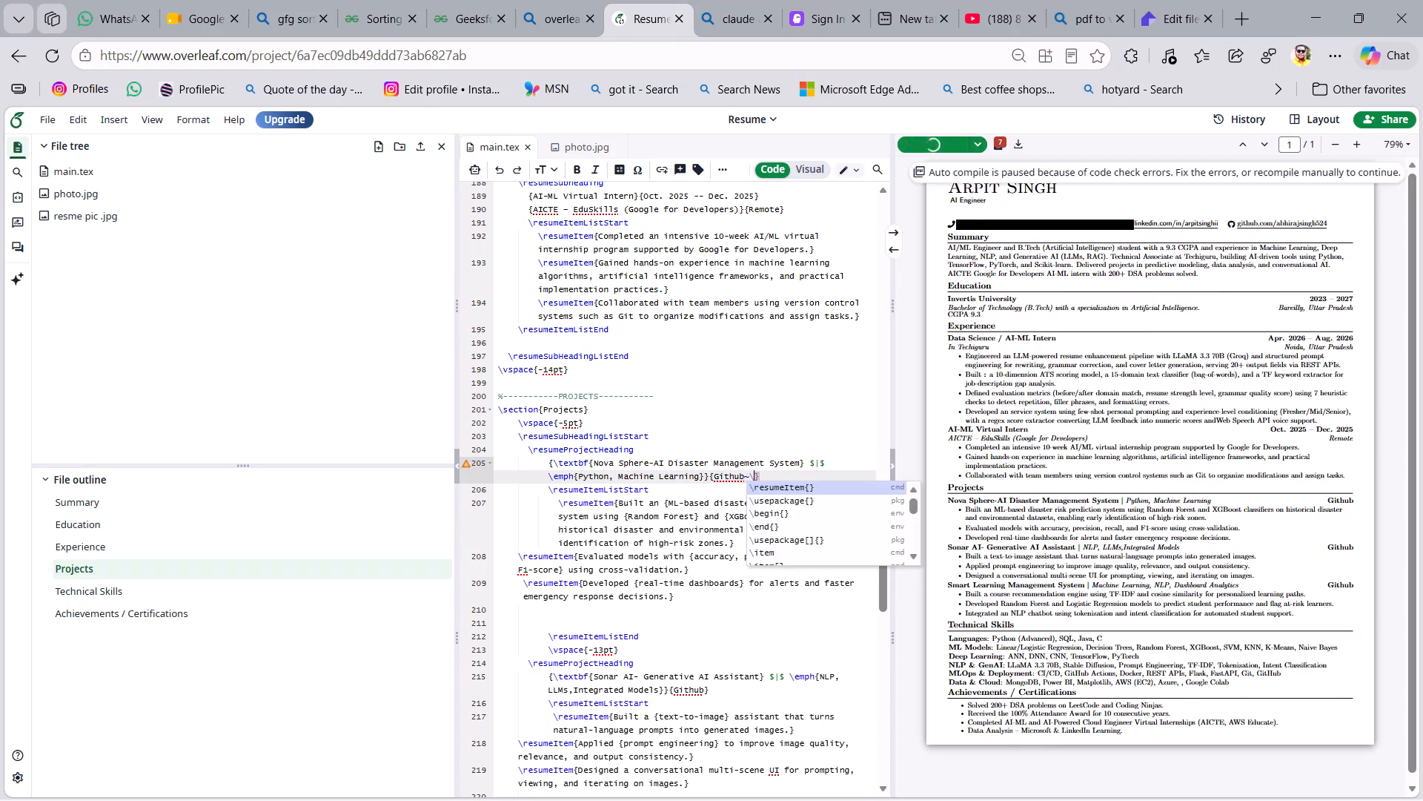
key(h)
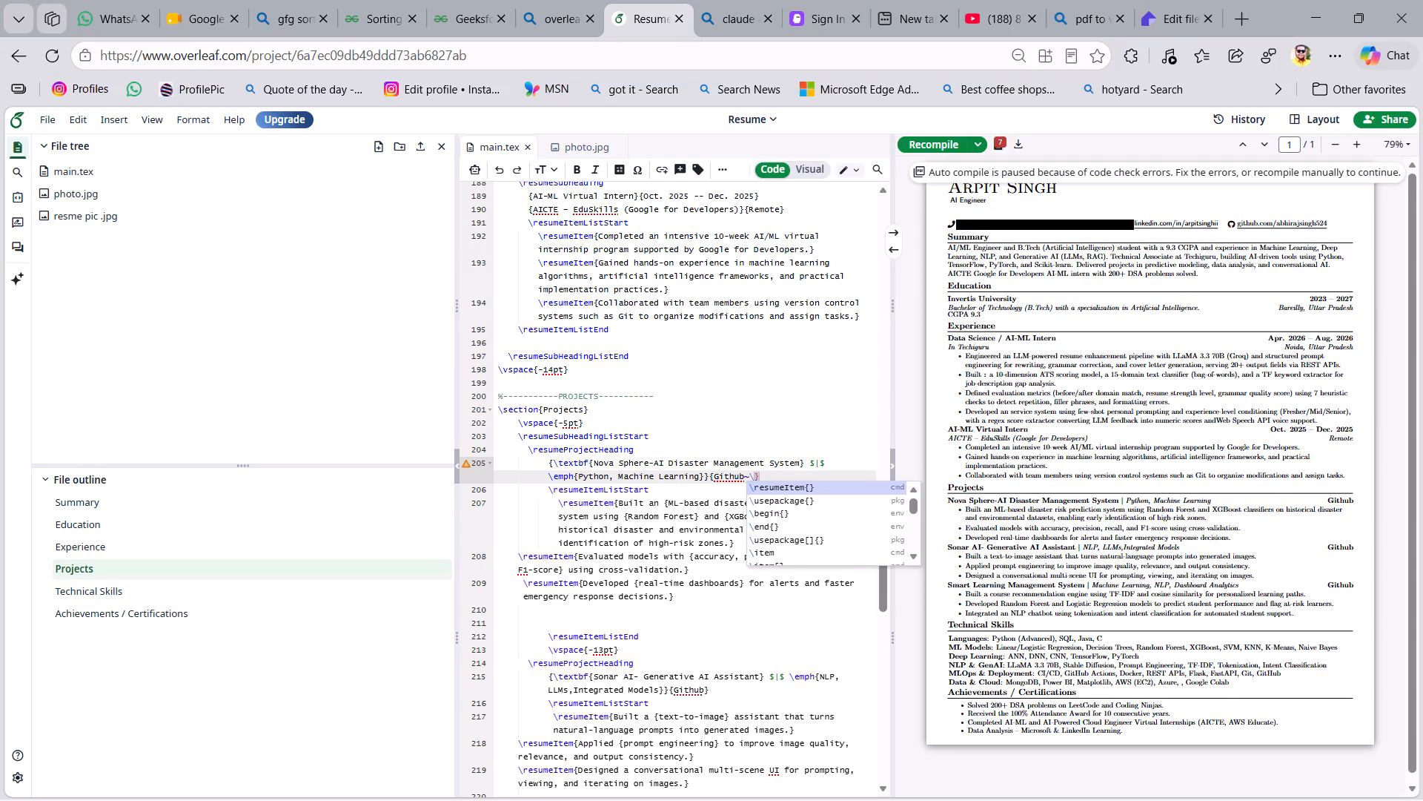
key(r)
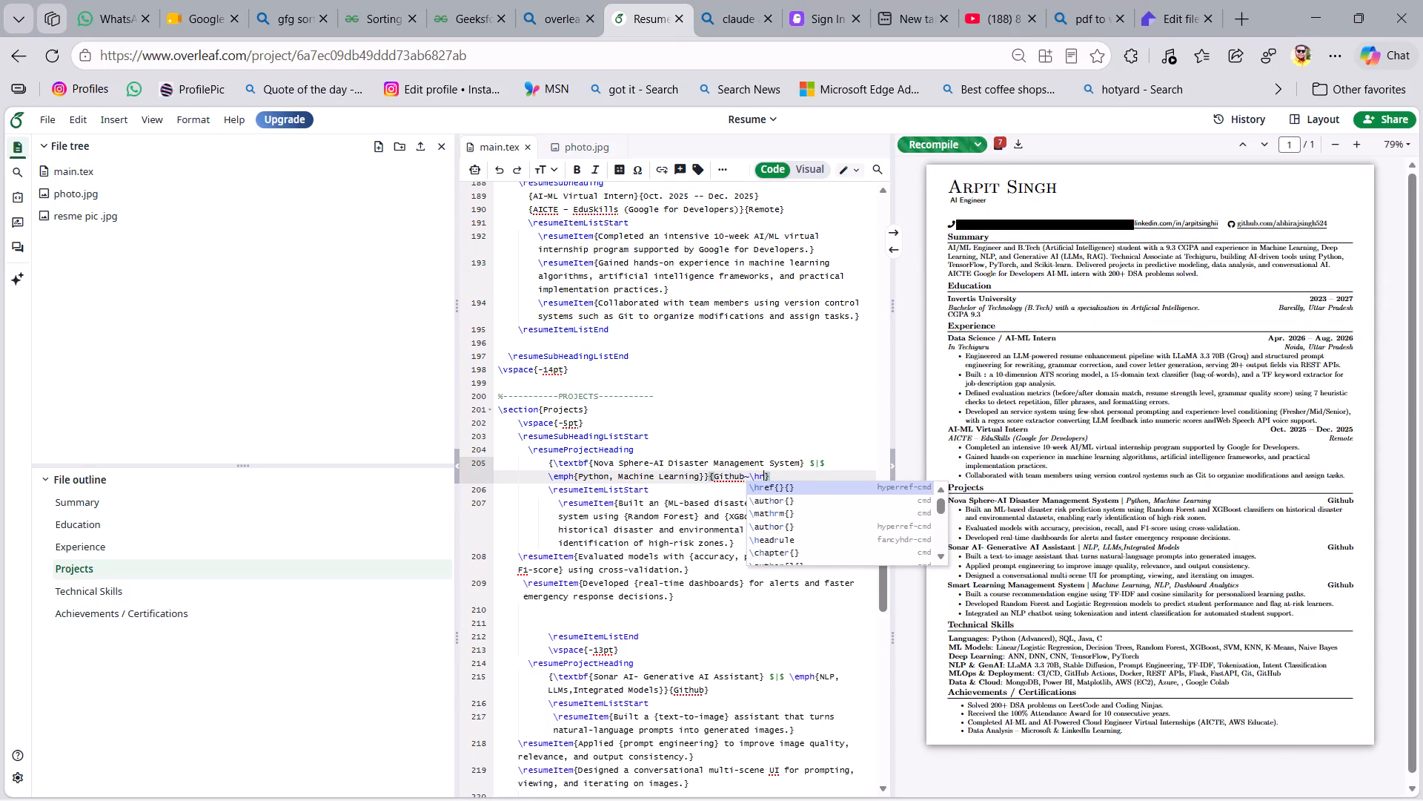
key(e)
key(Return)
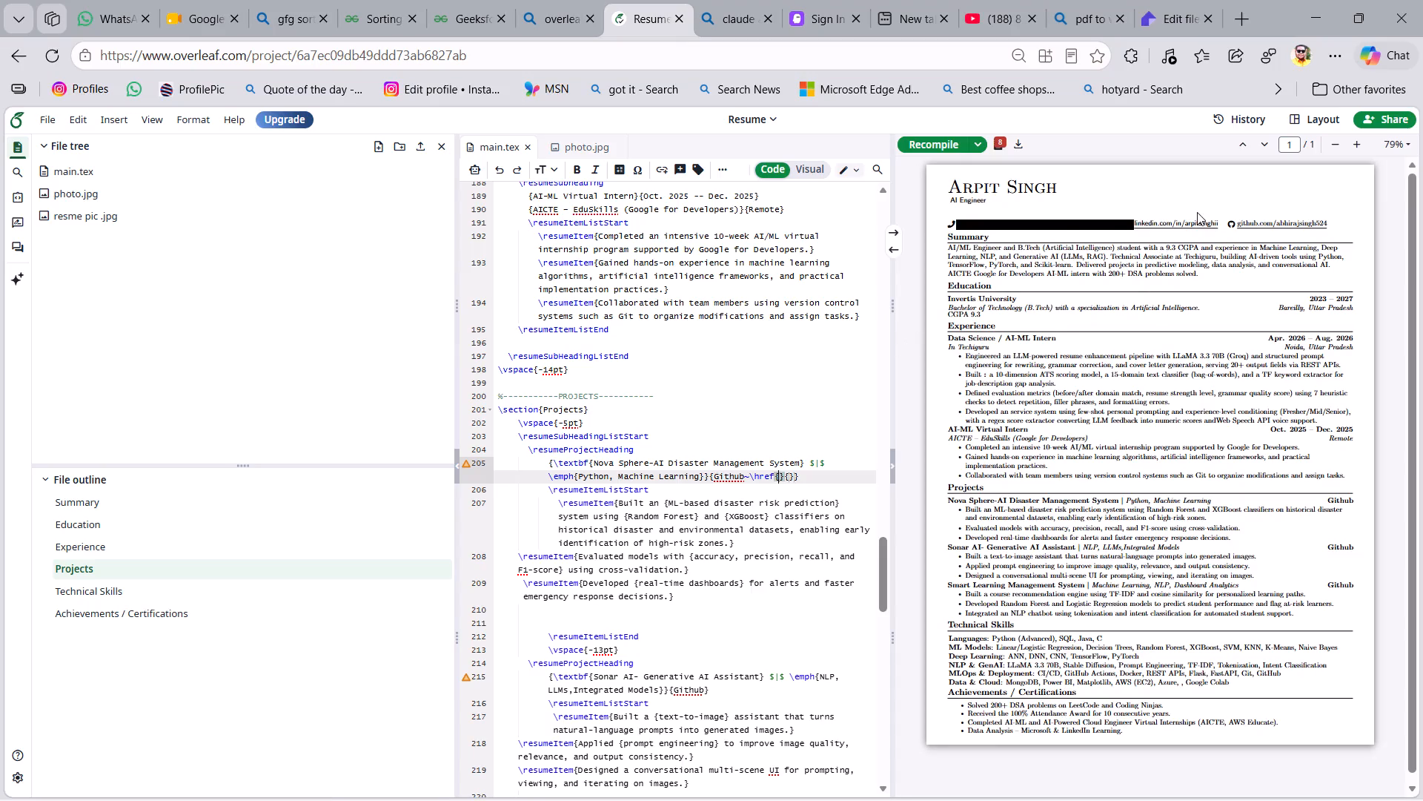
Locate the source code of the résumé header's GitHub link to examine how its \href is written.
click(1246, 225)
double_click(1246, 225)
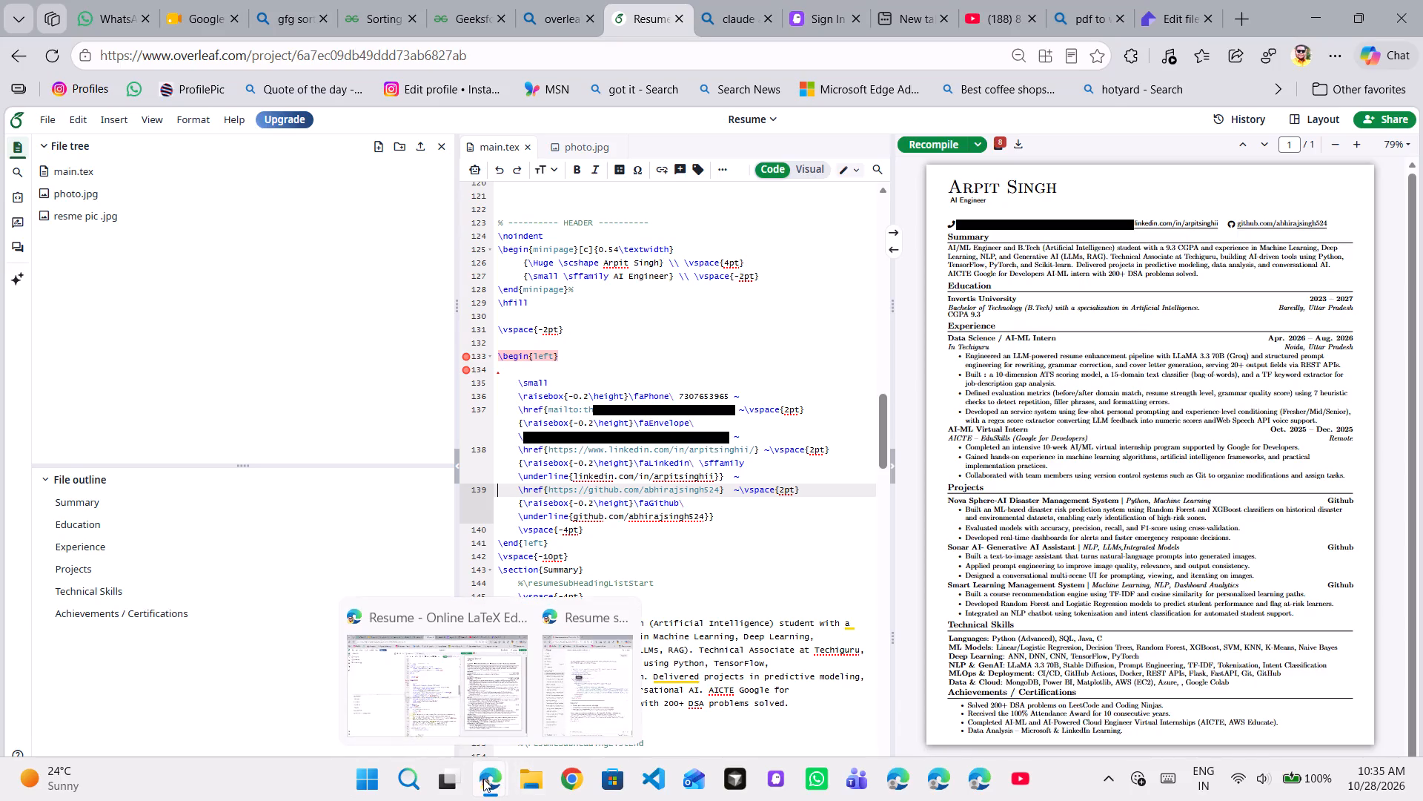
click(481, 696)
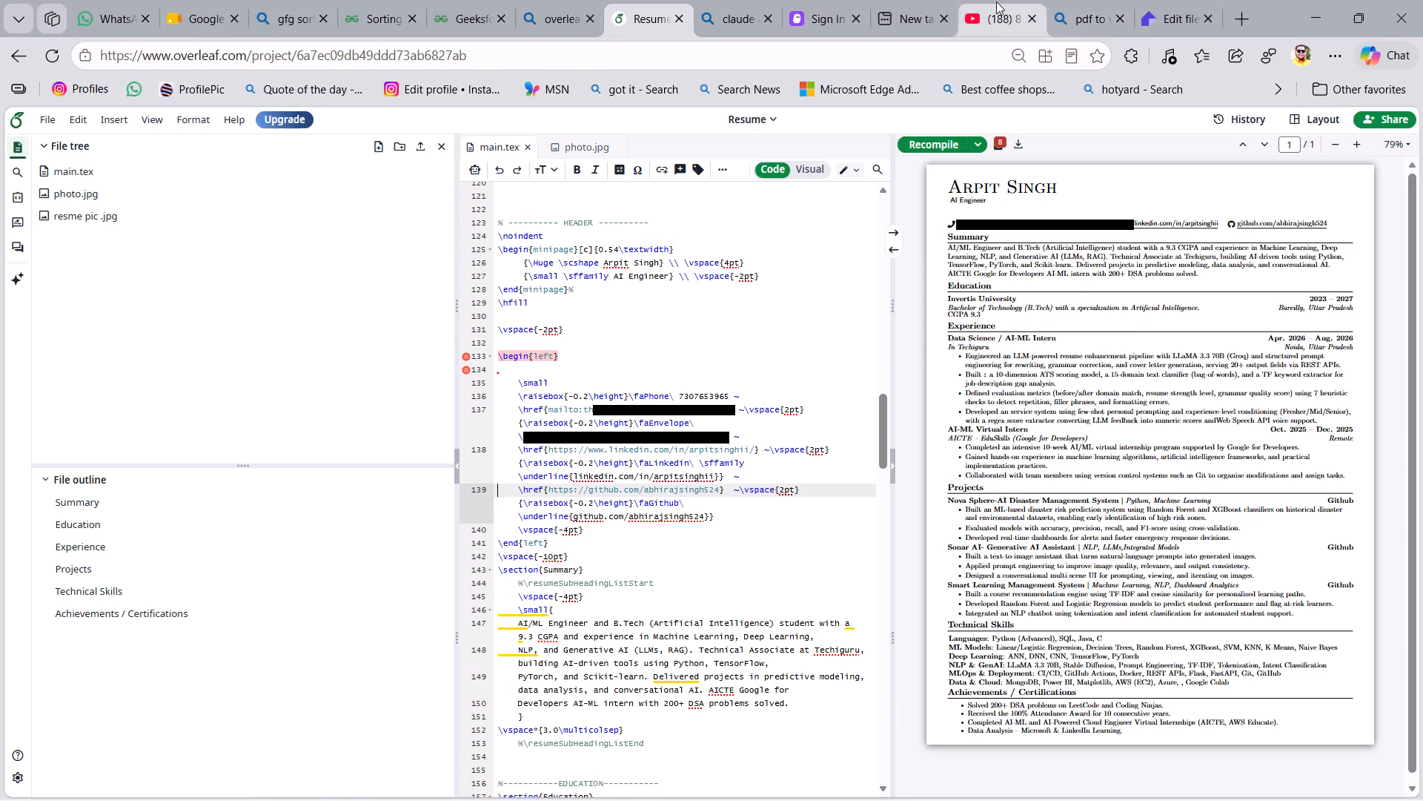
Switch to YouTube, continue the paused music video and return to the résumé project.
click(996, 1)
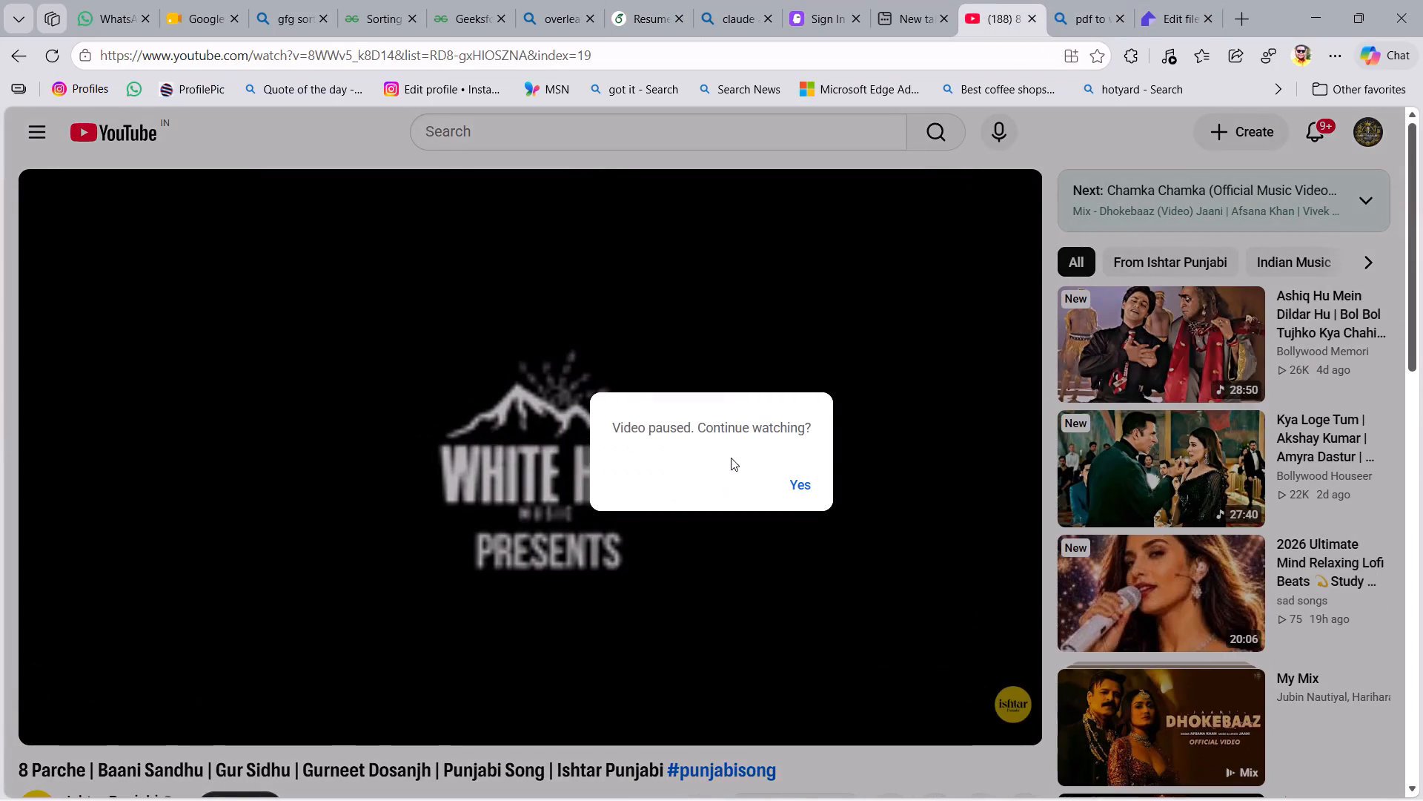
click(801, 491)
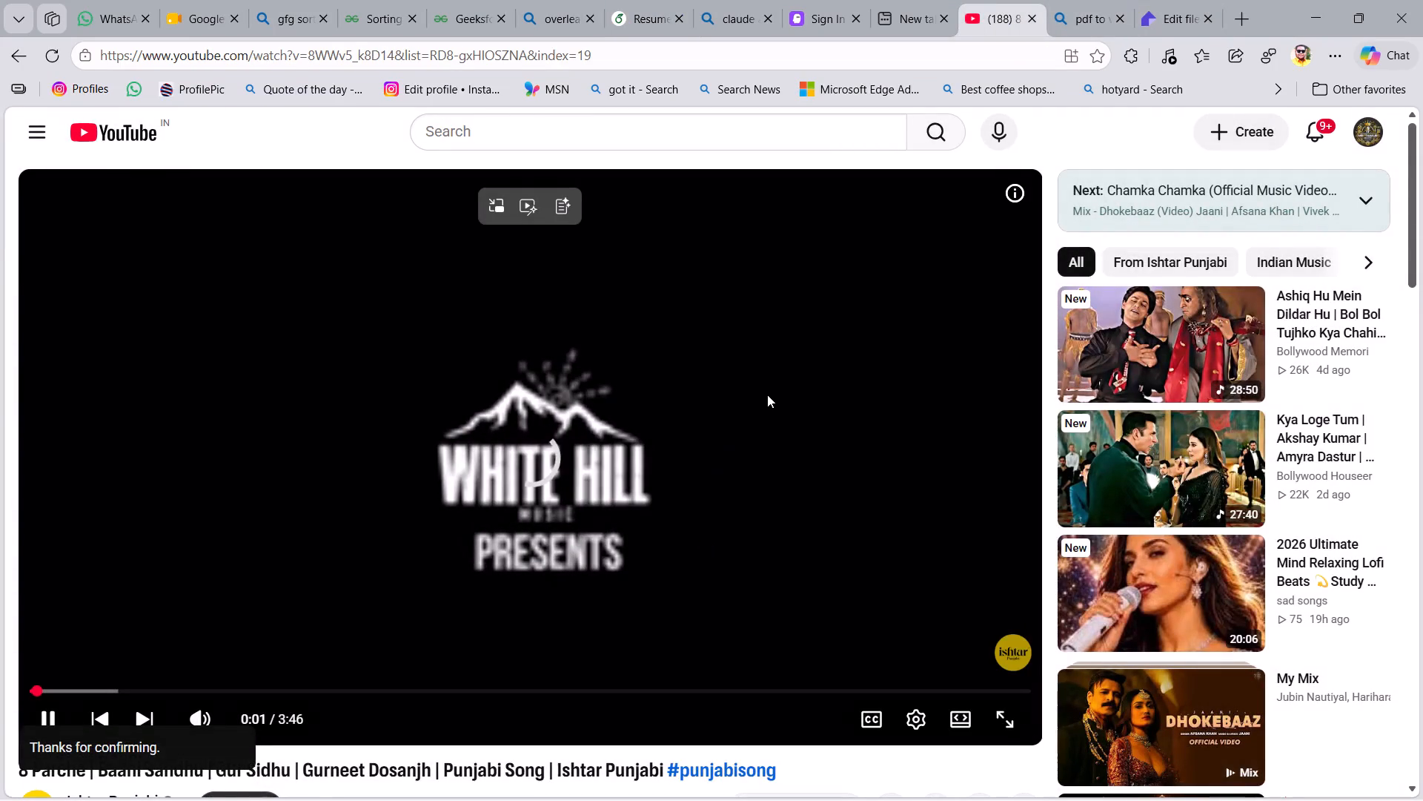
click(651, 3)
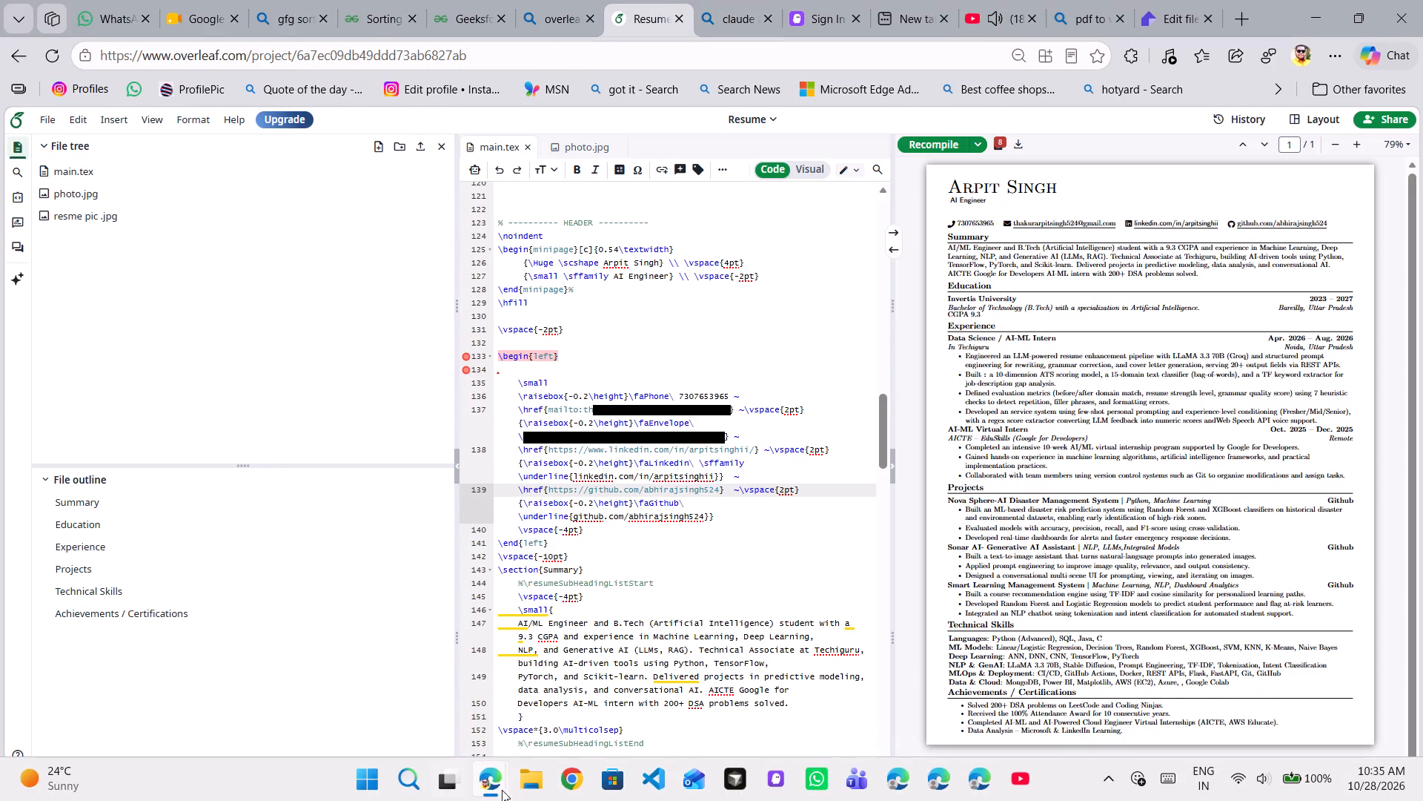
click(530, 785)
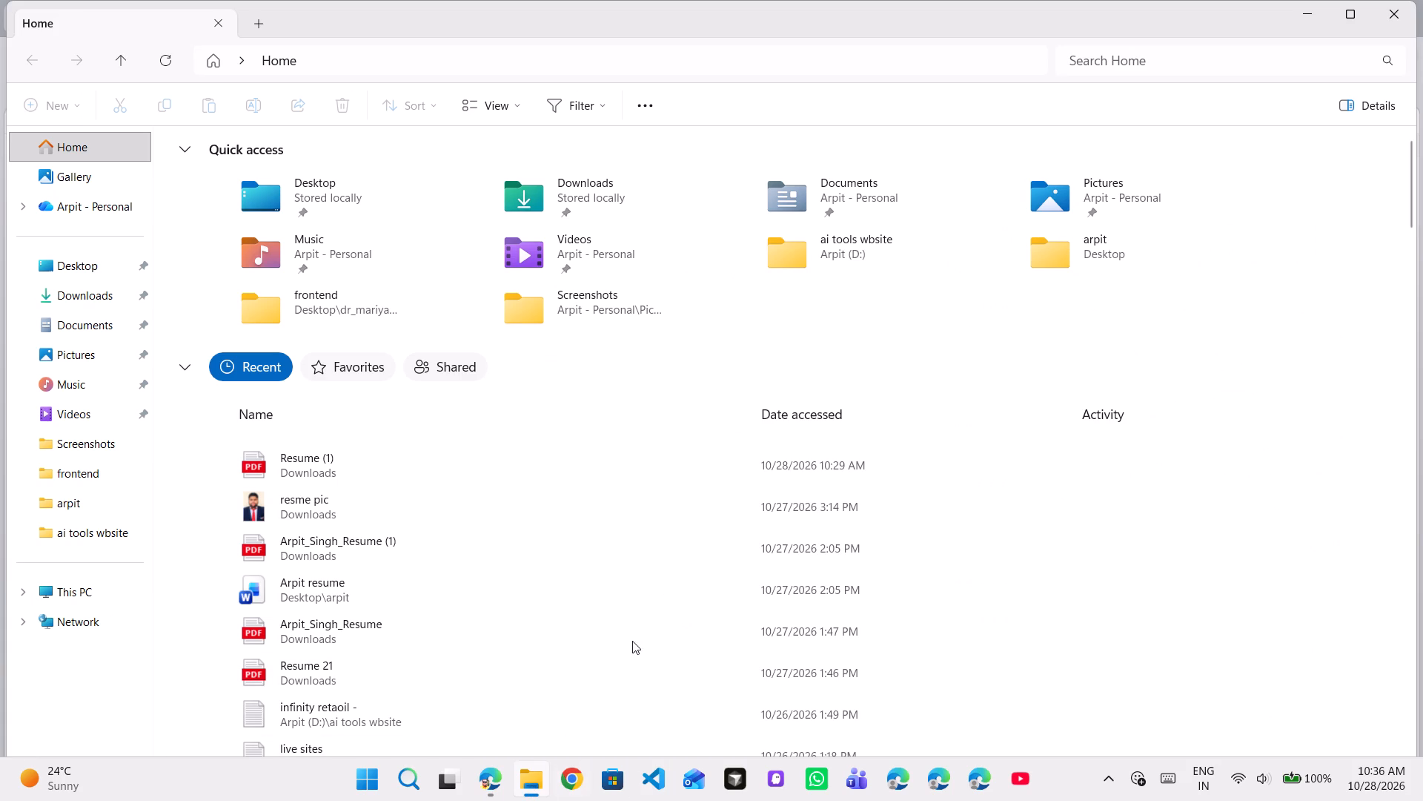
click(568, 564)
double_click(374, 542)
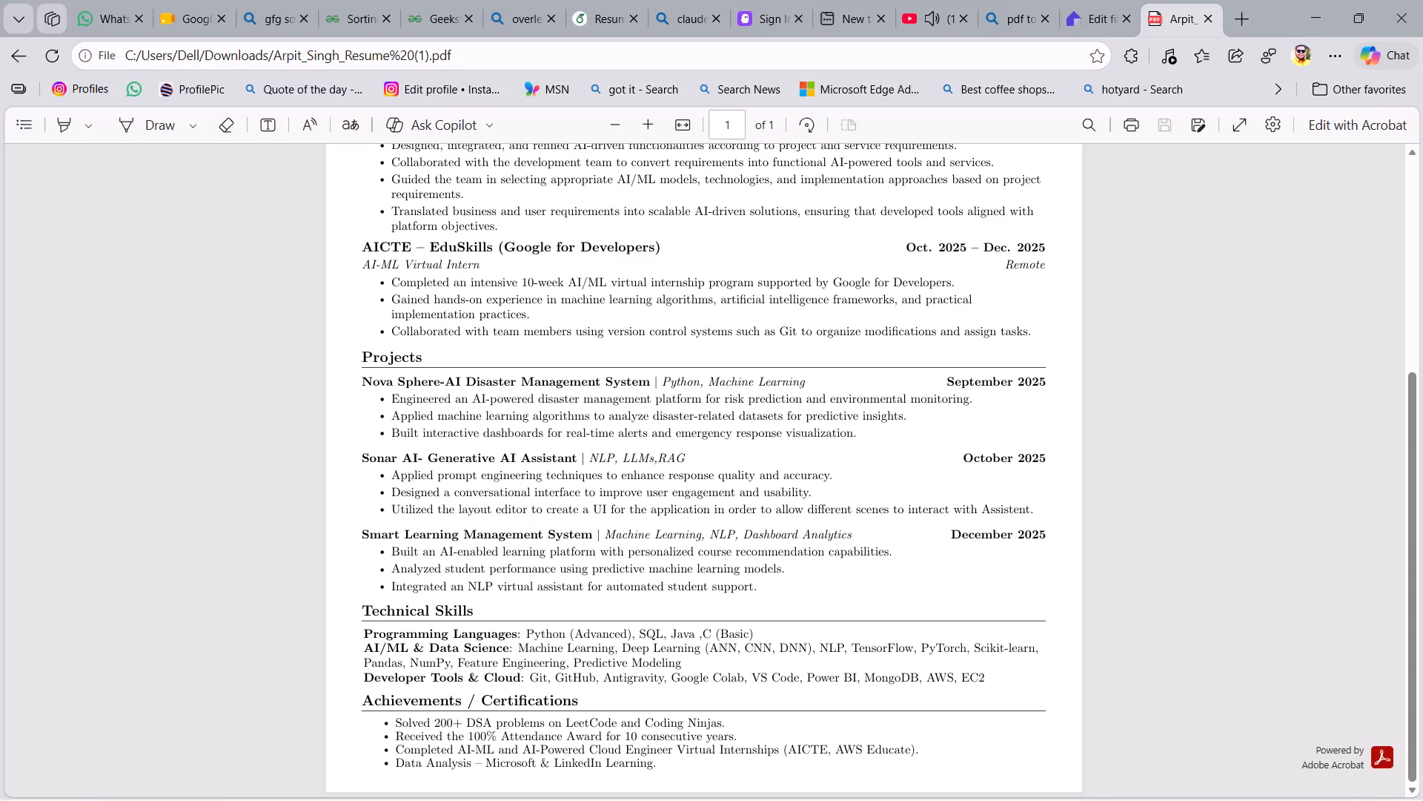
scroll(771, 315, up, 12)
click(940, 228)
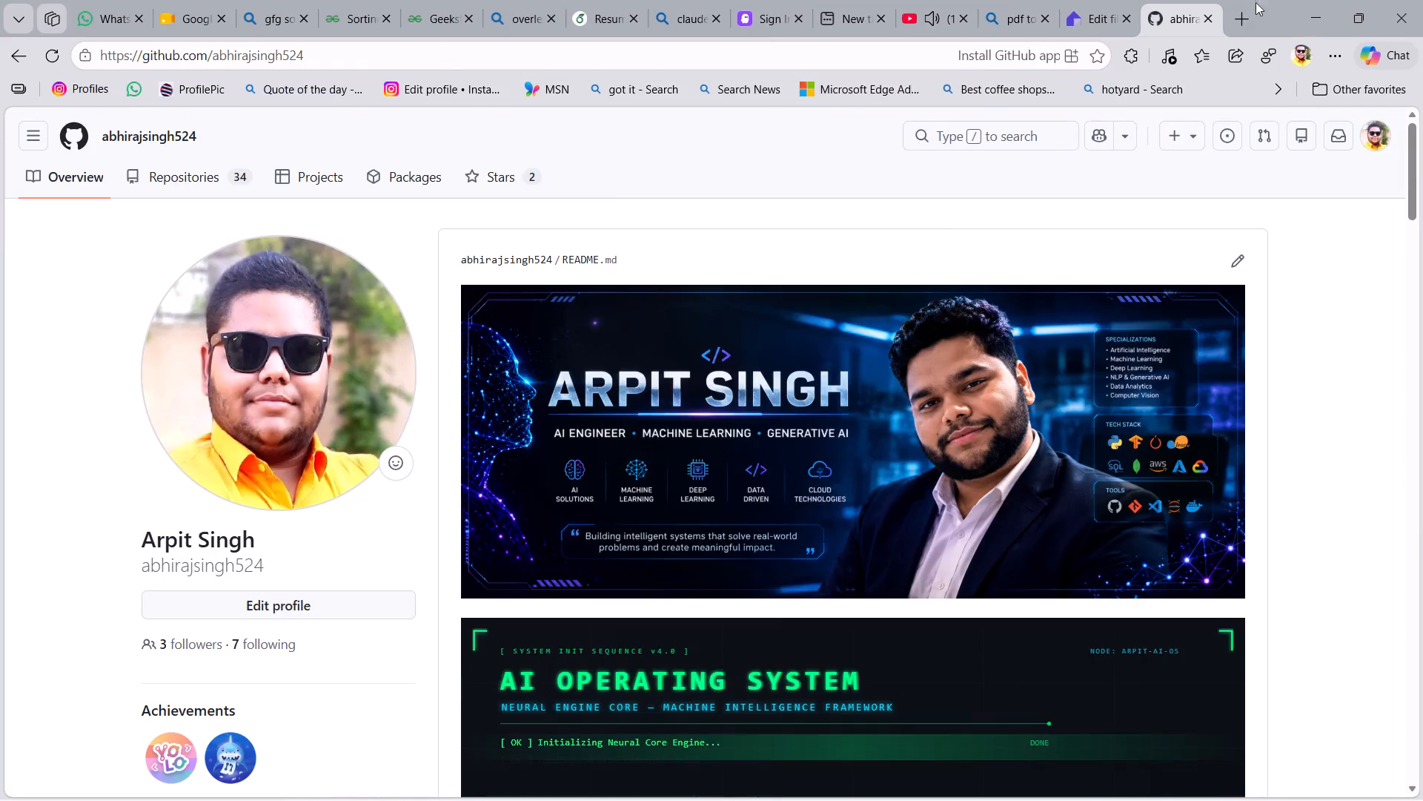
click(1208, 23)
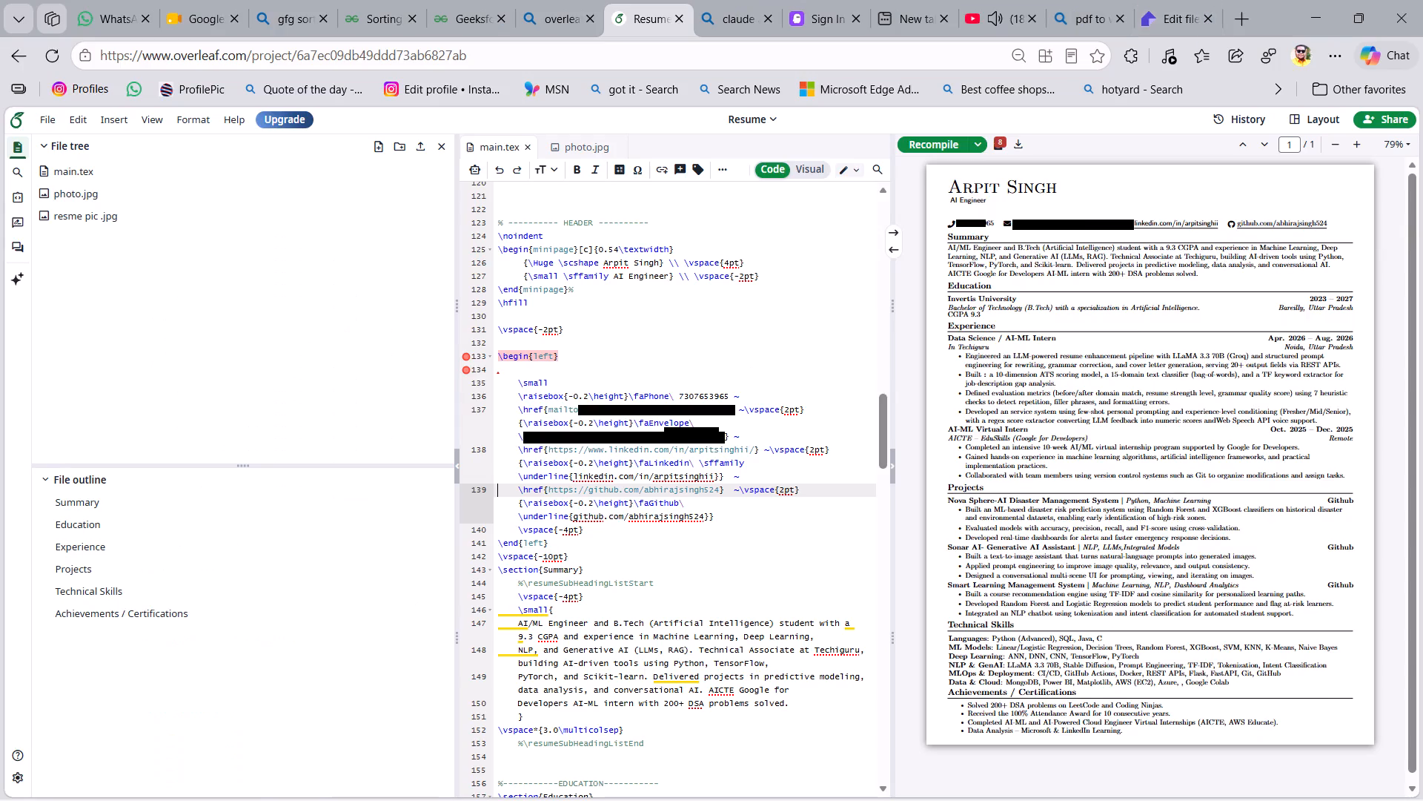
Compare the Nova Sphere heading's source code with the \href code of the header's GitHub link.
double_click(1337, 501)
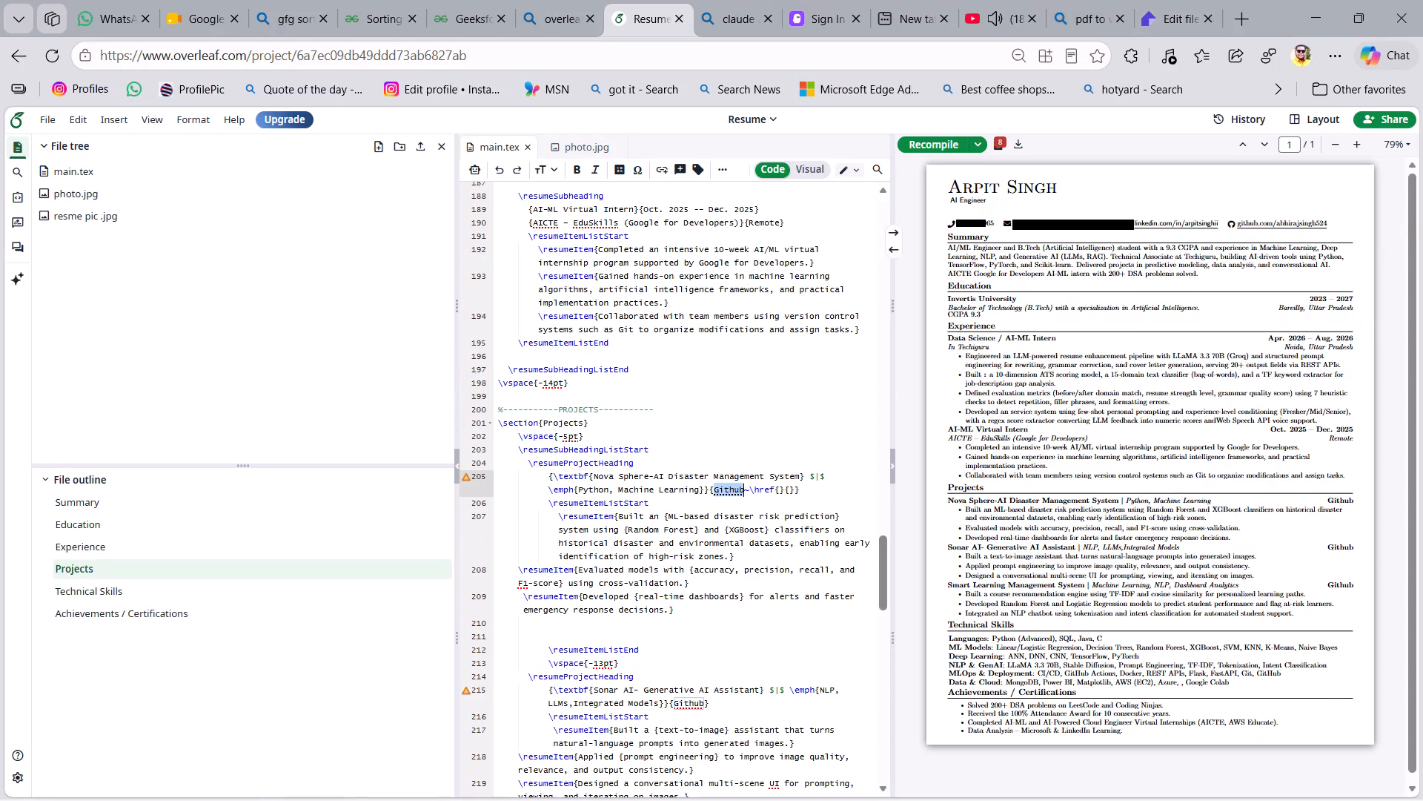
double_click(1251, 225)
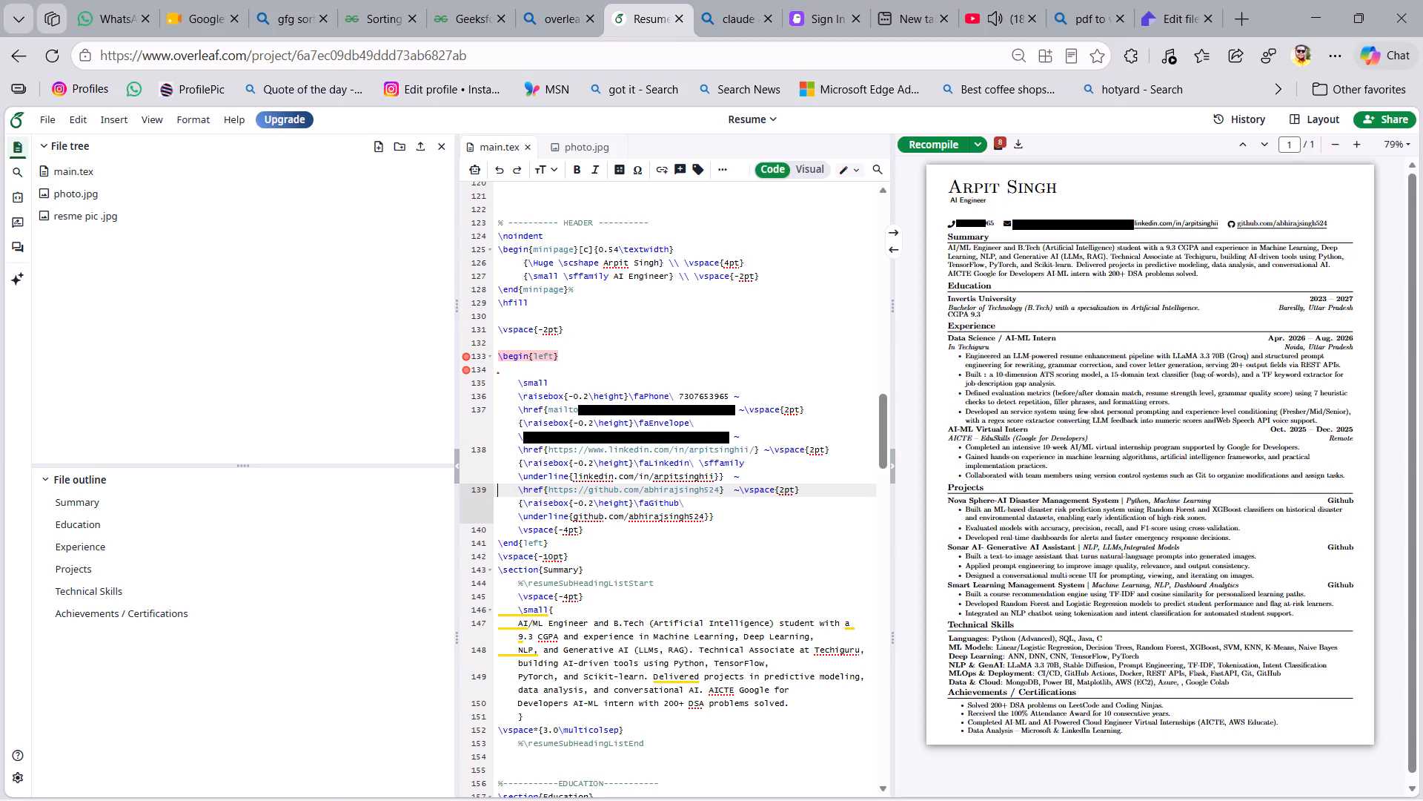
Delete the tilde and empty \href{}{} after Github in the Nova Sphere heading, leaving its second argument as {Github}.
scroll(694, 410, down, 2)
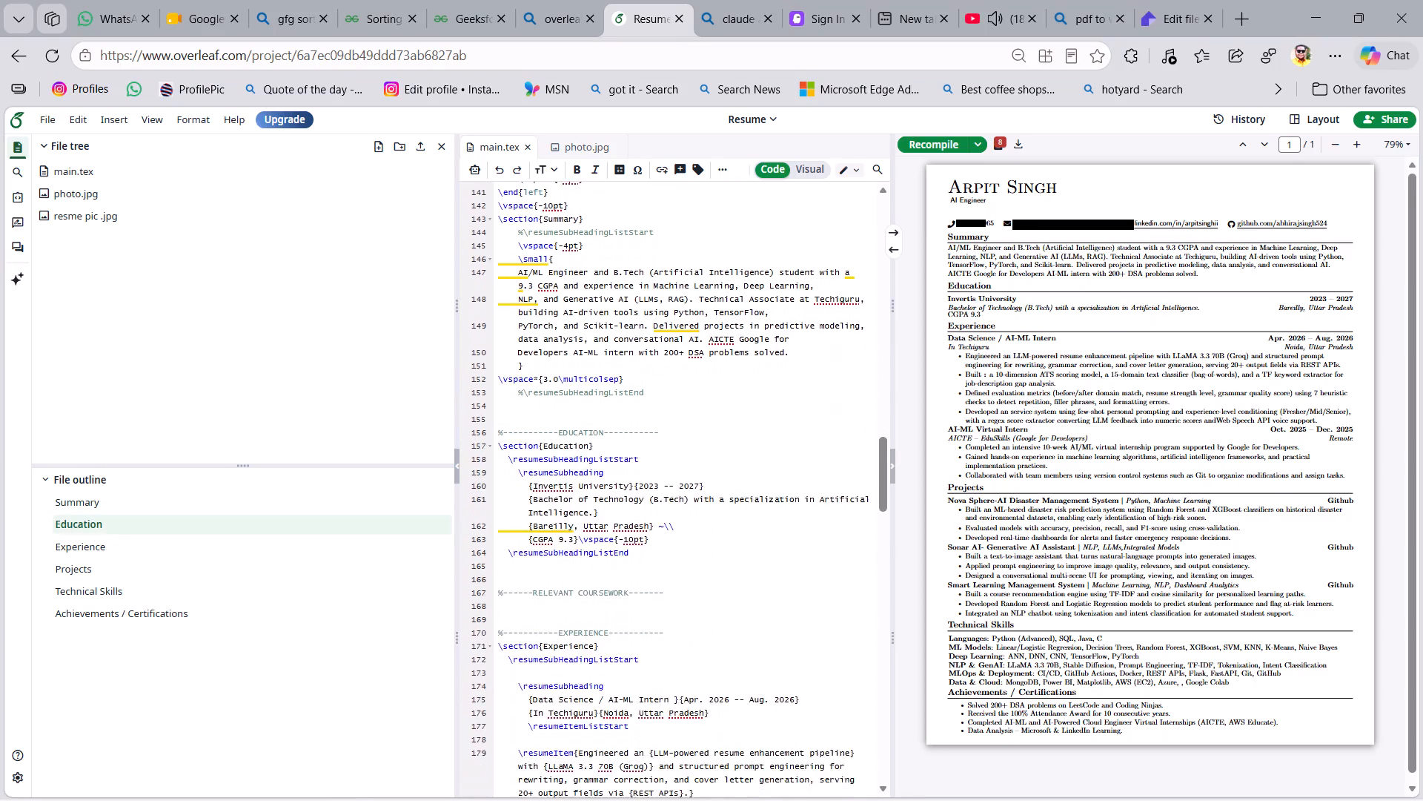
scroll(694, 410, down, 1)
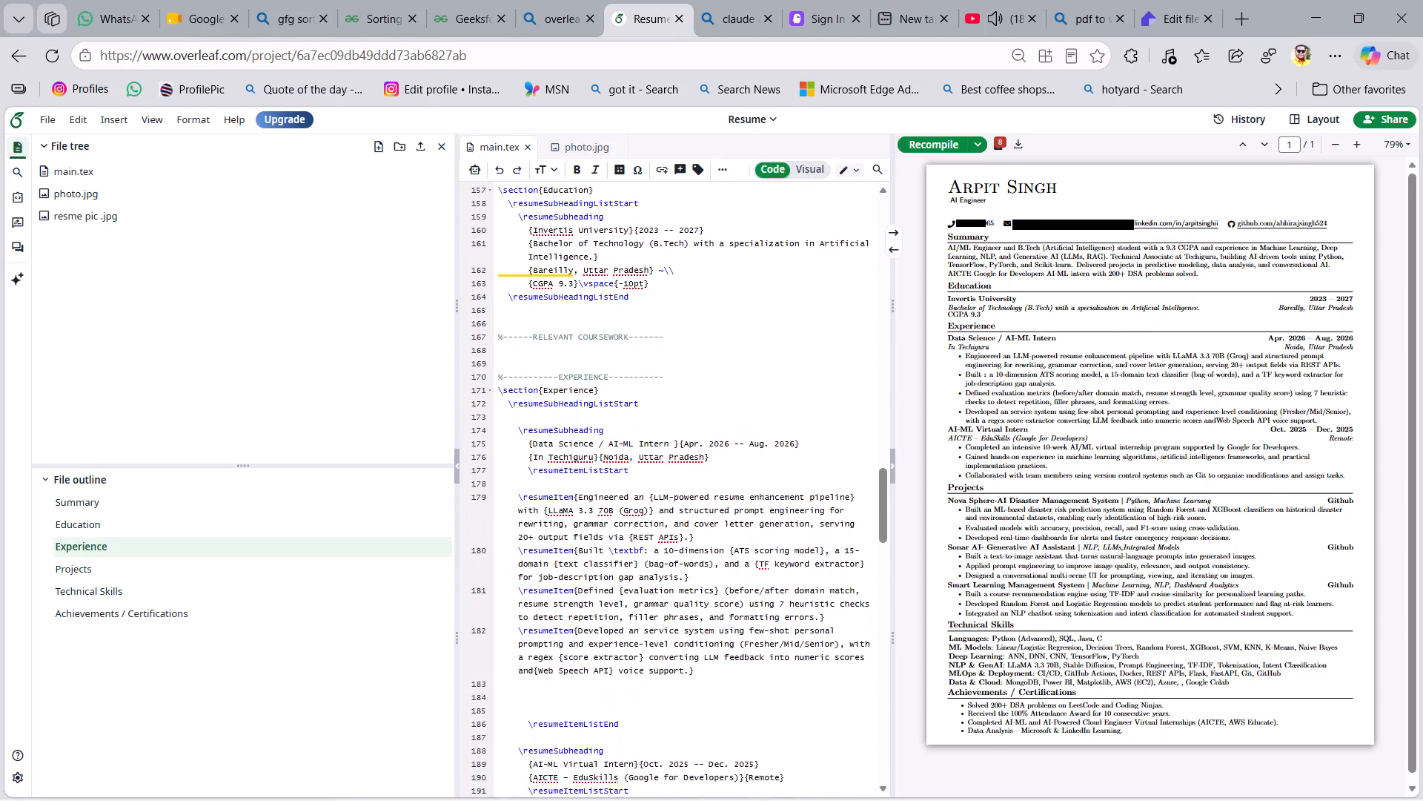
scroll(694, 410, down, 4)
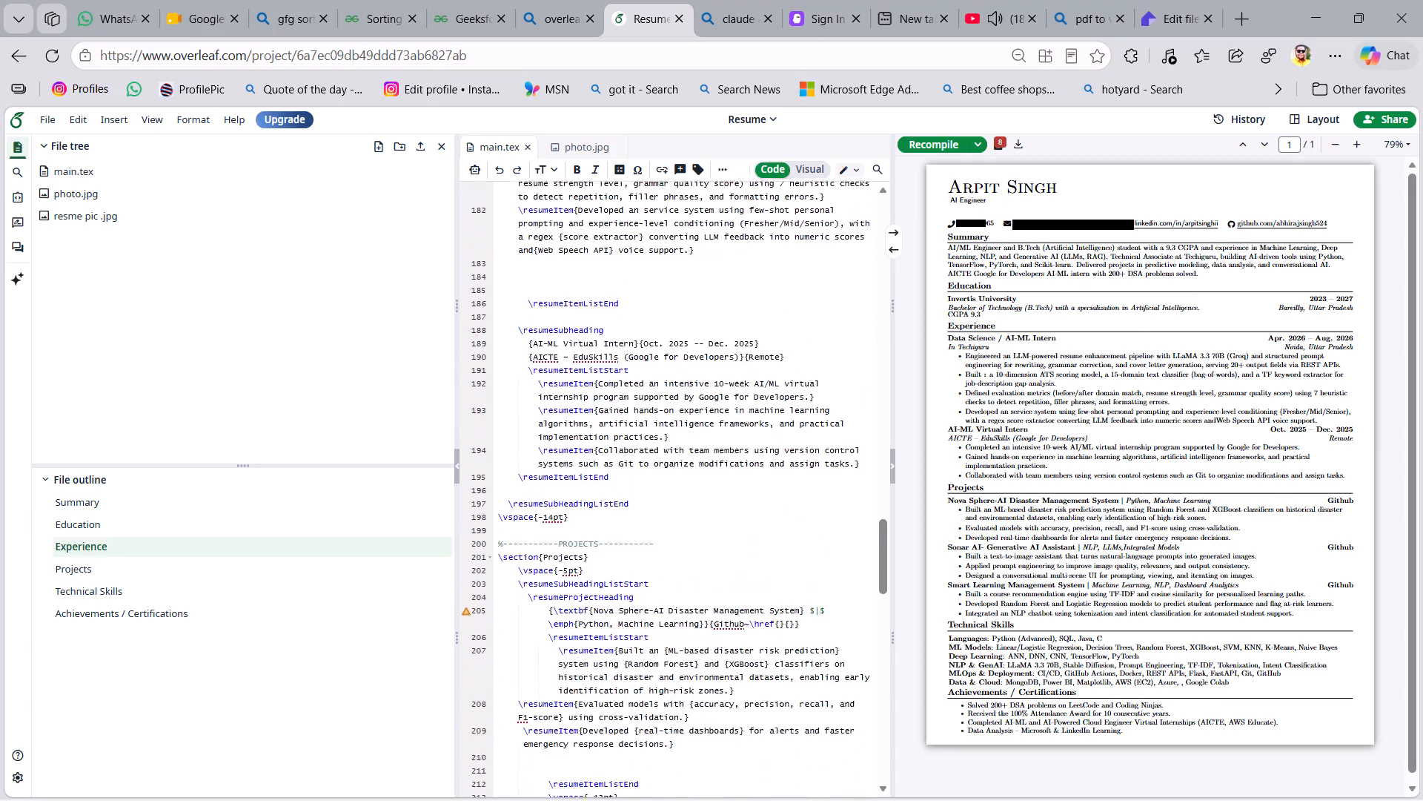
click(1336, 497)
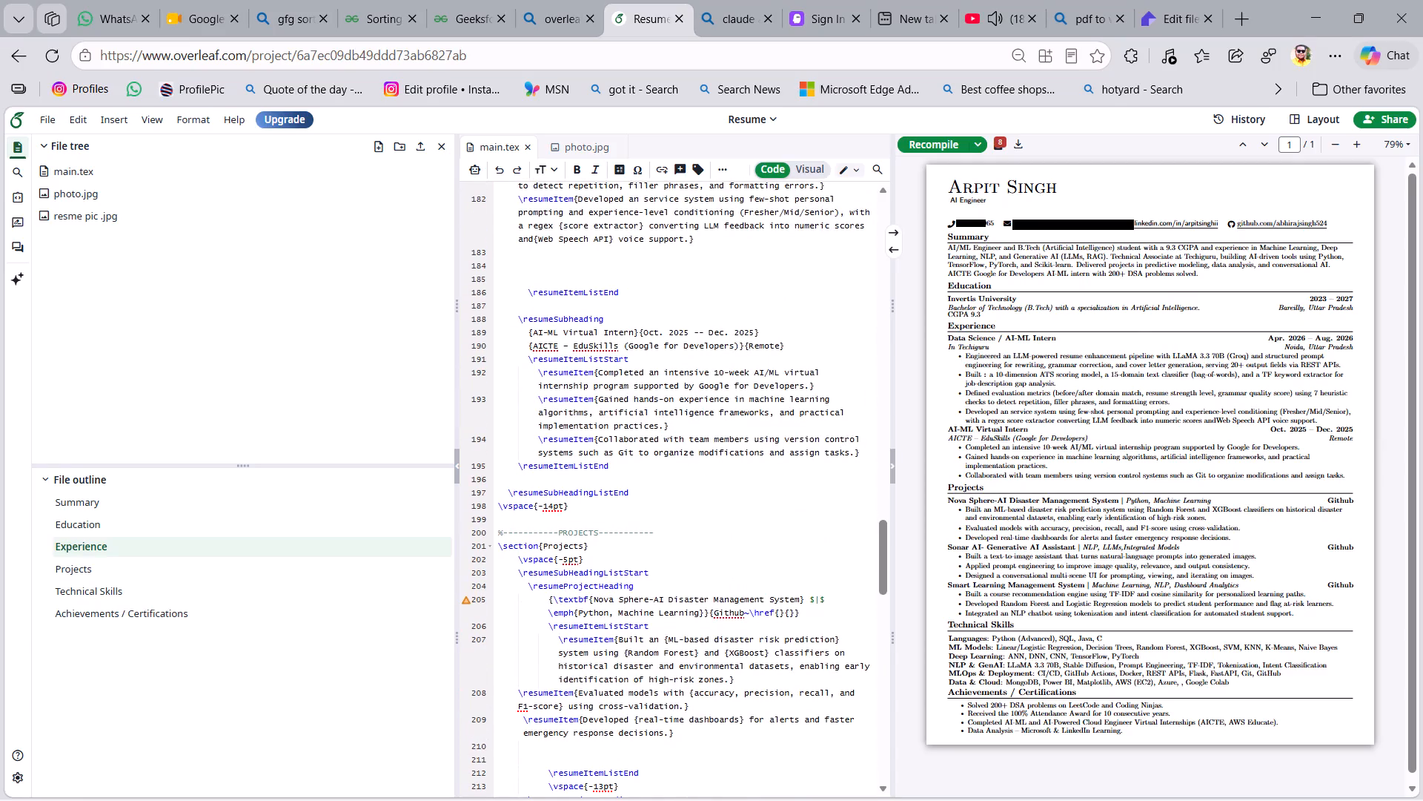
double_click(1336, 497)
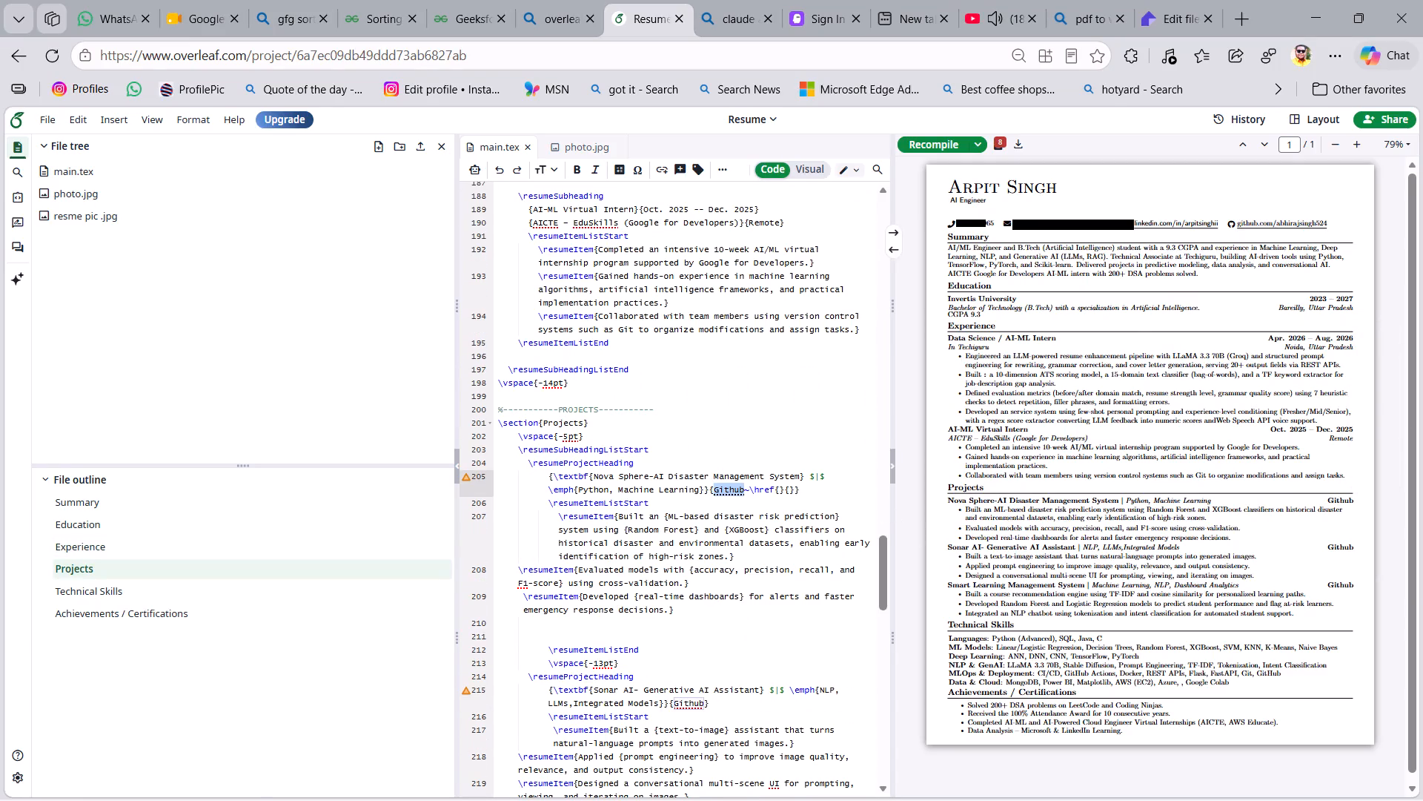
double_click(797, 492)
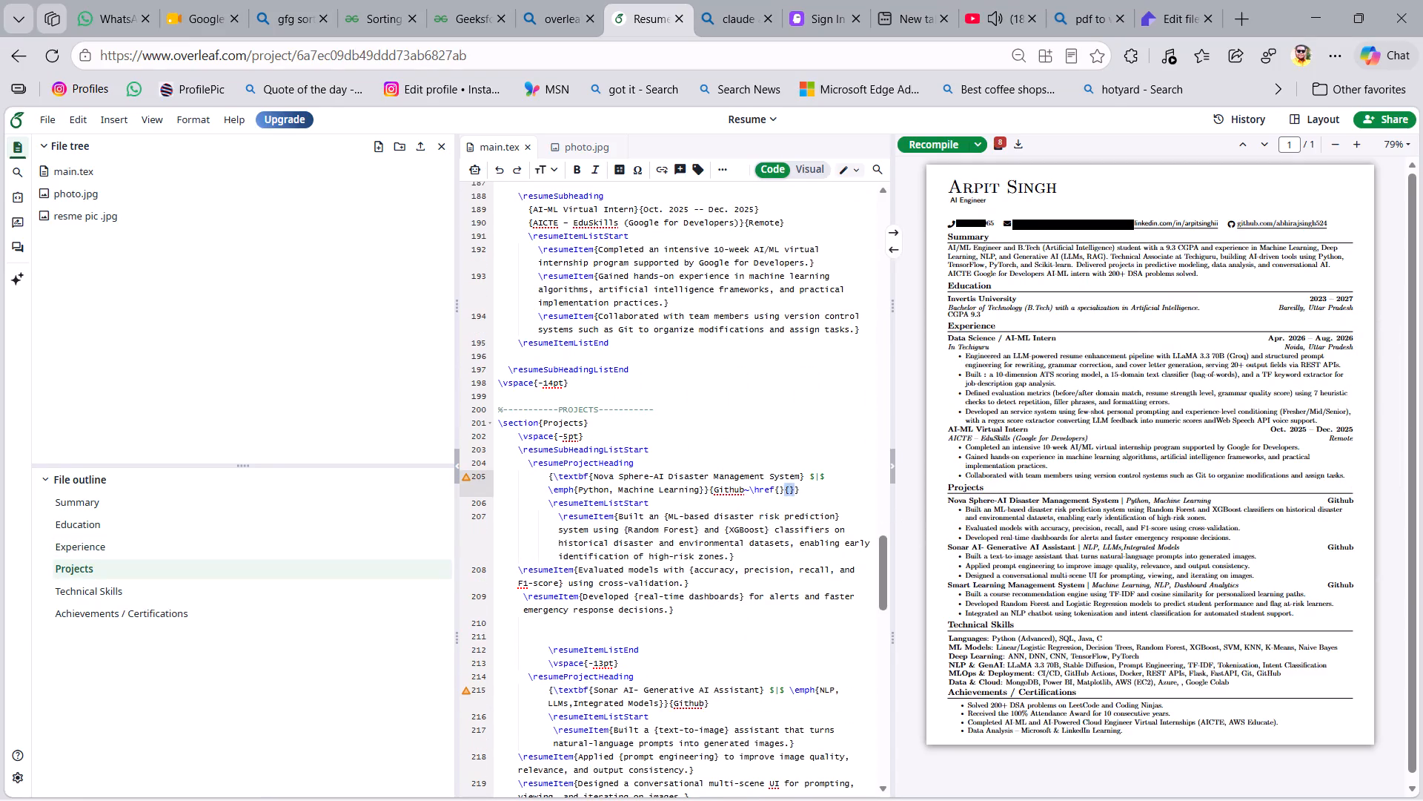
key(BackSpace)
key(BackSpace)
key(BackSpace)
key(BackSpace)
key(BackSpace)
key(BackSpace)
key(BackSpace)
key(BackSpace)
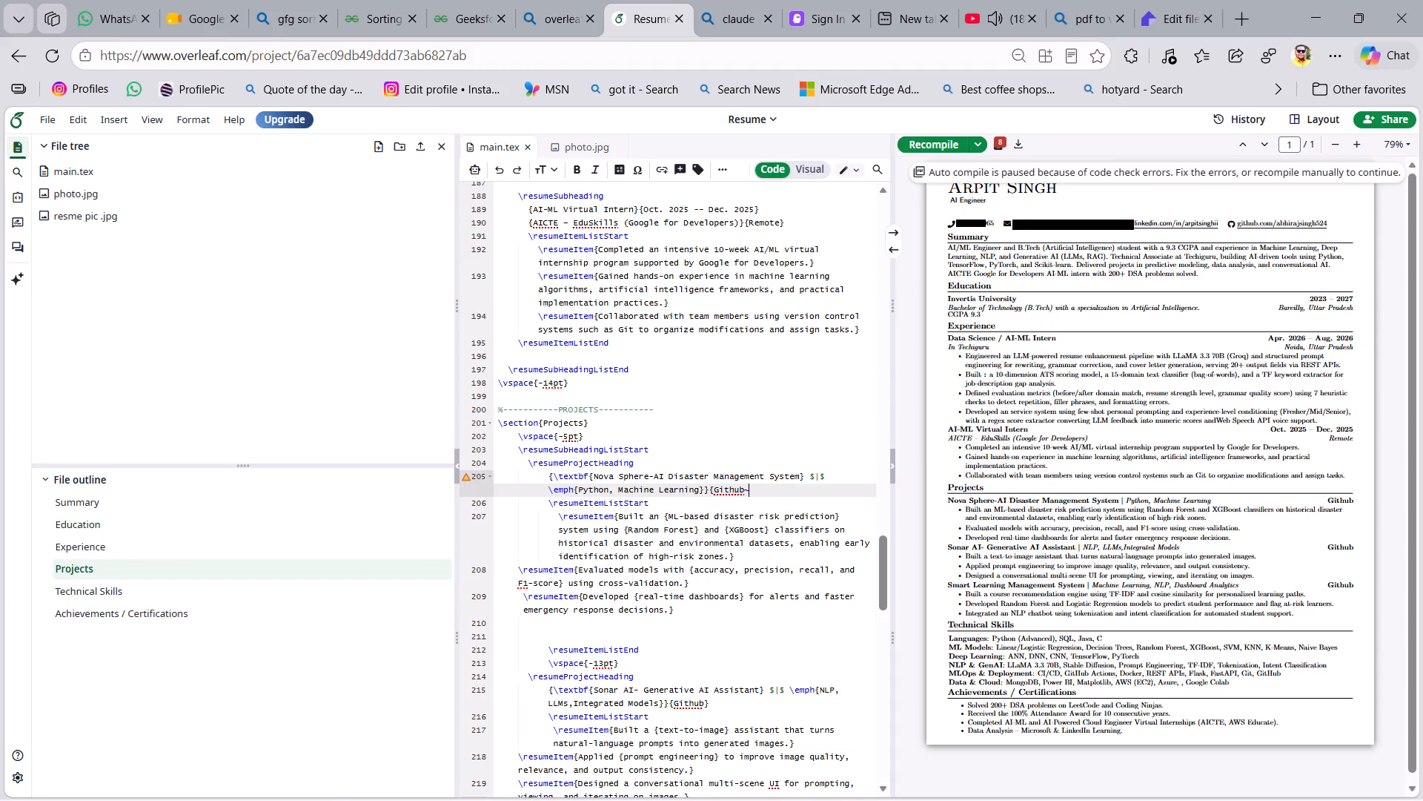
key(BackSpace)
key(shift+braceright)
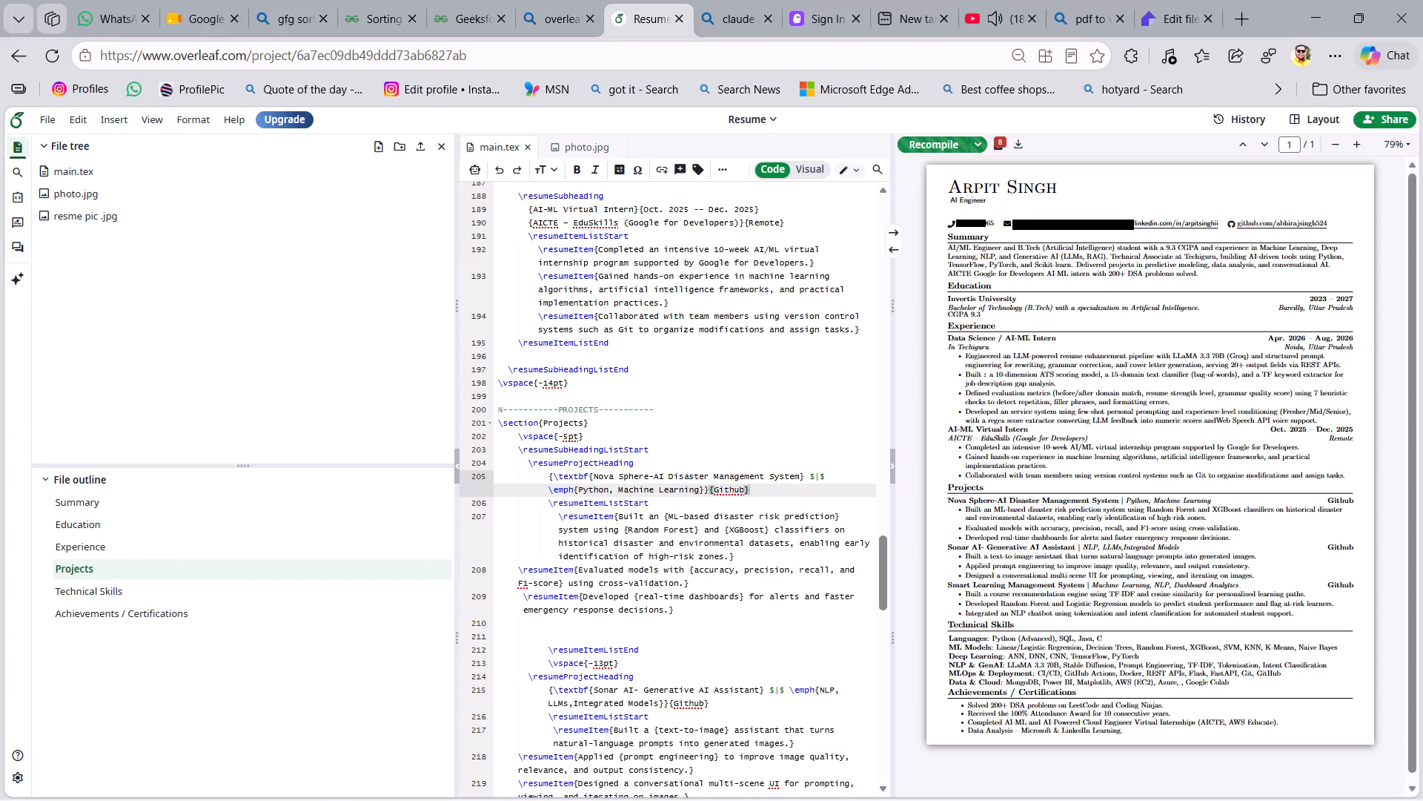
Insert ~\href{} directly before {Github} in the Nova Sphere heading.
click(711, 492)
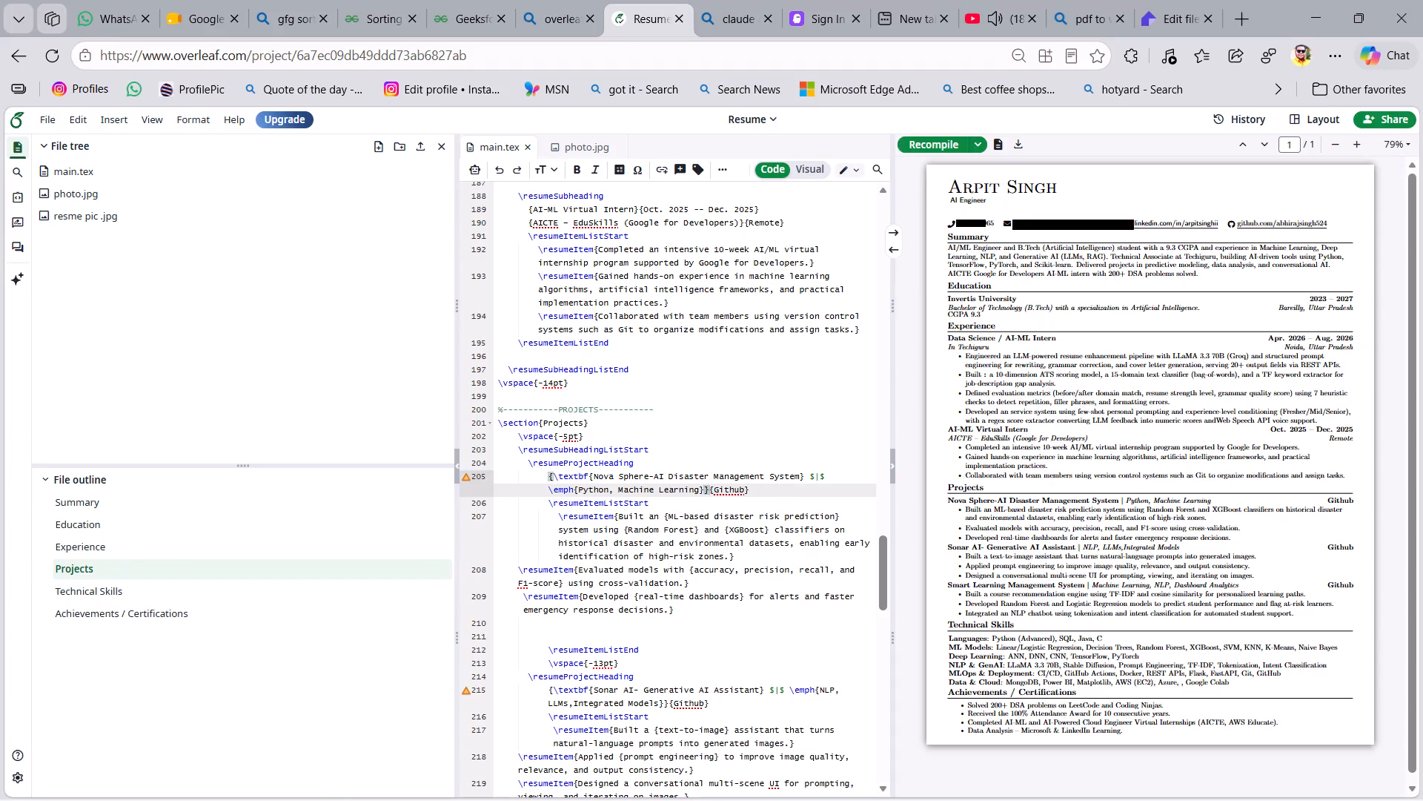
key(shift+asciitilde)
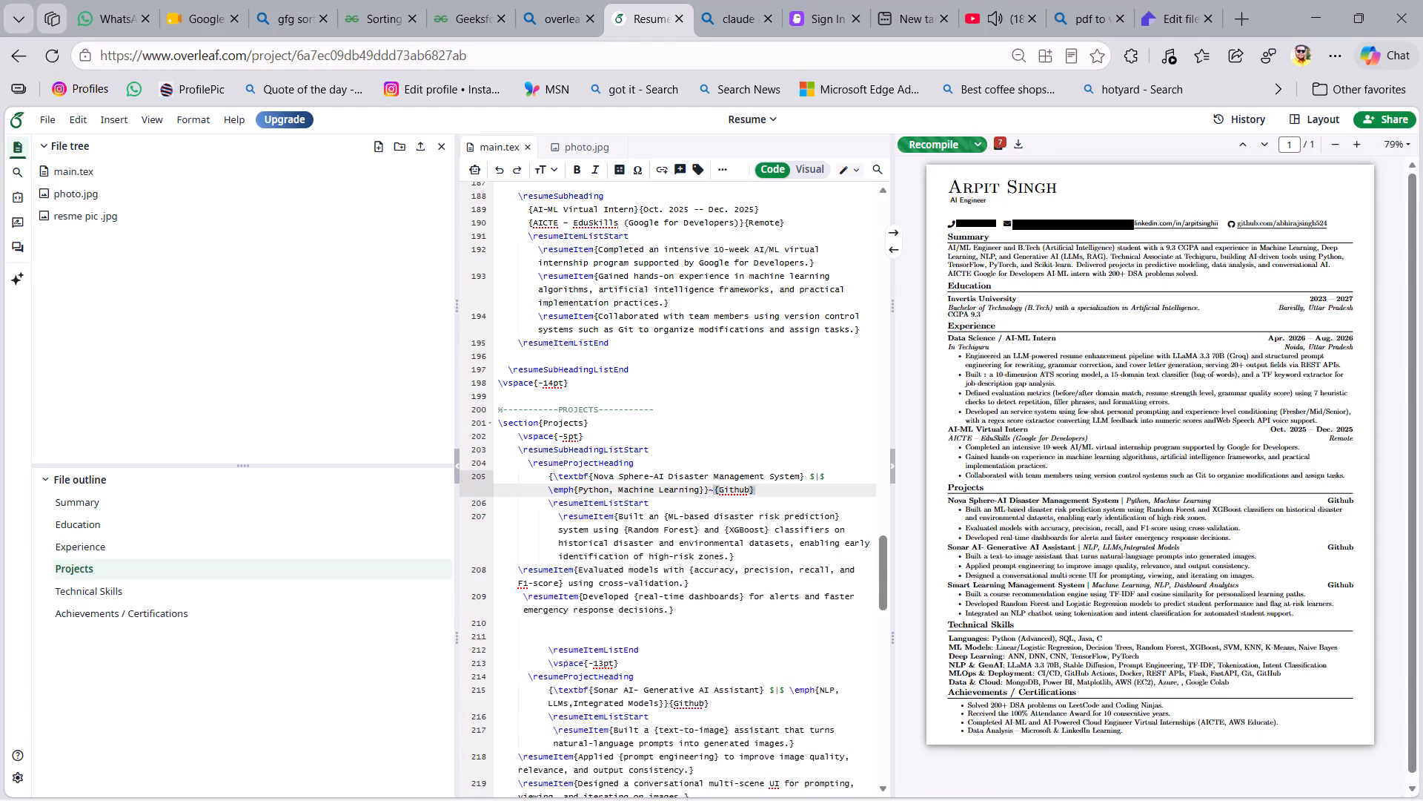
text(\href)
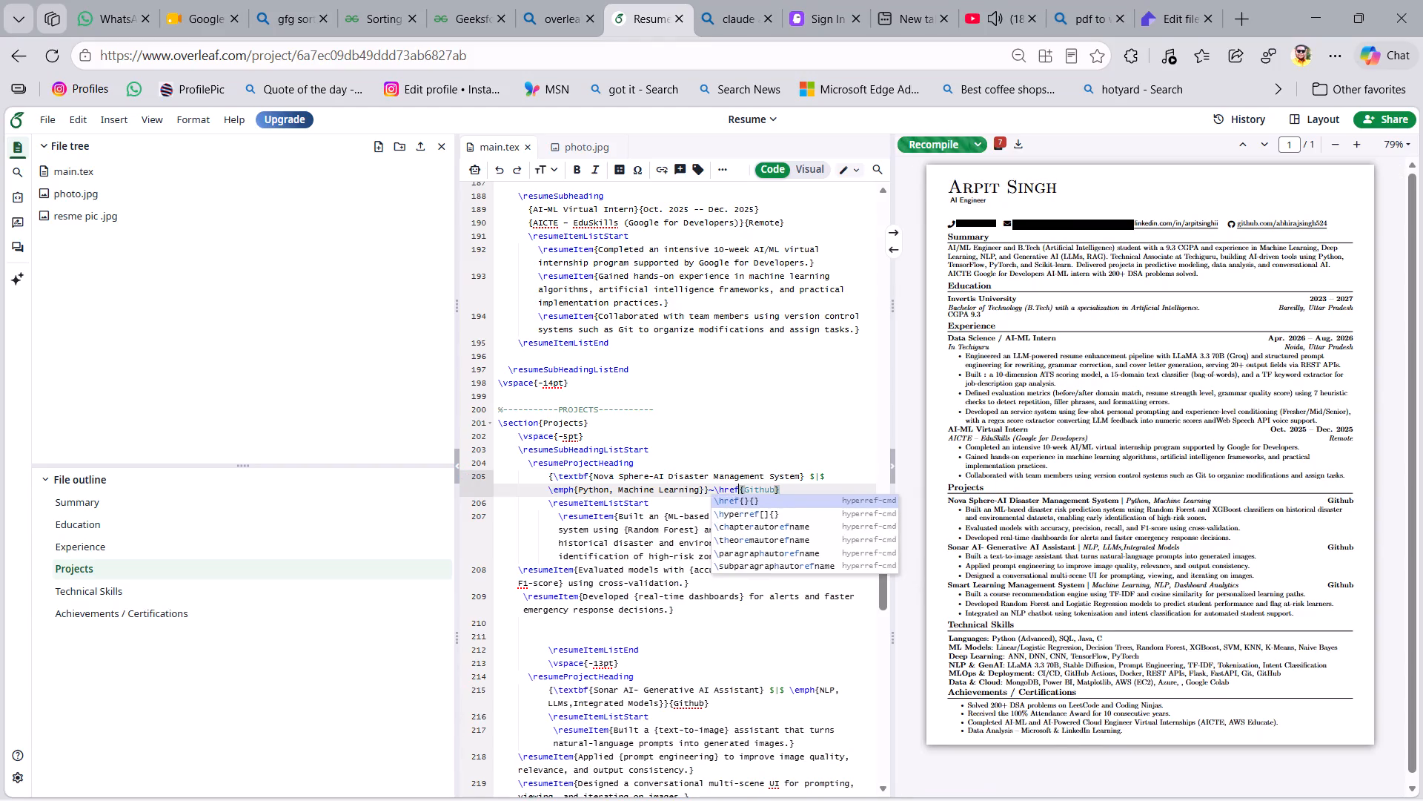
key(shift+braceleft)
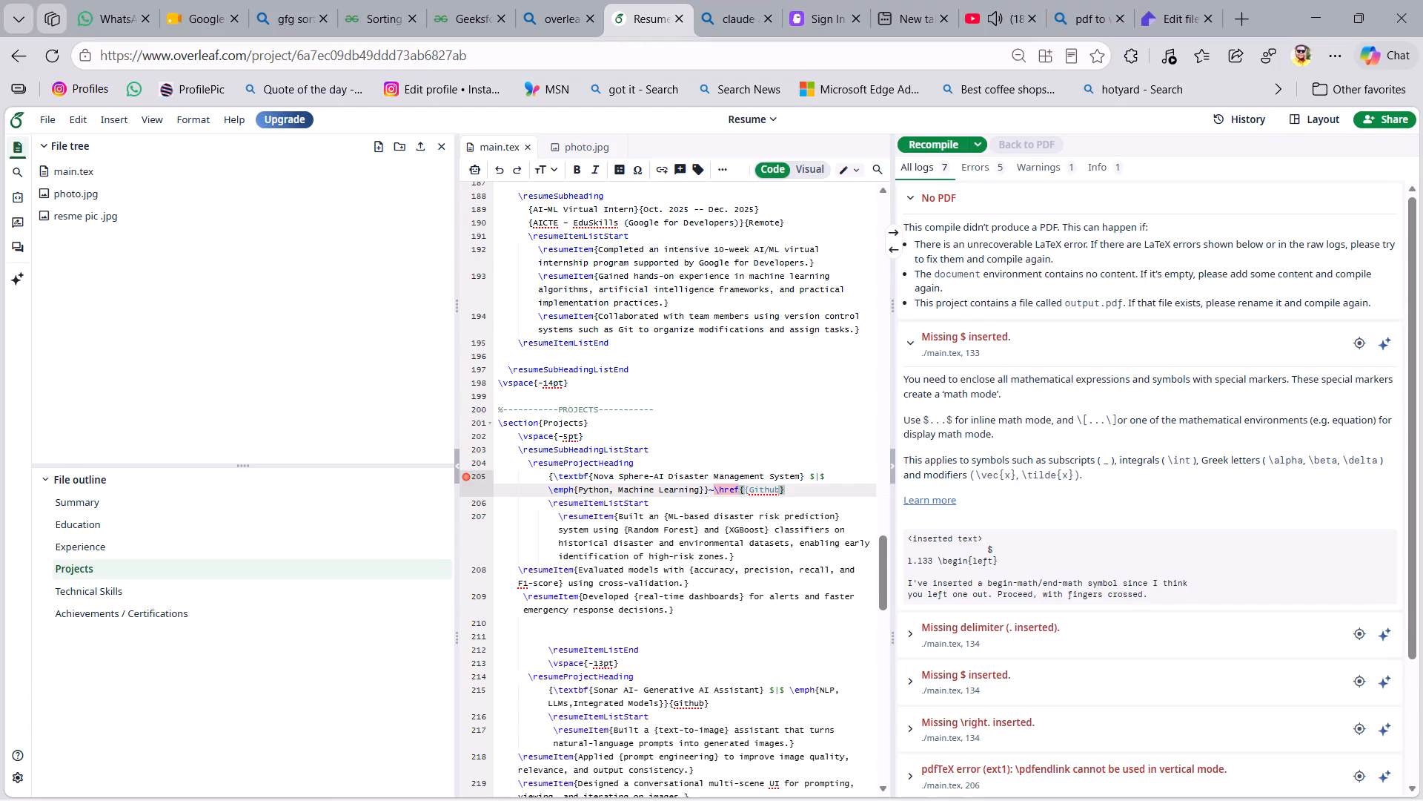
key(shift+braceright)
click(744, 492)
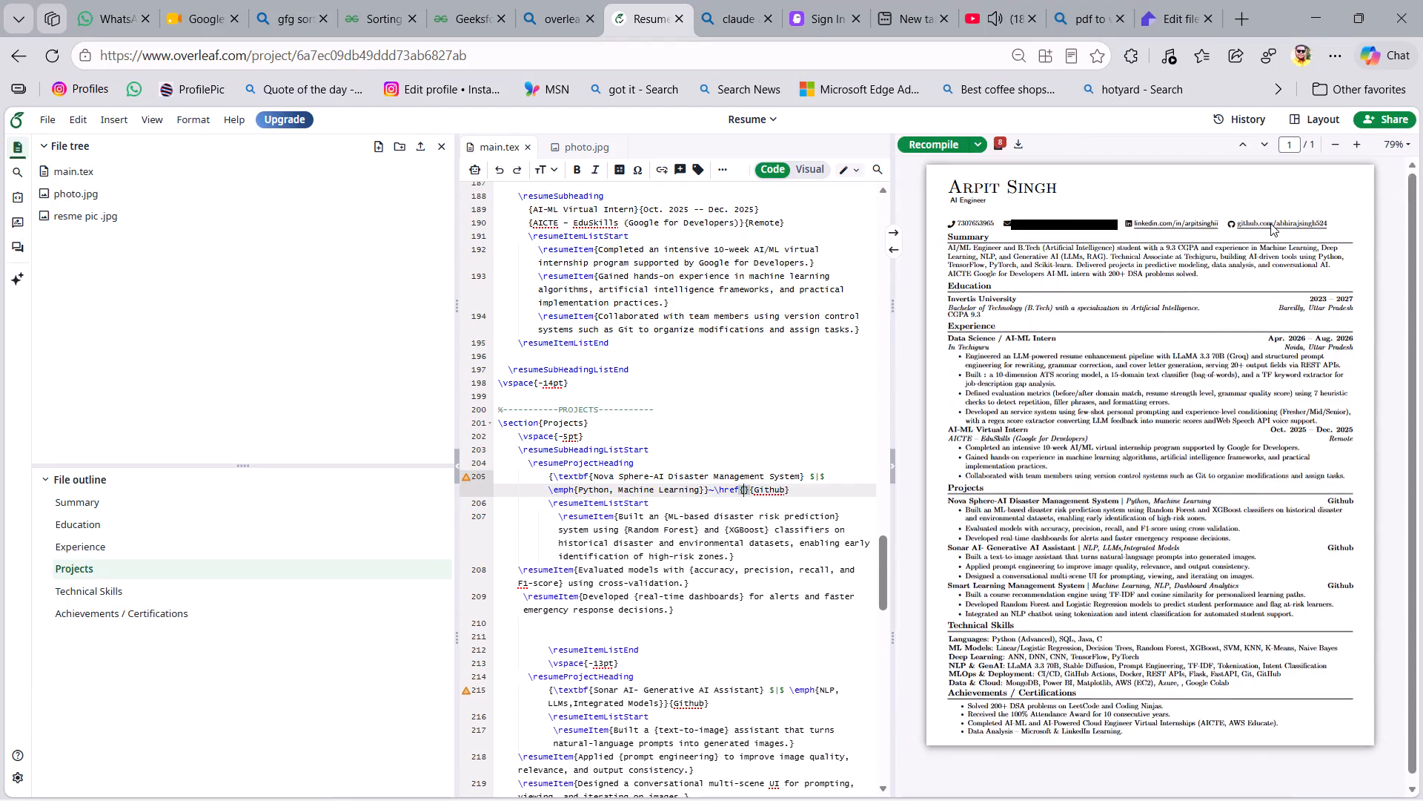
Copy the GitHub profile URL from the \href code in the résumé header.
double_click(1270, 223)
click(1270, 223)
double_click(1270, 223)
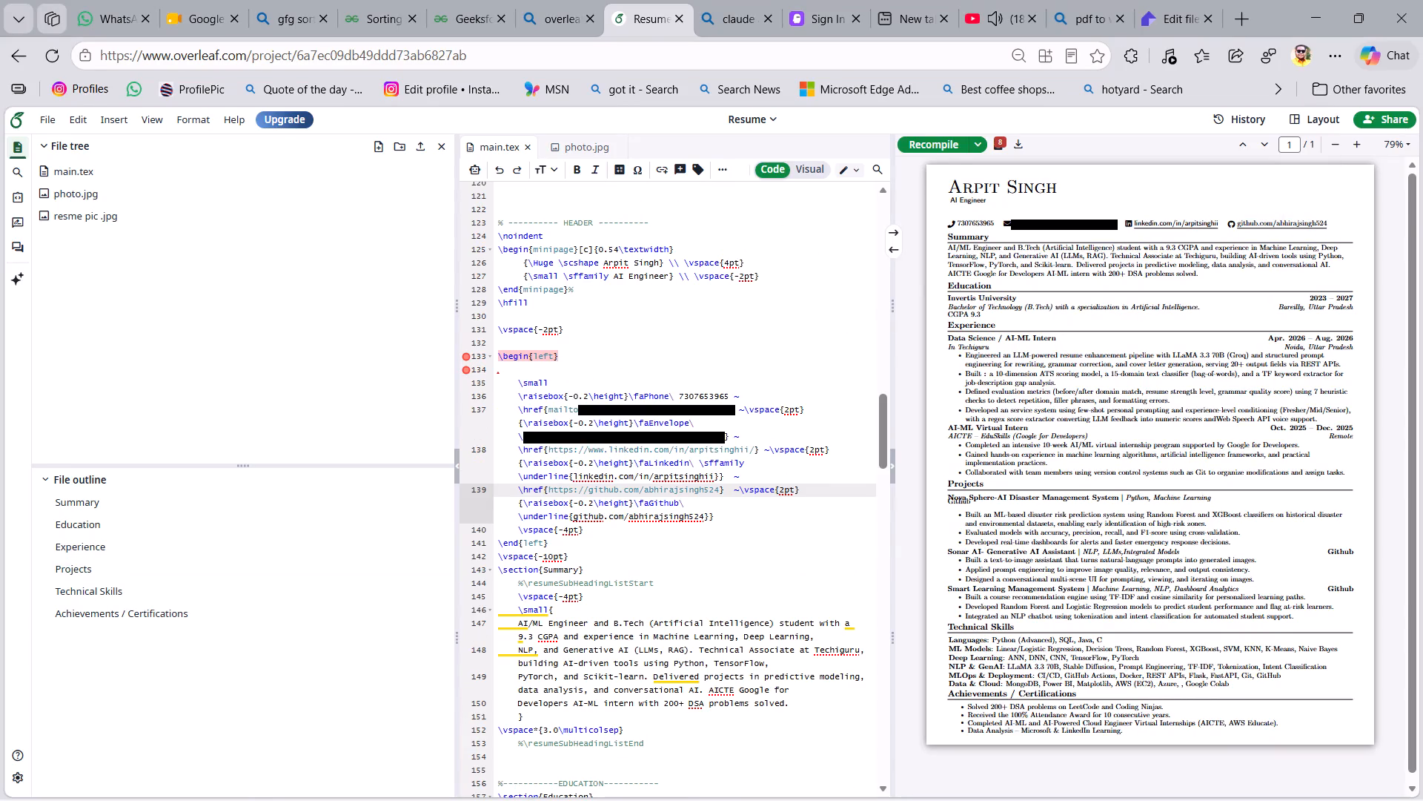
drag(720, 490, 573, 489)
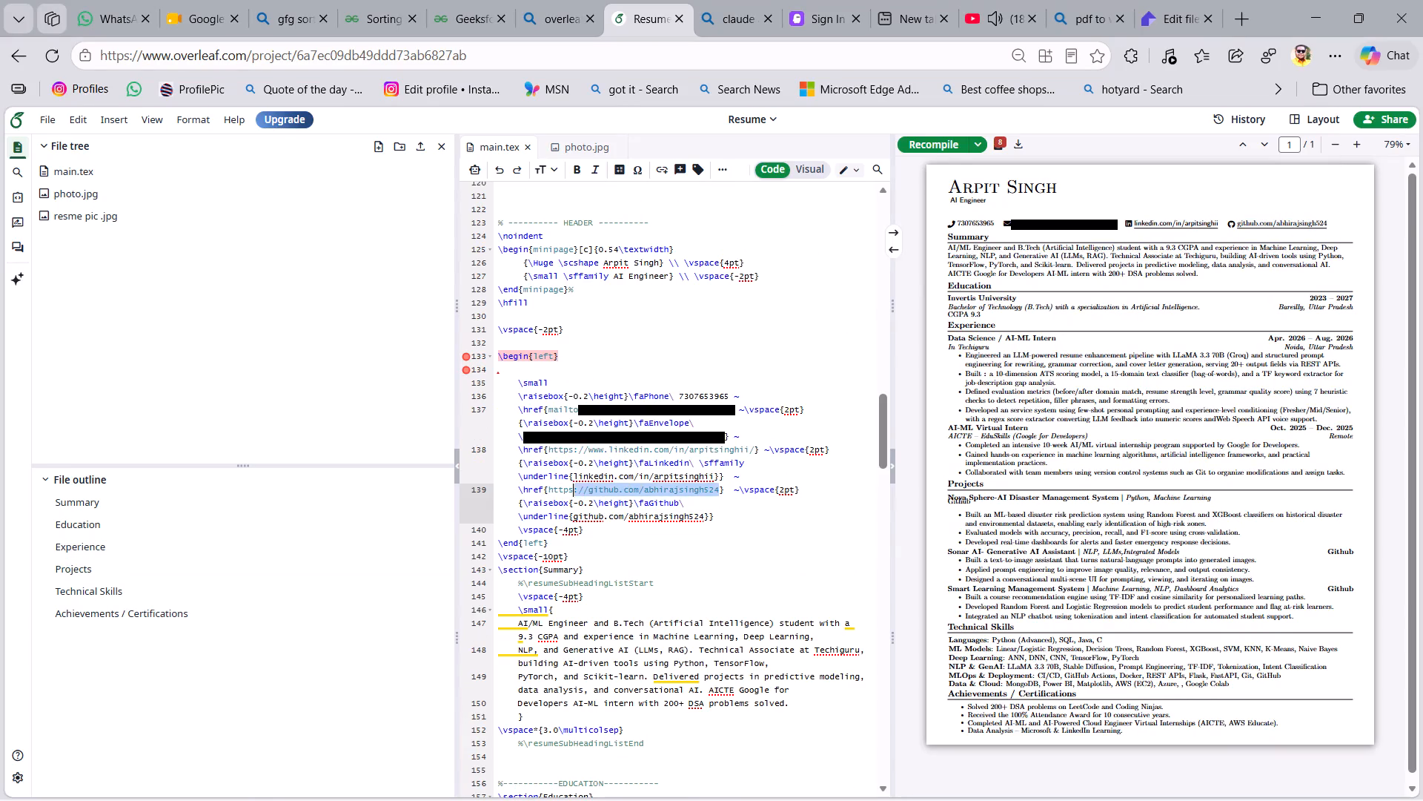
drag(573, 489, 549, 487)
key(ctrl+c)
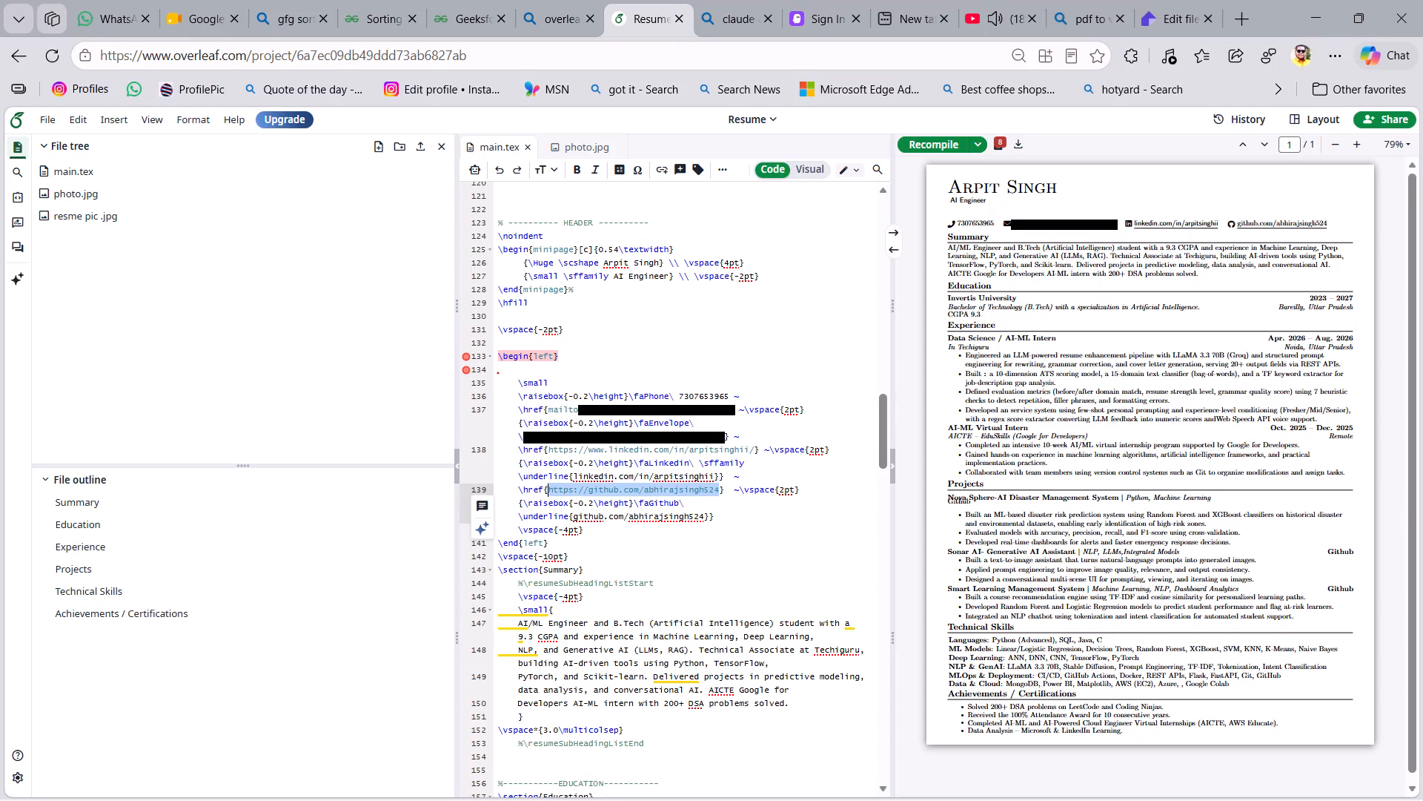
Paste the GitHub profile URL into the empty \href{} in the Nova Sphere project heading.
scroll(660, 532, down, 20)
scroll(660, 532, down, 7)
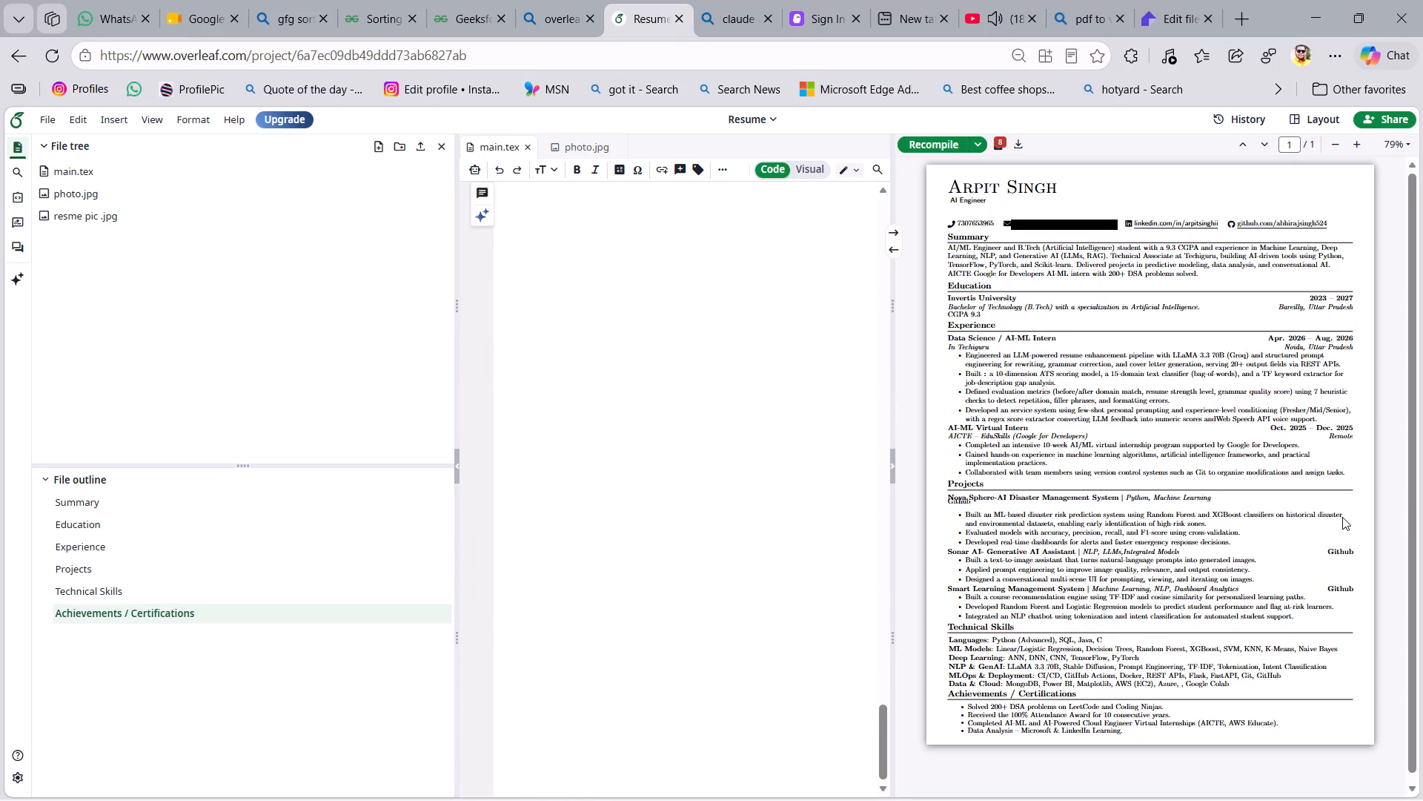
triple_click(1348, 547)
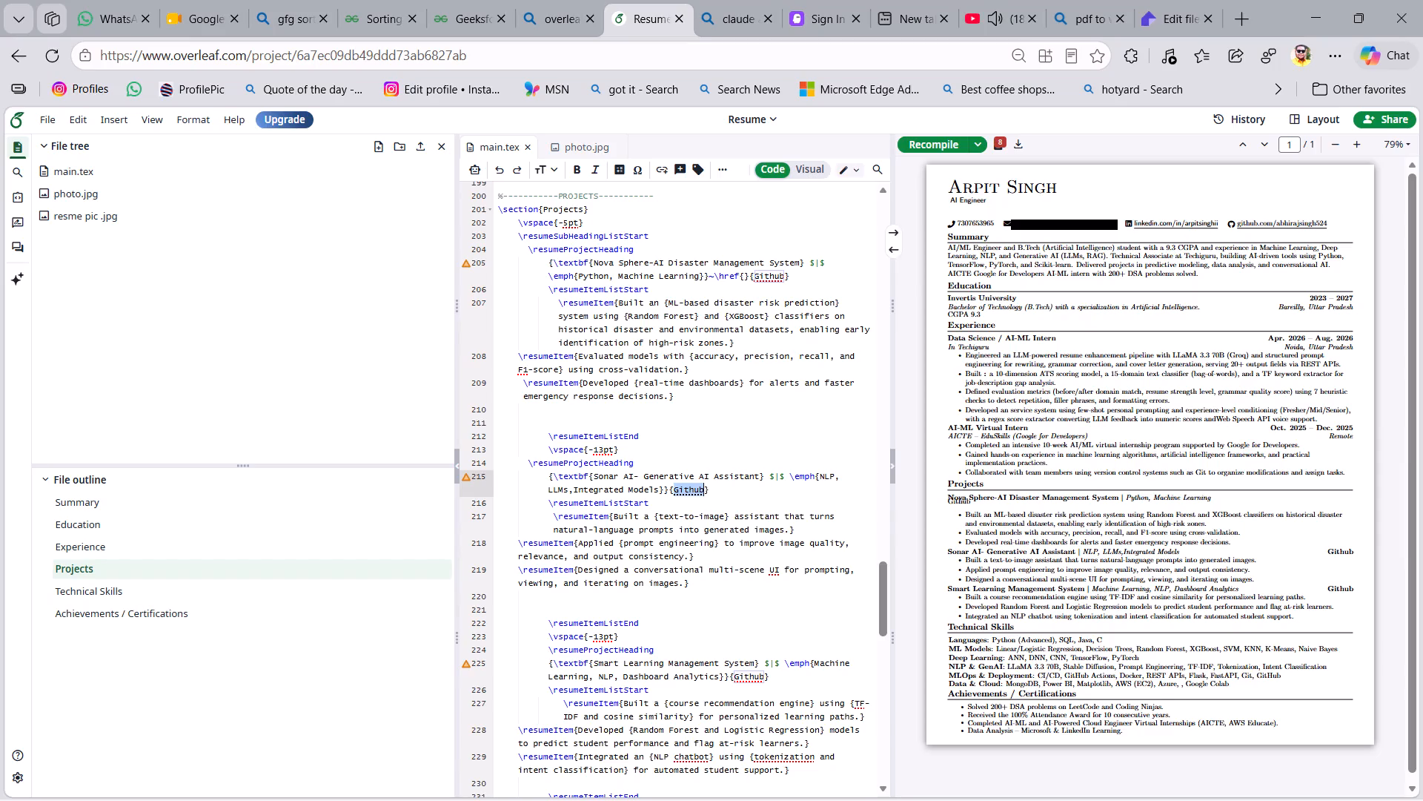
scroll(714, 465, up, 1)
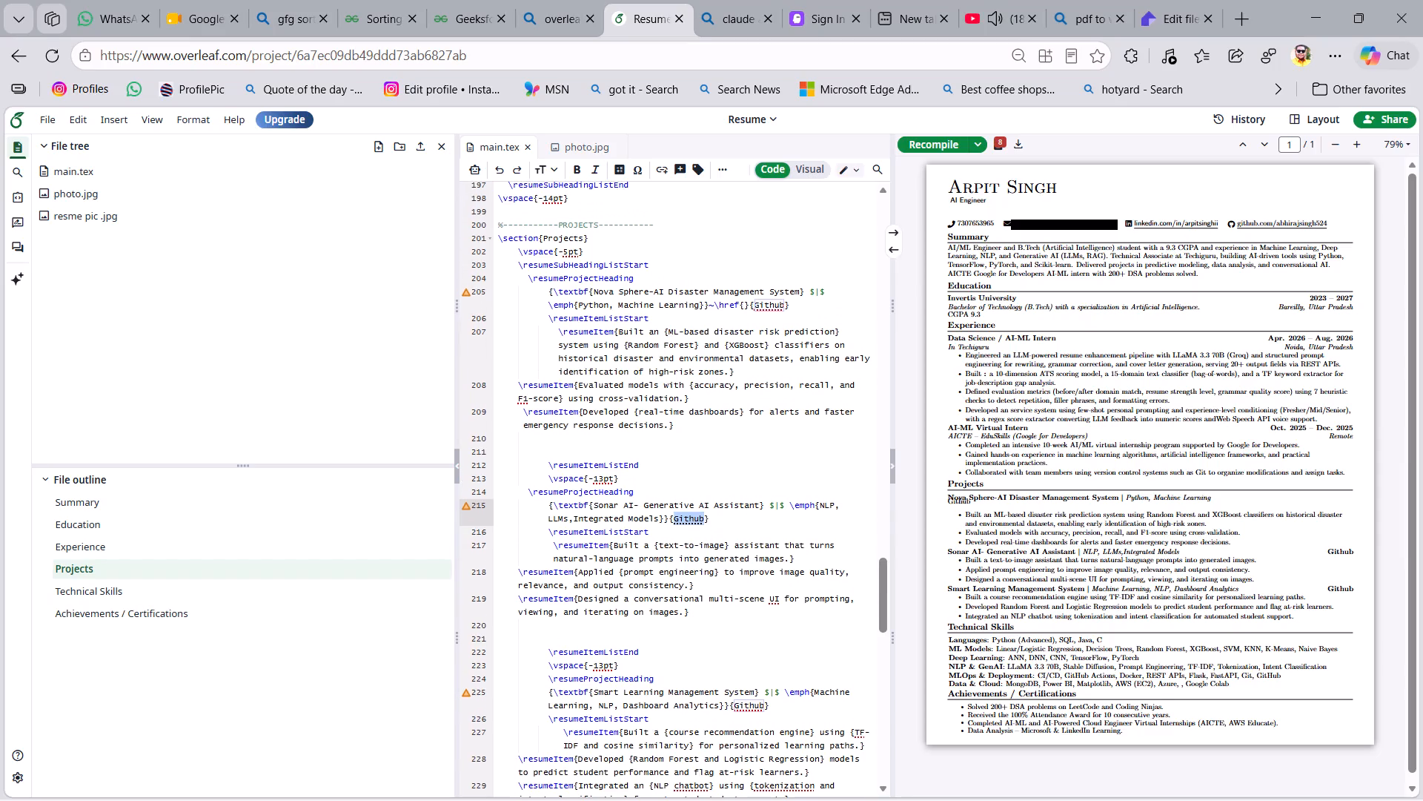
click(743, 307)
key(ctrl+v)
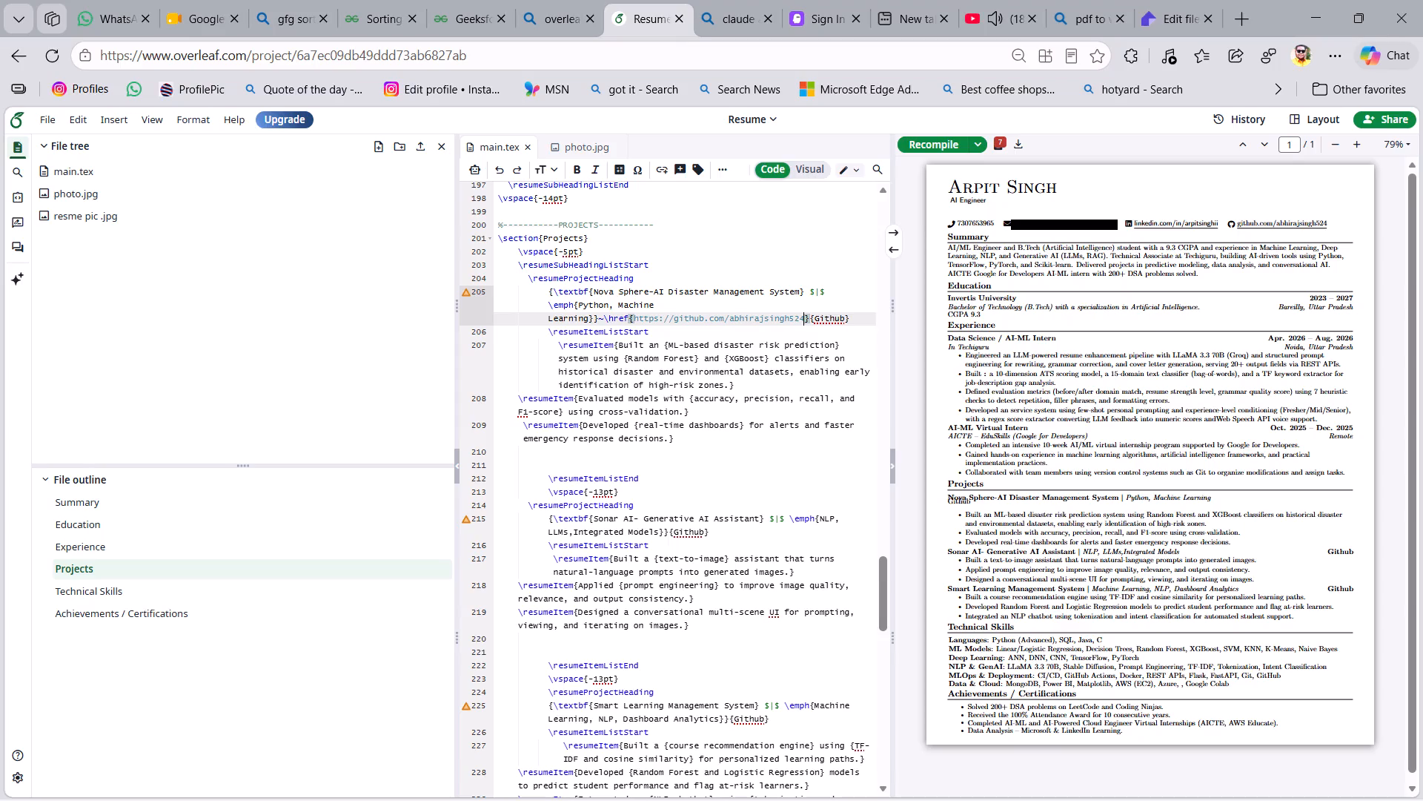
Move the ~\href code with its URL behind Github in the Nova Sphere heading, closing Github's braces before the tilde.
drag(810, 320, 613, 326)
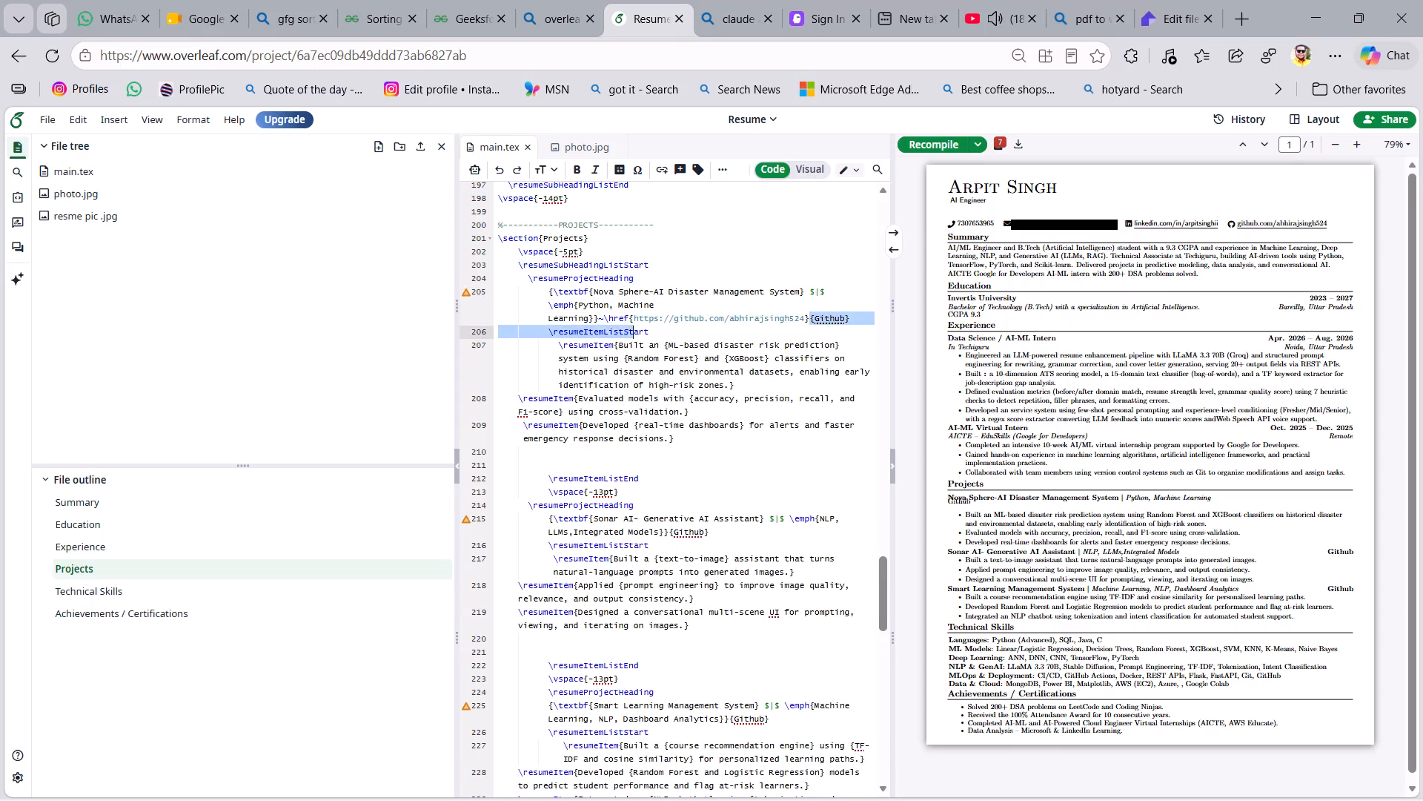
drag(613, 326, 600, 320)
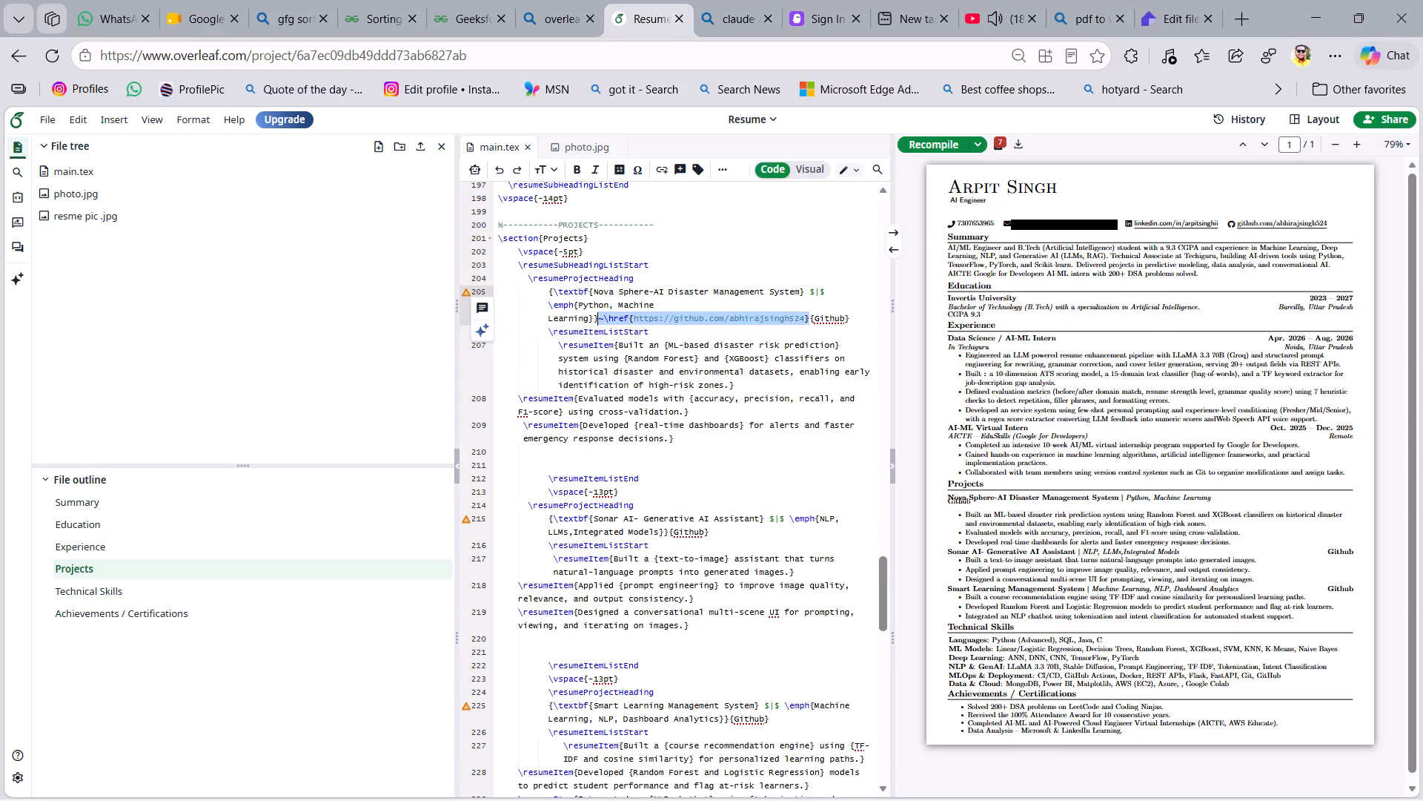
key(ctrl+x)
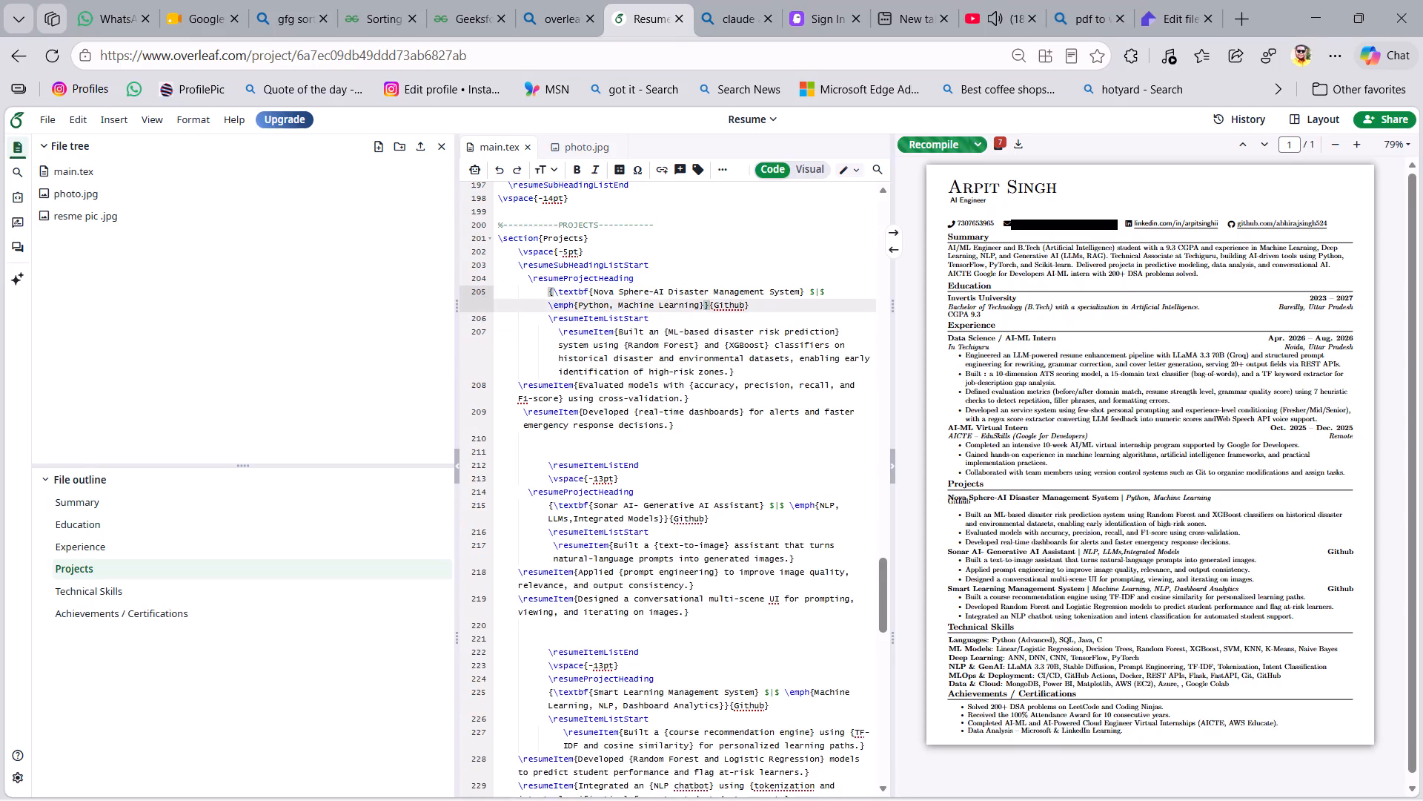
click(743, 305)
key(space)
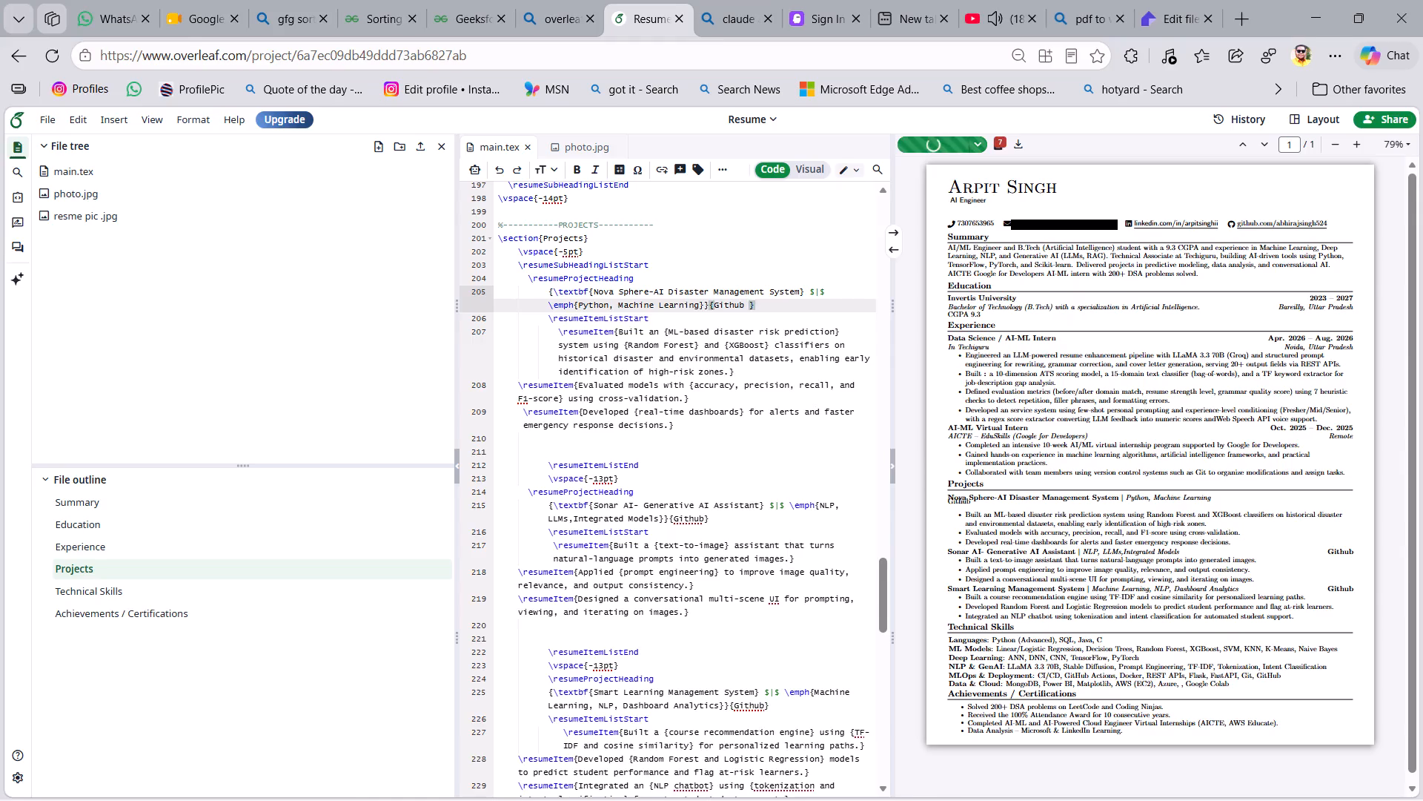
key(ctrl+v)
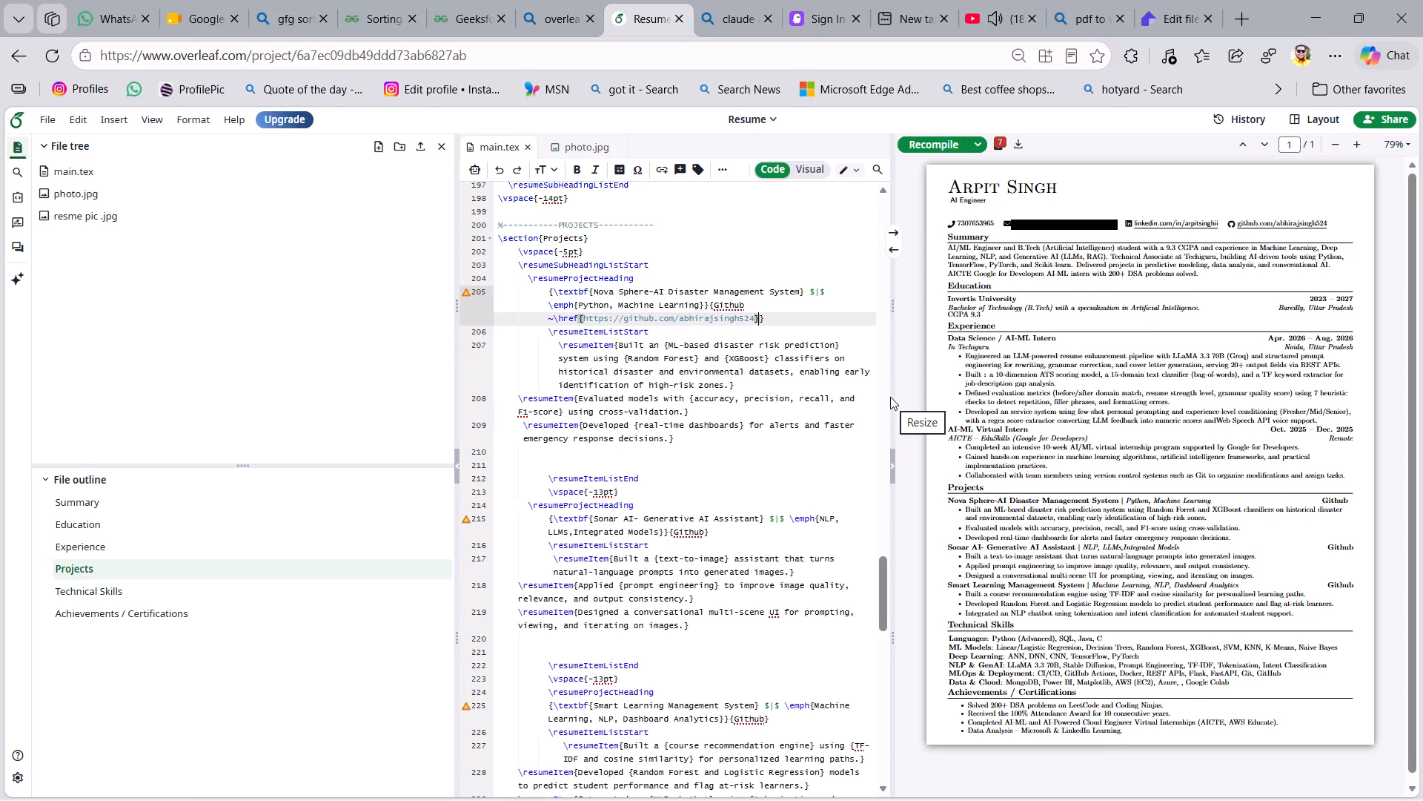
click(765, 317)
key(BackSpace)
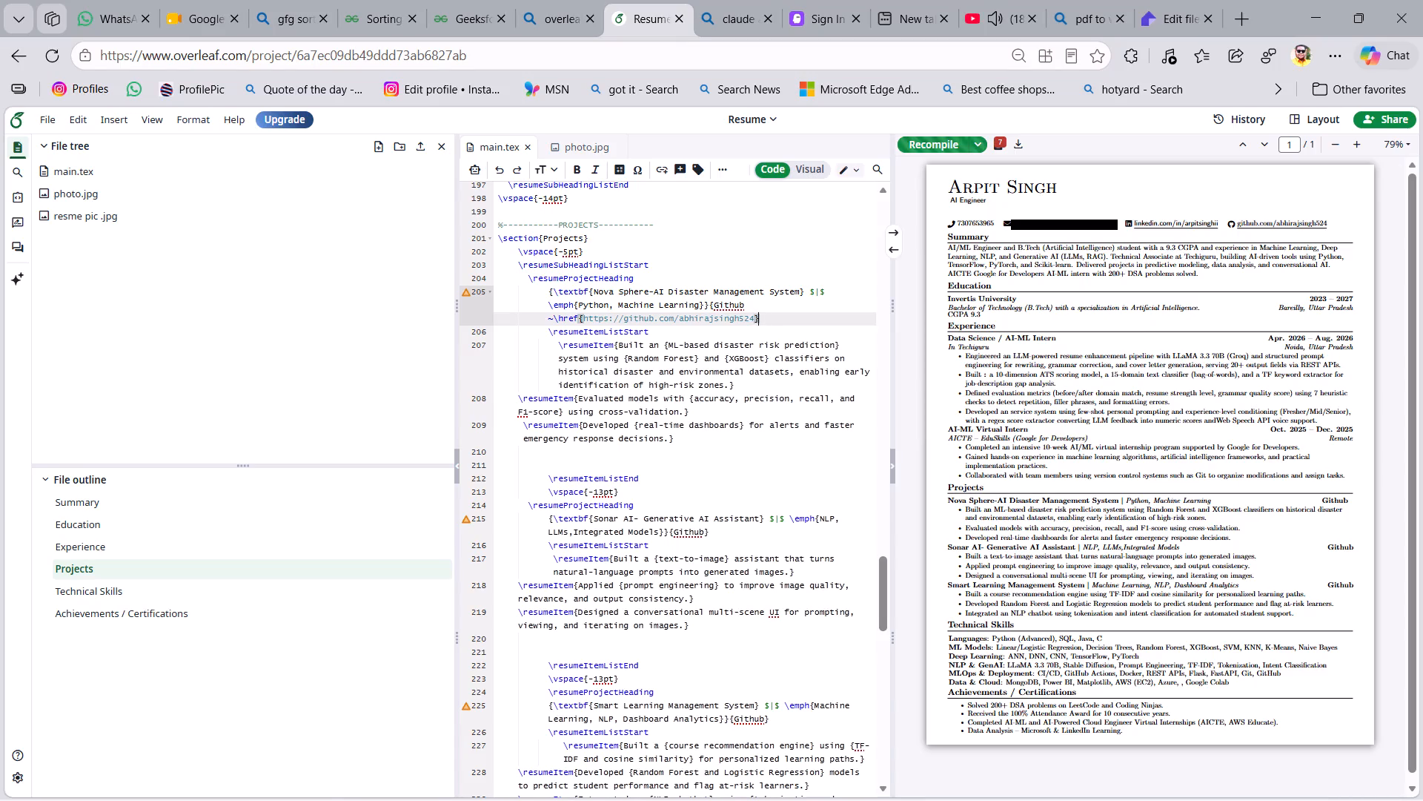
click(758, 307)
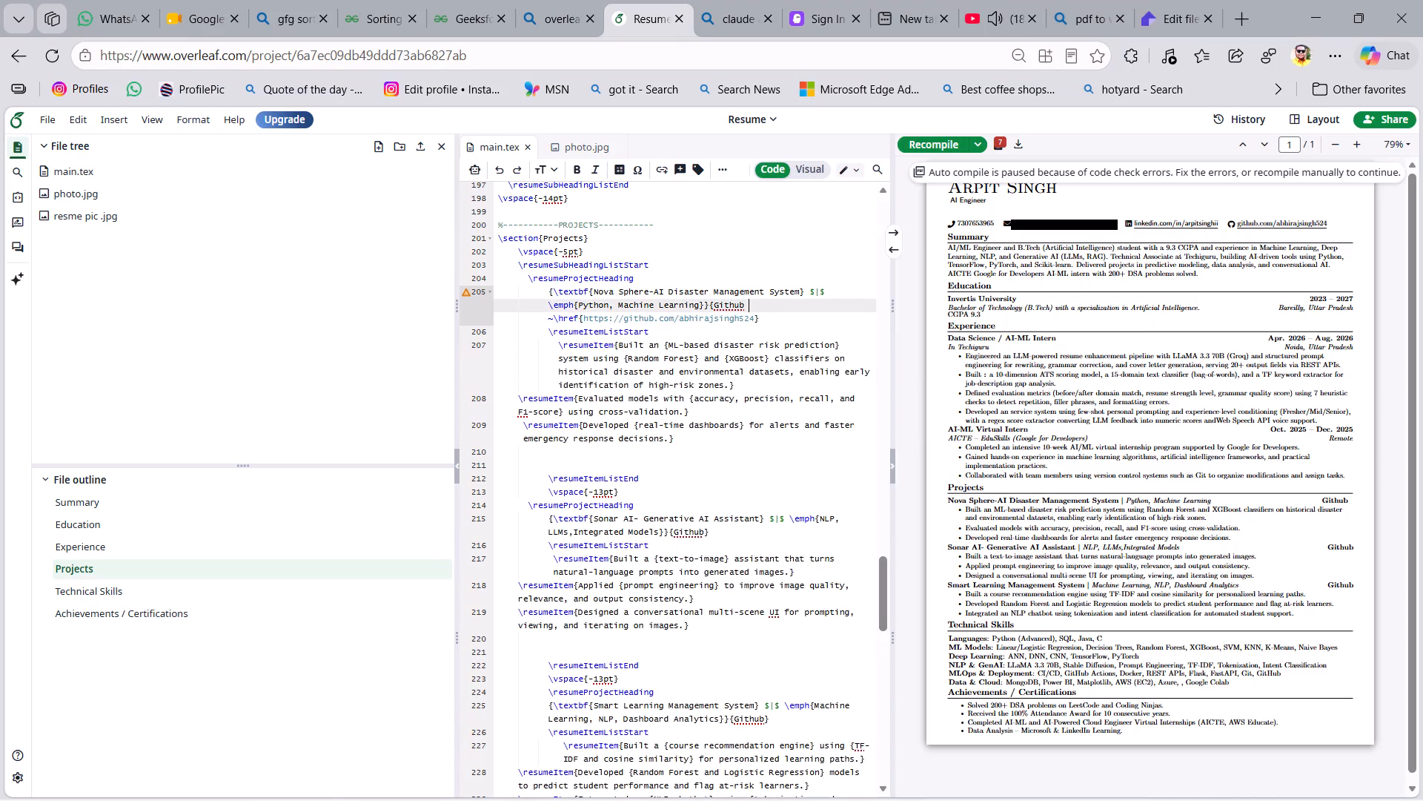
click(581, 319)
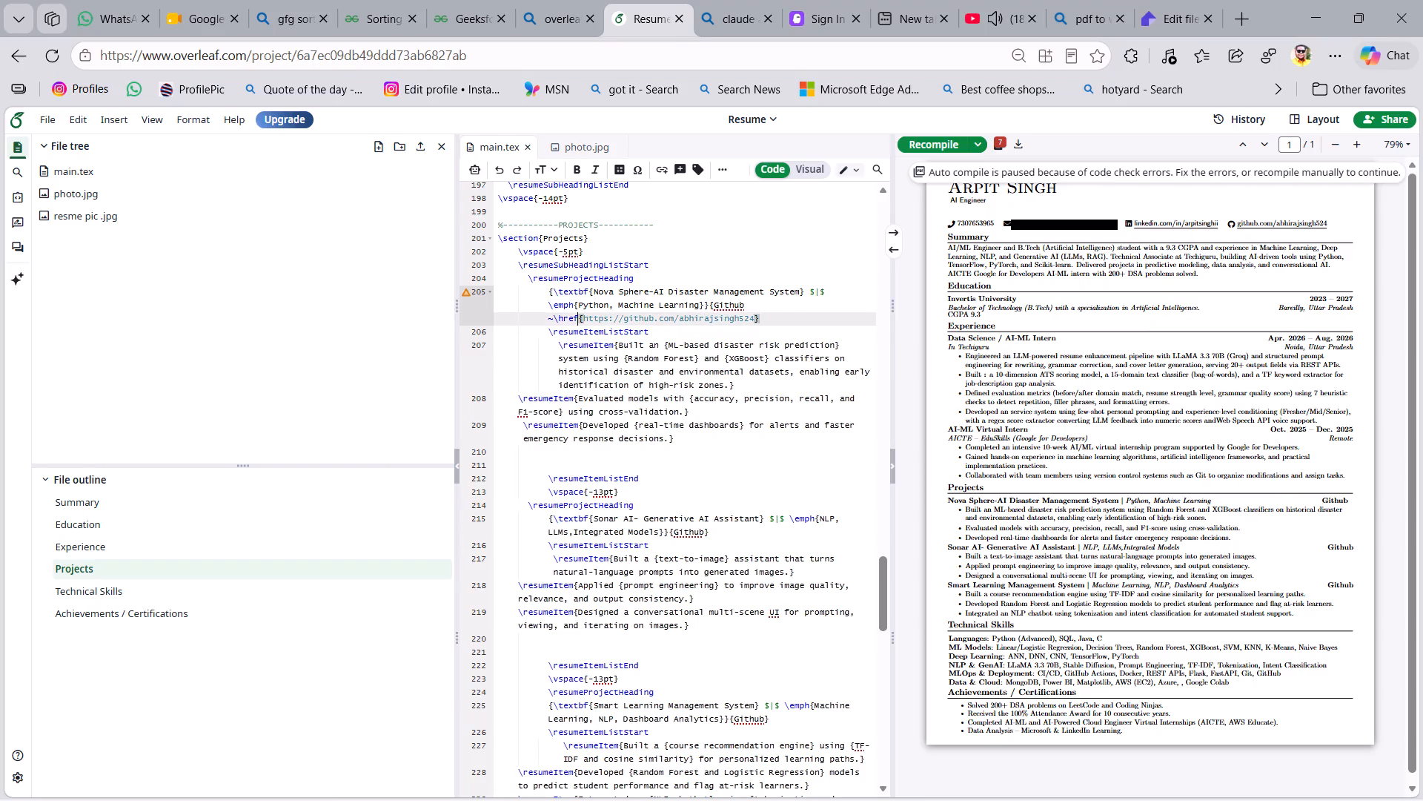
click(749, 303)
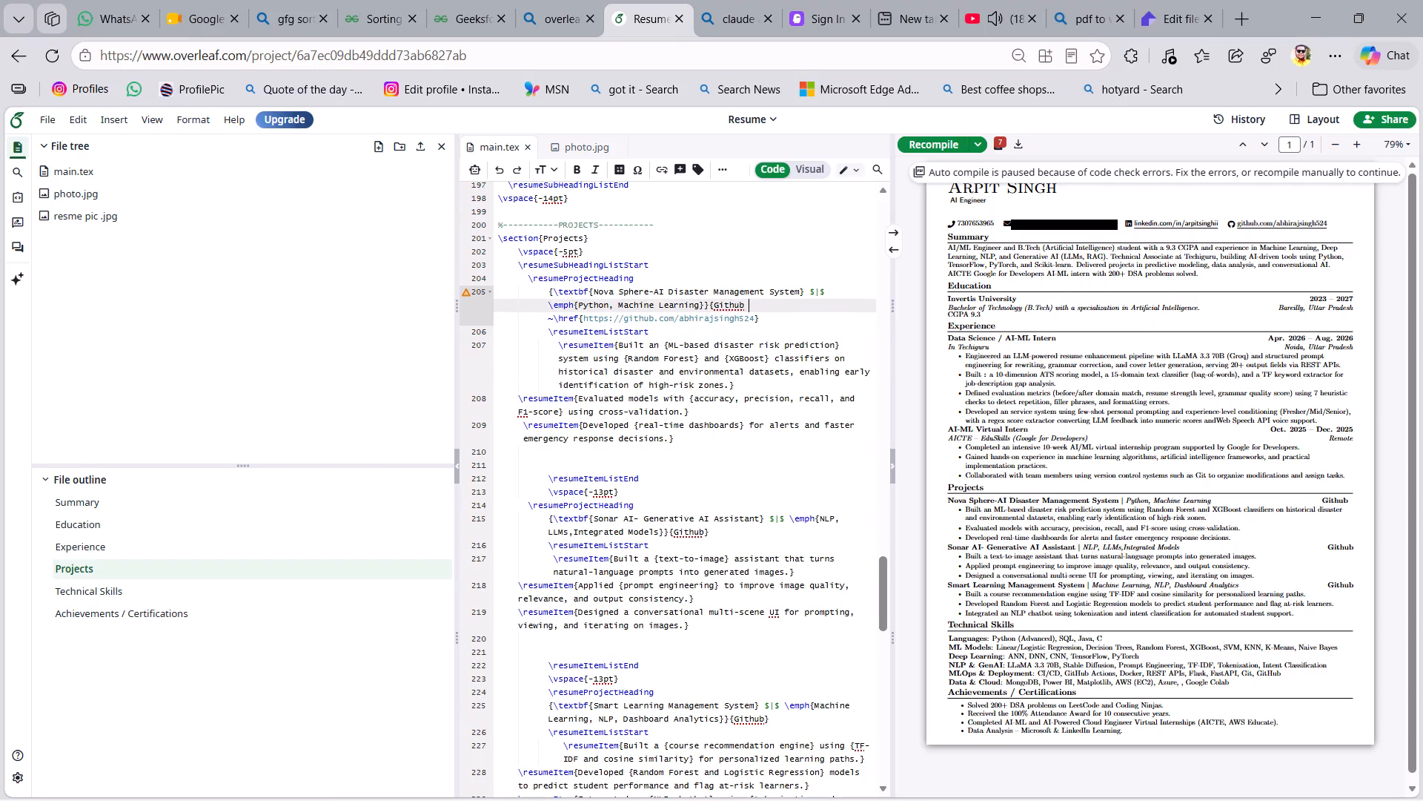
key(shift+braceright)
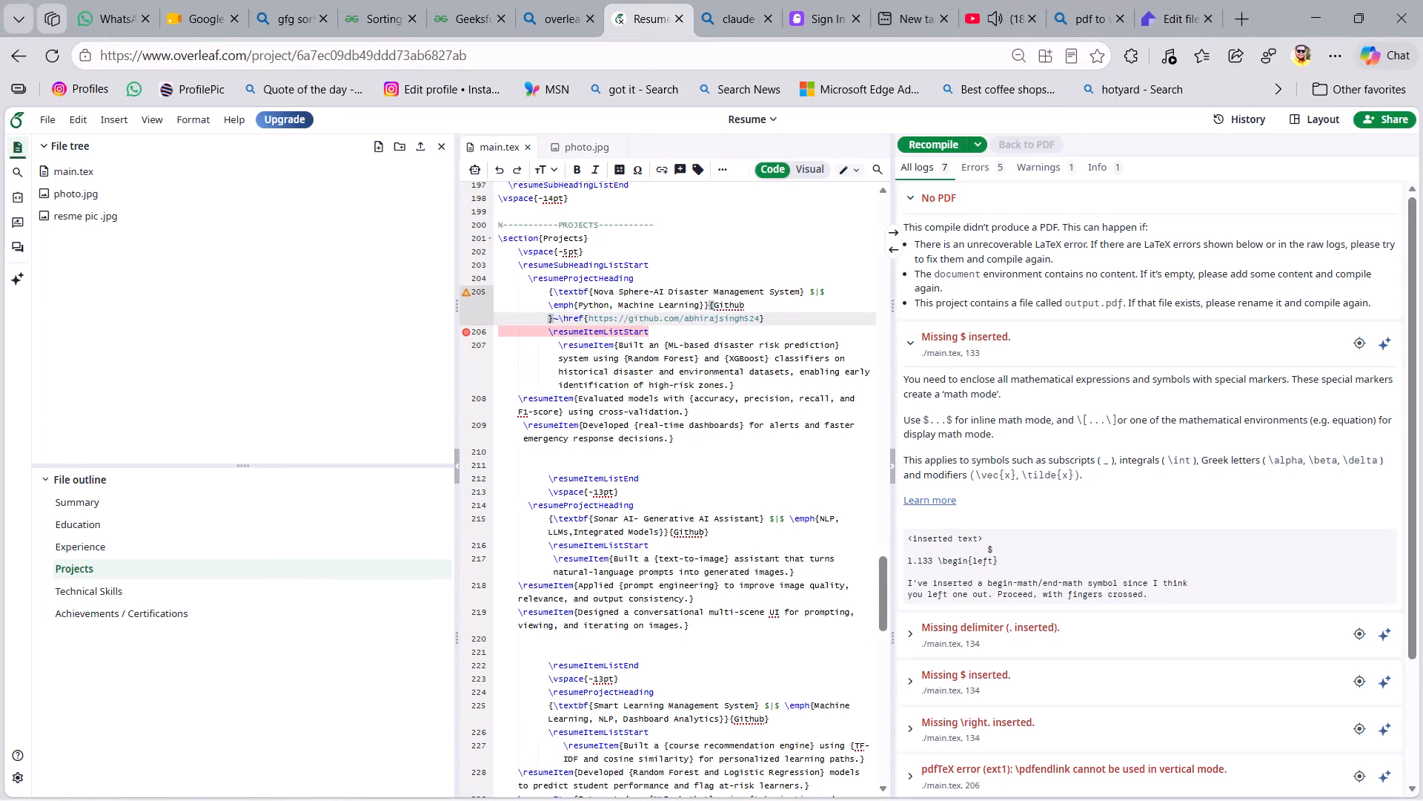
Replace the opening brace before the URL in the Nova Sphere \href with a space and recompile the résumé.
click(586, 319)
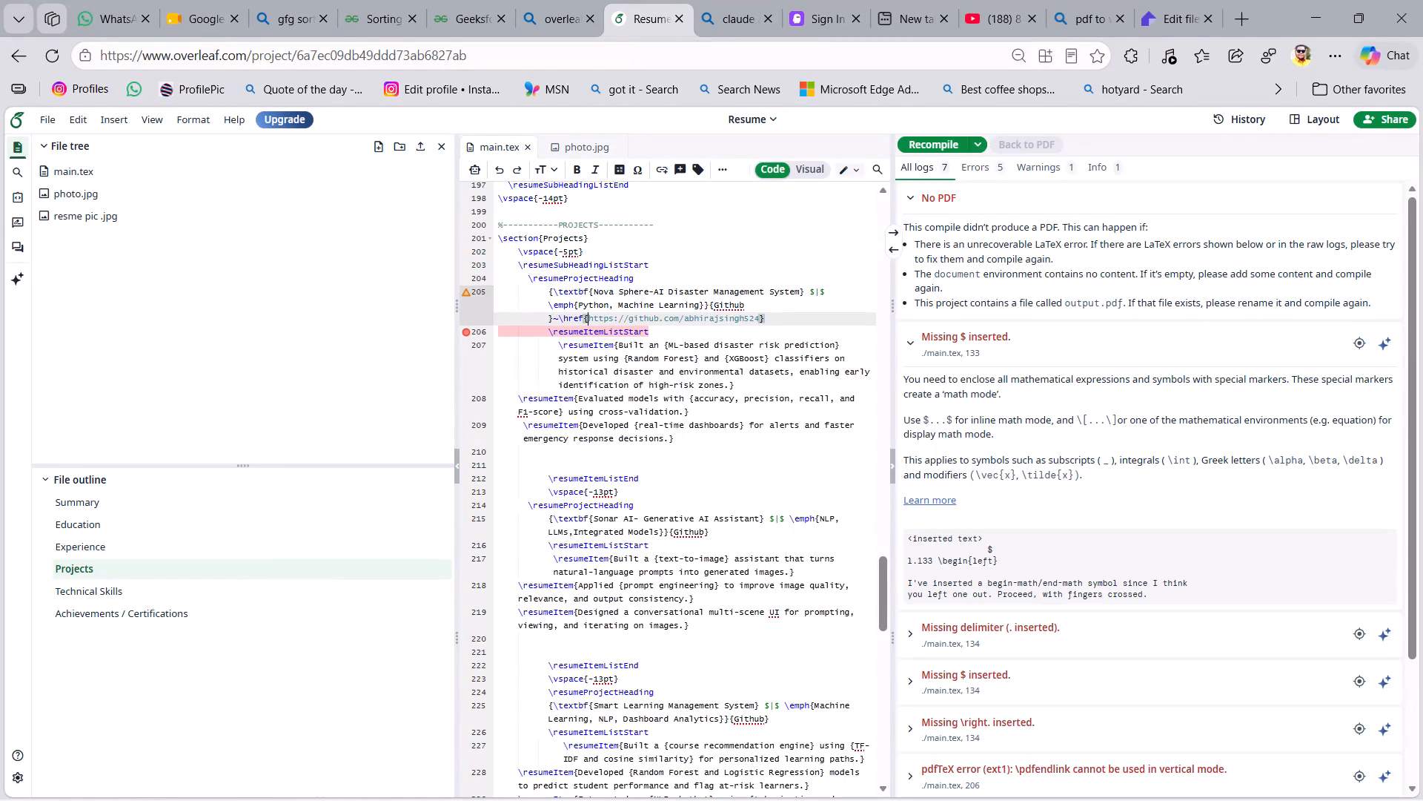
key(BackSpace)
key(space)
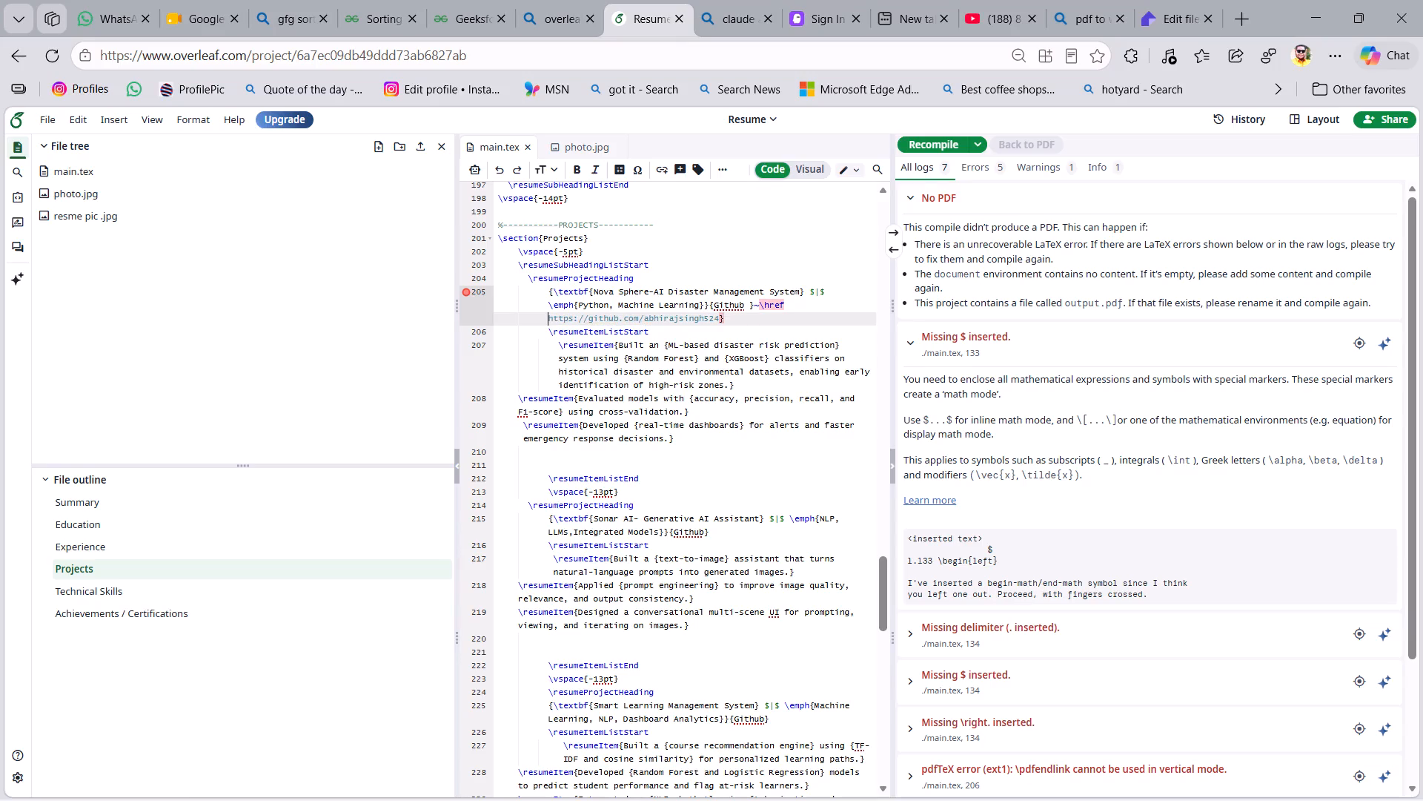
click(940, 143)
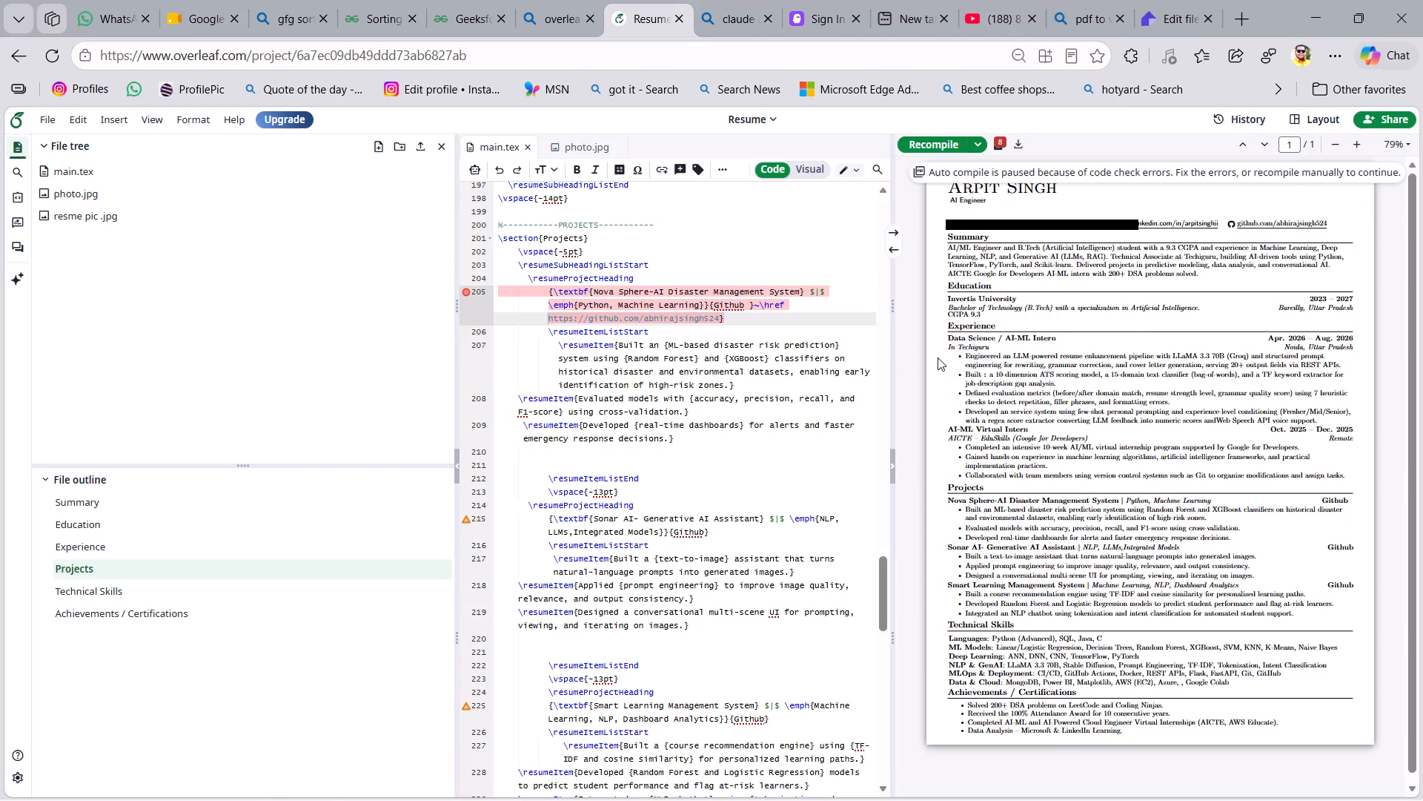
Compare the Nova Sphere heading's source with the header's GitHub link code, and recompile the résumé.
double_click(1345, 495)
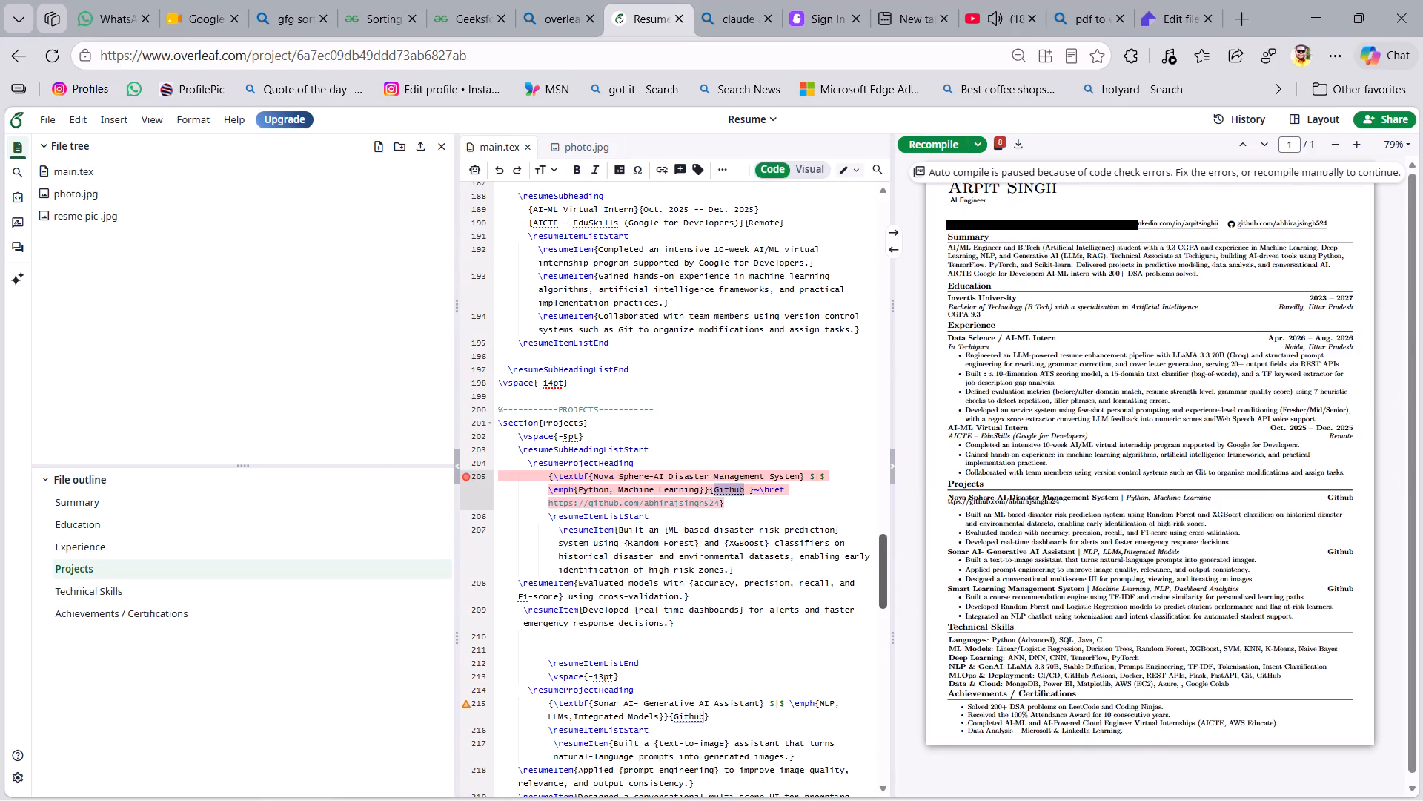
click(835, 514)
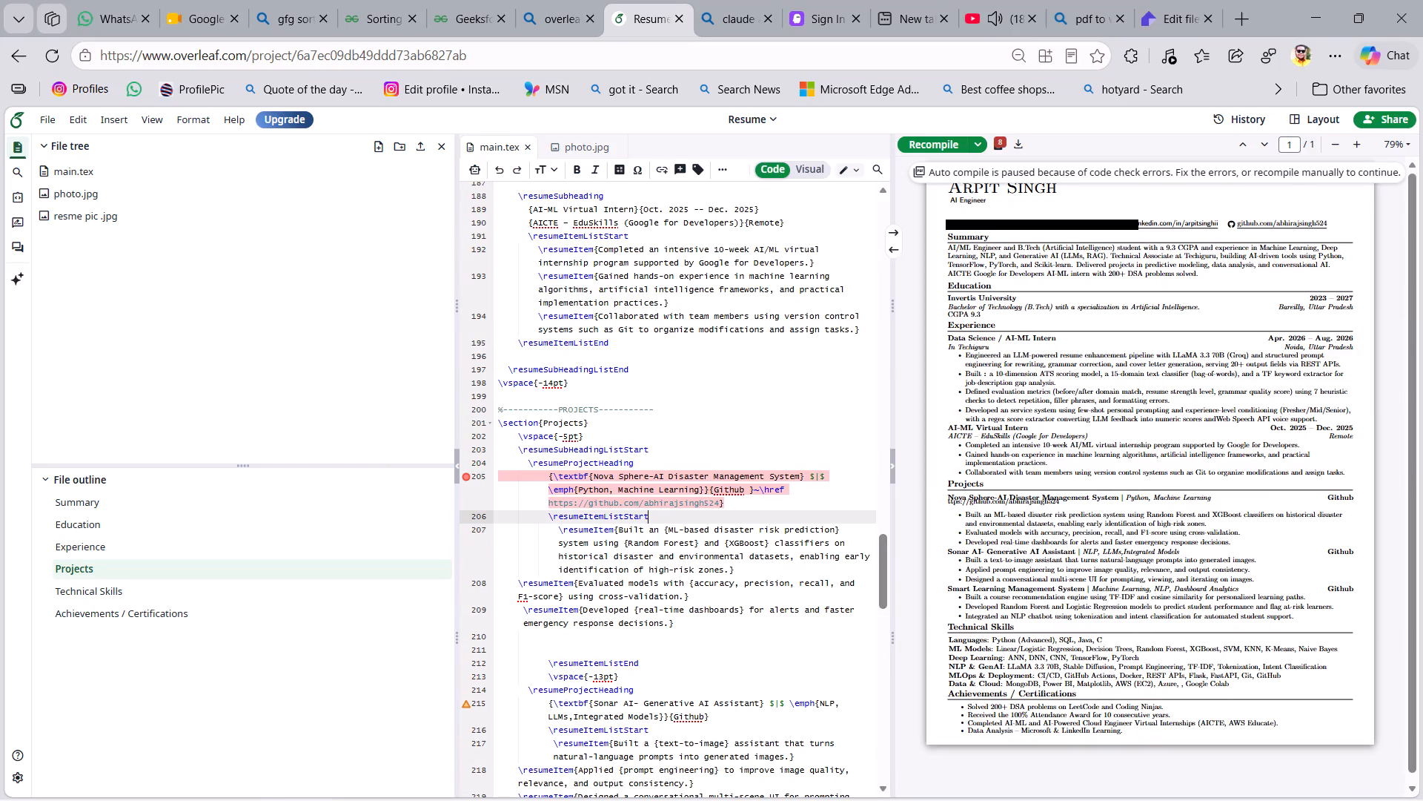
click(744, 507)
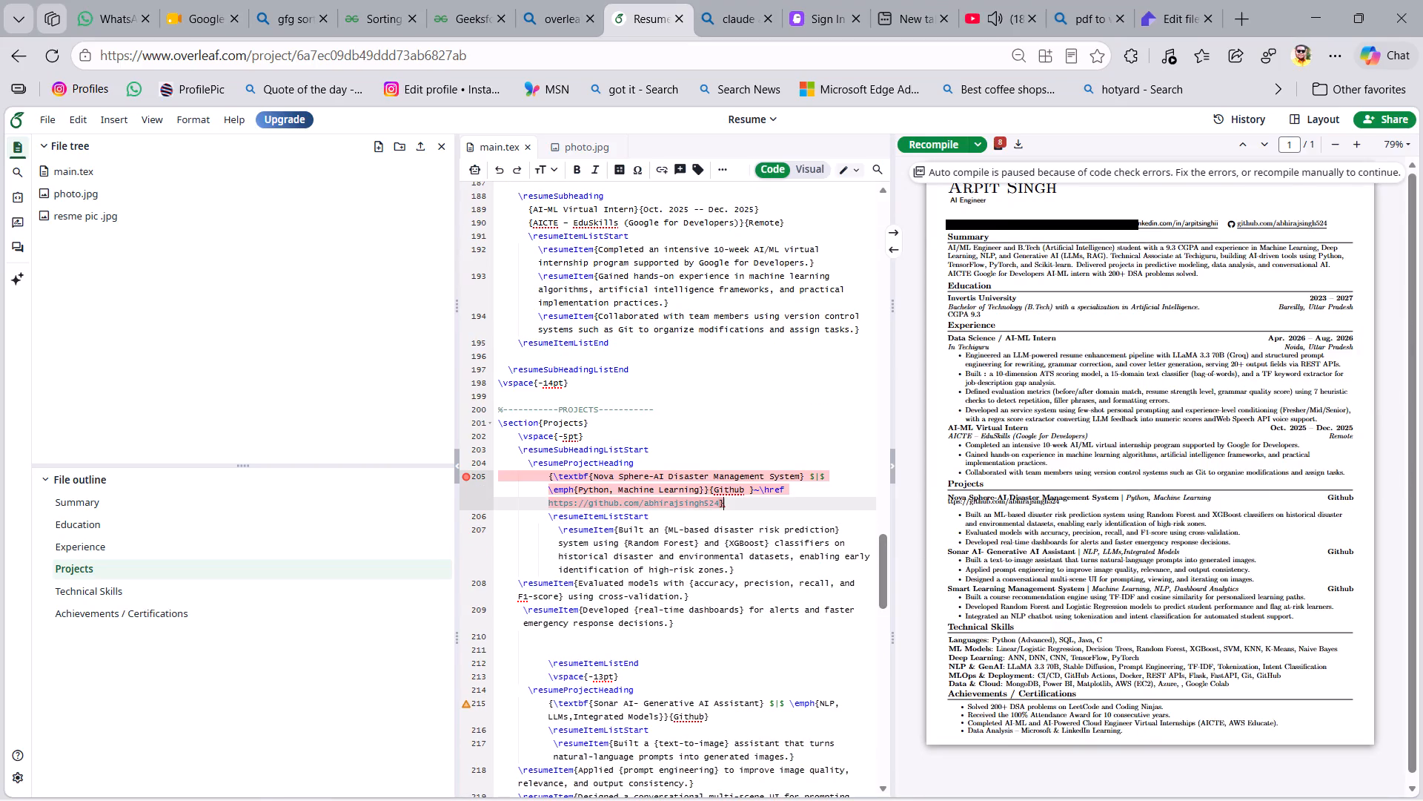
double_click(1278, 227)
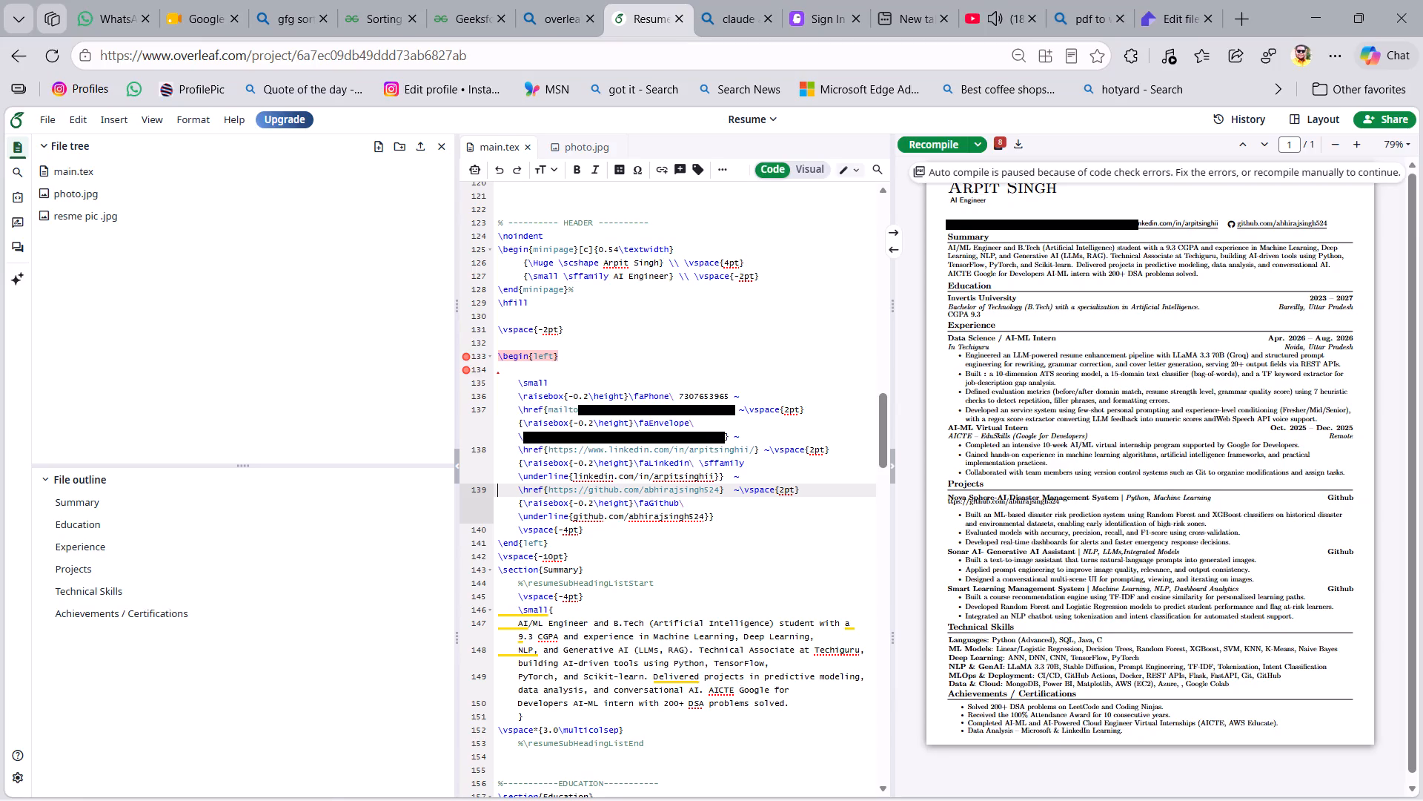
click(949, 149)
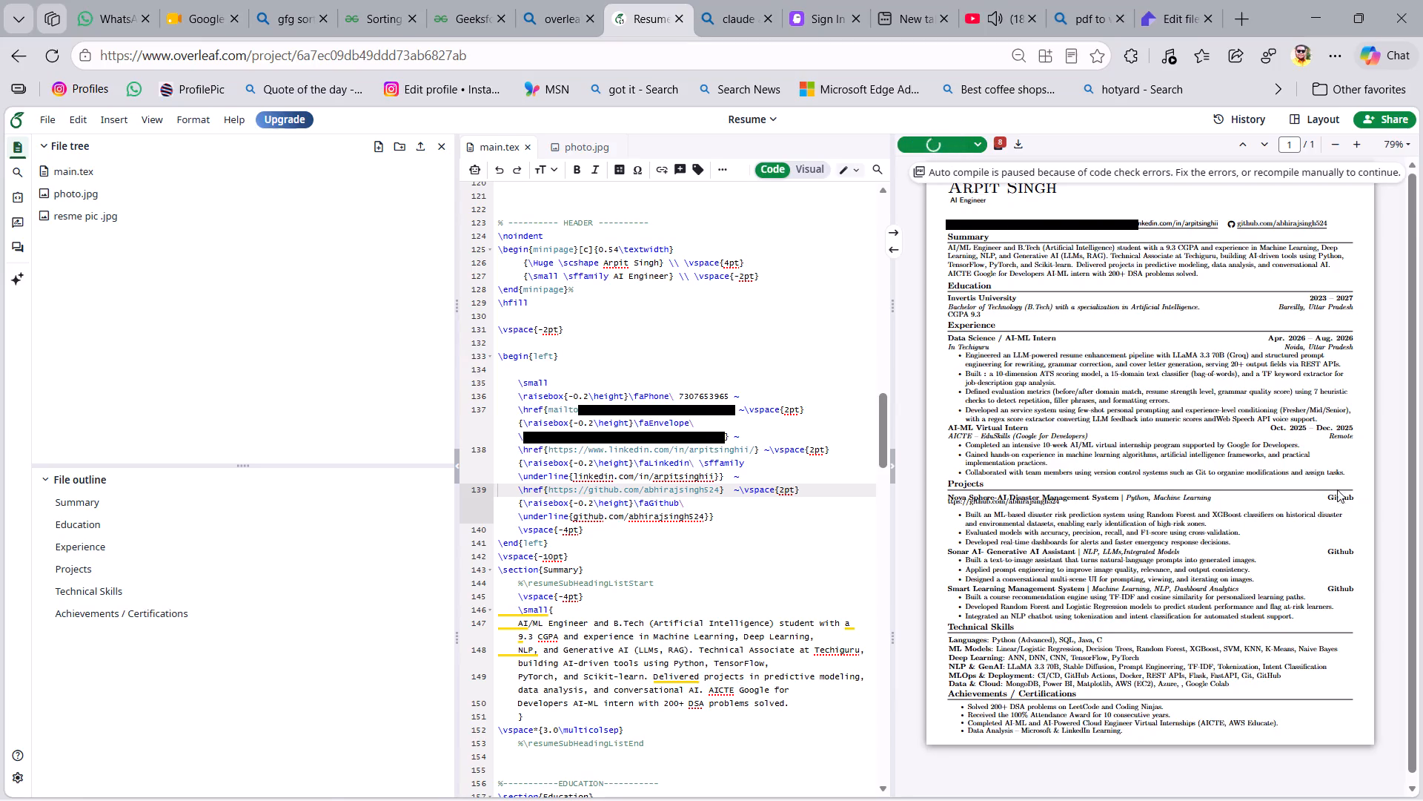
Move the ~\href code with its URL from behind {Github } to directly before it in the Nova Sphere heading, preceded by a space.
double_click(1337, 497)
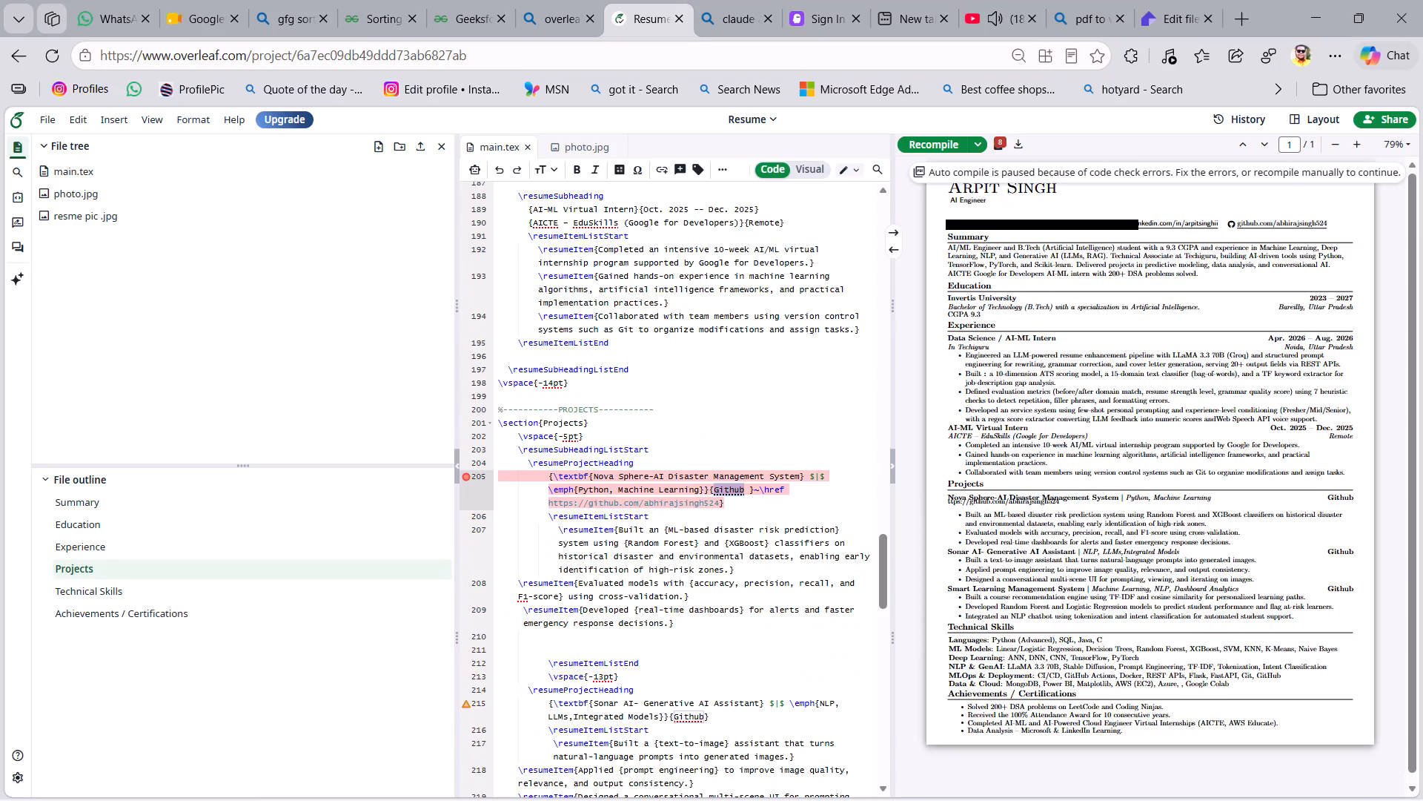
click(654, 501)
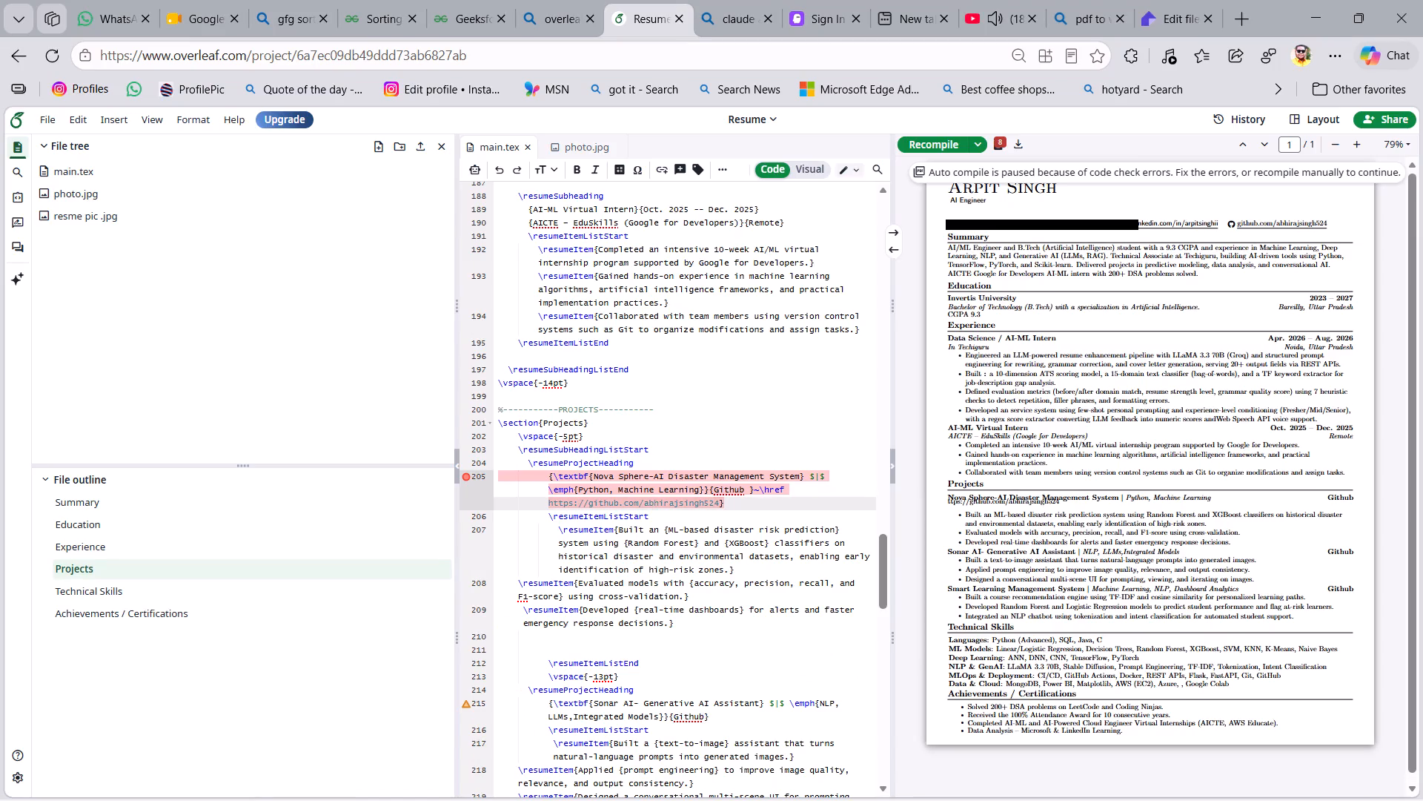
click(764, 507)
click(754, 489)
key(space)
drag(726, 504, 763, 493)
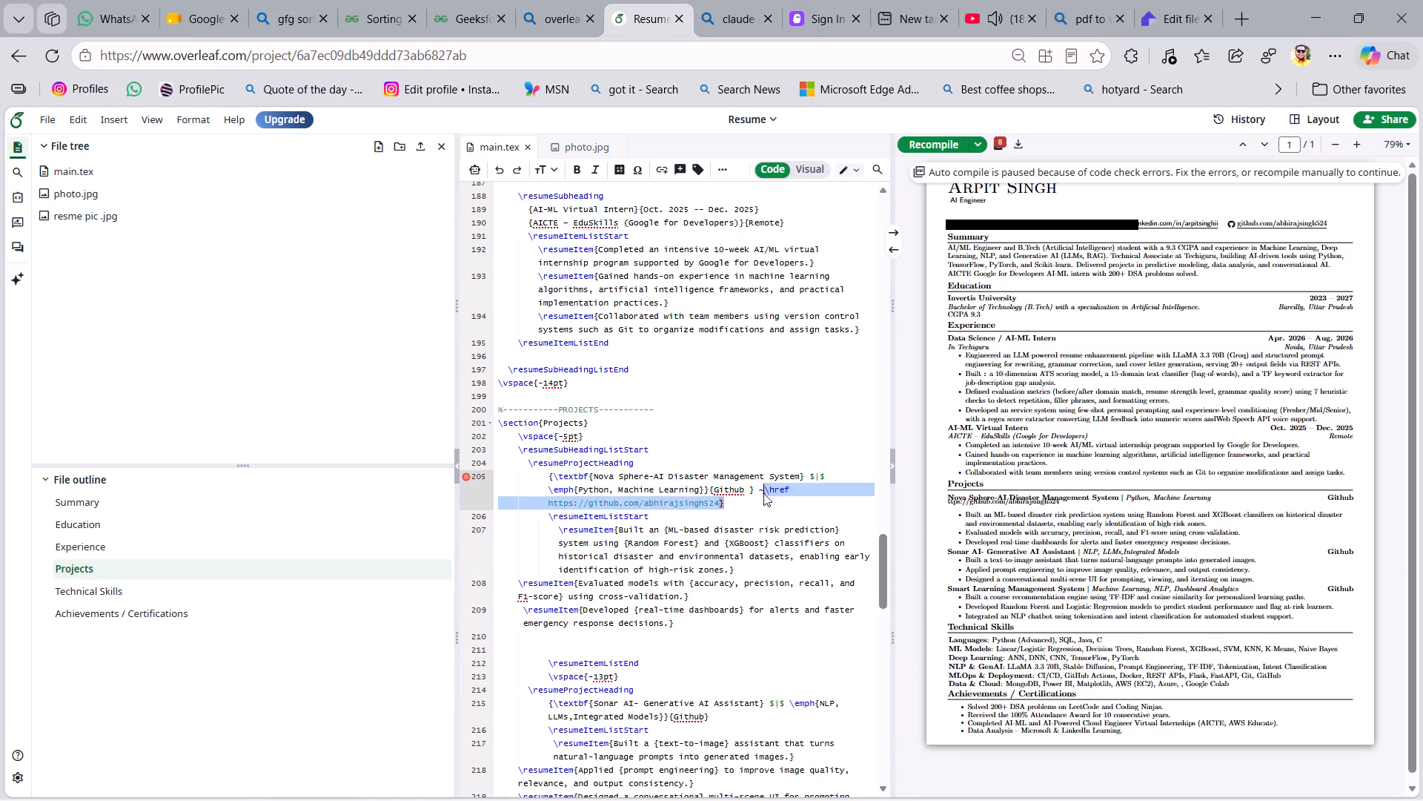
drag(763, 493, 760, 492)
key(ctrl+x)
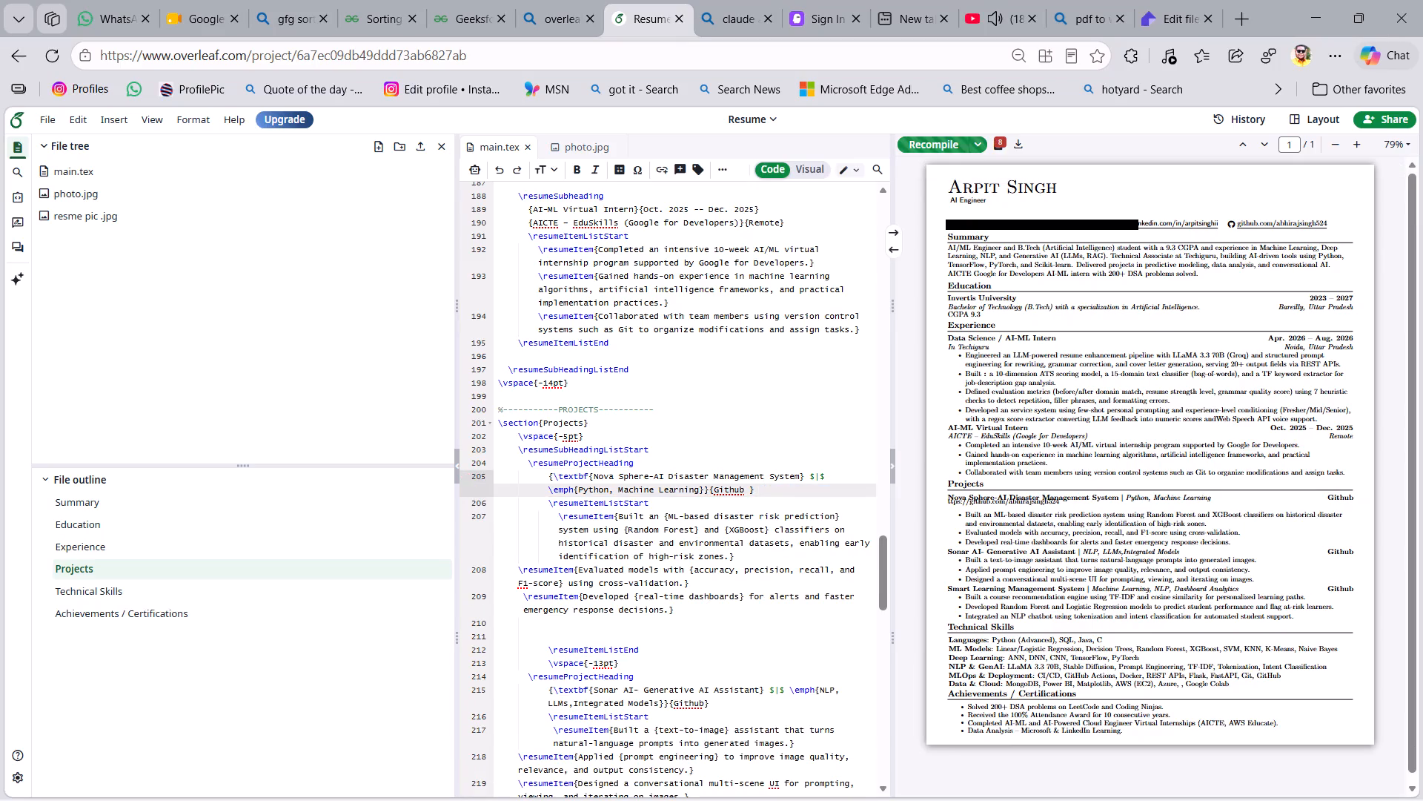
click(710, 491)
key(space)
key(ctrl+v)
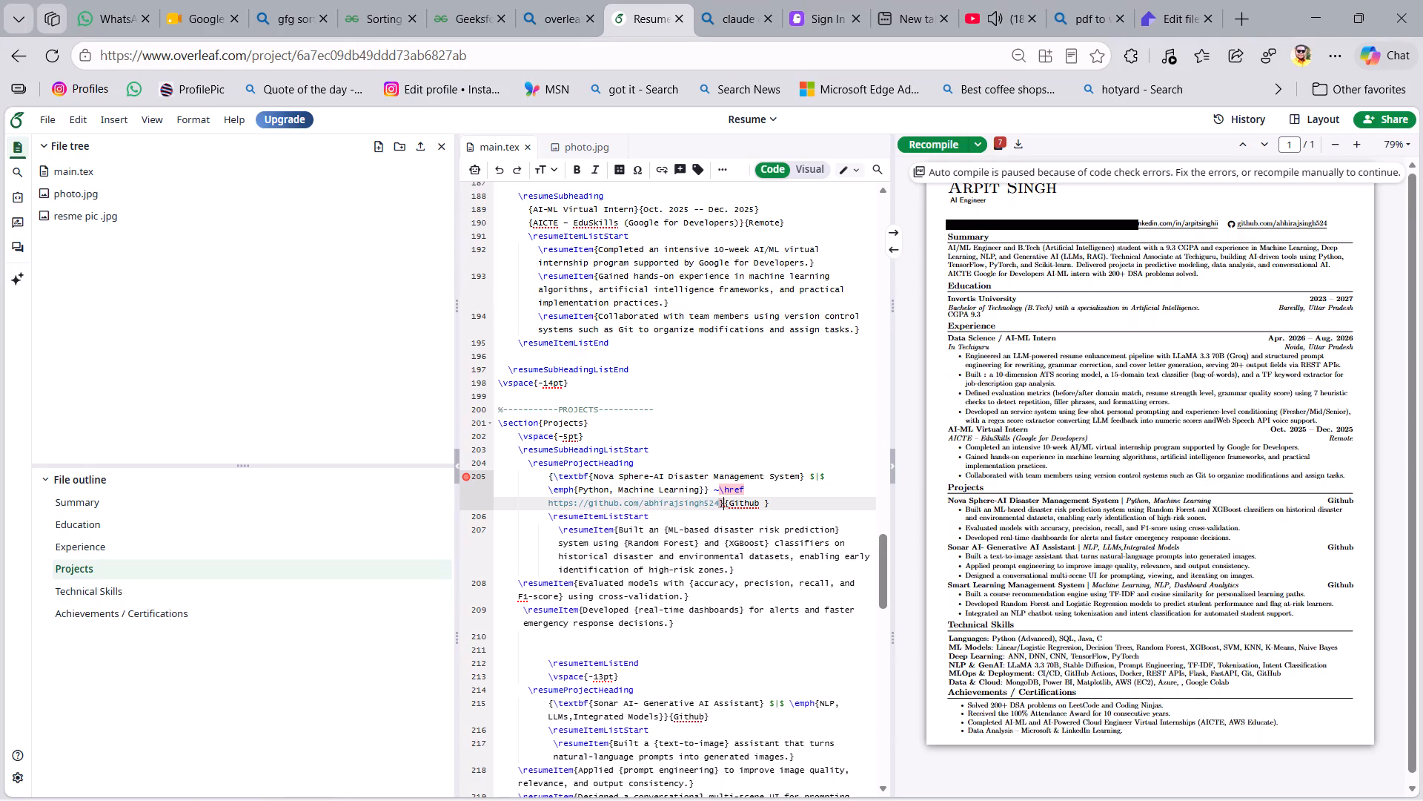
Paste the same ~\href code directly before {Github} in the Sonar AI heading, with a space in front of the tilde.
click(668, 719)
key(ctrl+v)
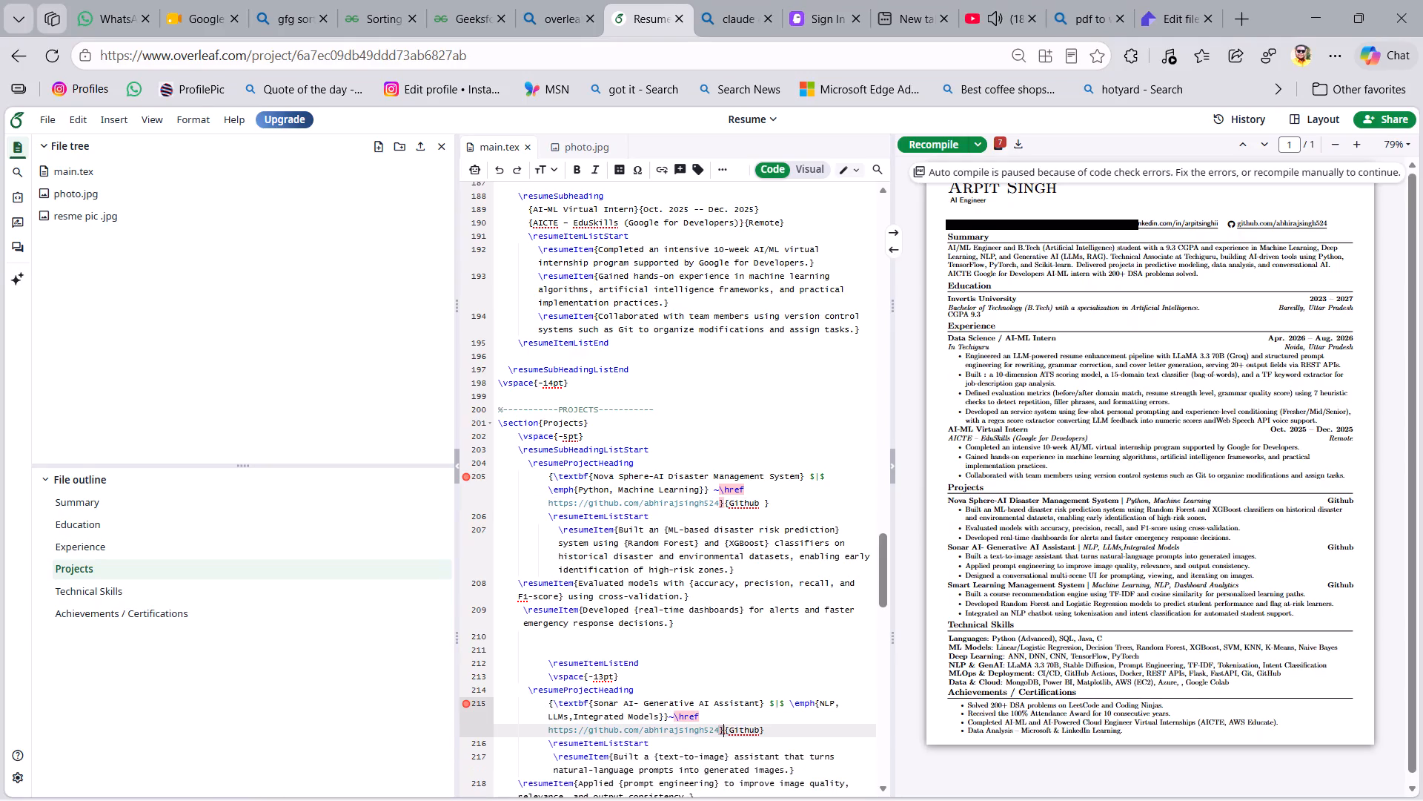
scroll(675, 722, down, 2)
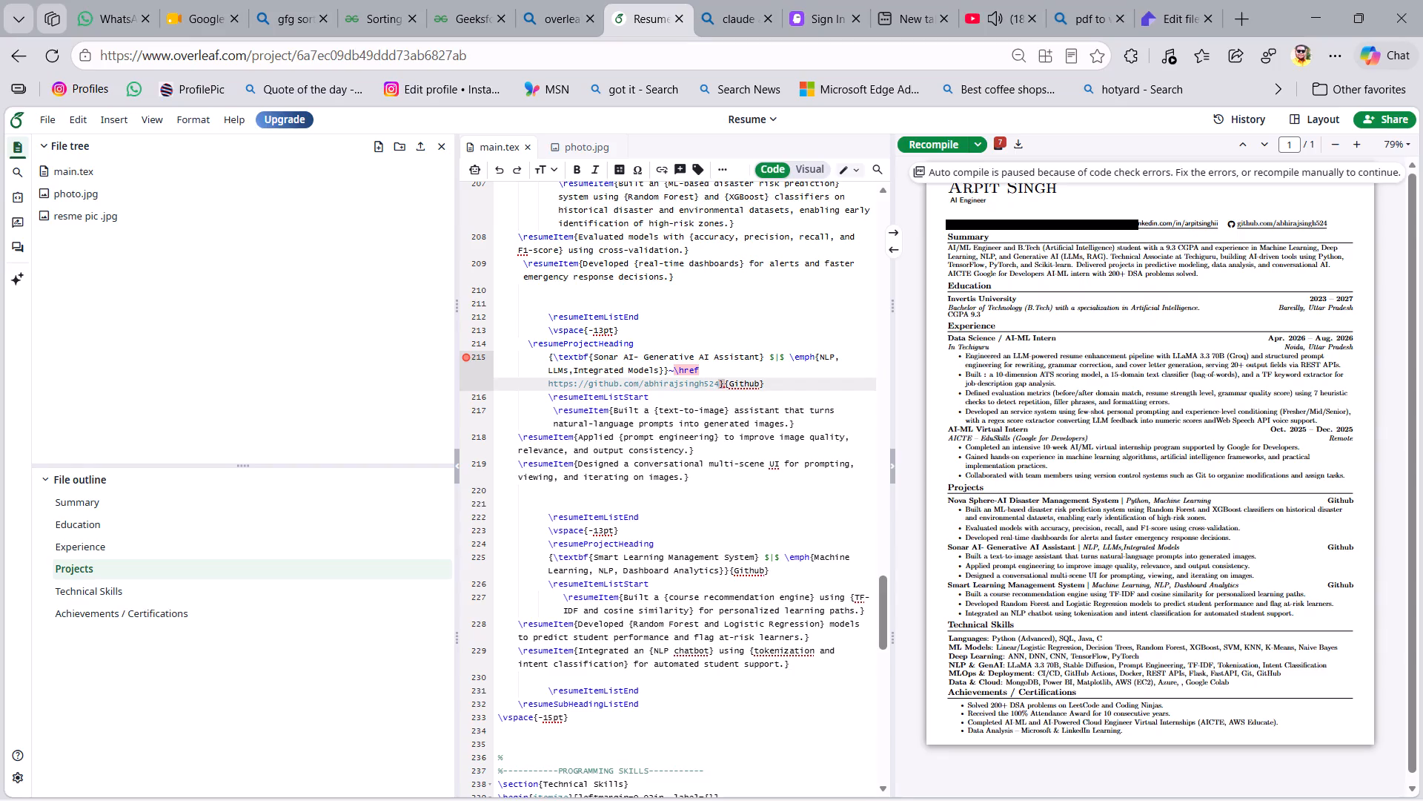
click(666, 368)
key(space)
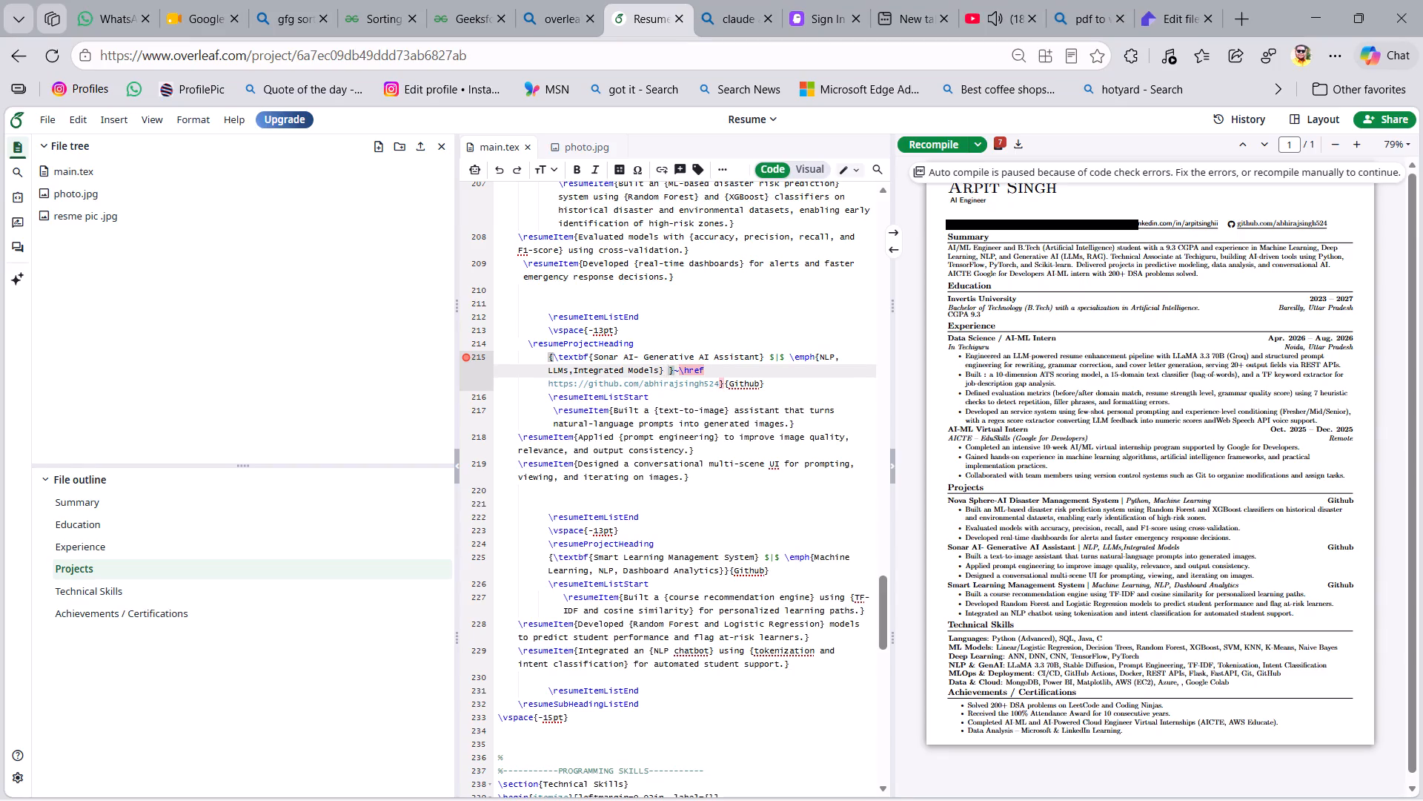
key(BackSpace)
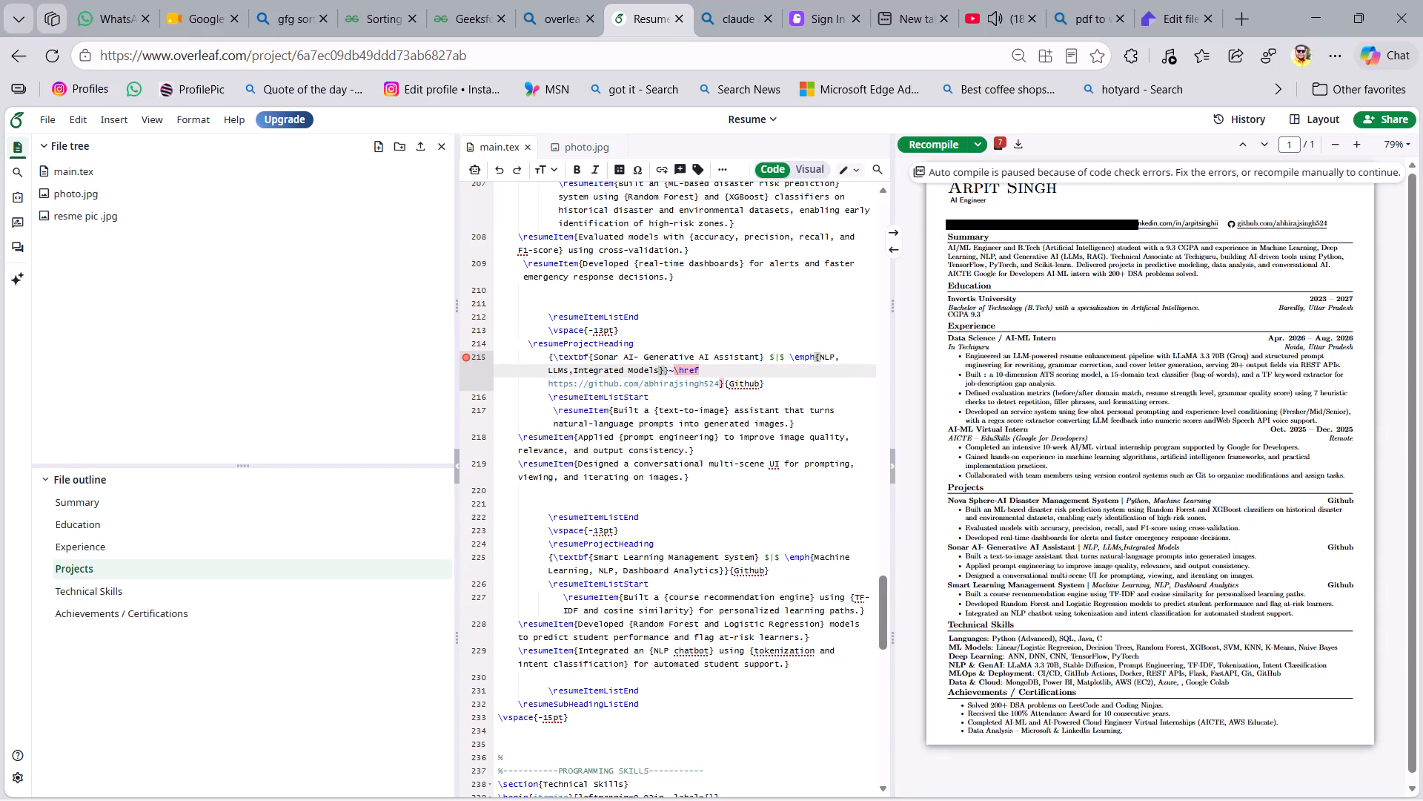
click(667, 371)
key(space)
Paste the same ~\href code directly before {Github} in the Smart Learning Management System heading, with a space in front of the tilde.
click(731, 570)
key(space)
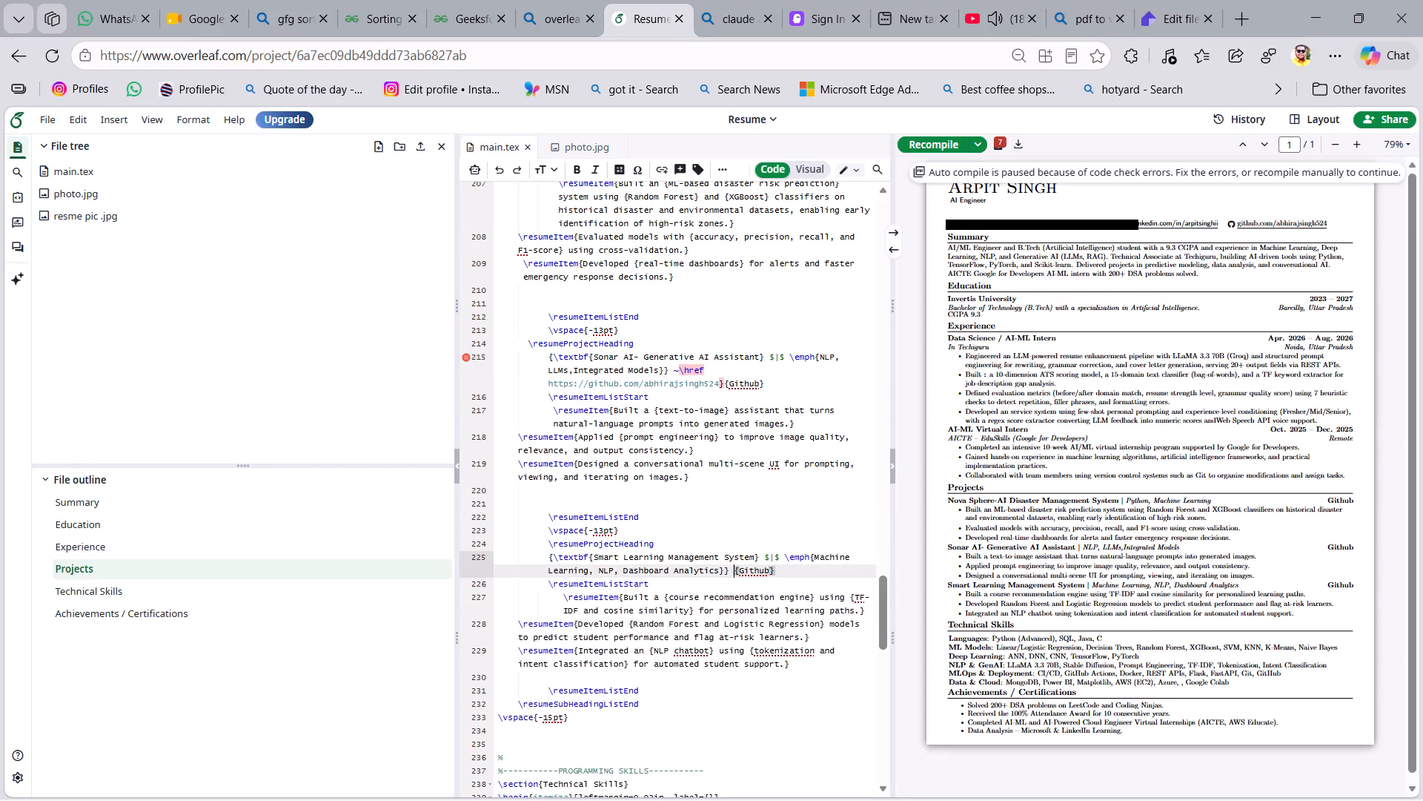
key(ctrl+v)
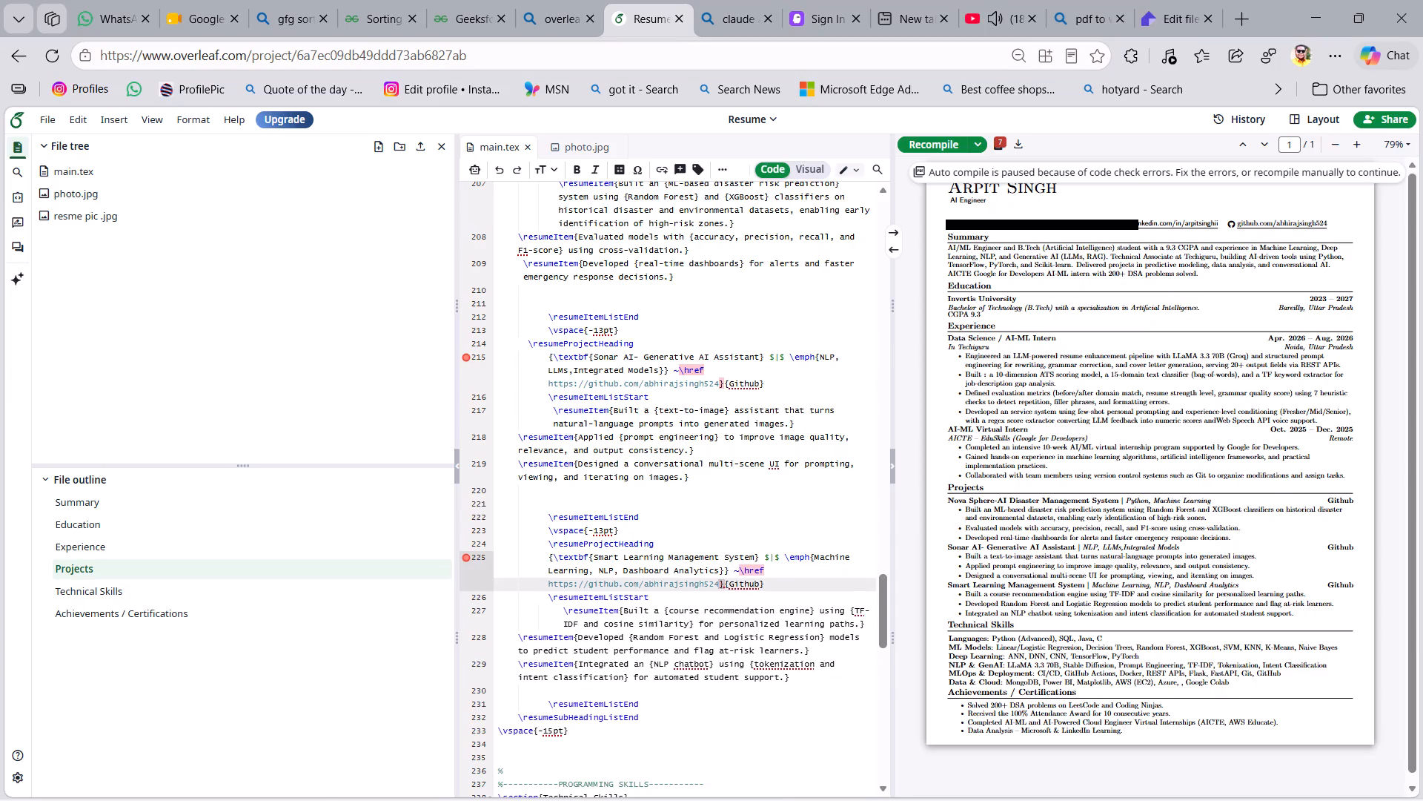
Recompile the résumé and download its PDF.
click(939, 147)
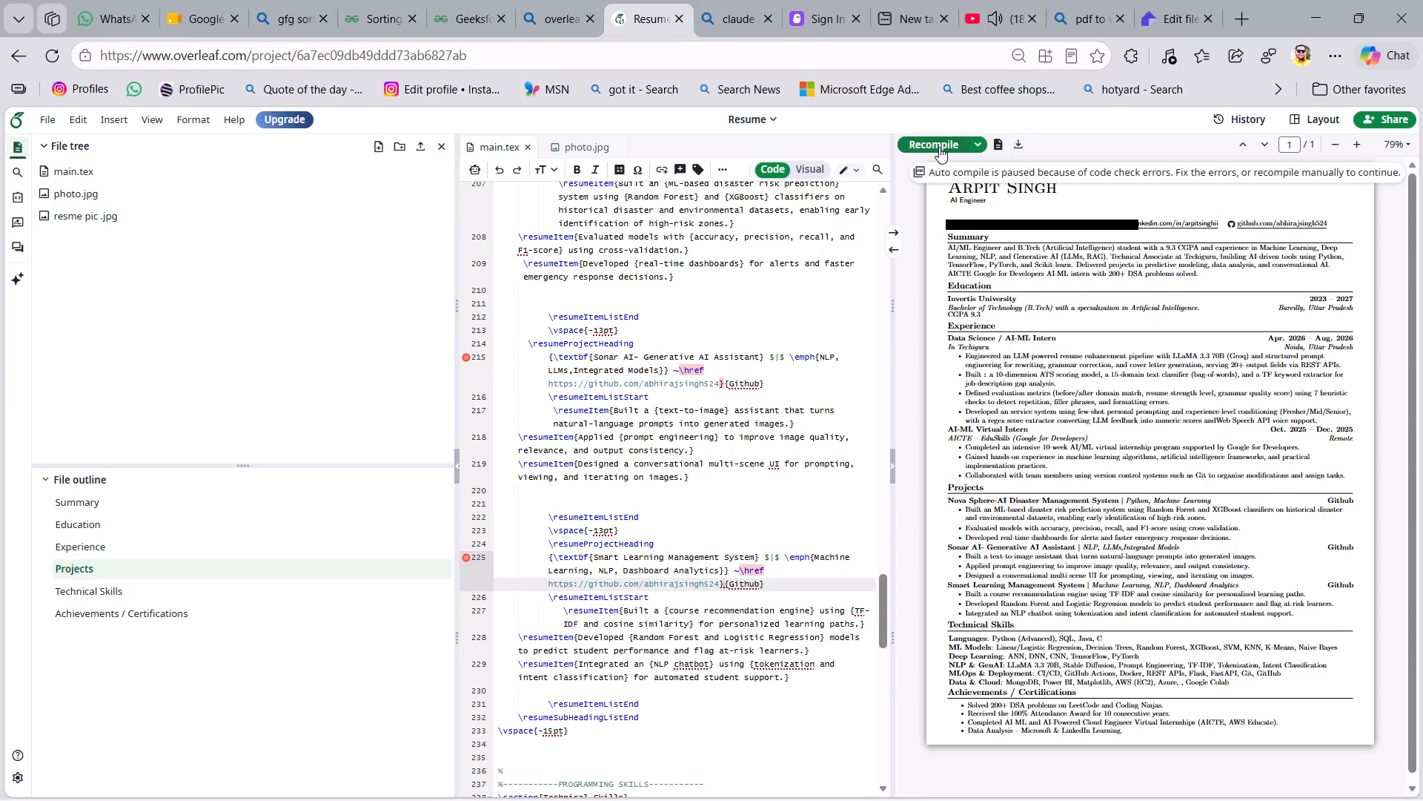
click(1014, 145)
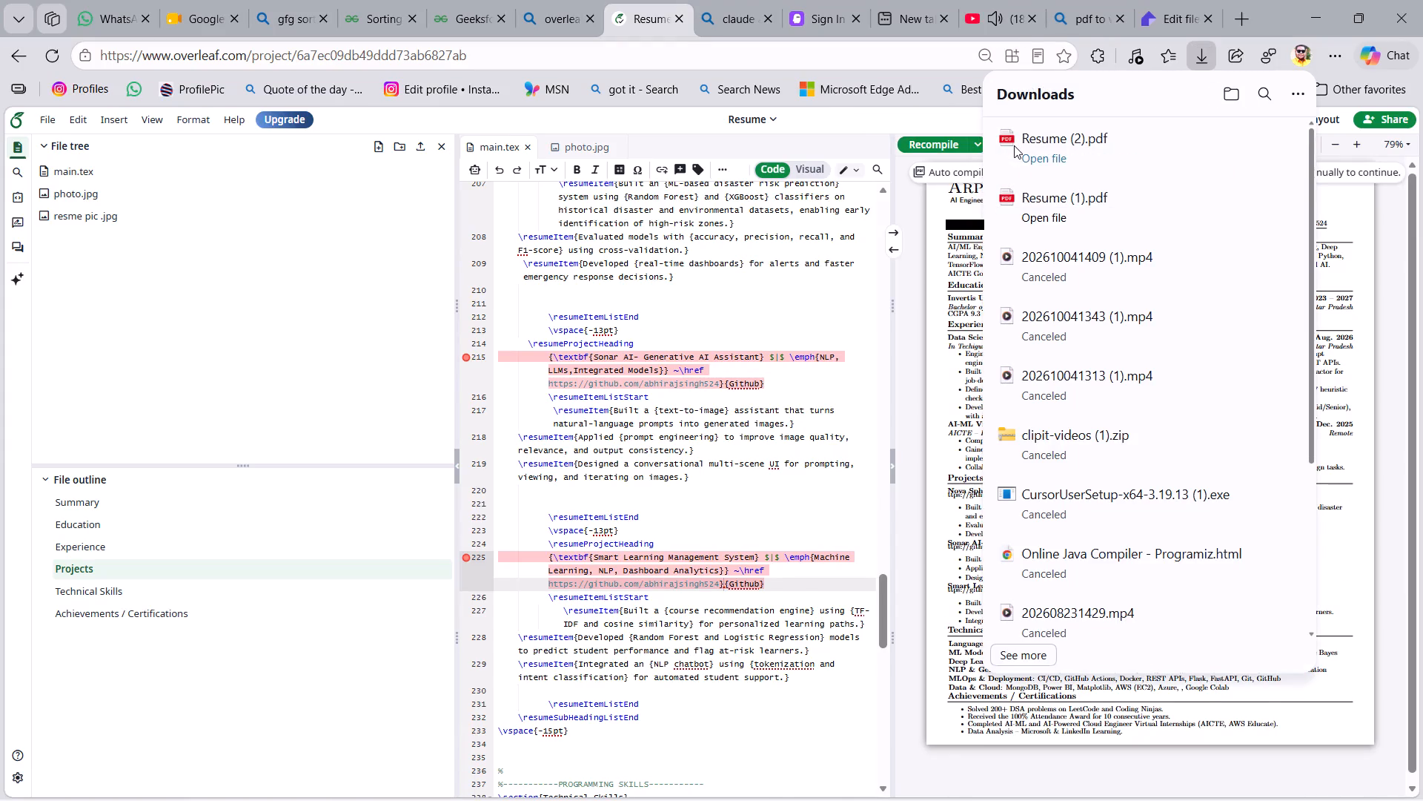
click(908, 367)
Undo the ~\href insertions before the Github labels in the Smart Learning, Sonar AI and Nova Sphere headings.
key(ctrl+z)
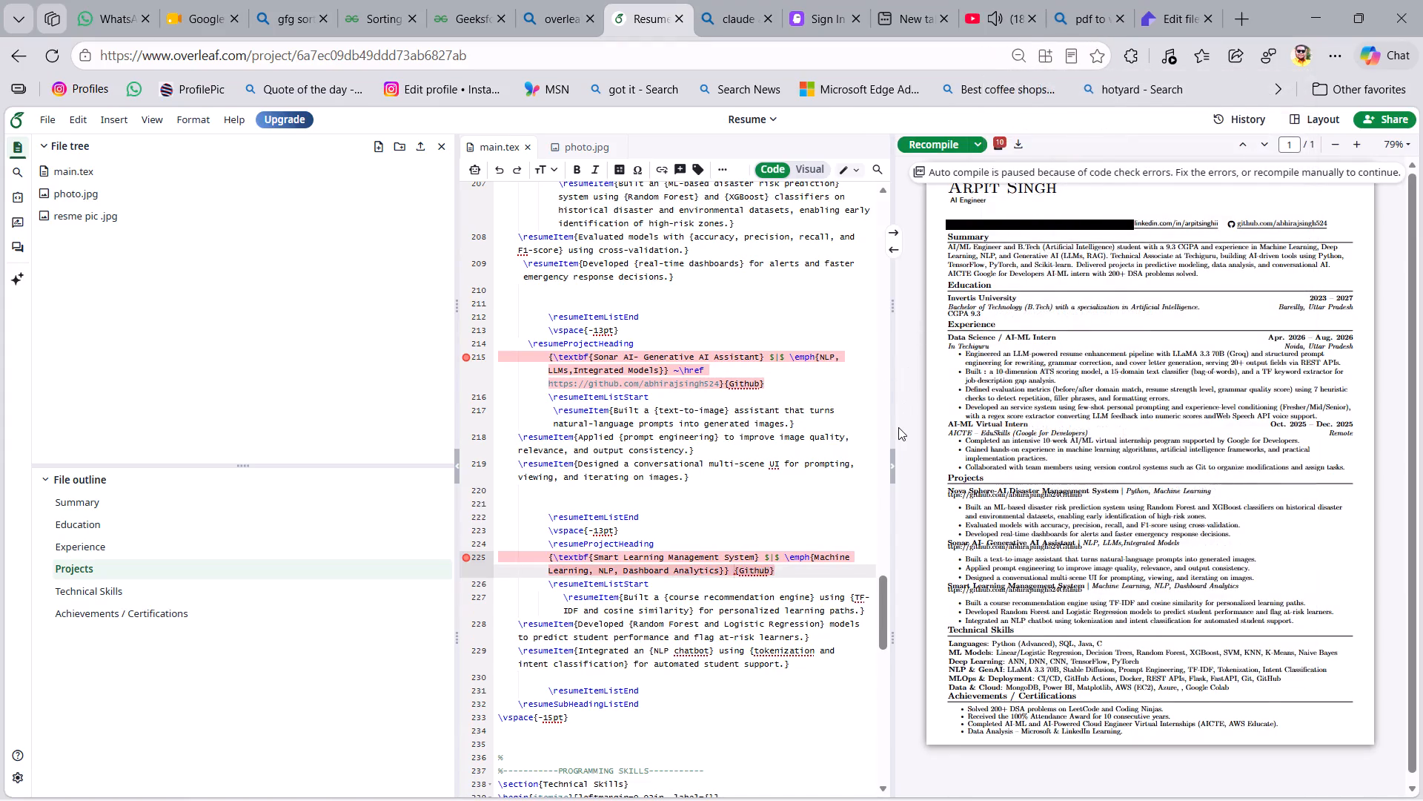
key(ctrl+z)
key(ctrl+z)
key(ctrl+z)
key(ctrl+z)
key(ctrl+z)
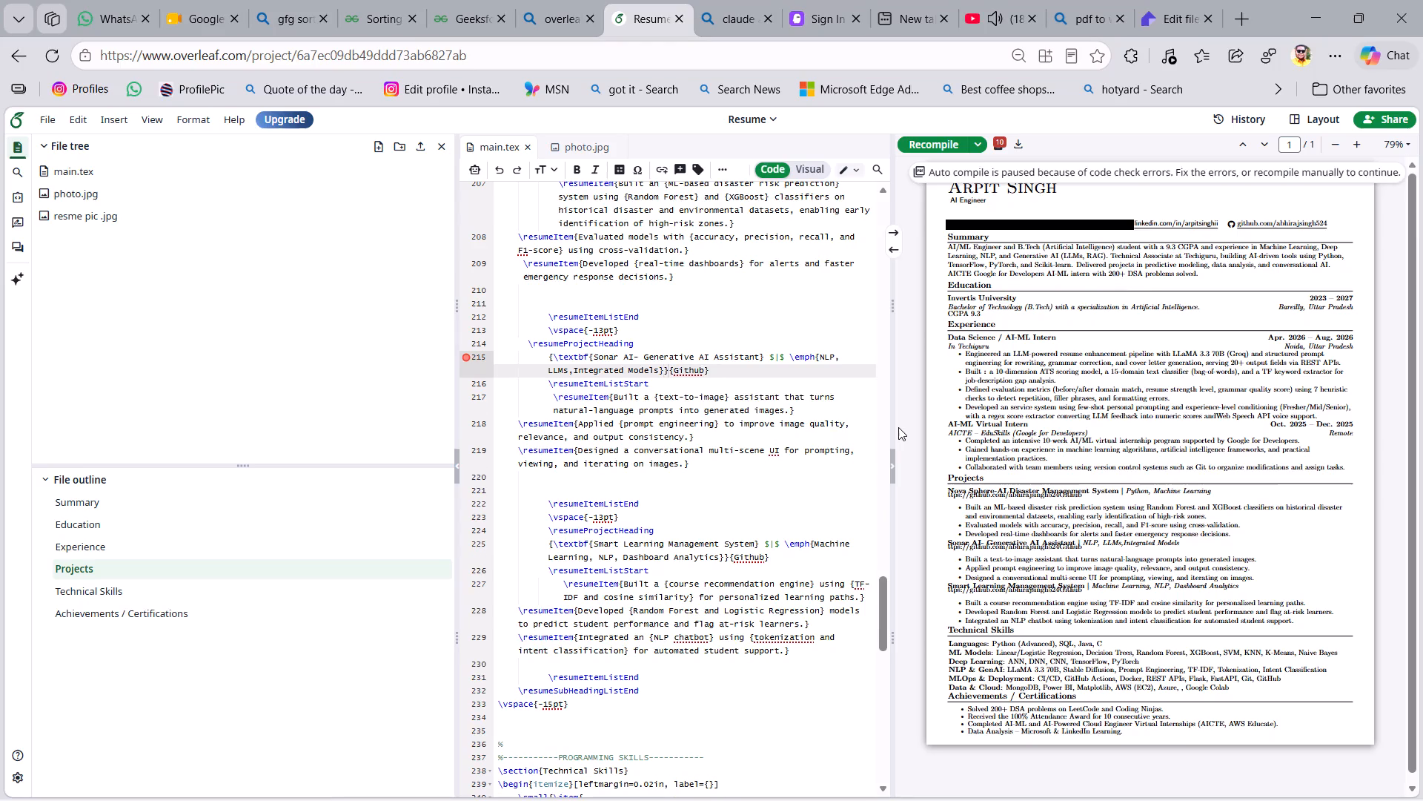
key(ctrl+z)
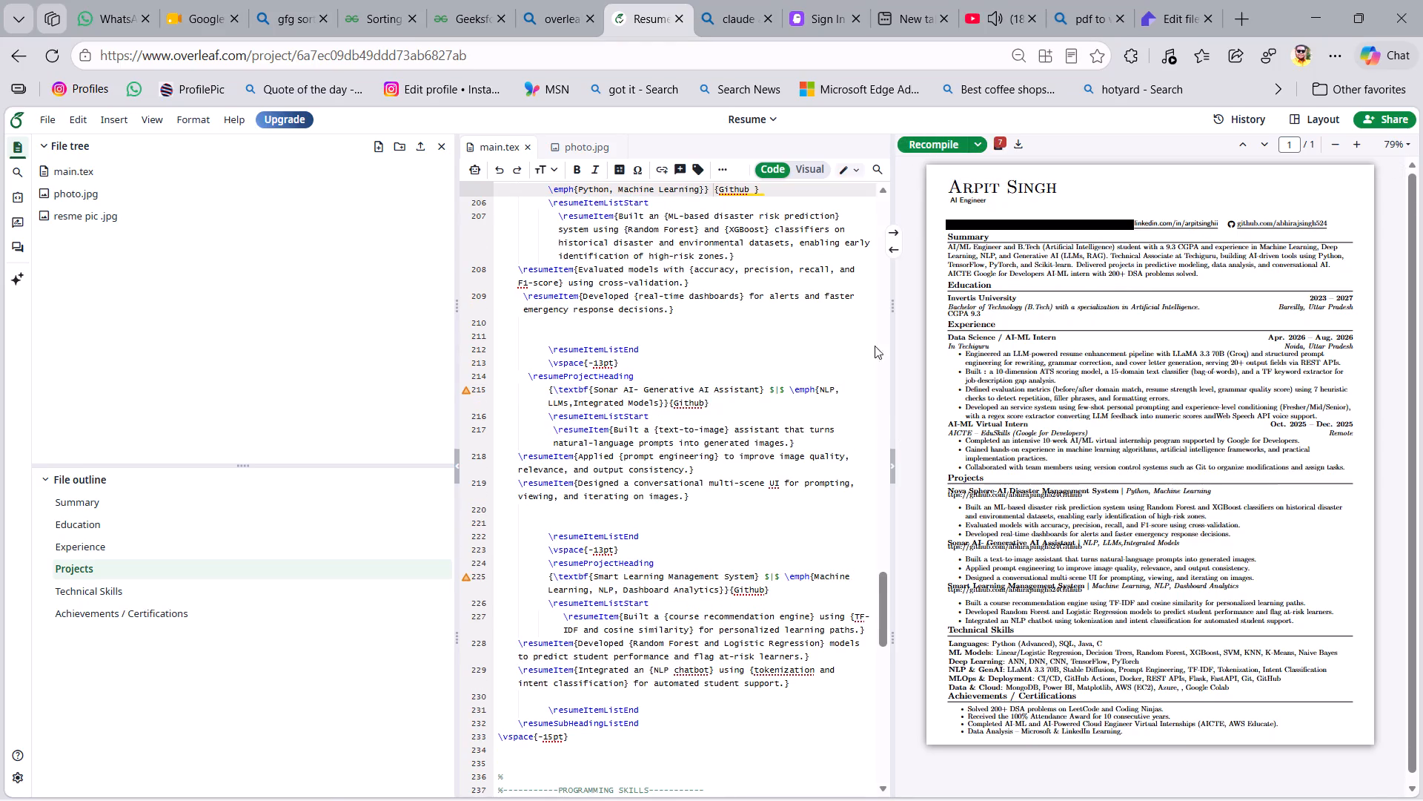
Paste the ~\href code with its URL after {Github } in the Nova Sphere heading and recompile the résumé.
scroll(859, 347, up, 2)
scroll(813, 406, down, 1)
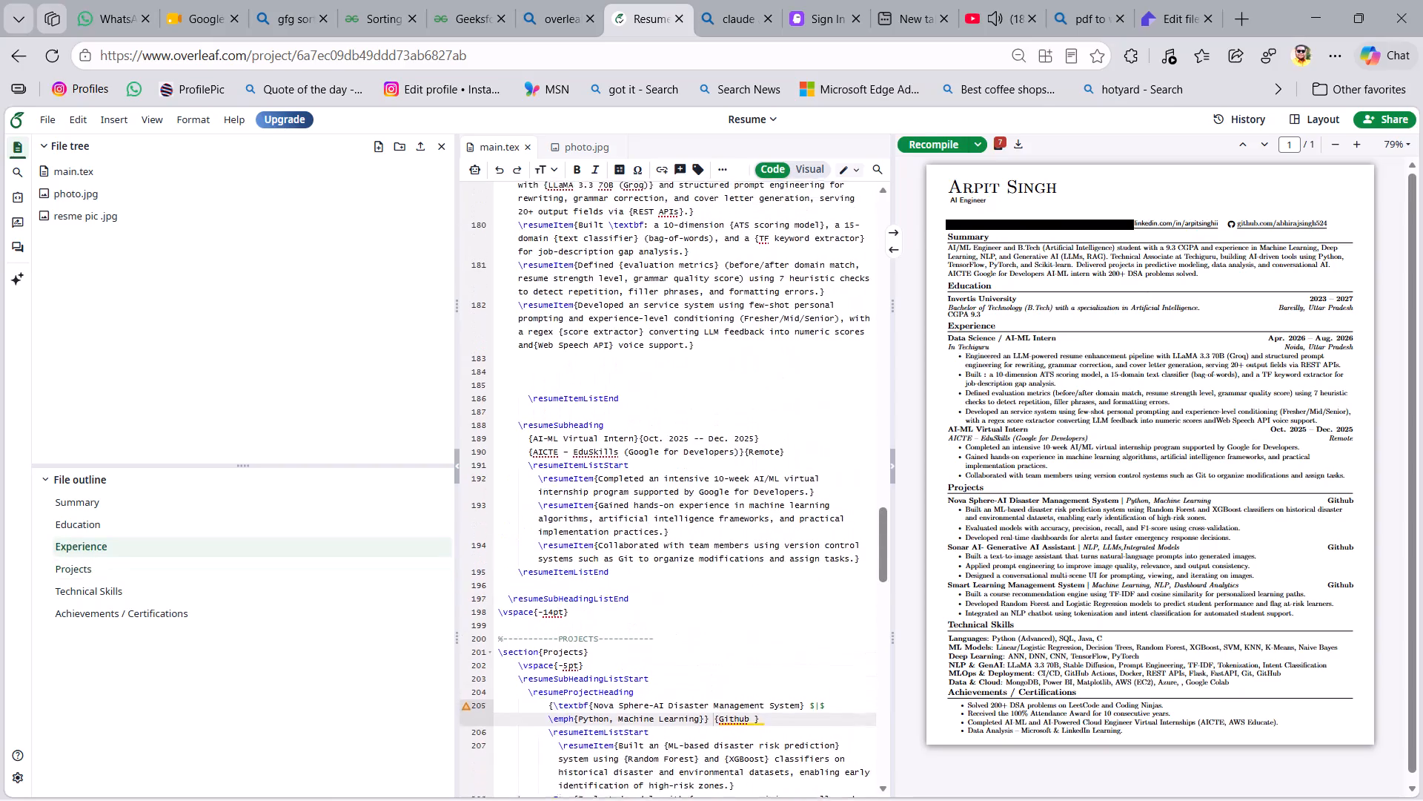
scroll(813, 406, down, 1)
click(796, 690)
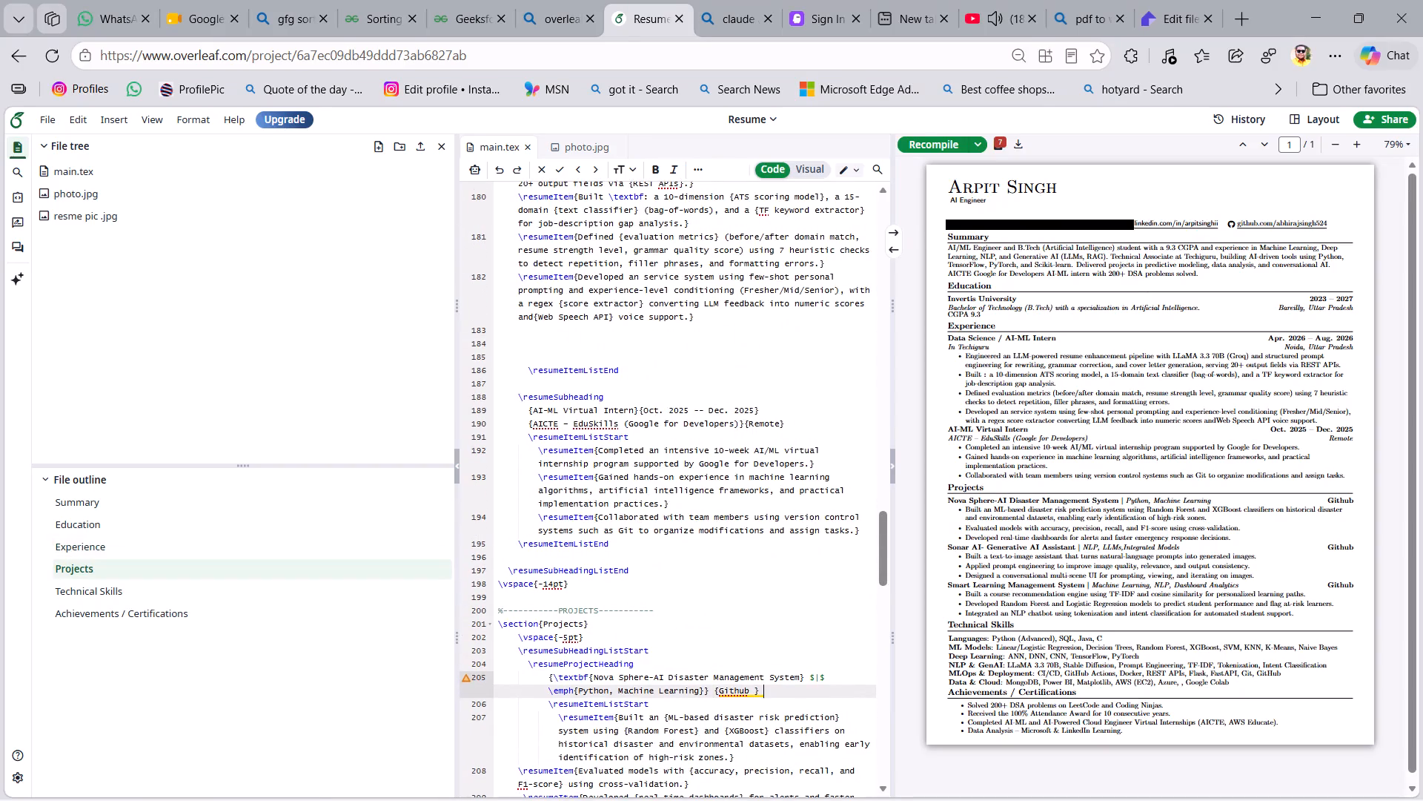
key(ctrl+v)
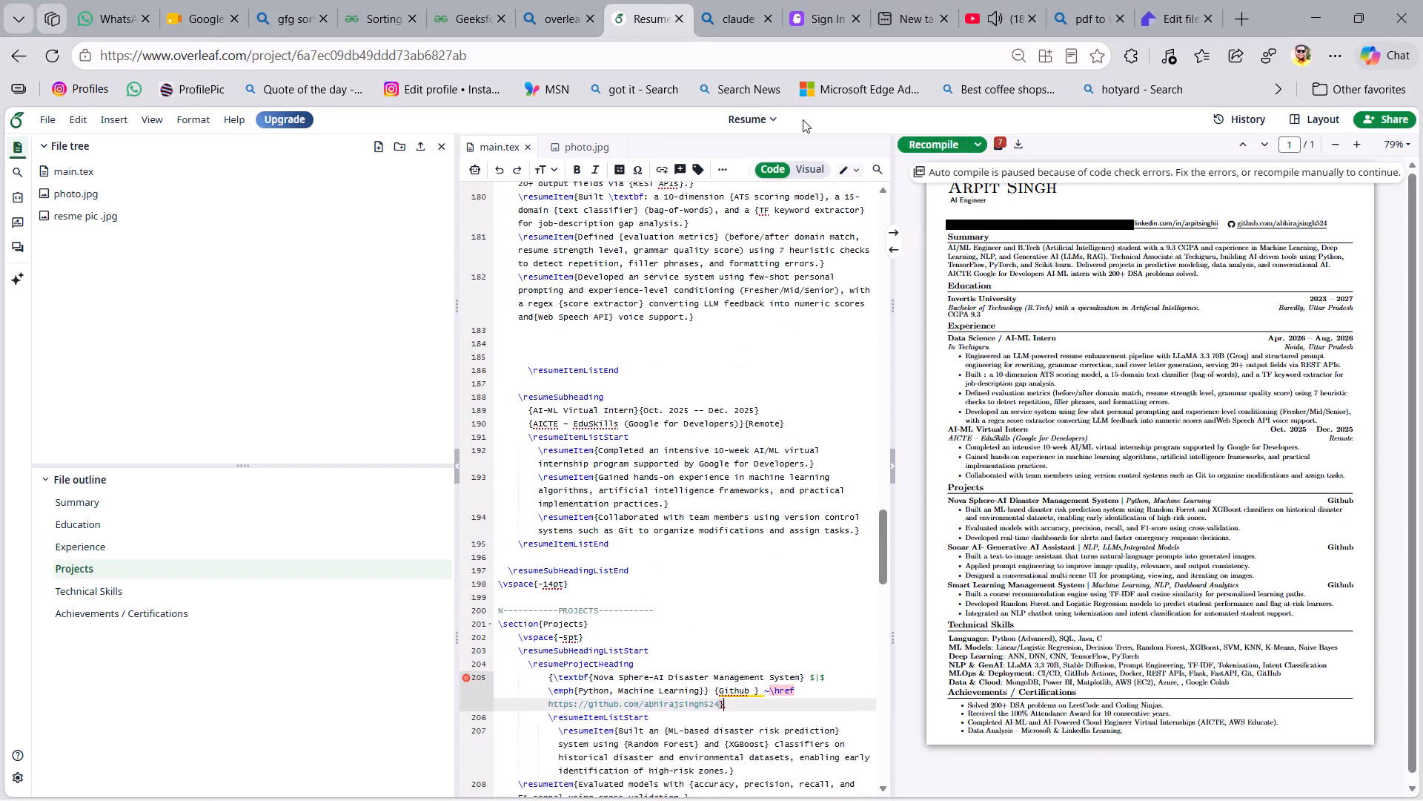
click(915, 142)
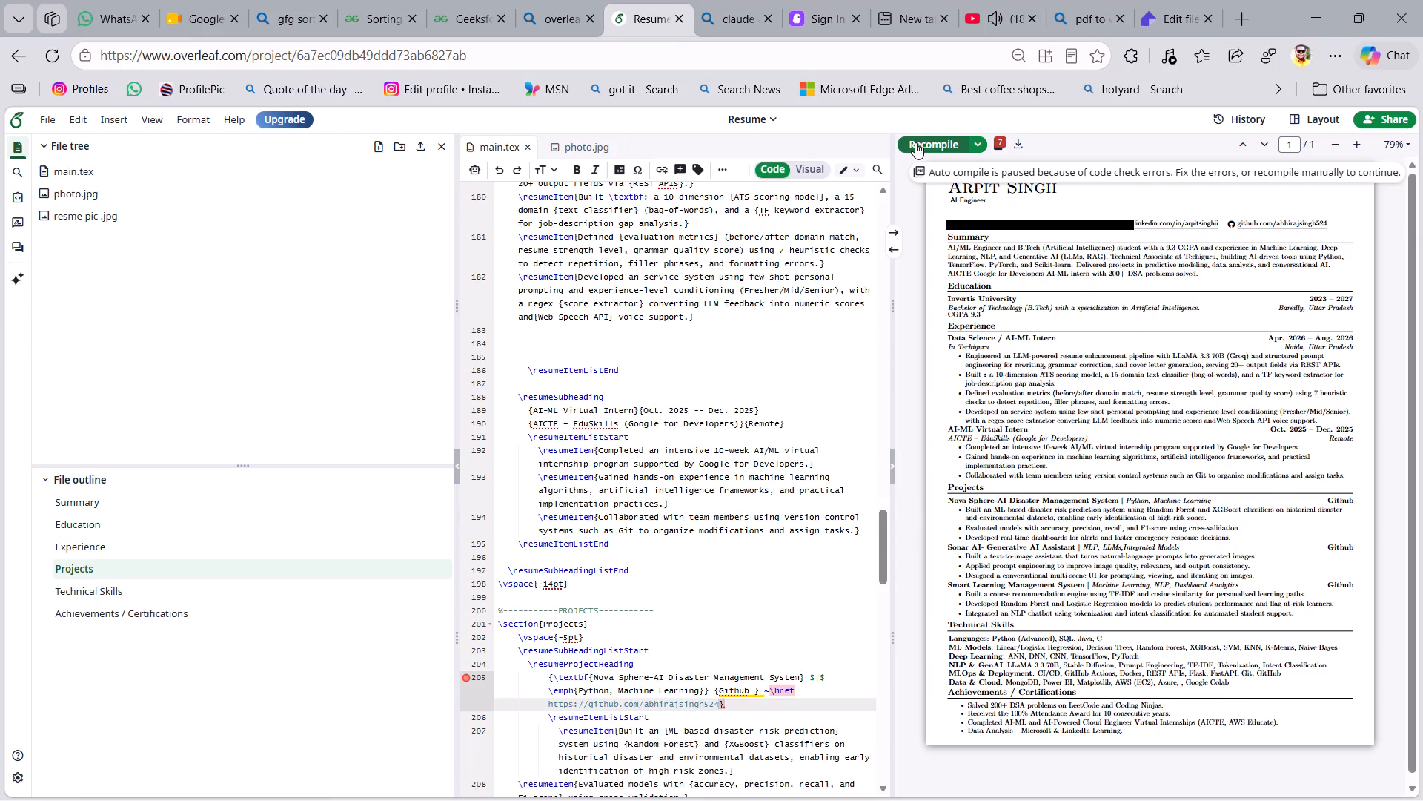
Download and open the compiled PDF to examine how the Nova Sphere heading and its URL are rendered.
click(1021, 148)
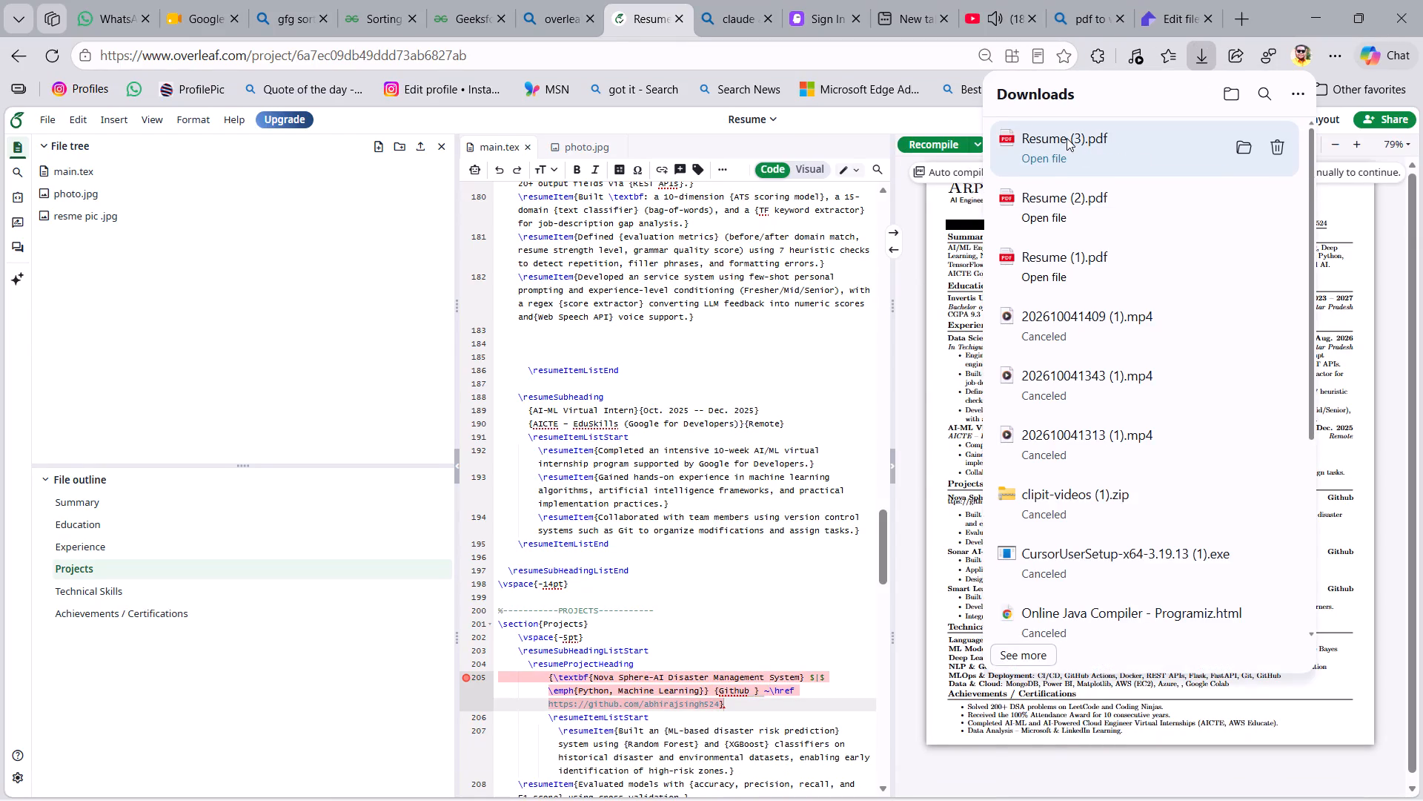
click(1067, 138)
scroll(846, 342, down, 1)
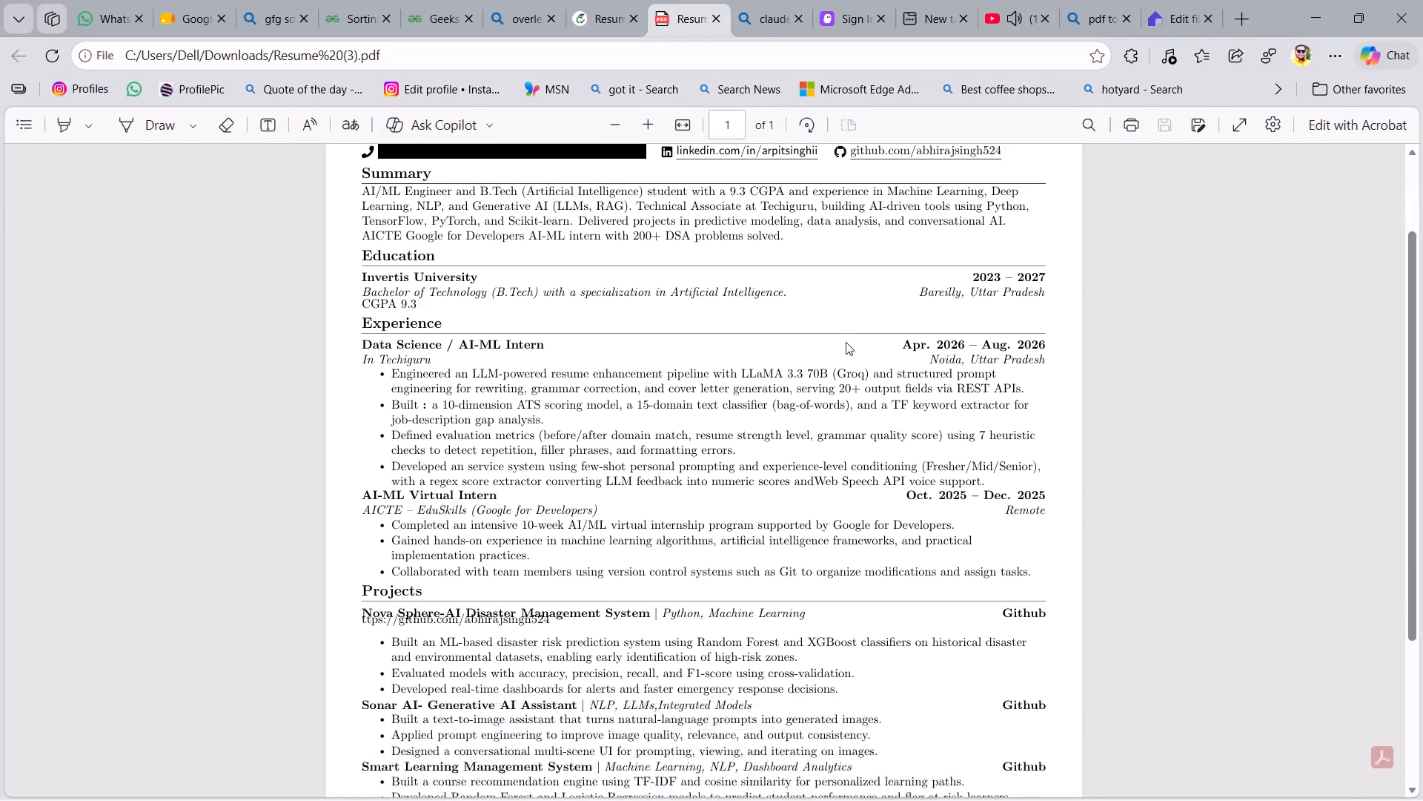
scroll(846, 342, down, 1)
scroll(846, 342, up, 1)
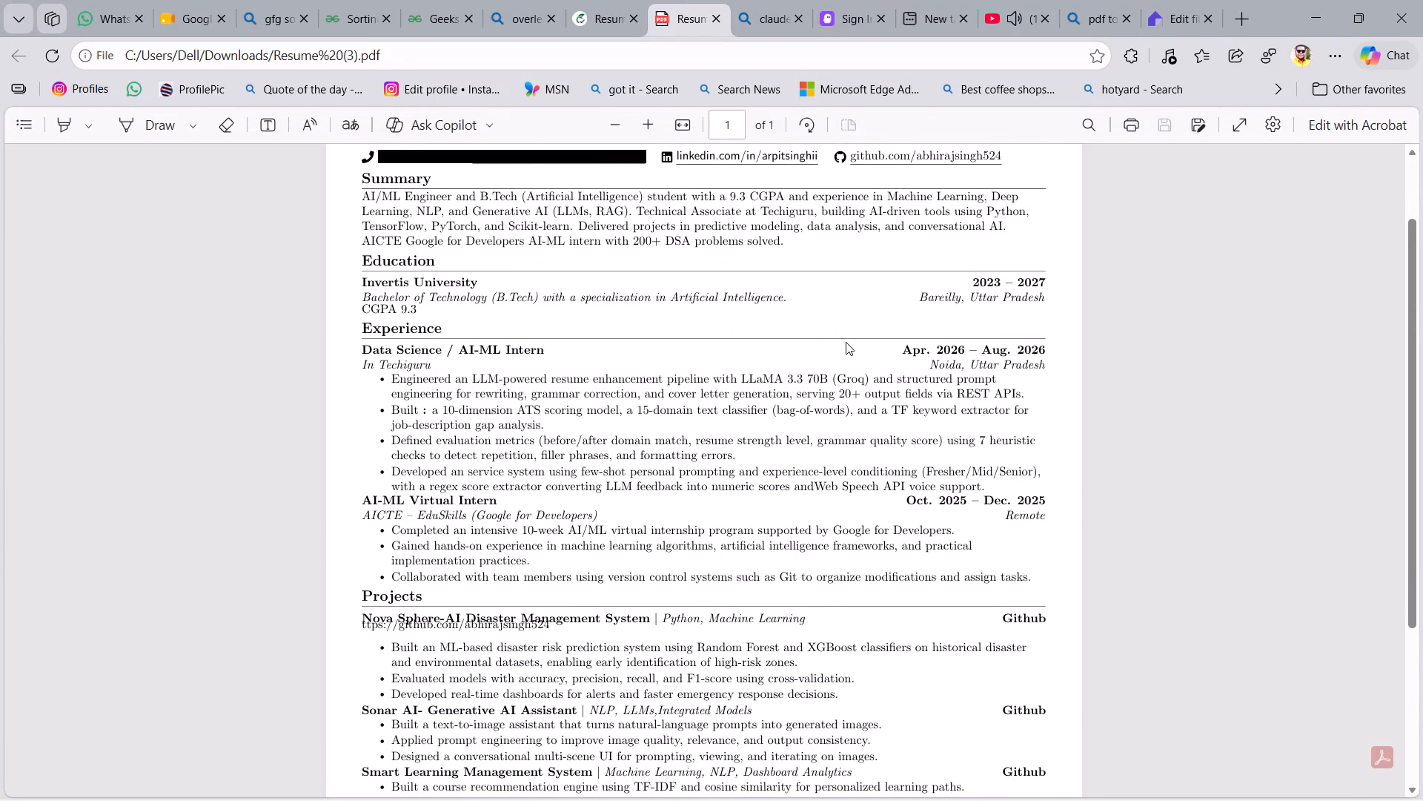
scroll(846, 342, up, 1)
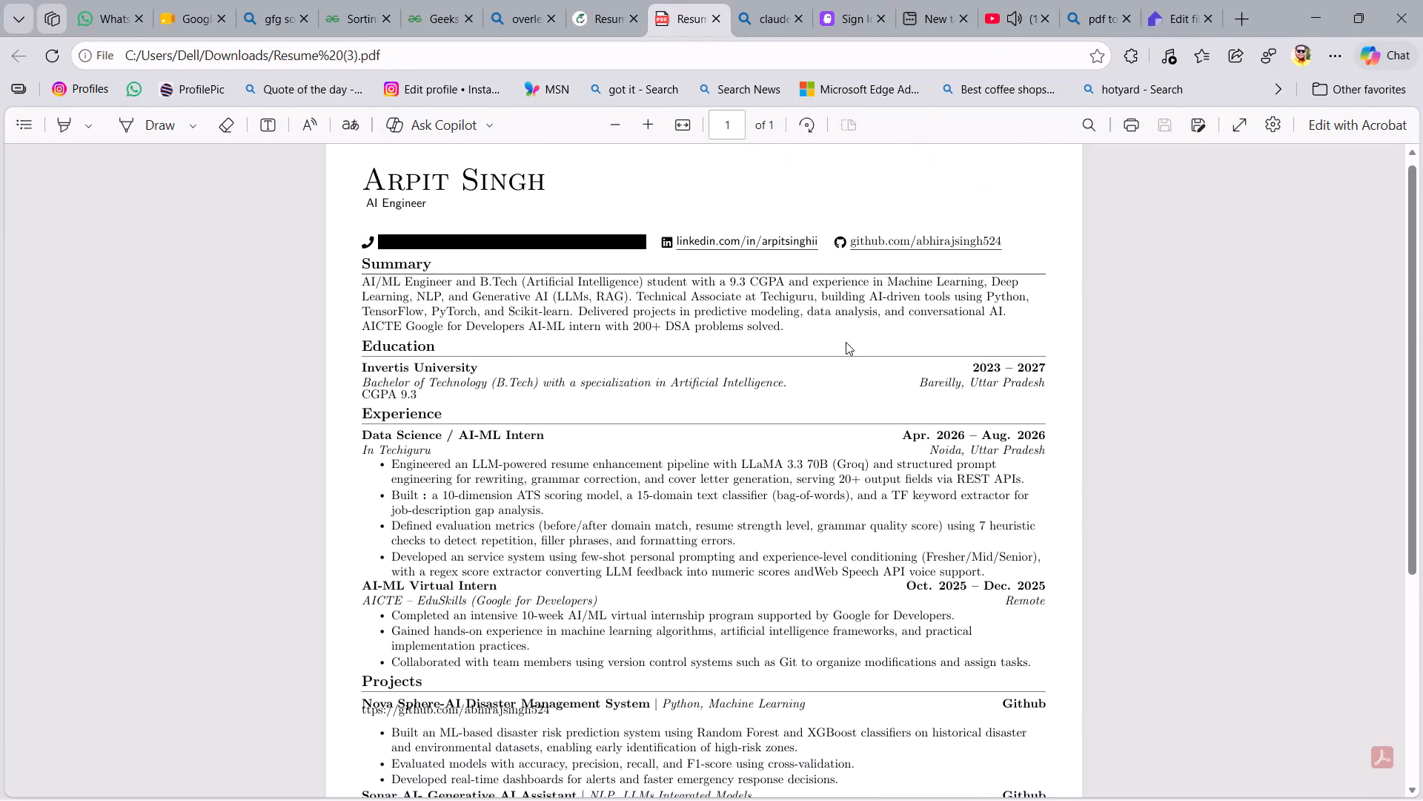
scroll(846, 342, down, 3)
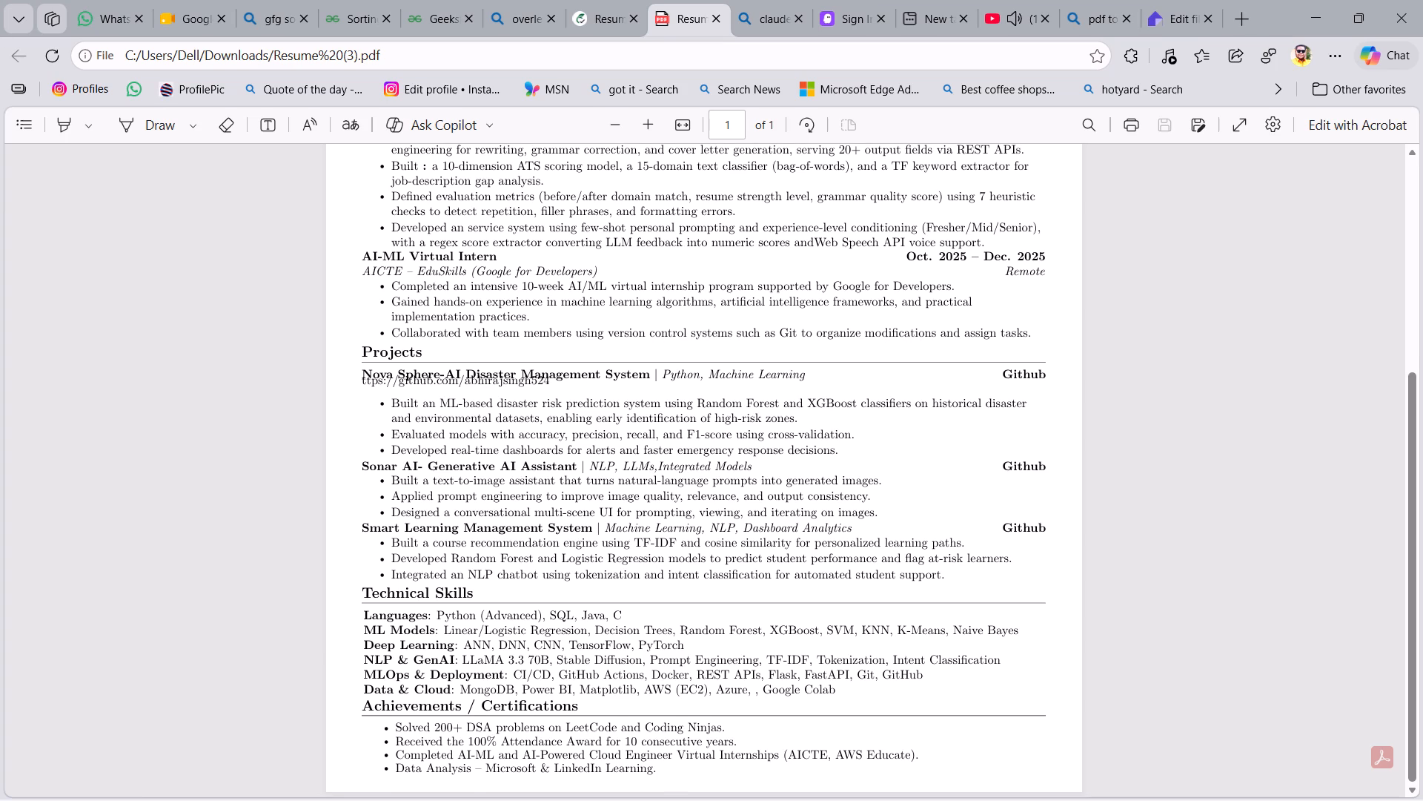
double_click(514, 384)
click(514, 384)
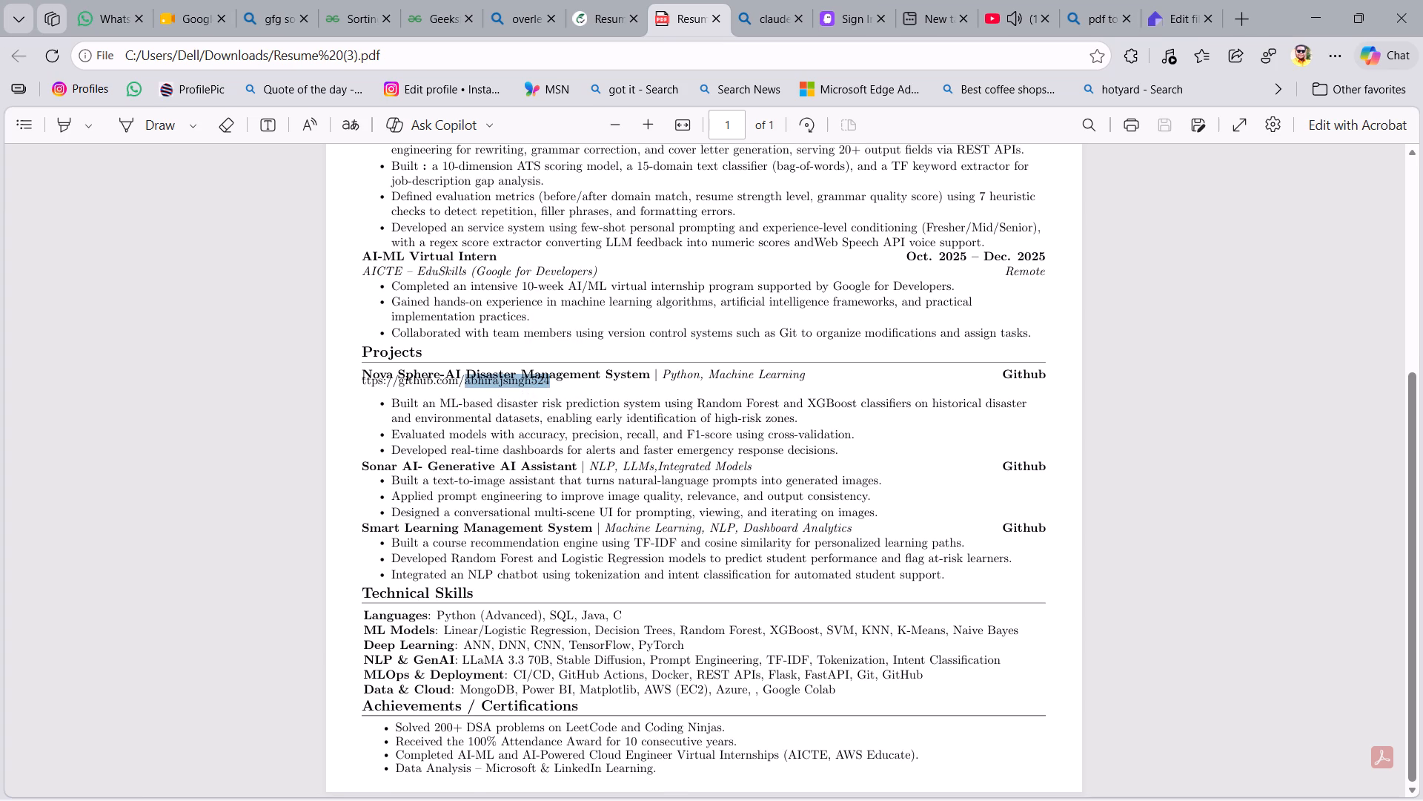
scroll(1007, 344, up, 2)
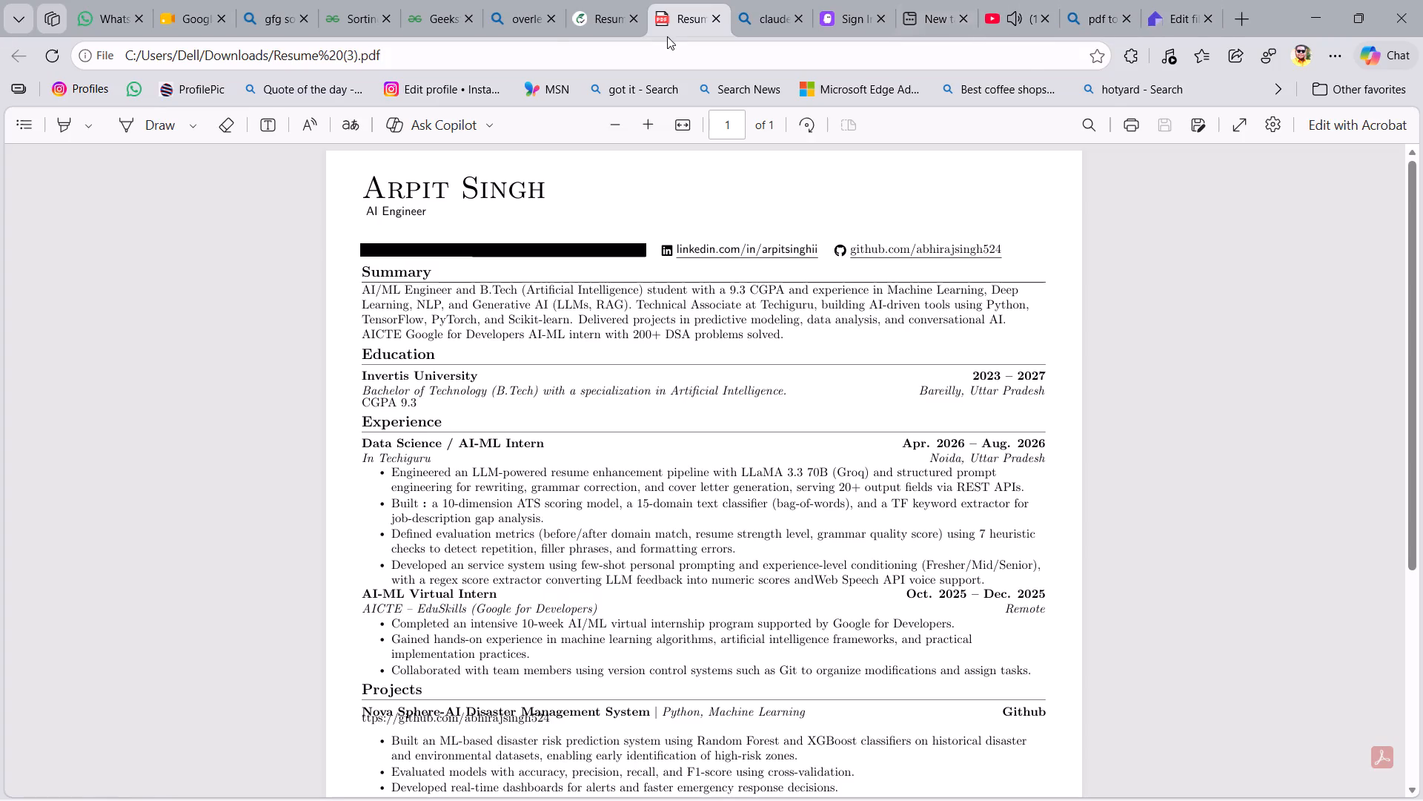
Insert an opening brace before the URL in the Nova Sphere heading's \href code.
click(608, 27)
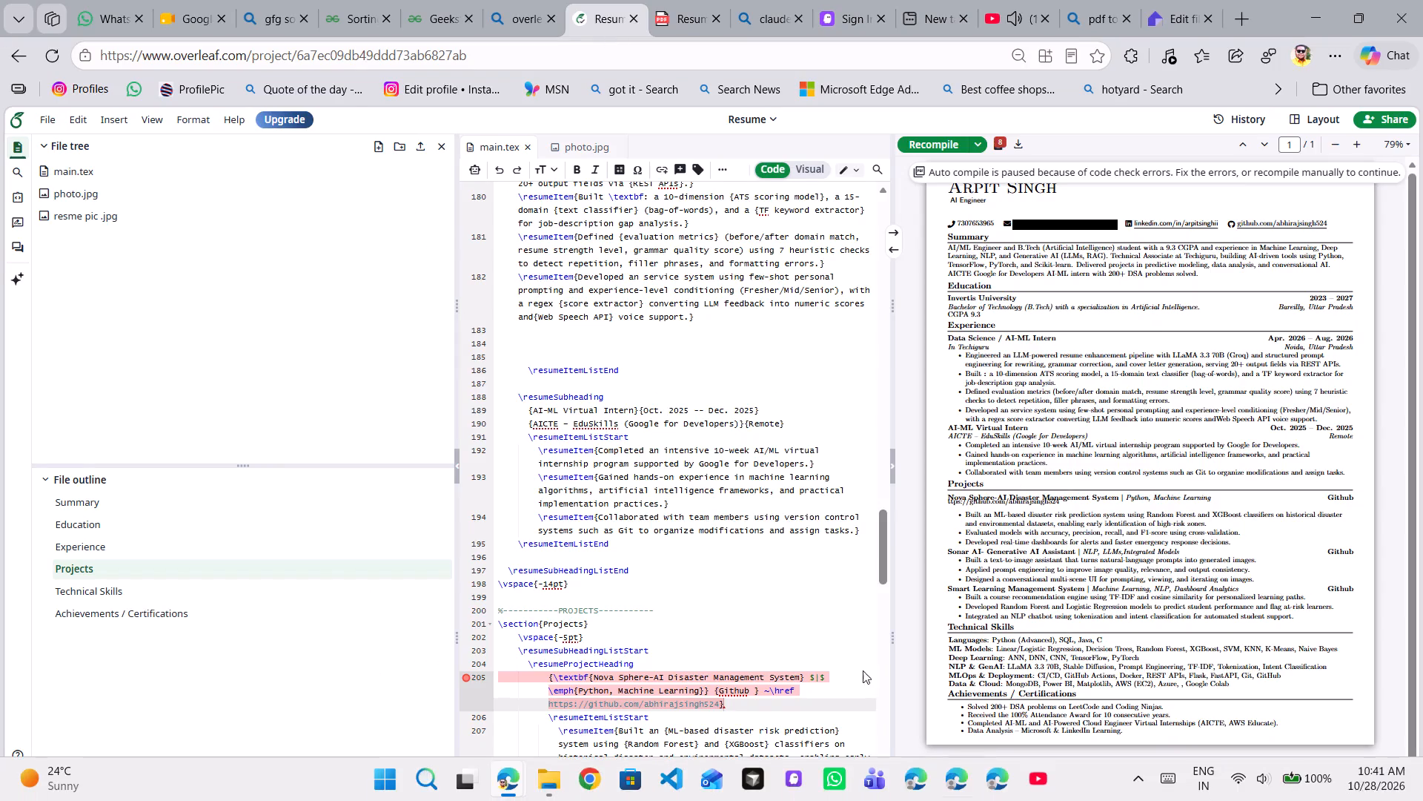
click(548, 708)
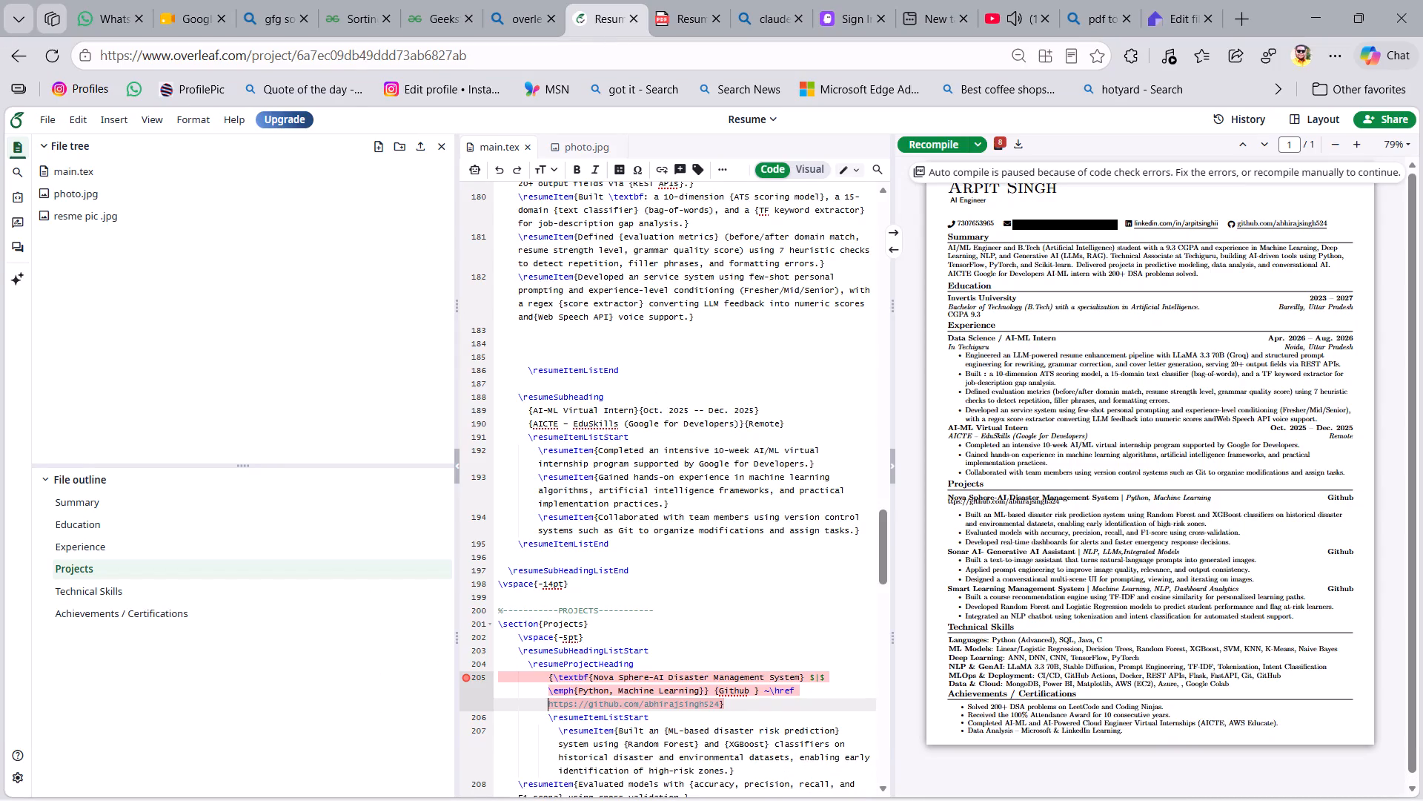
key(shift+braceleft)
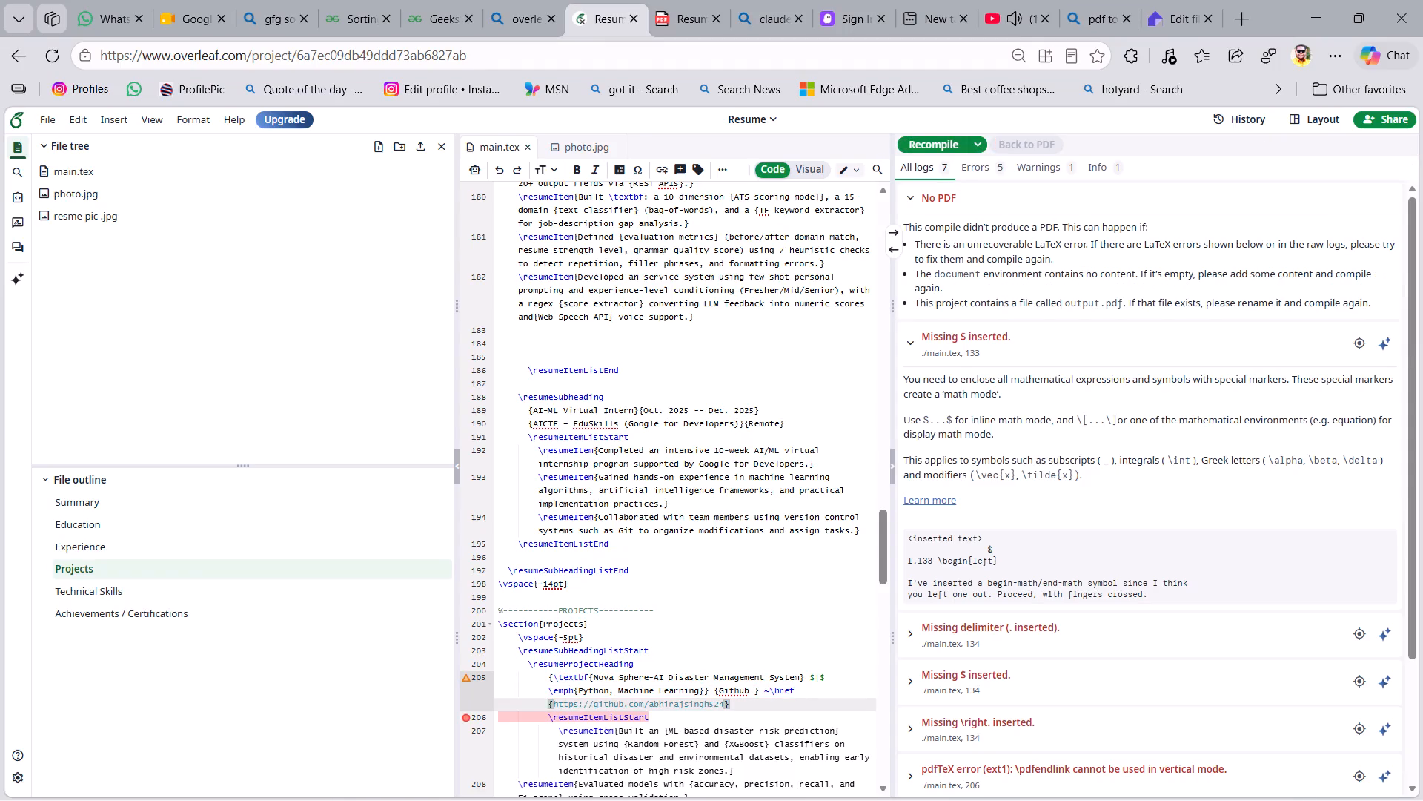
Undo the Nova Sphere heading edits back to the version with the ~\href link and its braced URL inside the Github braces.
key(ctrl+z)
key(ctrl+z)
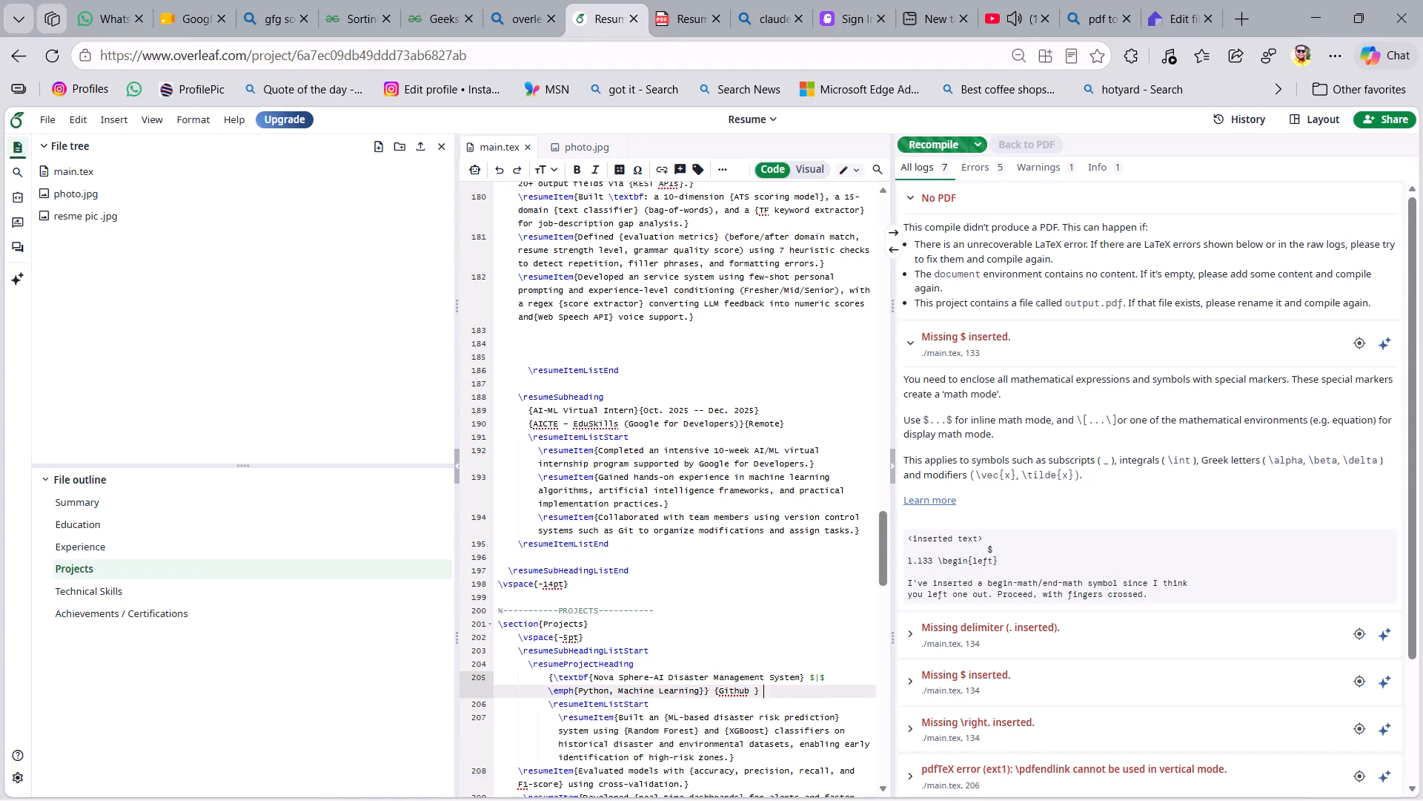
key(ctrl+z)
key(ctrl+z)
key(ctrl+z)
key(ctrl+z)
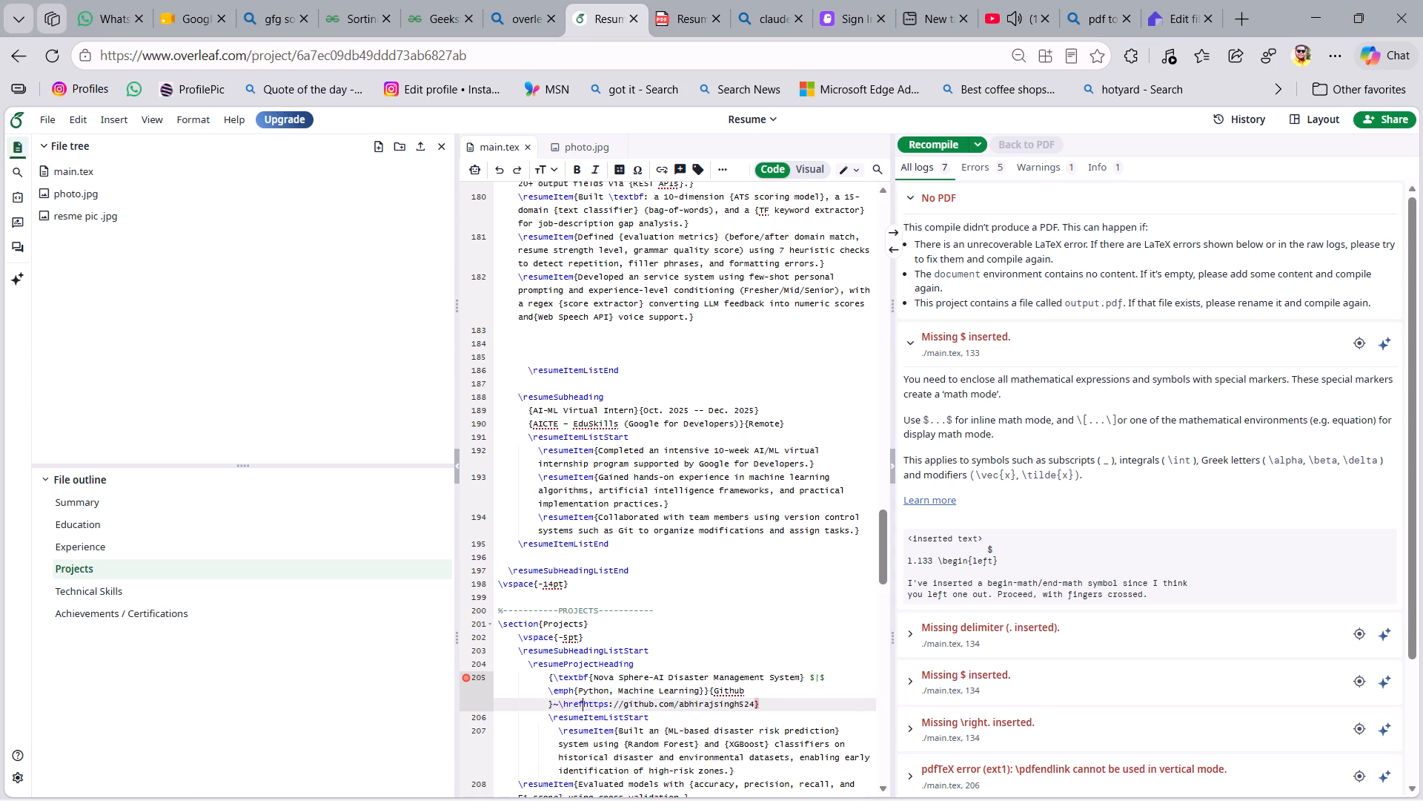
key(ctrl+z)
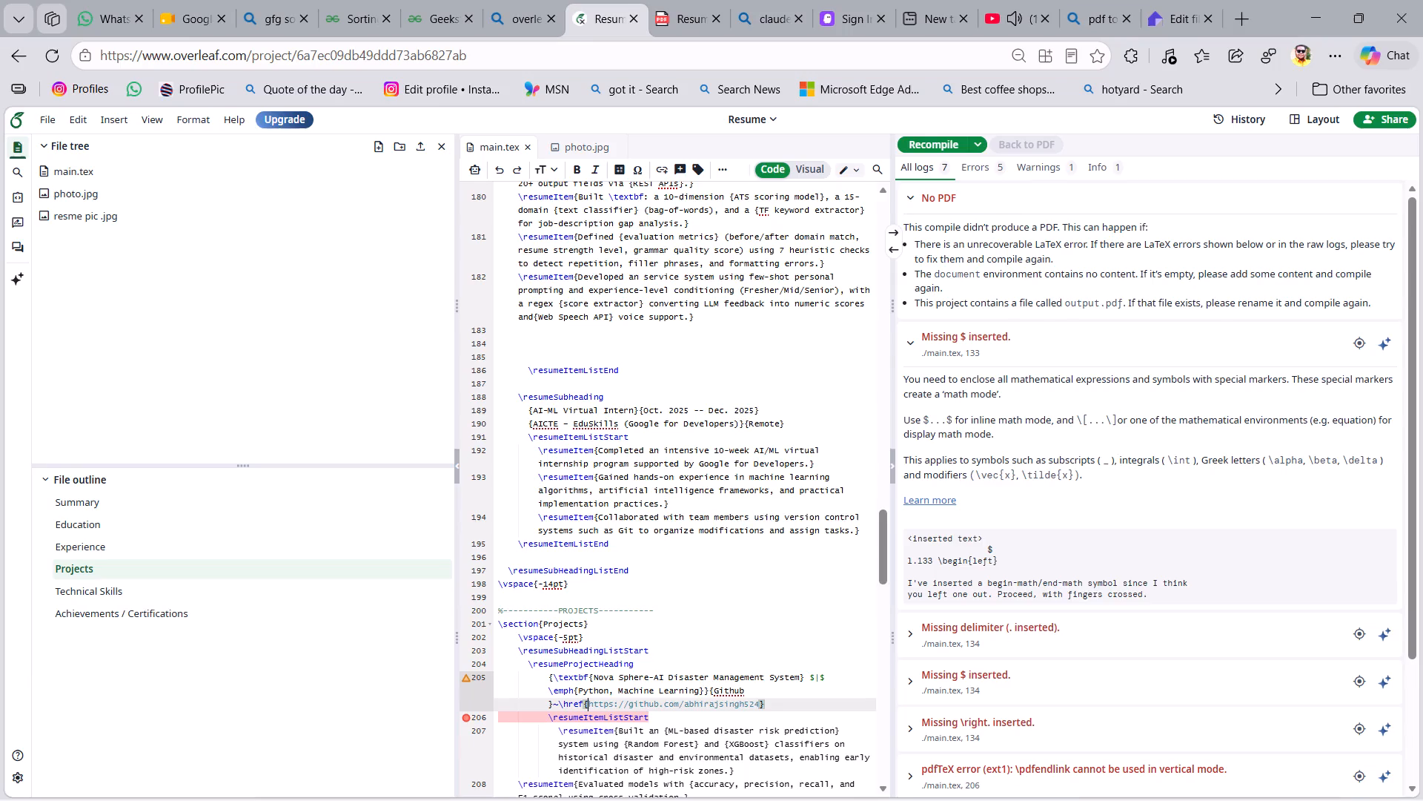
key(ctrl+z)
key(ctrl+z)
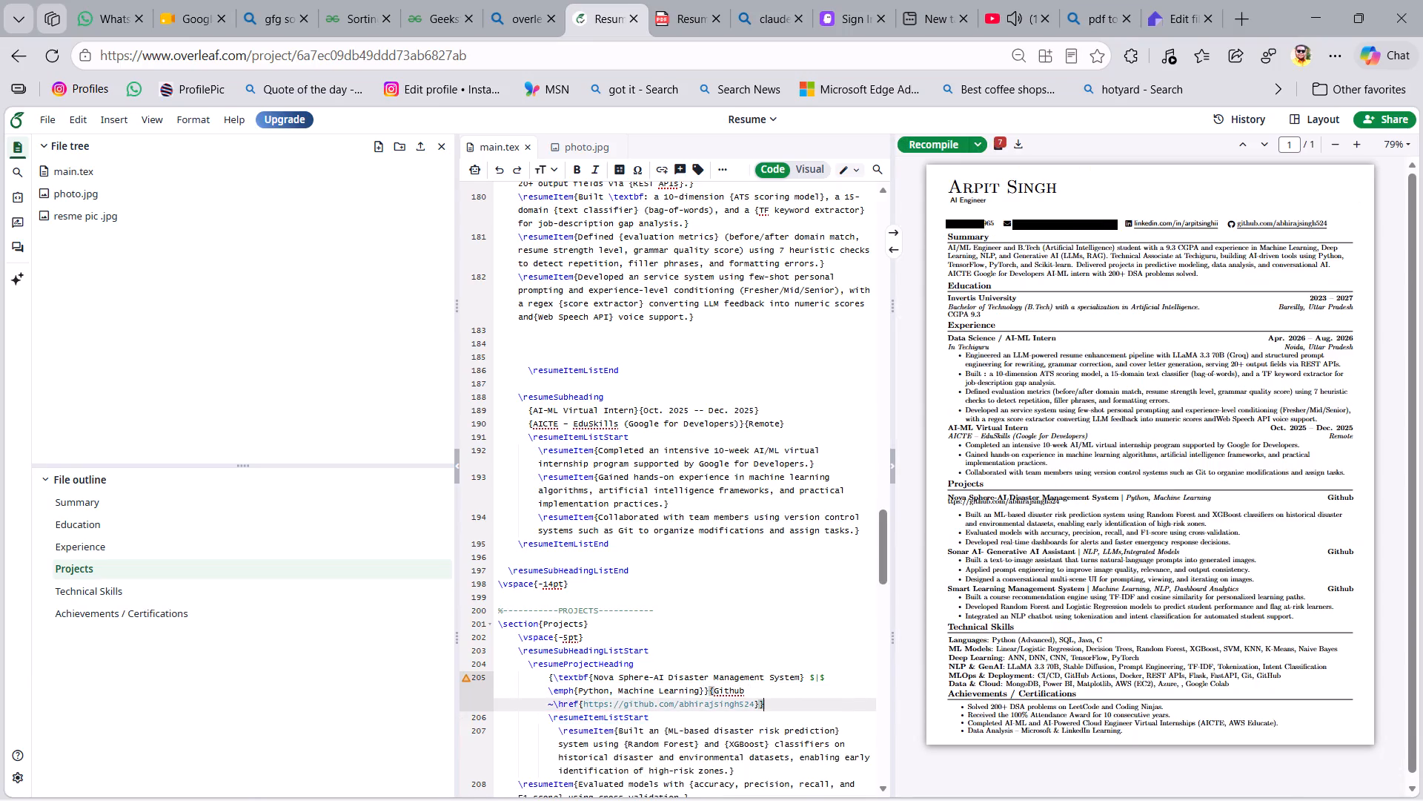
Download and open the new PDF and test whether the Nova Sphere heading's Github label works as a link.
click(1022, 144)
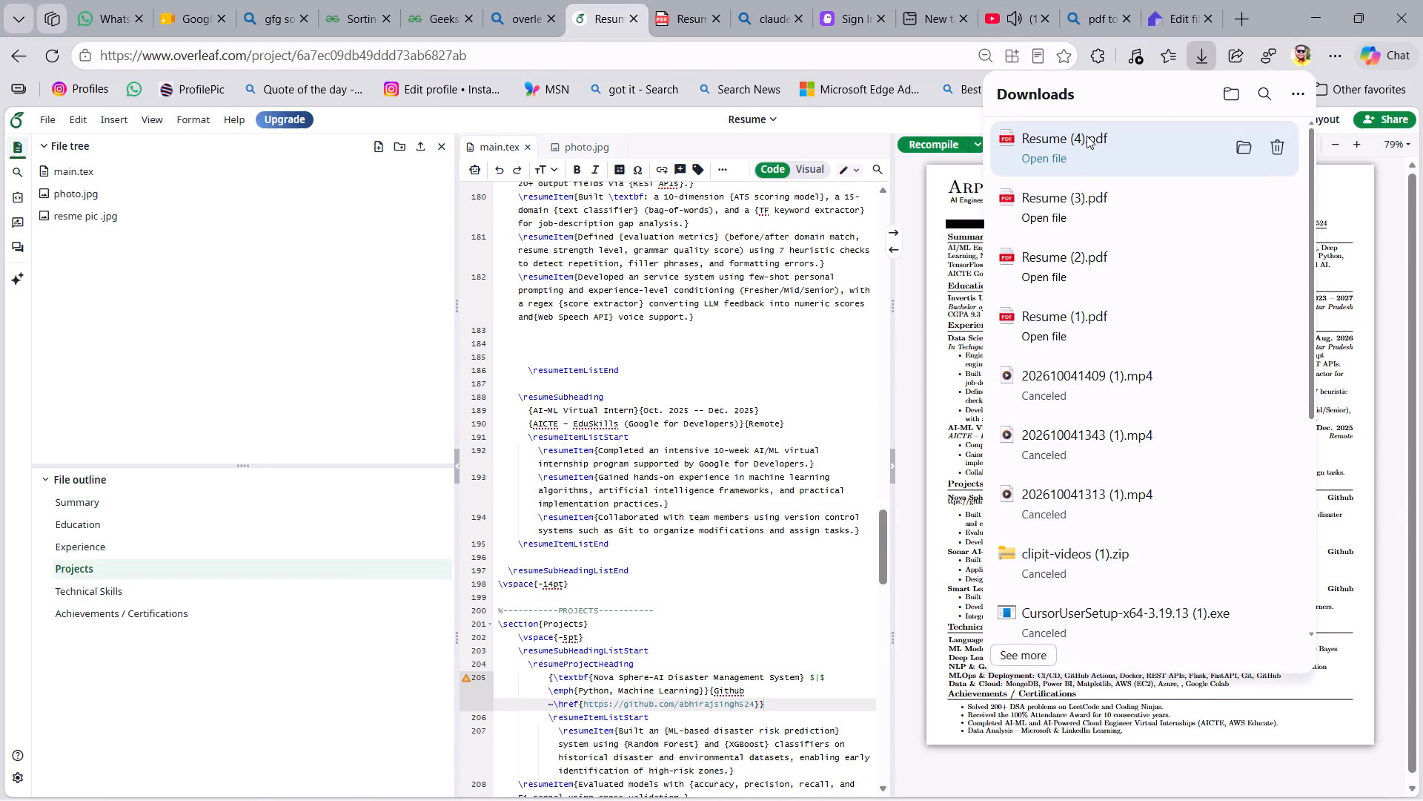
click(1087, 136)
scroll(704, 477, down, 1)
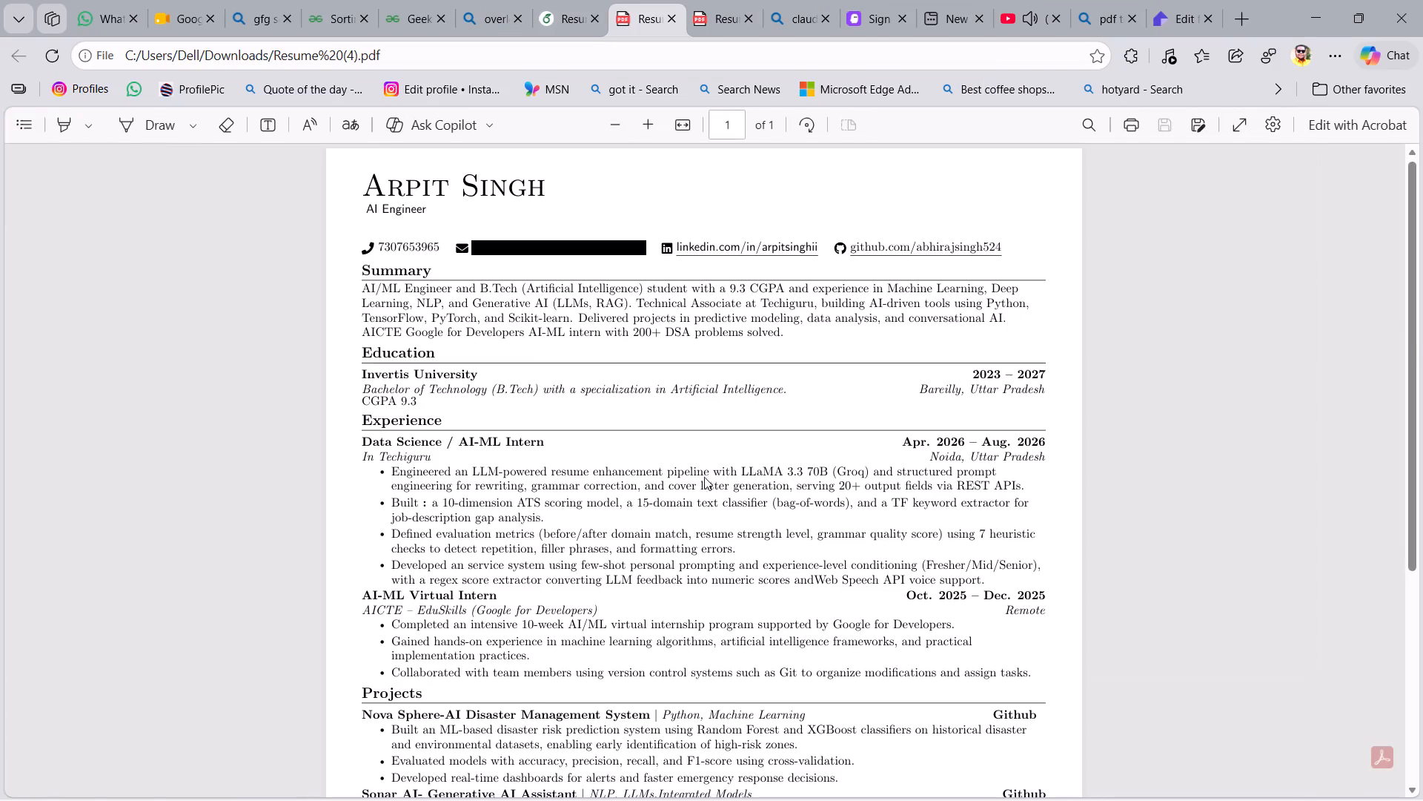
scroll(704, 477, down, 1)
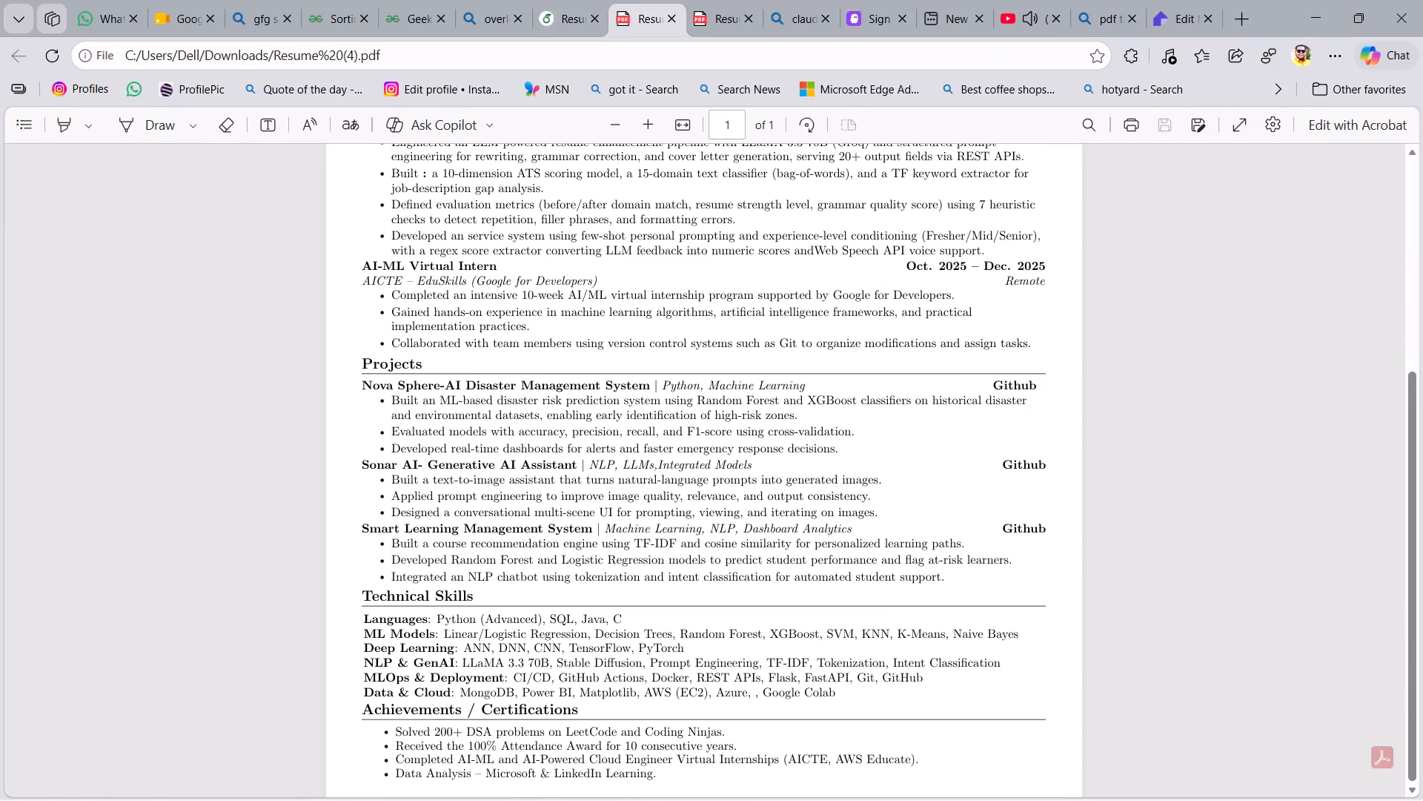
click(1016, 378)
triple_click(1032, 378)
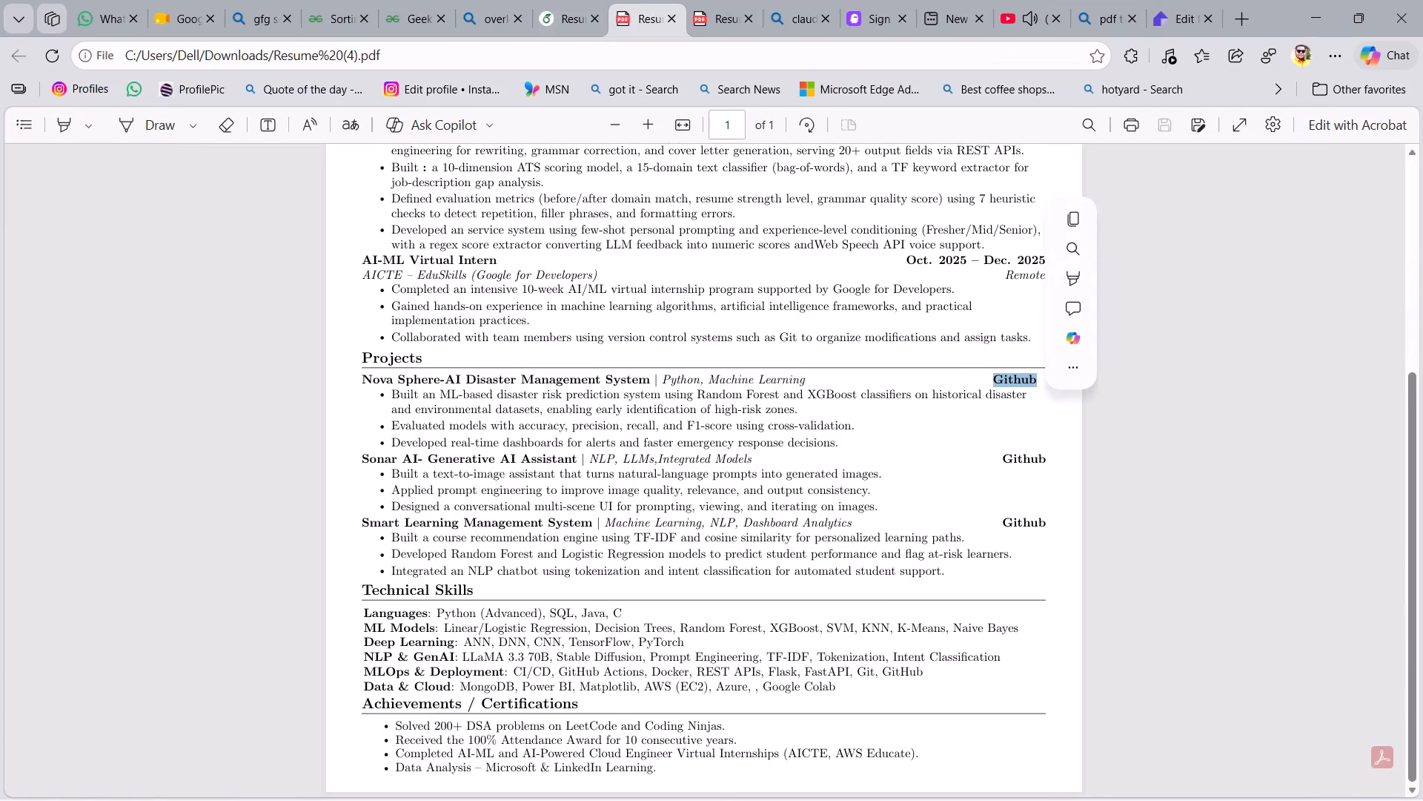
click(1032, 378)
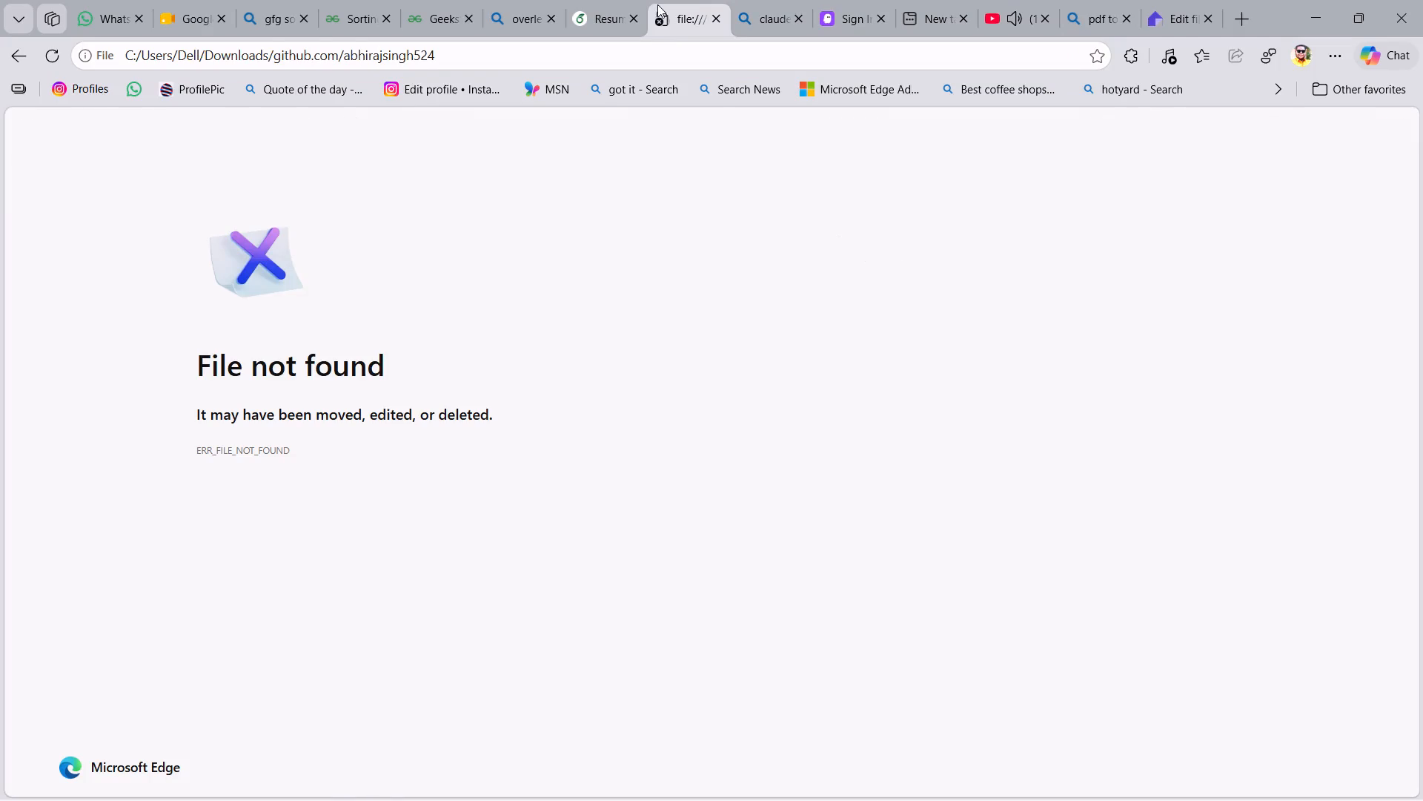
Open the earlier résumé PDF without a number suffix from the recent files and test its header's GitHub link.
click(607, 8)
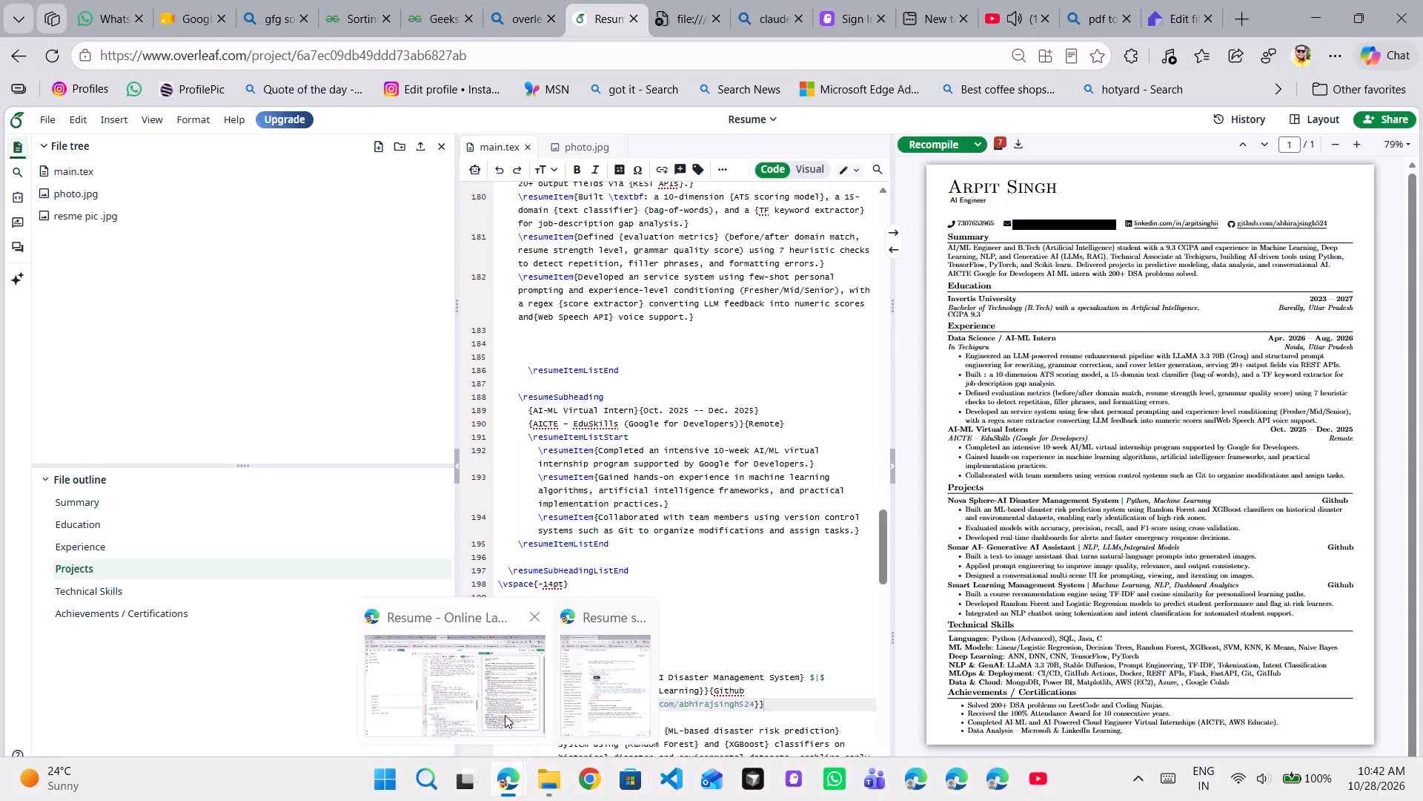
click(505, 715)
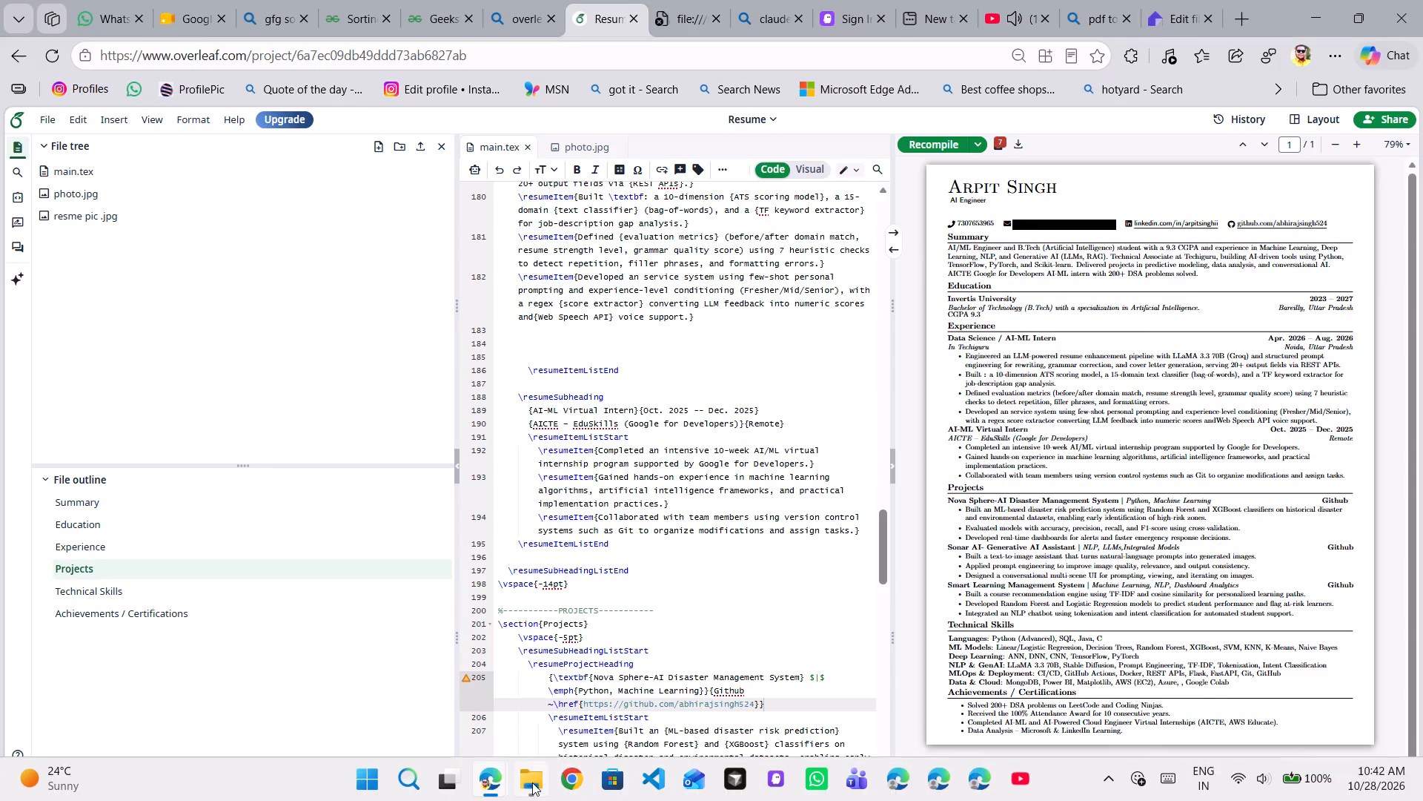
click(521, 779)
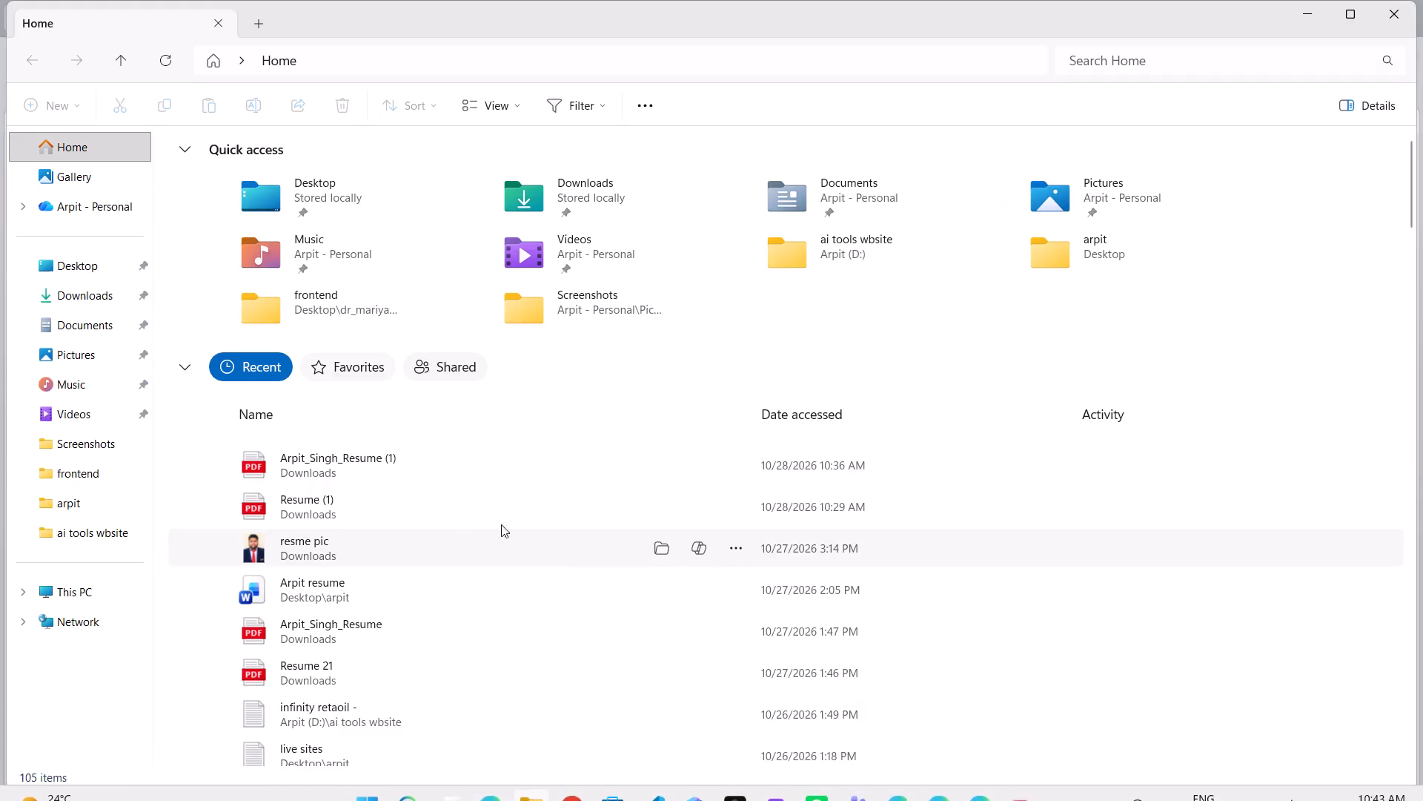
double_click(397, 616)
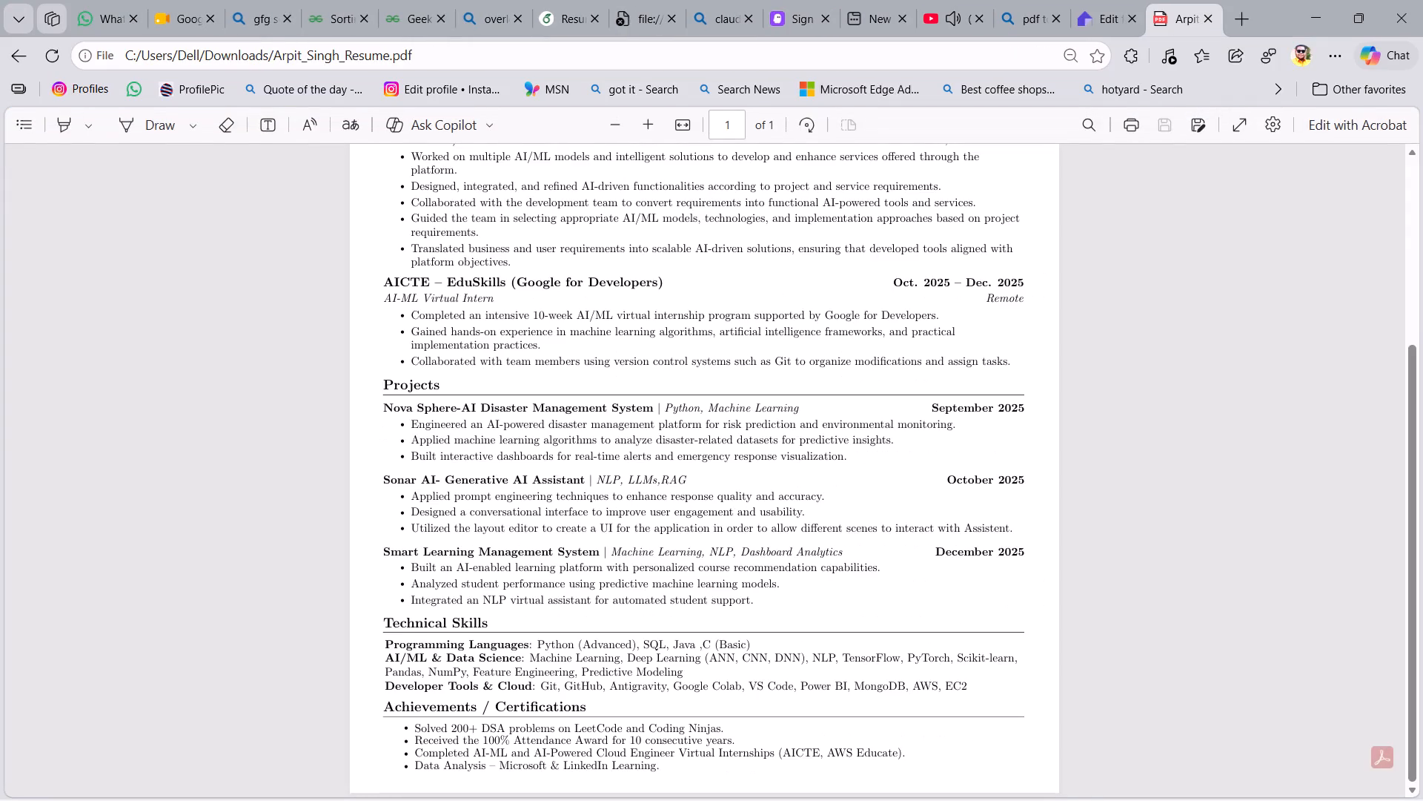
scroll(889, 245, up, 7)
click(918, 230)
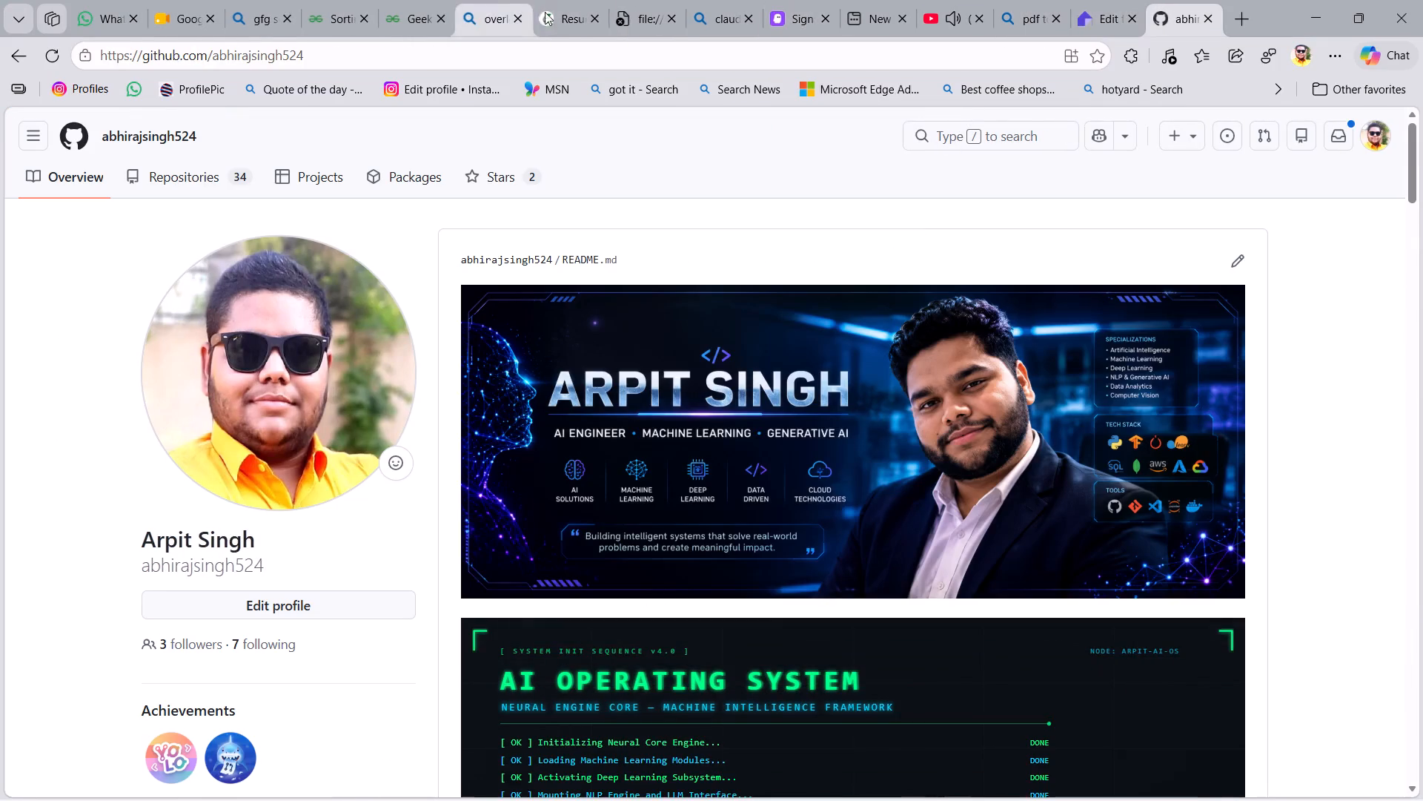
Close the Overleaf résumé project tab and reopen it so the project and its PDF preview reload.
click(602, 16)
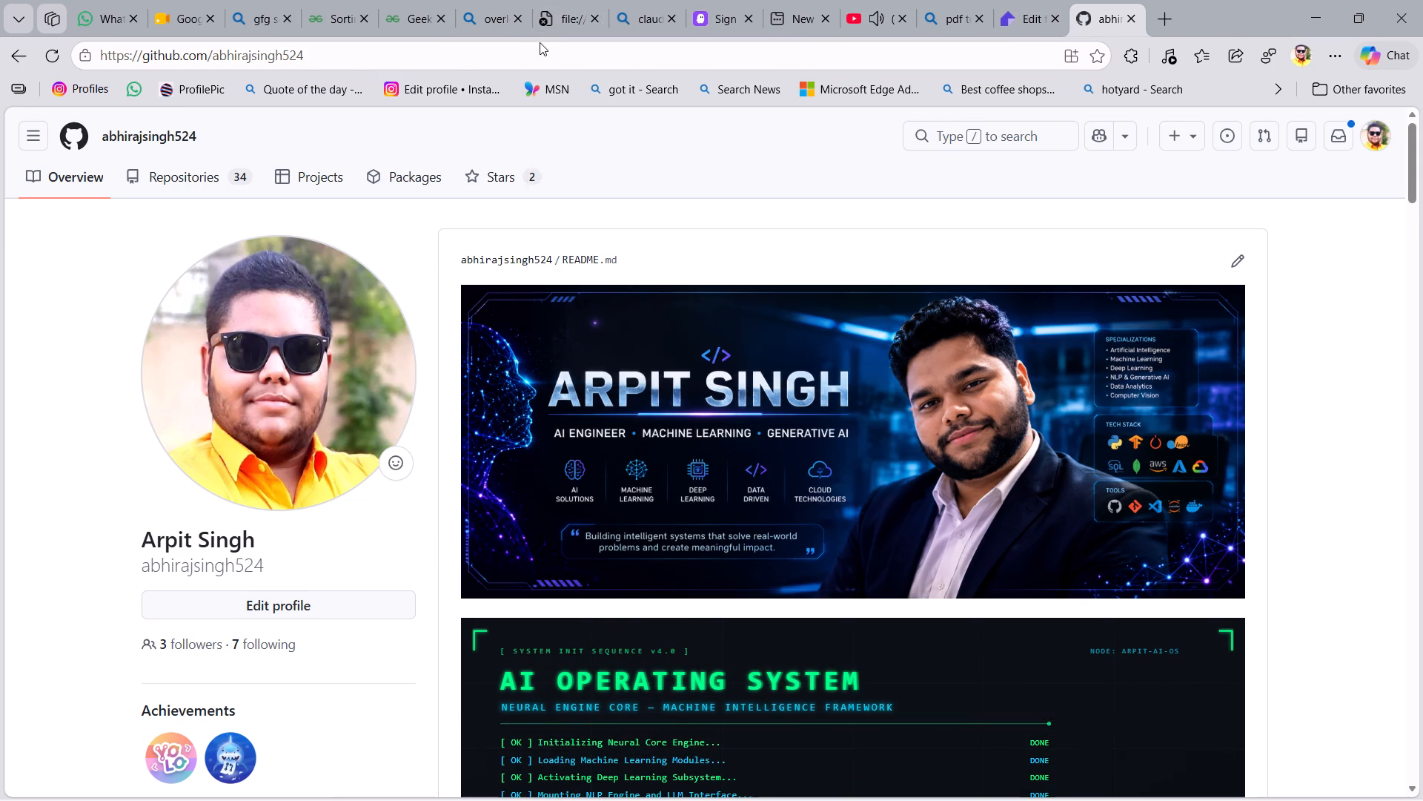
key(ctrl+shift+t)
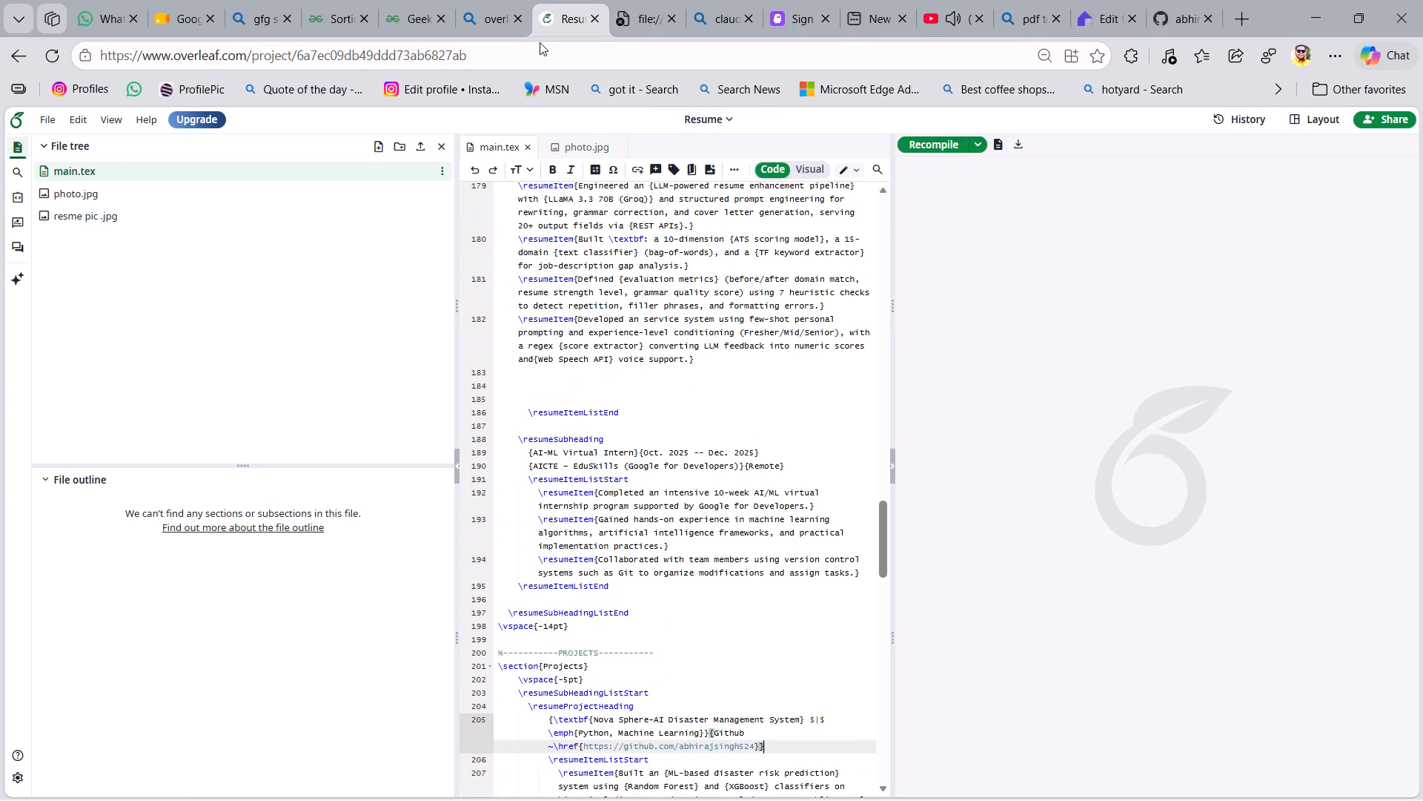
scroll(689, 342, up, 20)
scroll(689, 342, up, 1)
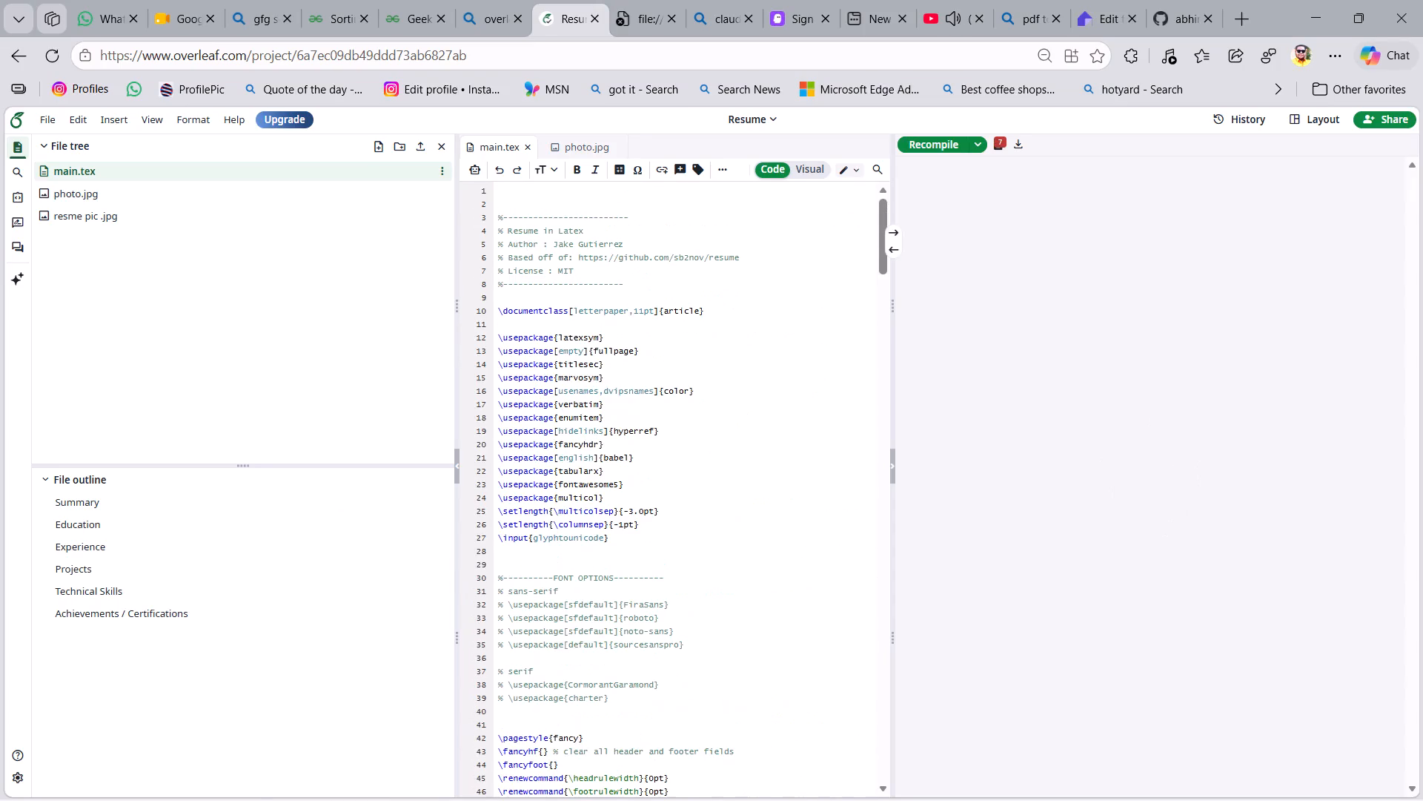
scroll(689, 342, up, 4)
scroll(689, 342, down, 4)
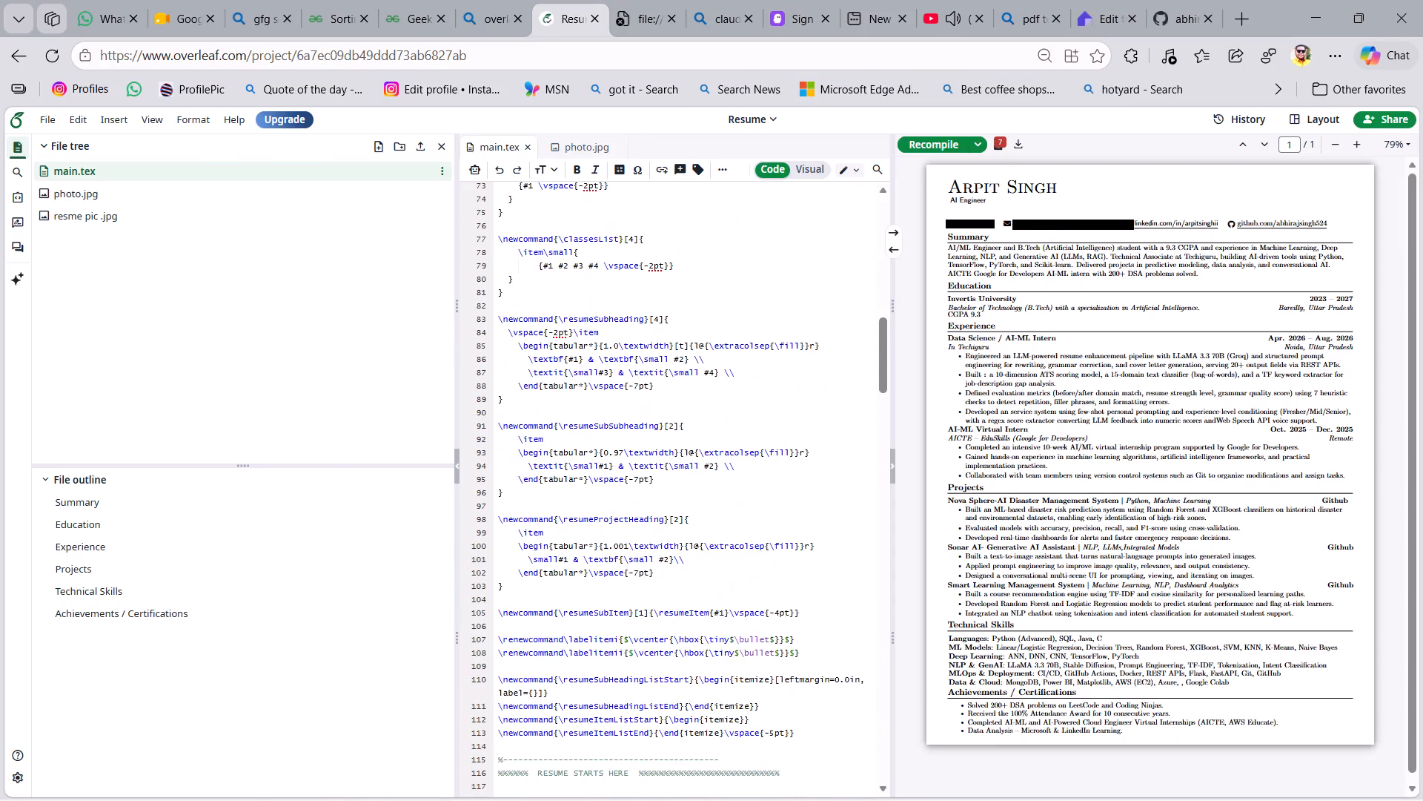
Test the email and LinkedIn links in the header of the résumé preview, dismissing the app chooser.
click(1061, 221)
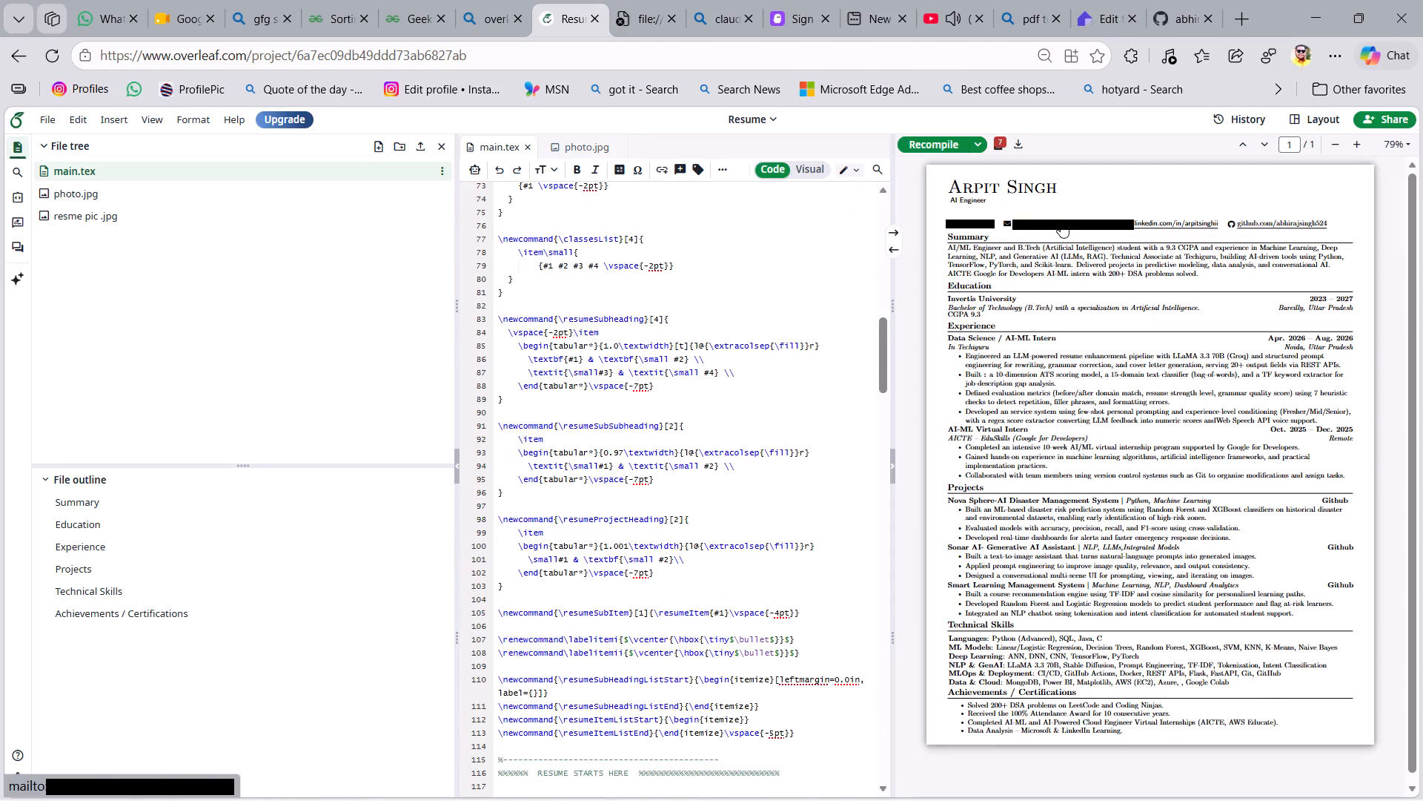
double_click(1061, 221)
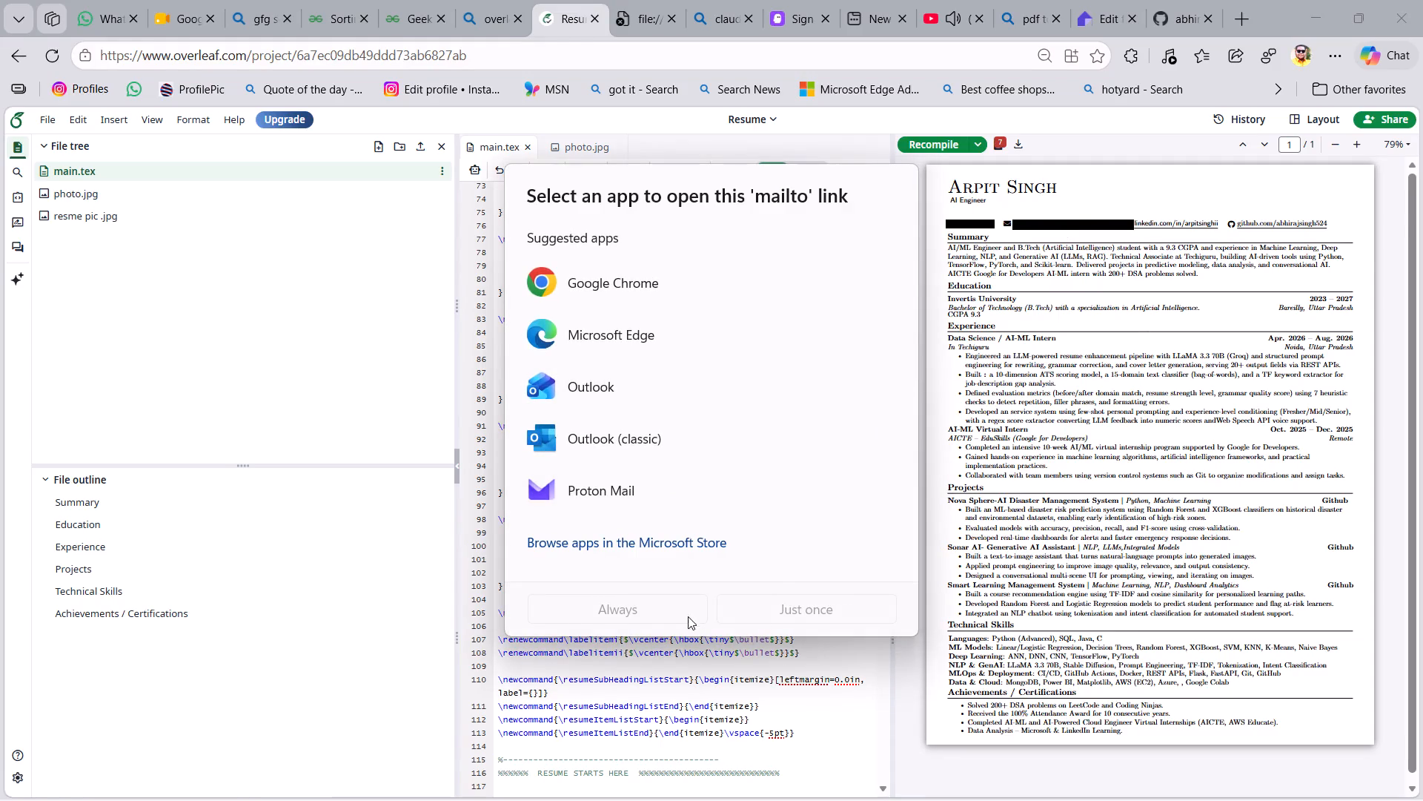
click(846, 152)
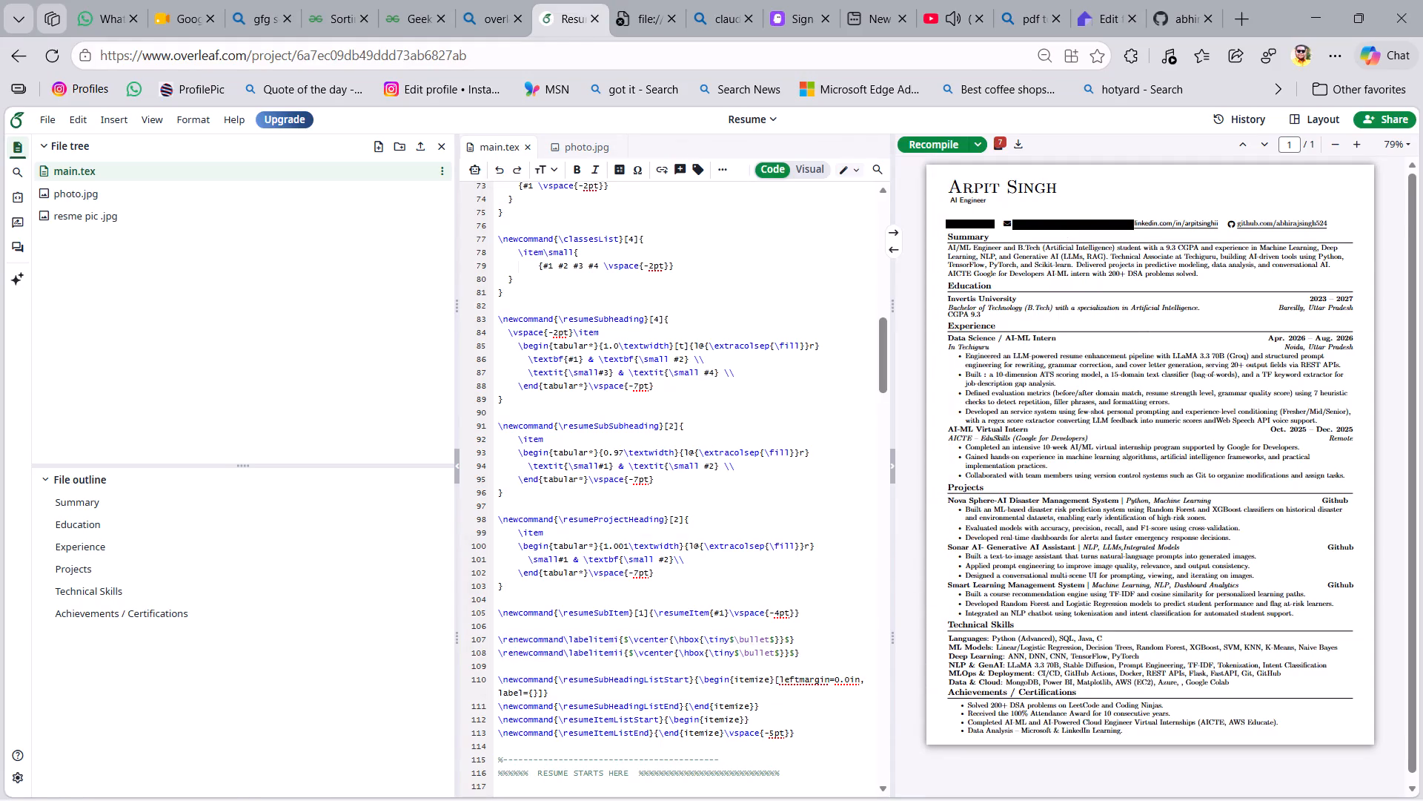
double_click(1158, 223)
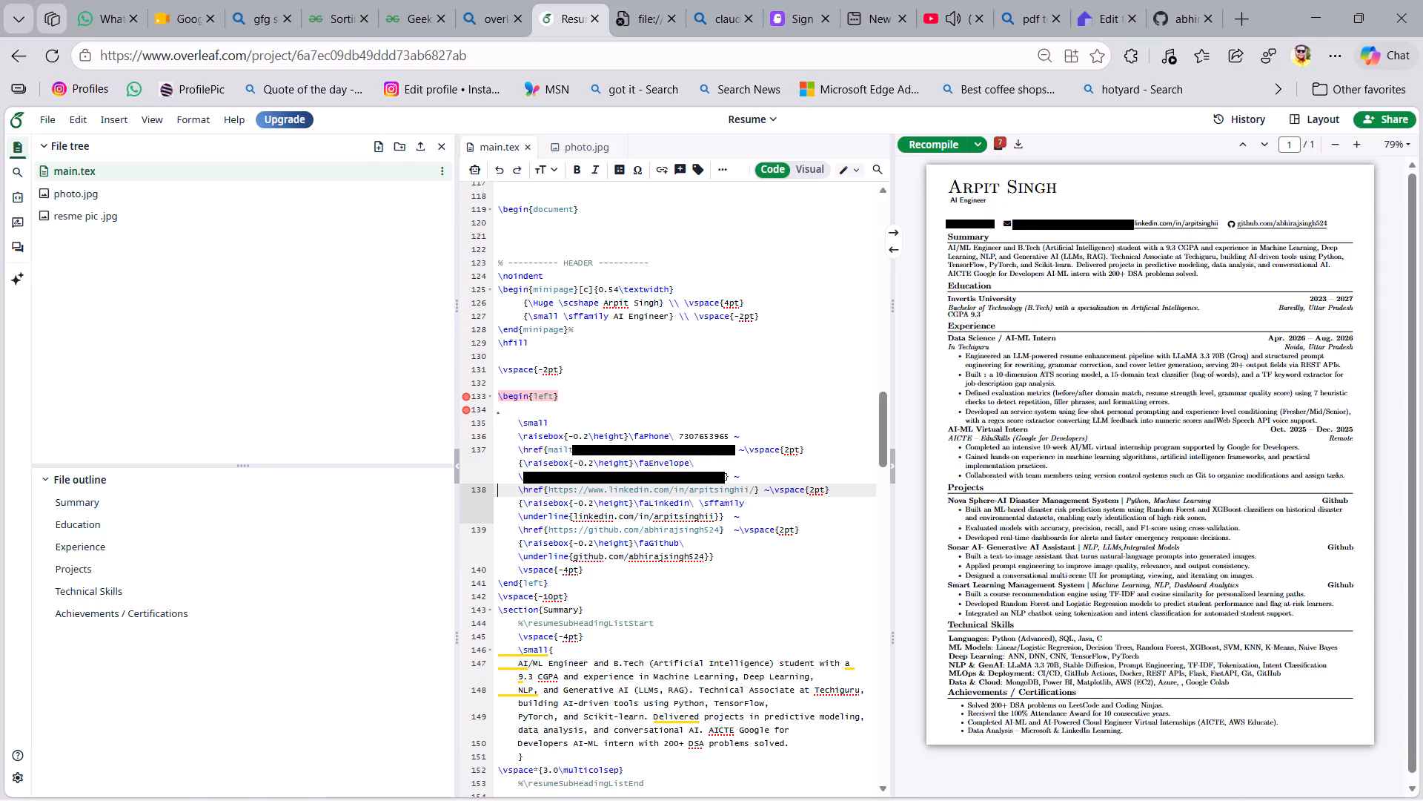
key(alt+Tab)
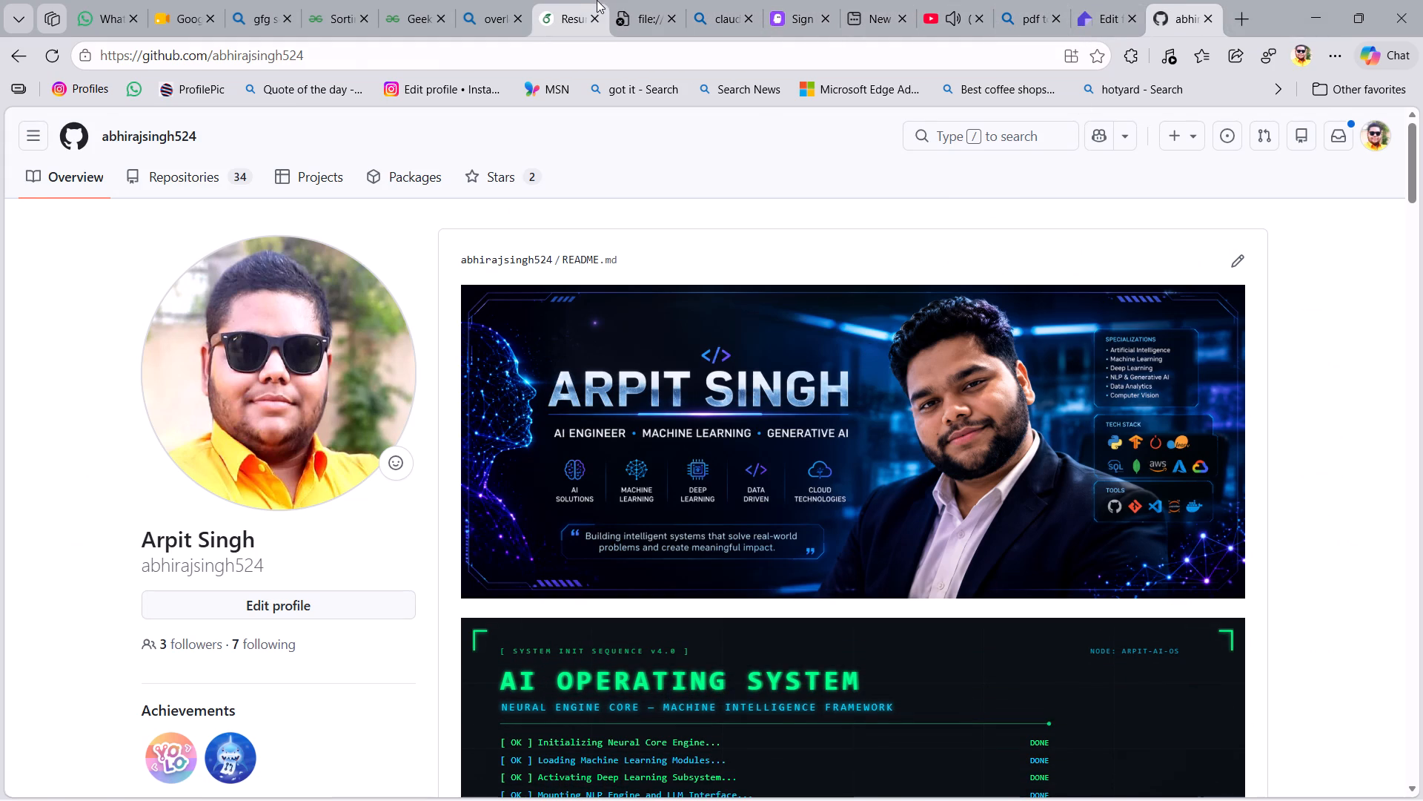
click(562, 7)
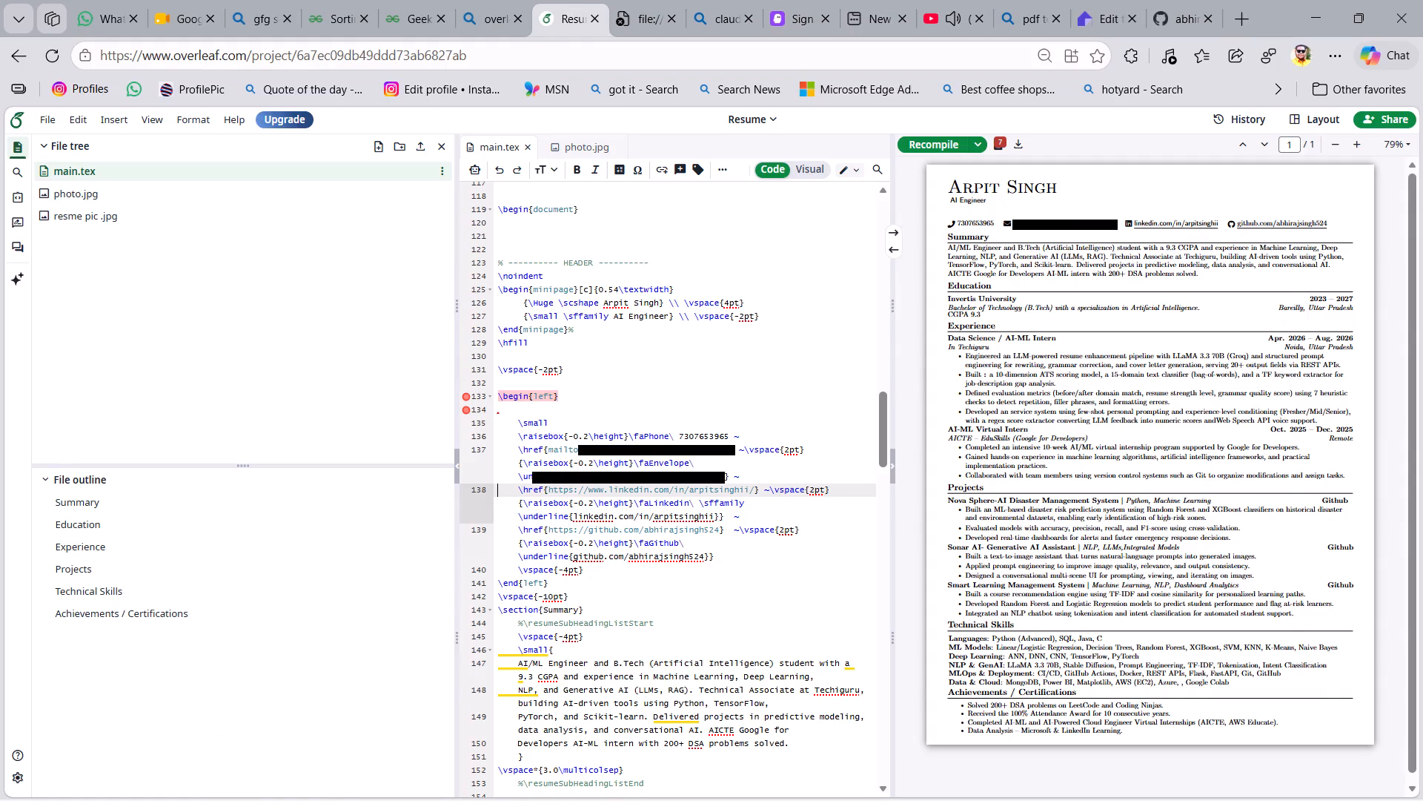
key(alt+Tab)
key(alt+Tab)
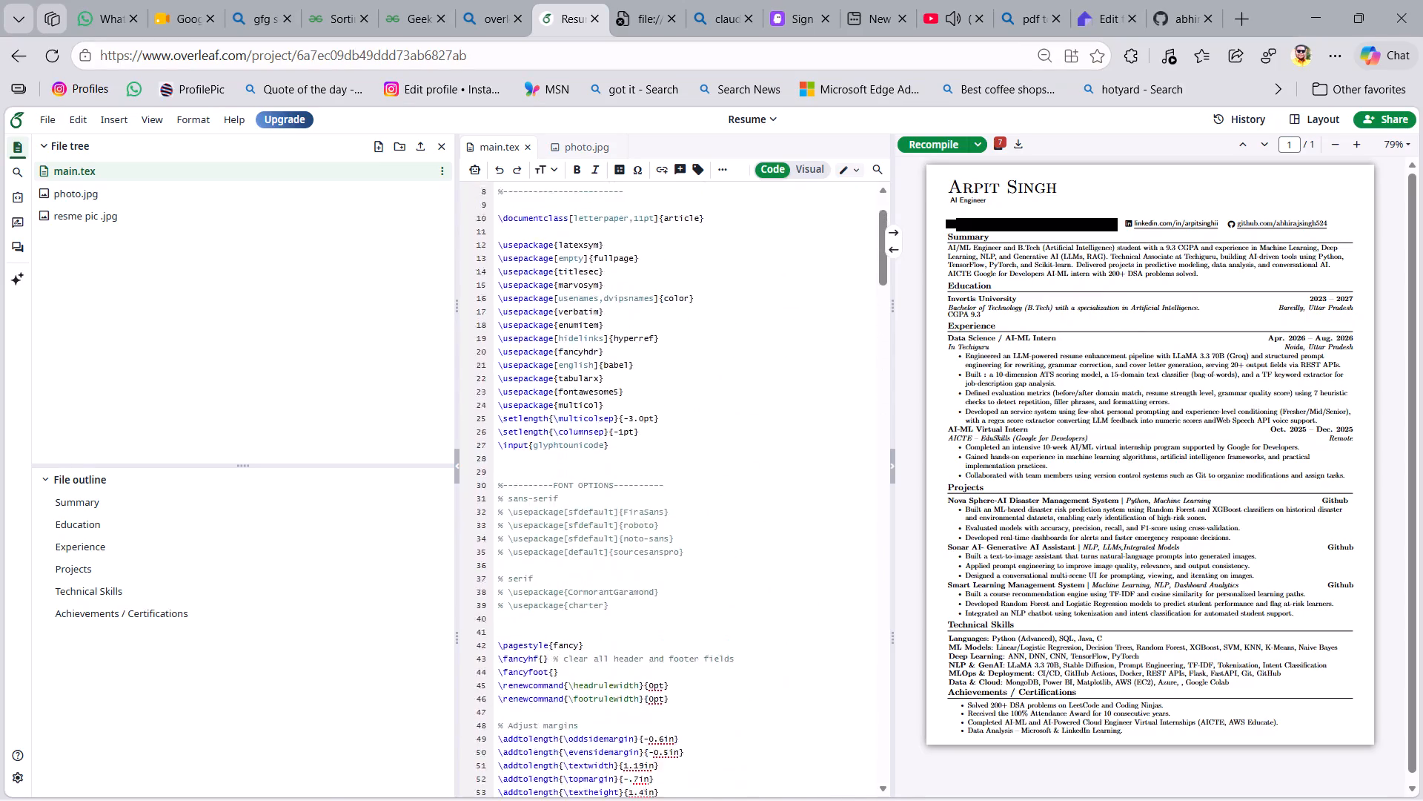
scroll(667, 395, up, 3)
scroll(667, 395, down, 3)
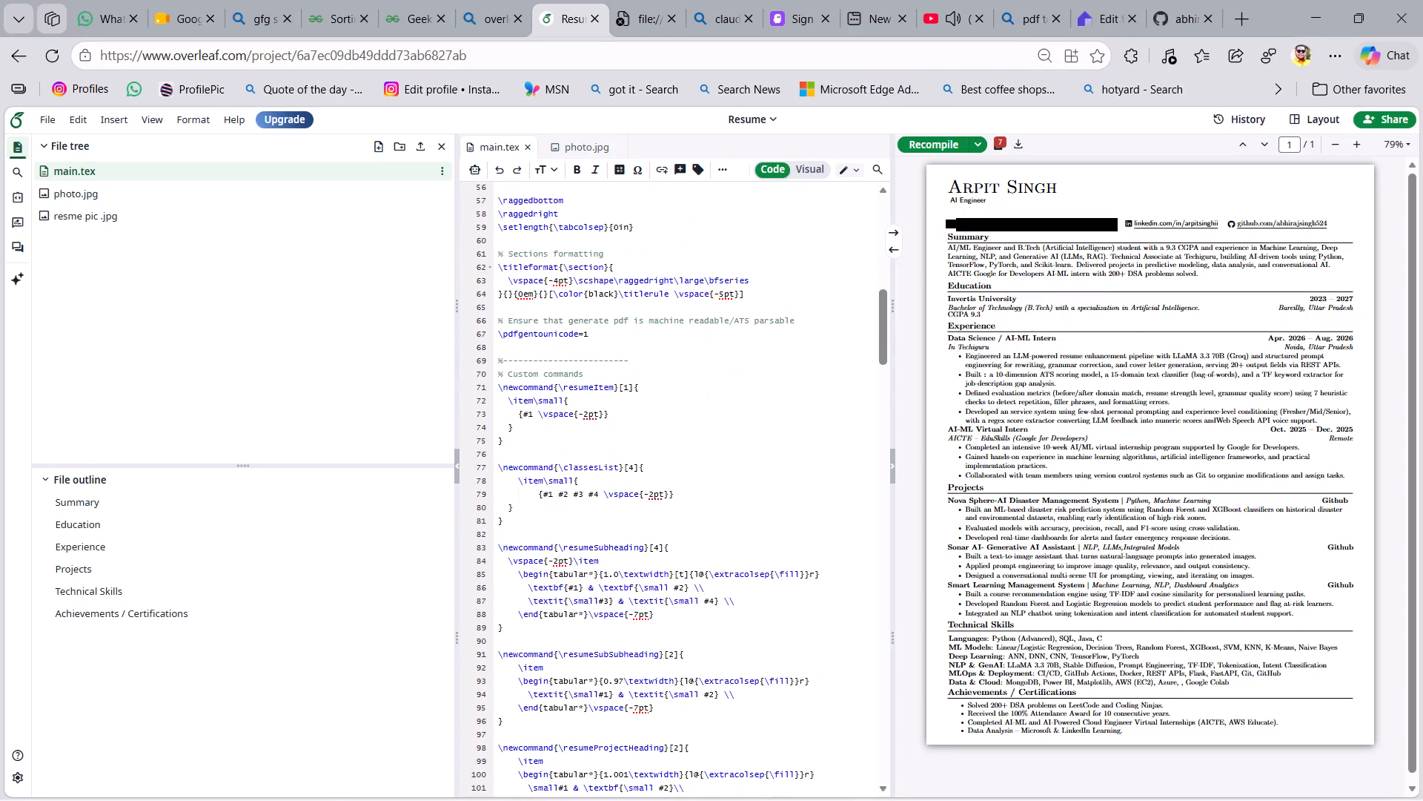
scroll(667, 395, down, 3)
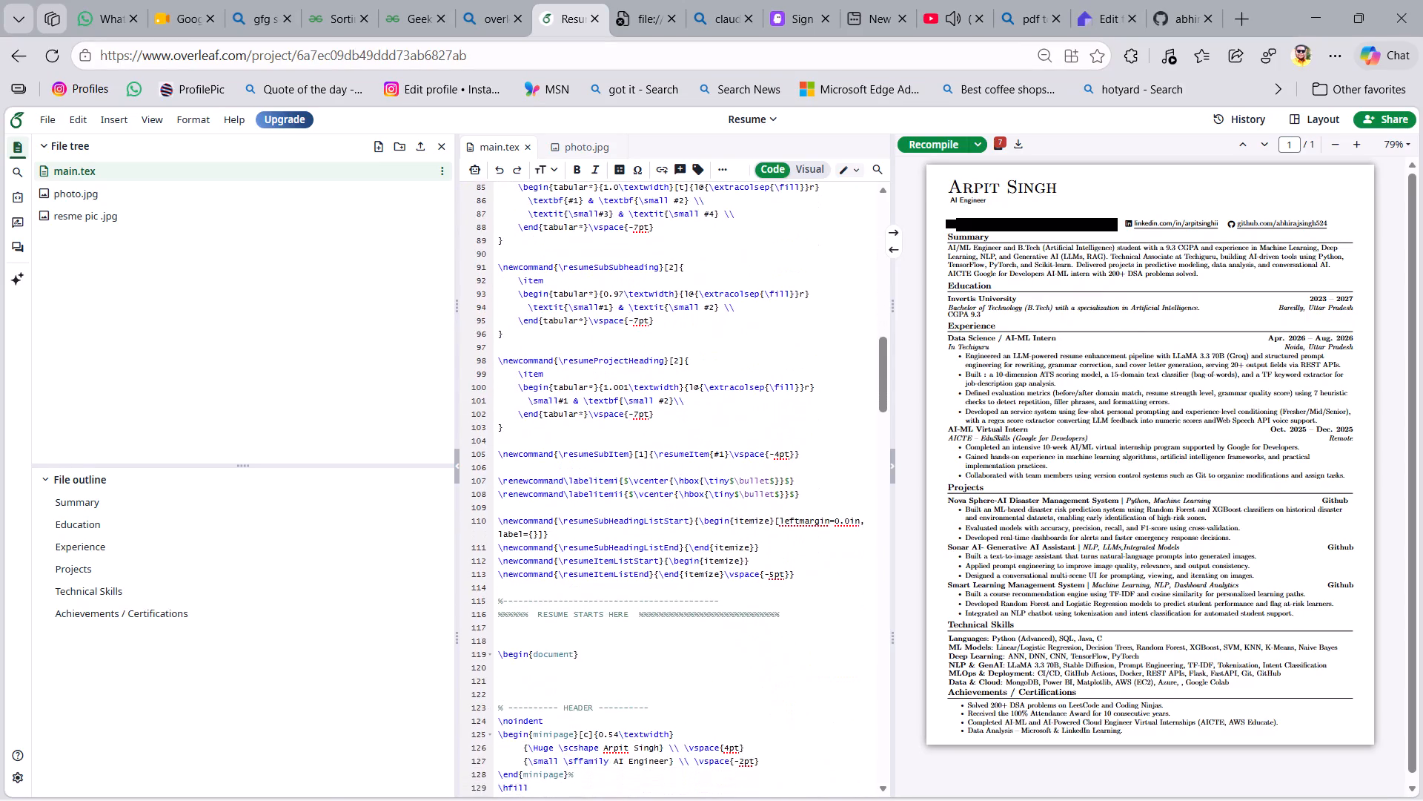
triple_click(1124, 200)
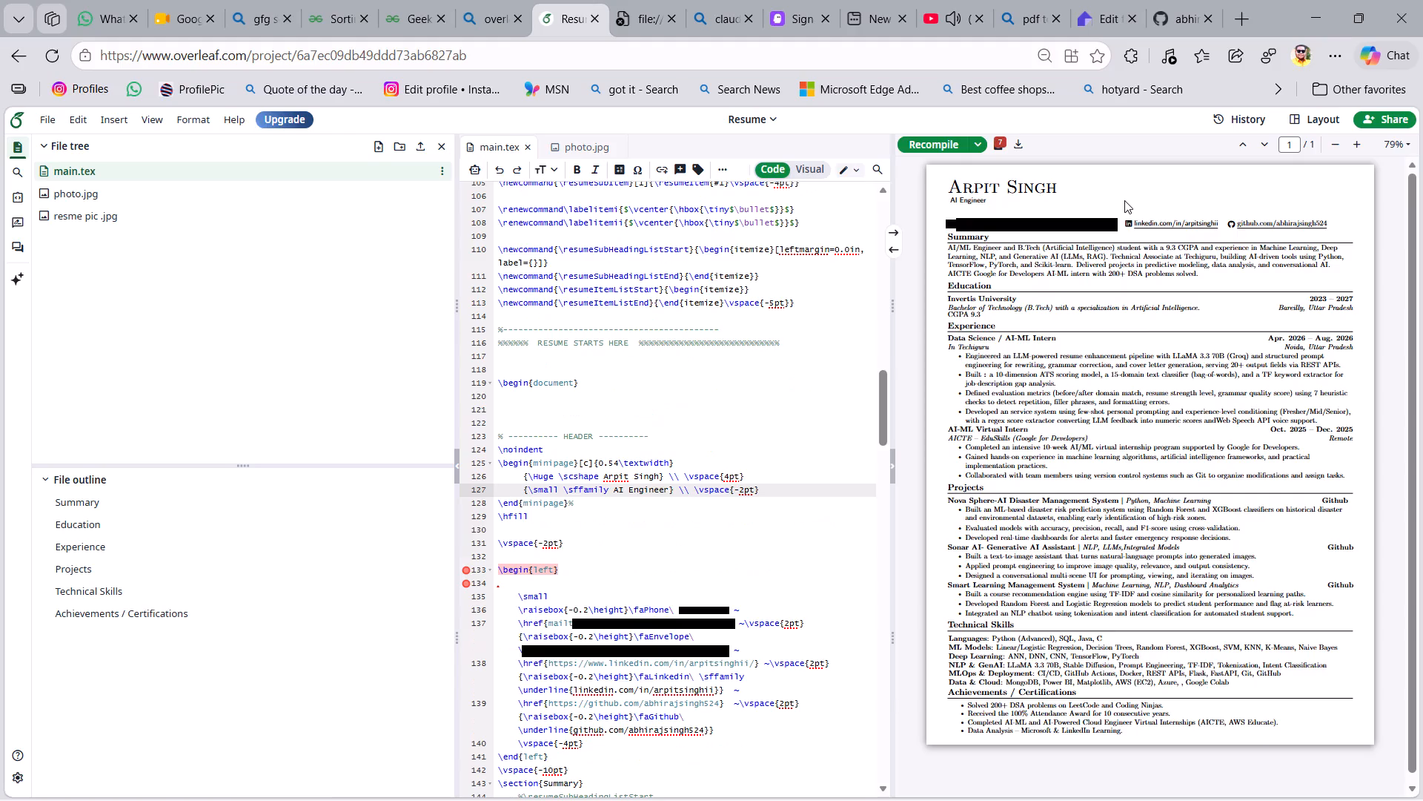
scroll(720, 509, down, 1)
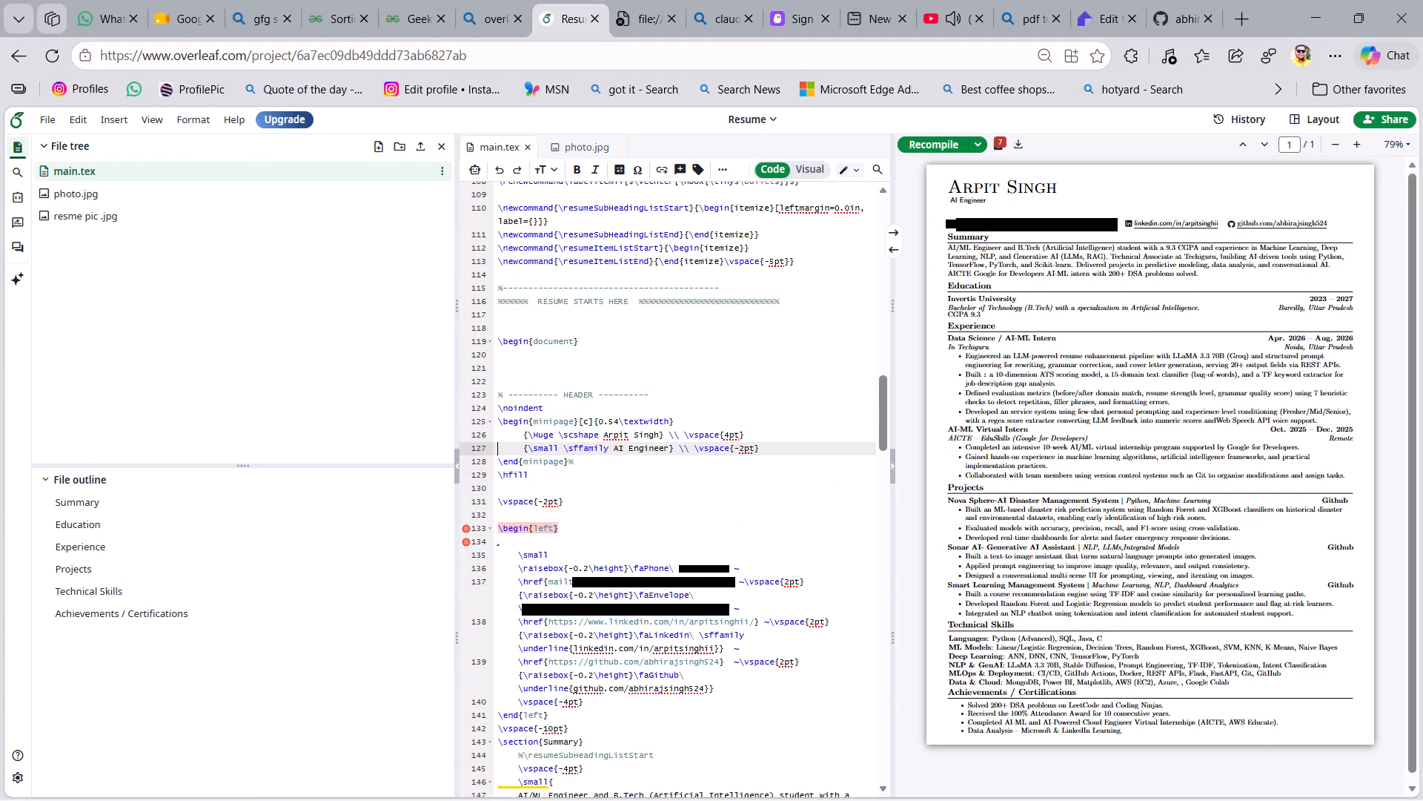
drag(733, 686, 500, 567)
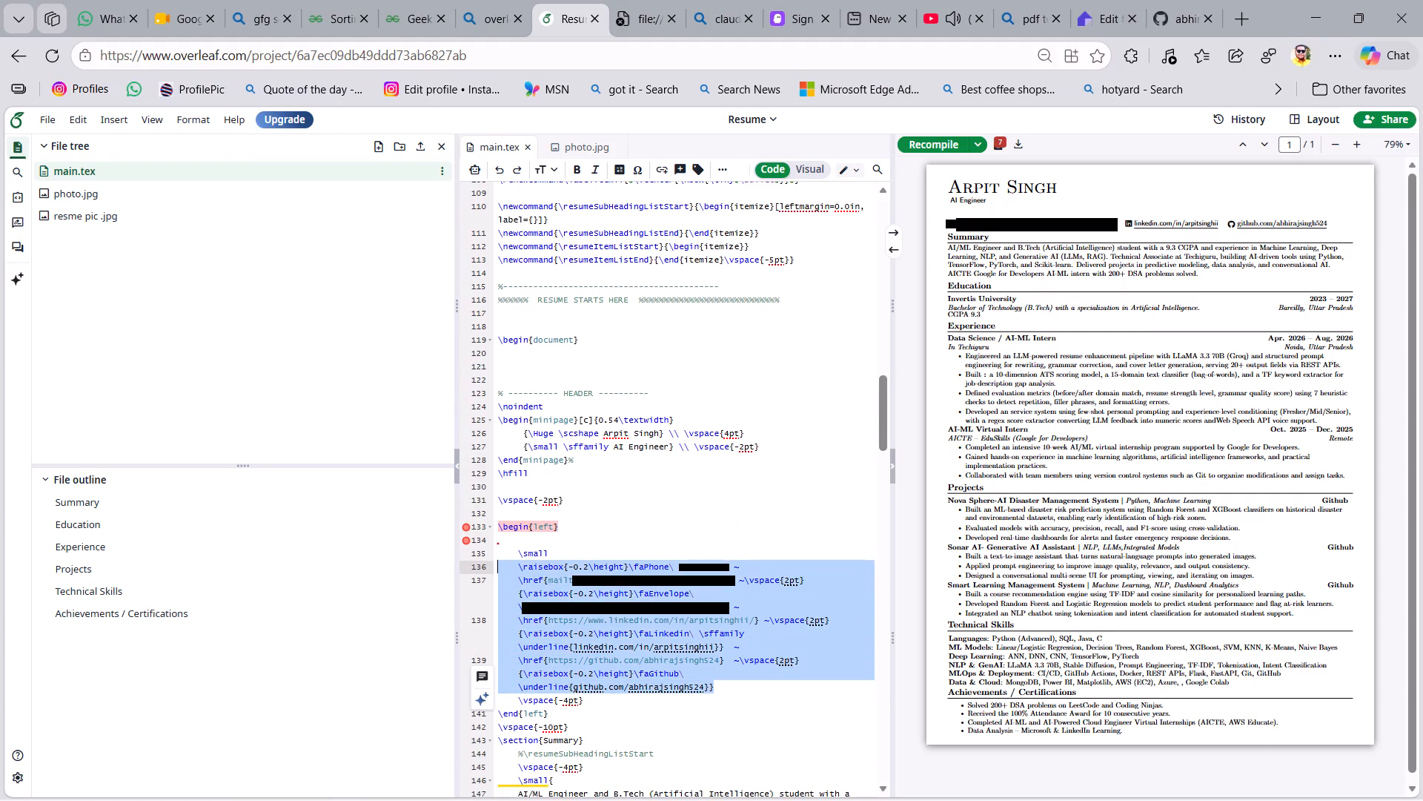
key(ctrl+v)
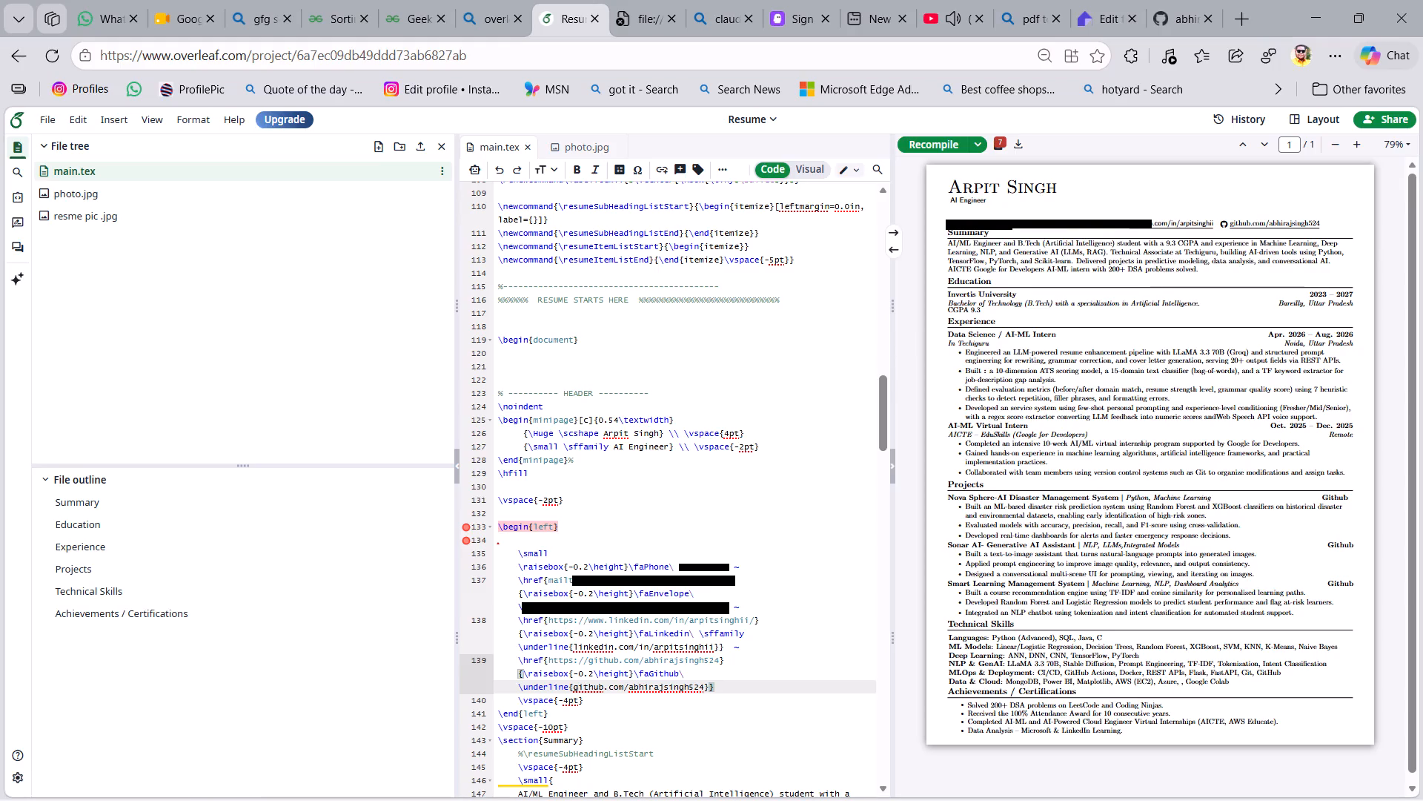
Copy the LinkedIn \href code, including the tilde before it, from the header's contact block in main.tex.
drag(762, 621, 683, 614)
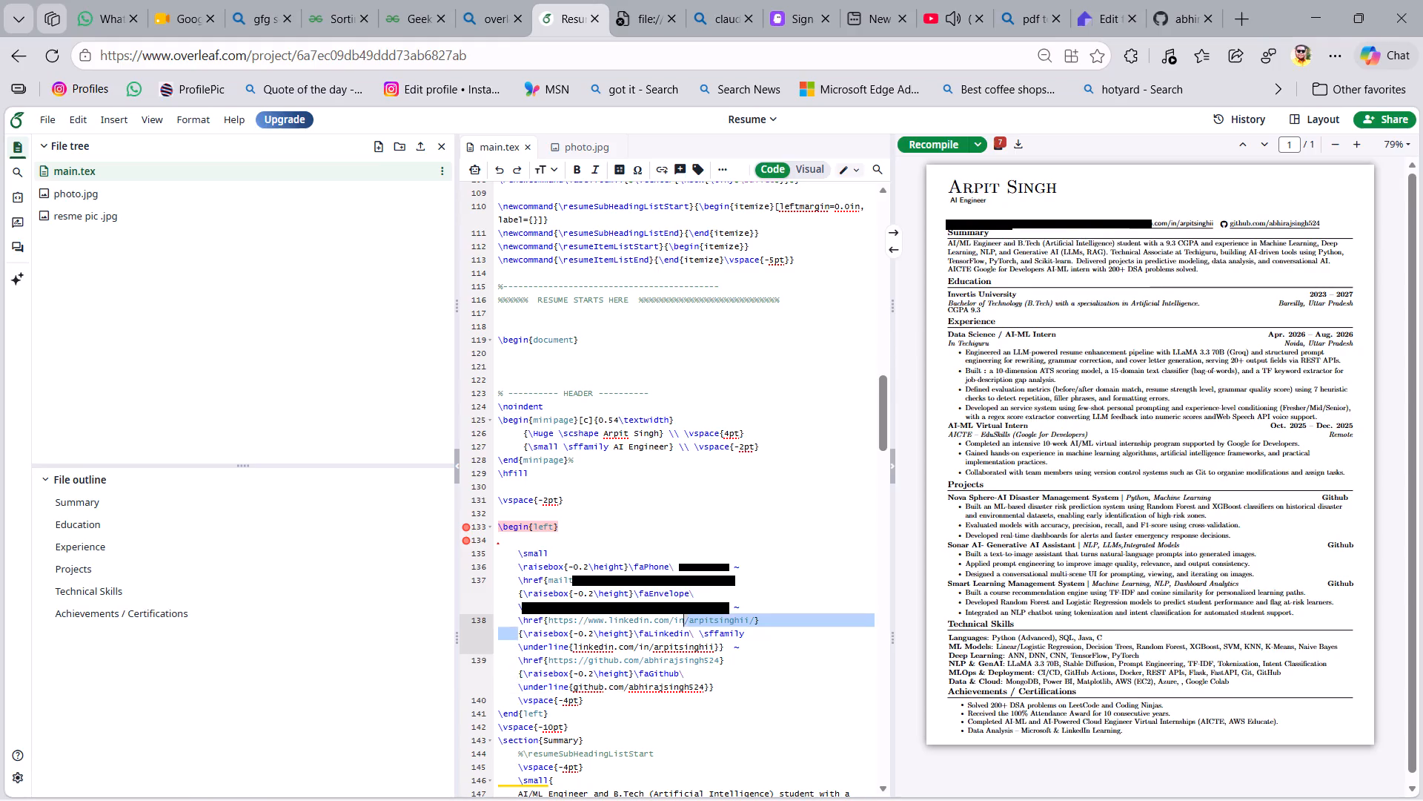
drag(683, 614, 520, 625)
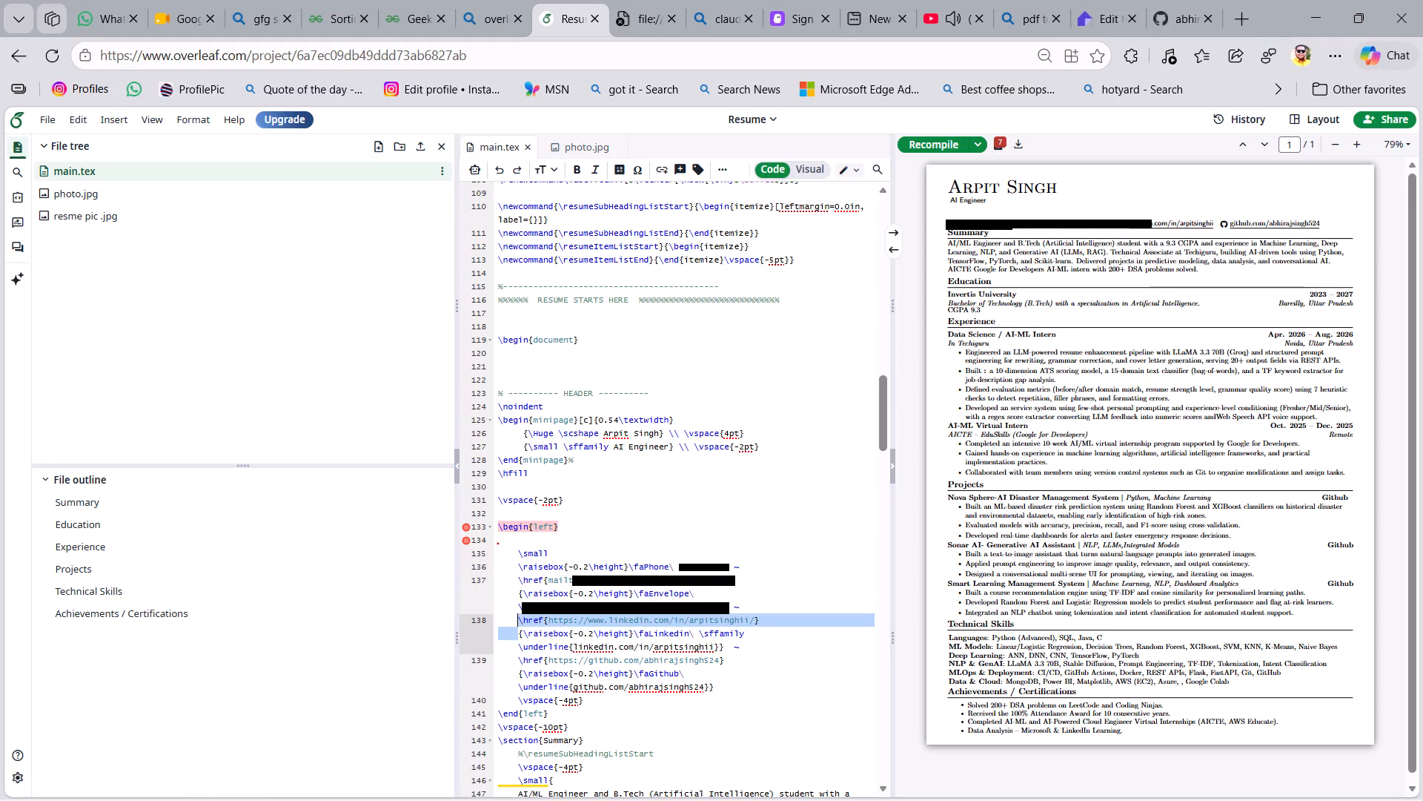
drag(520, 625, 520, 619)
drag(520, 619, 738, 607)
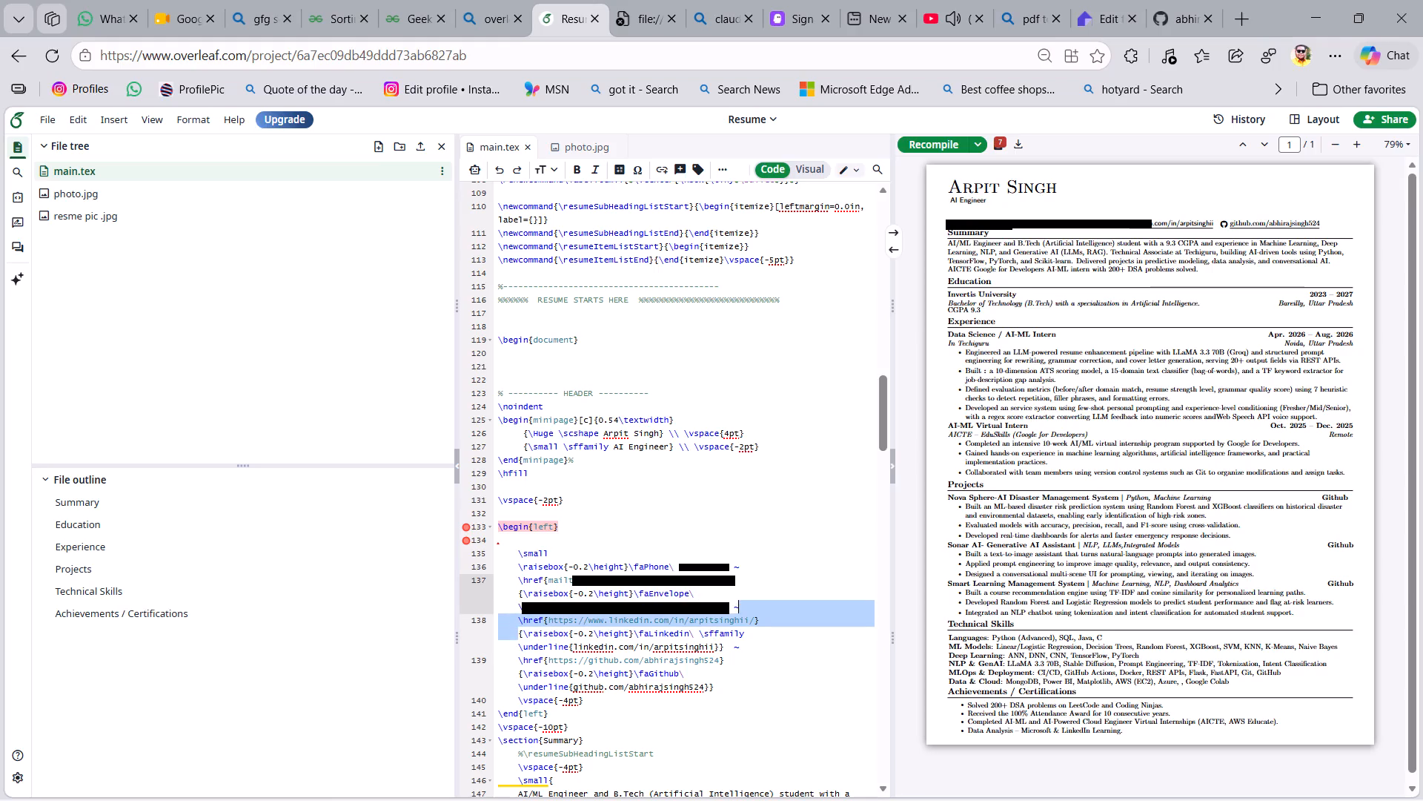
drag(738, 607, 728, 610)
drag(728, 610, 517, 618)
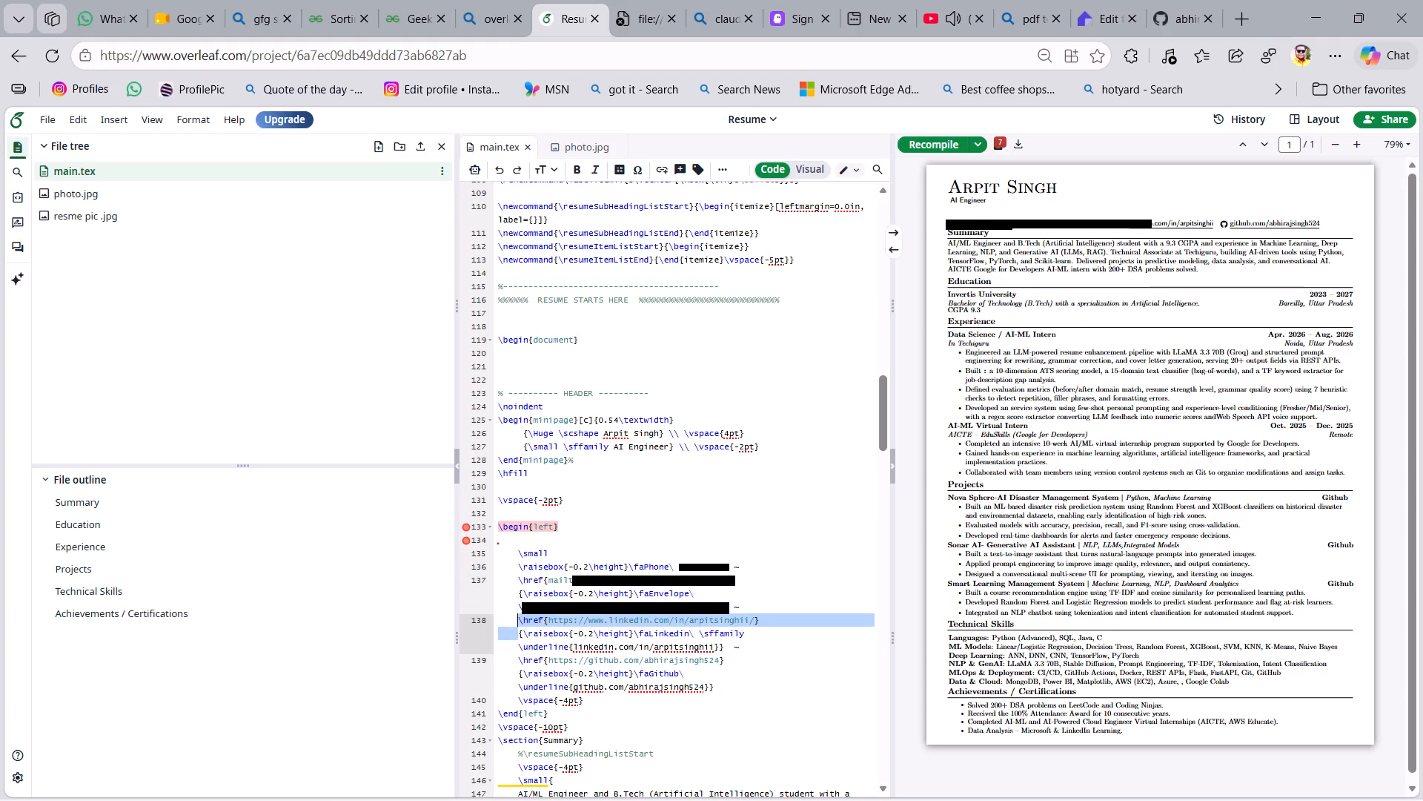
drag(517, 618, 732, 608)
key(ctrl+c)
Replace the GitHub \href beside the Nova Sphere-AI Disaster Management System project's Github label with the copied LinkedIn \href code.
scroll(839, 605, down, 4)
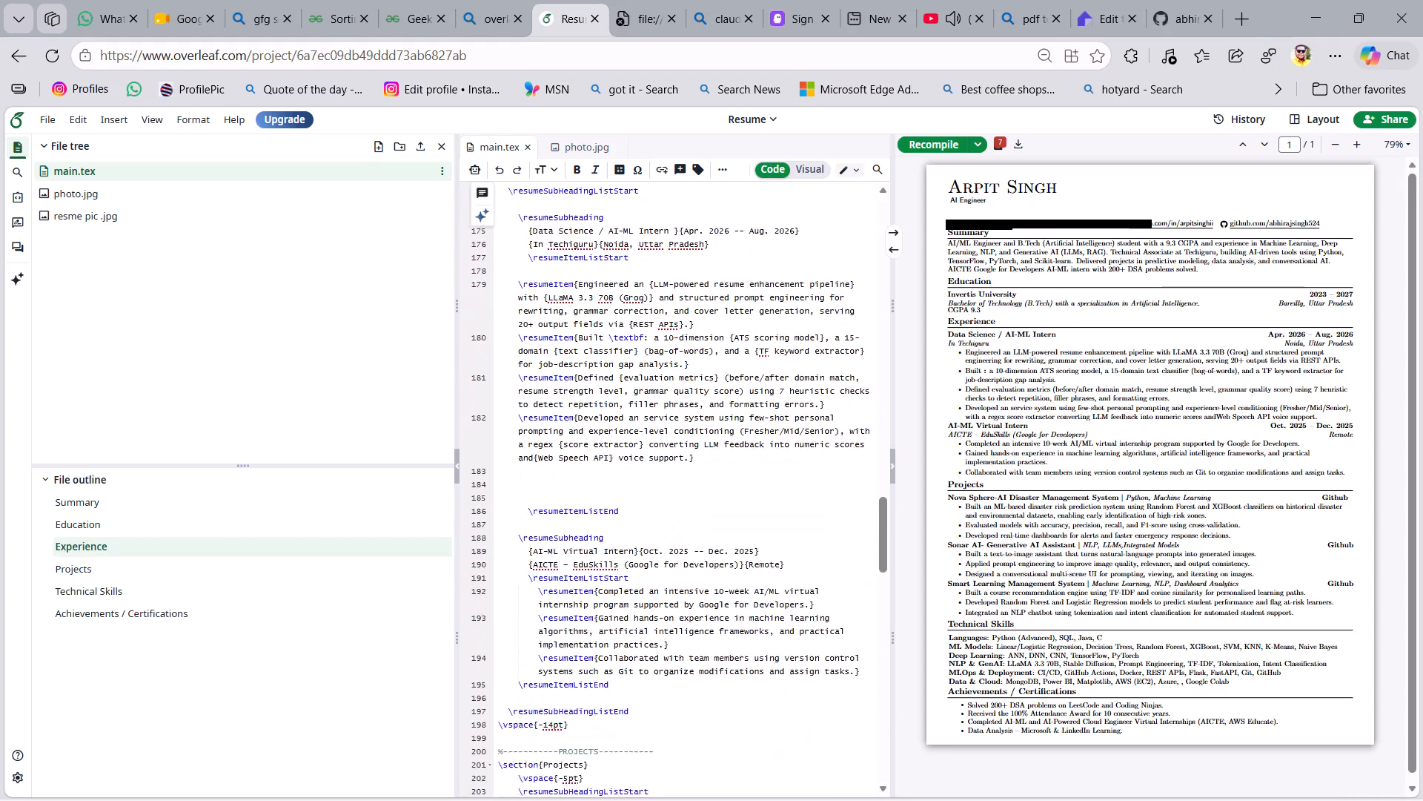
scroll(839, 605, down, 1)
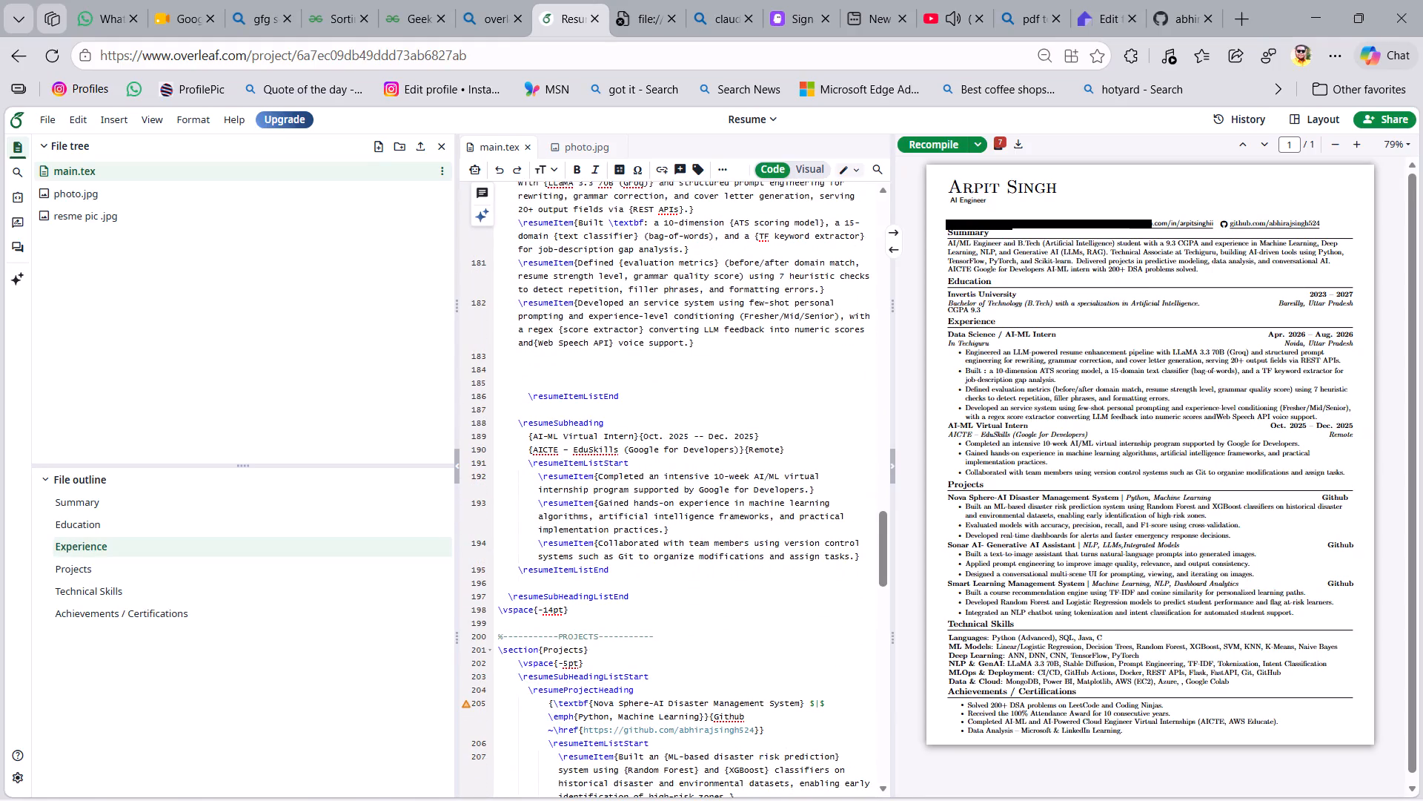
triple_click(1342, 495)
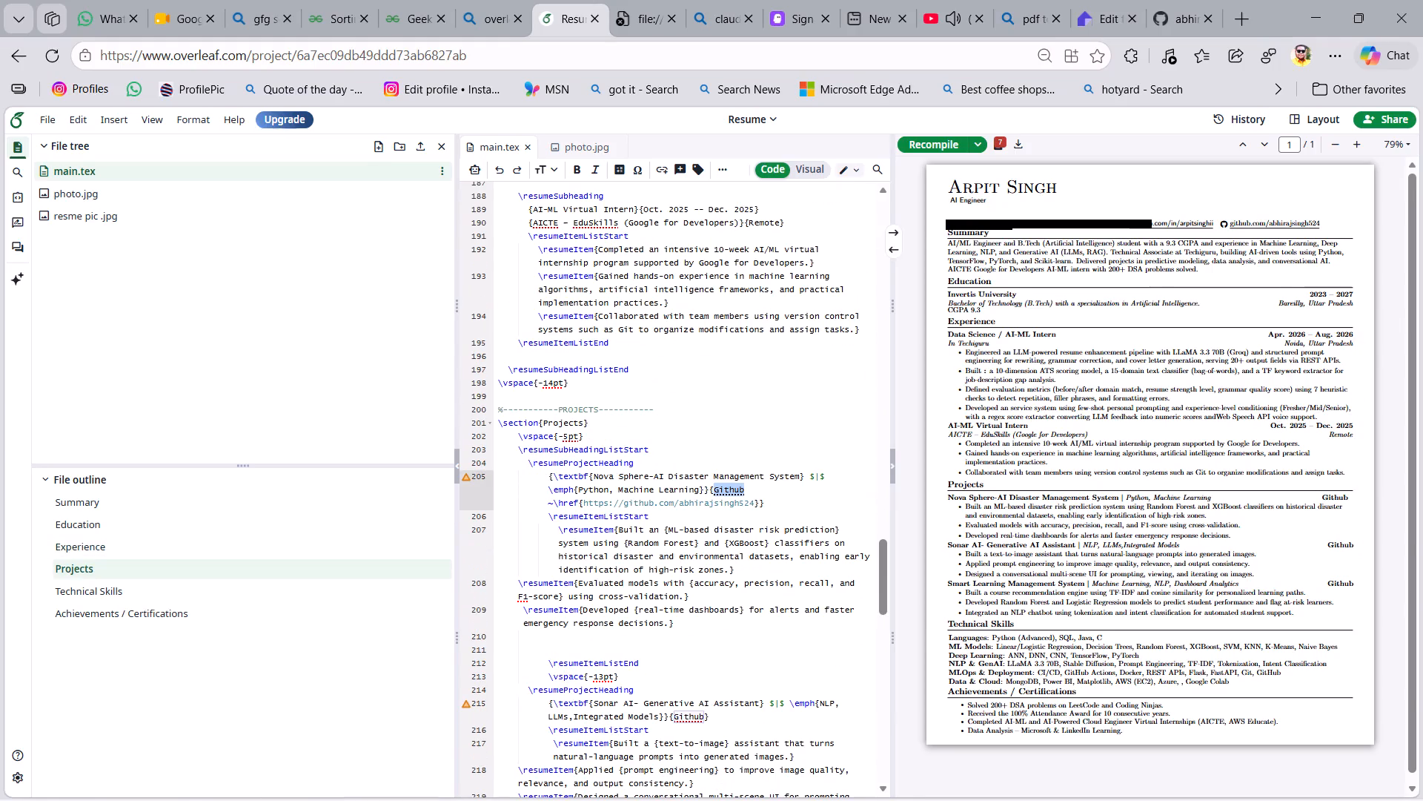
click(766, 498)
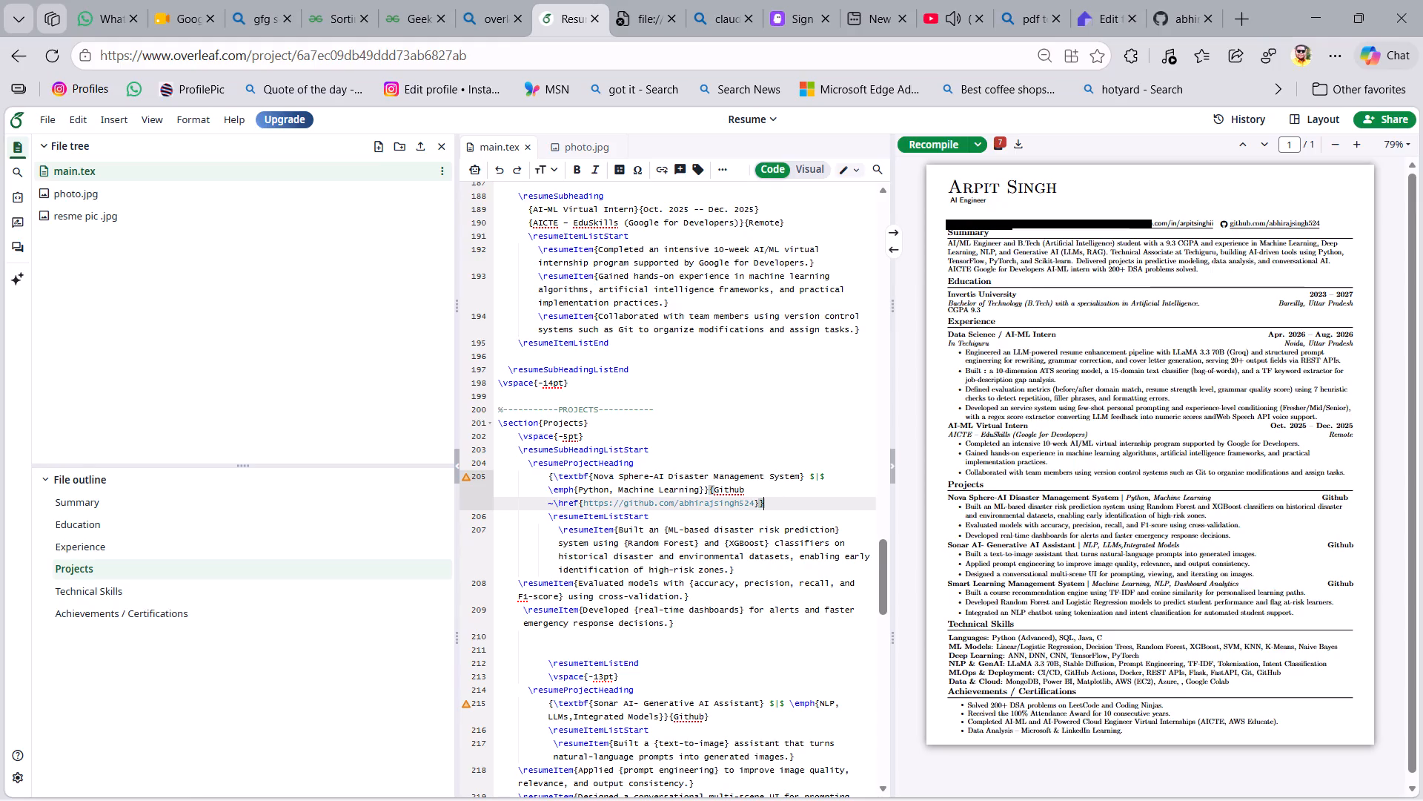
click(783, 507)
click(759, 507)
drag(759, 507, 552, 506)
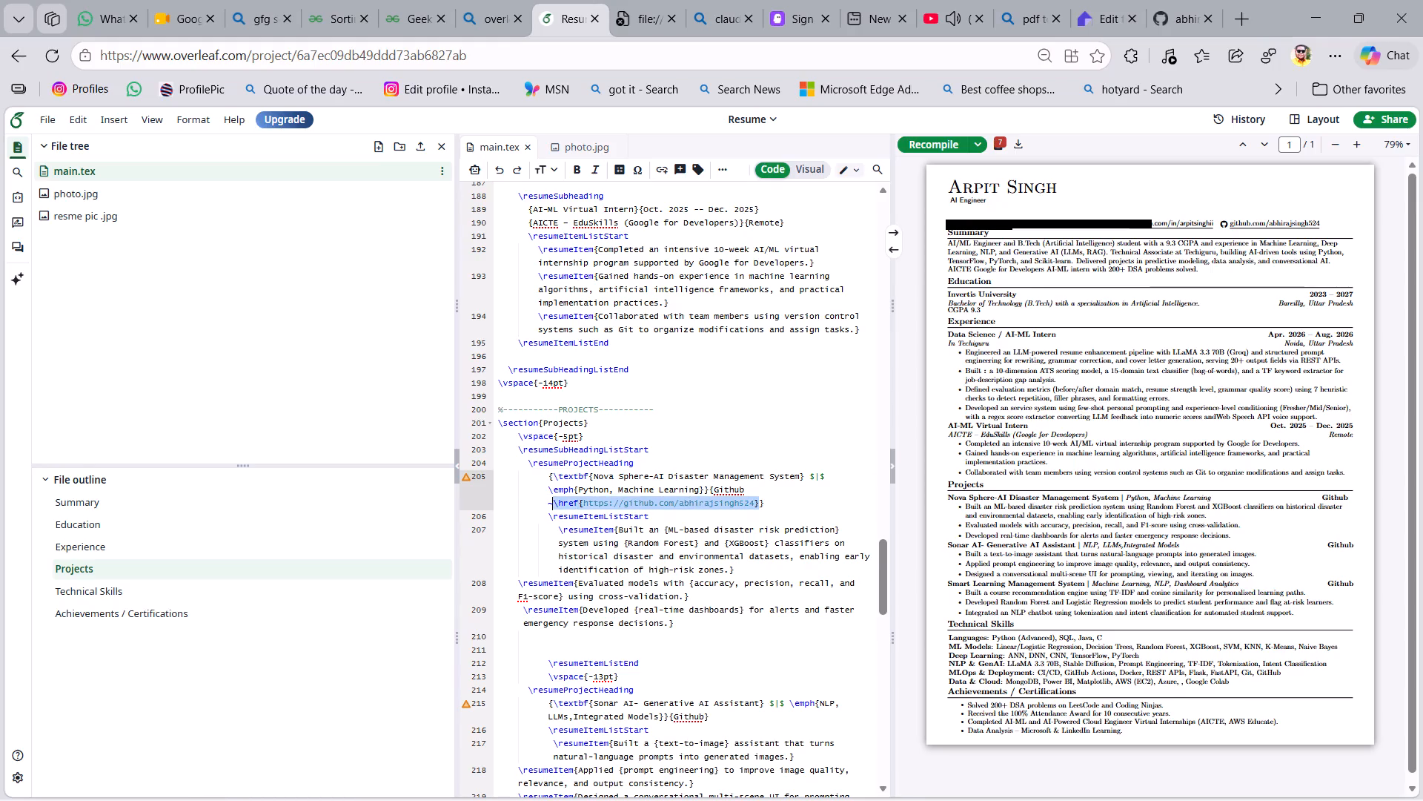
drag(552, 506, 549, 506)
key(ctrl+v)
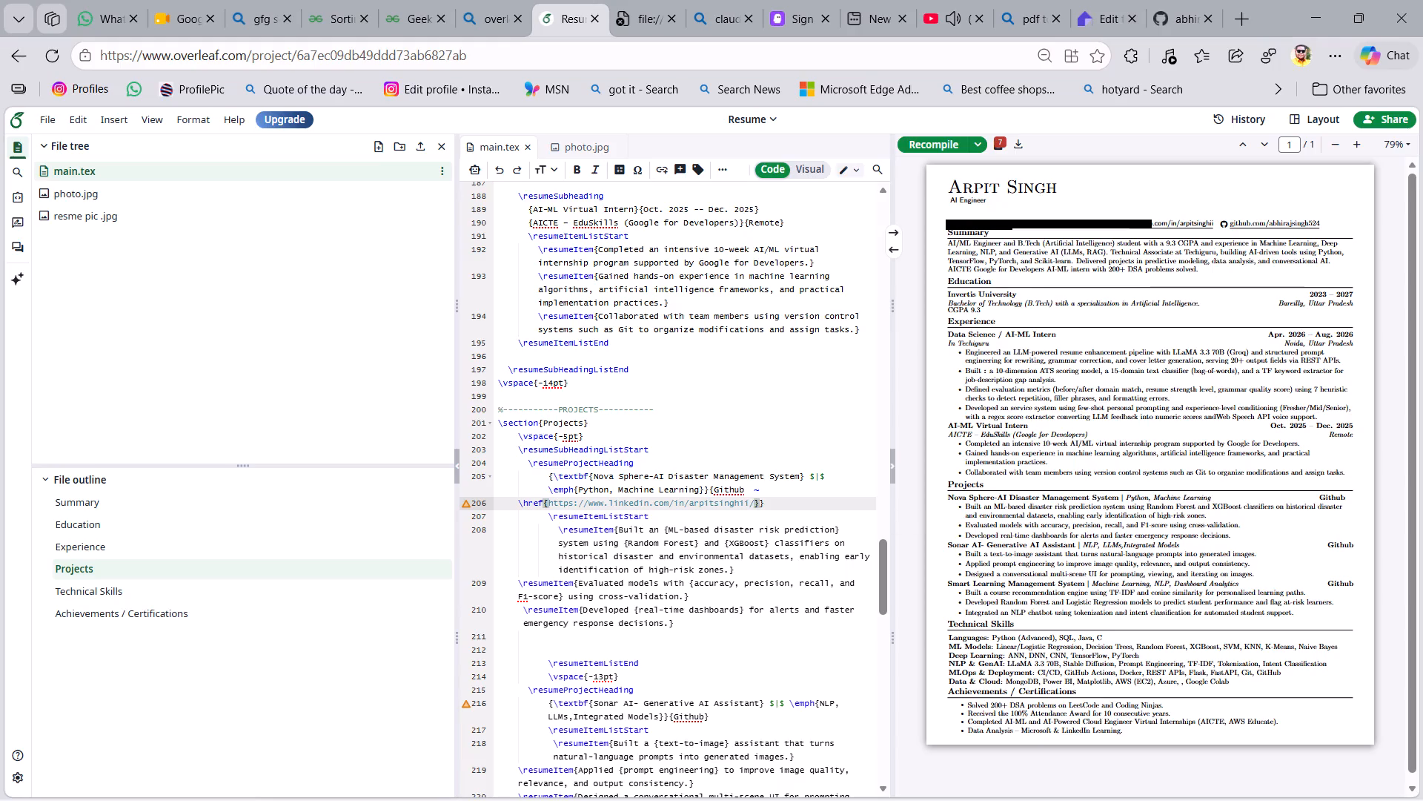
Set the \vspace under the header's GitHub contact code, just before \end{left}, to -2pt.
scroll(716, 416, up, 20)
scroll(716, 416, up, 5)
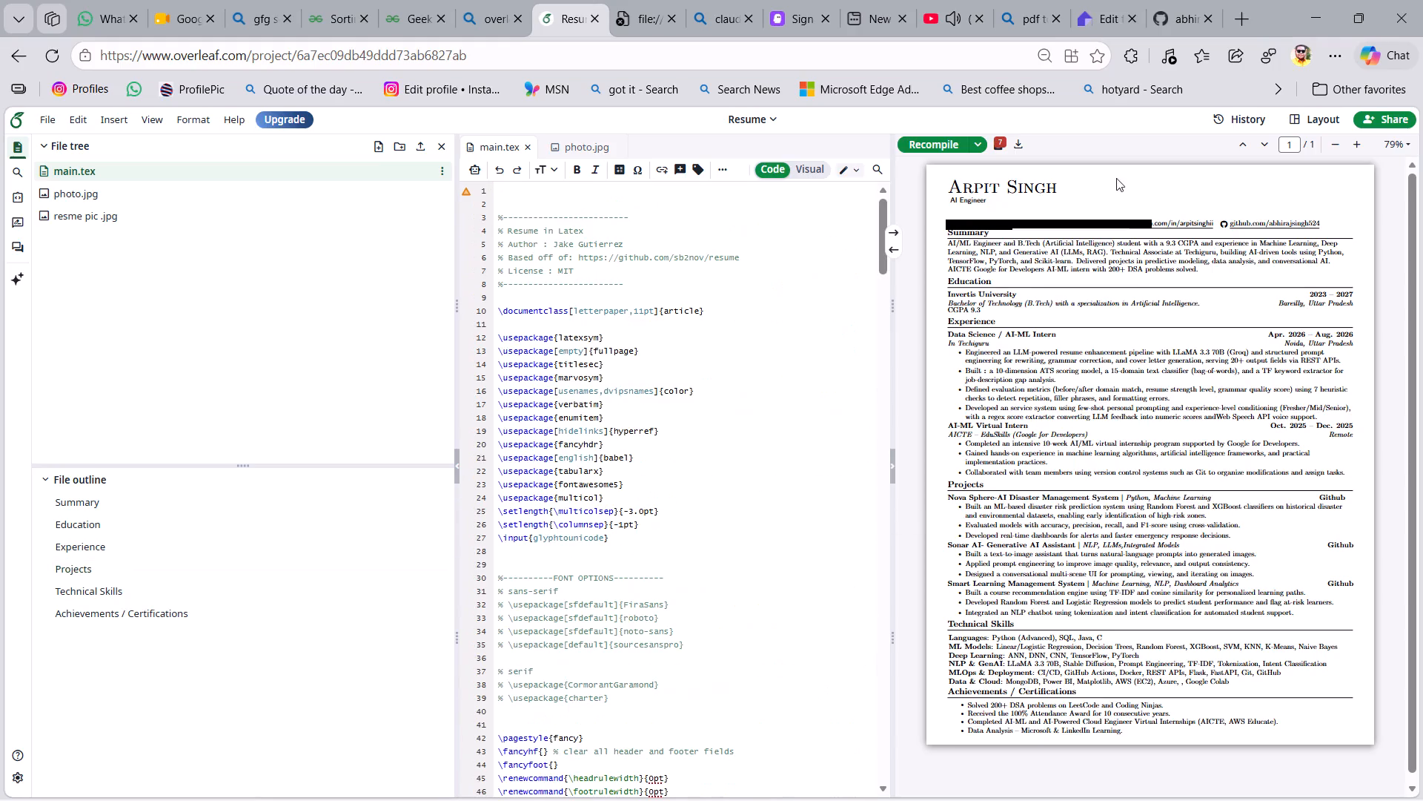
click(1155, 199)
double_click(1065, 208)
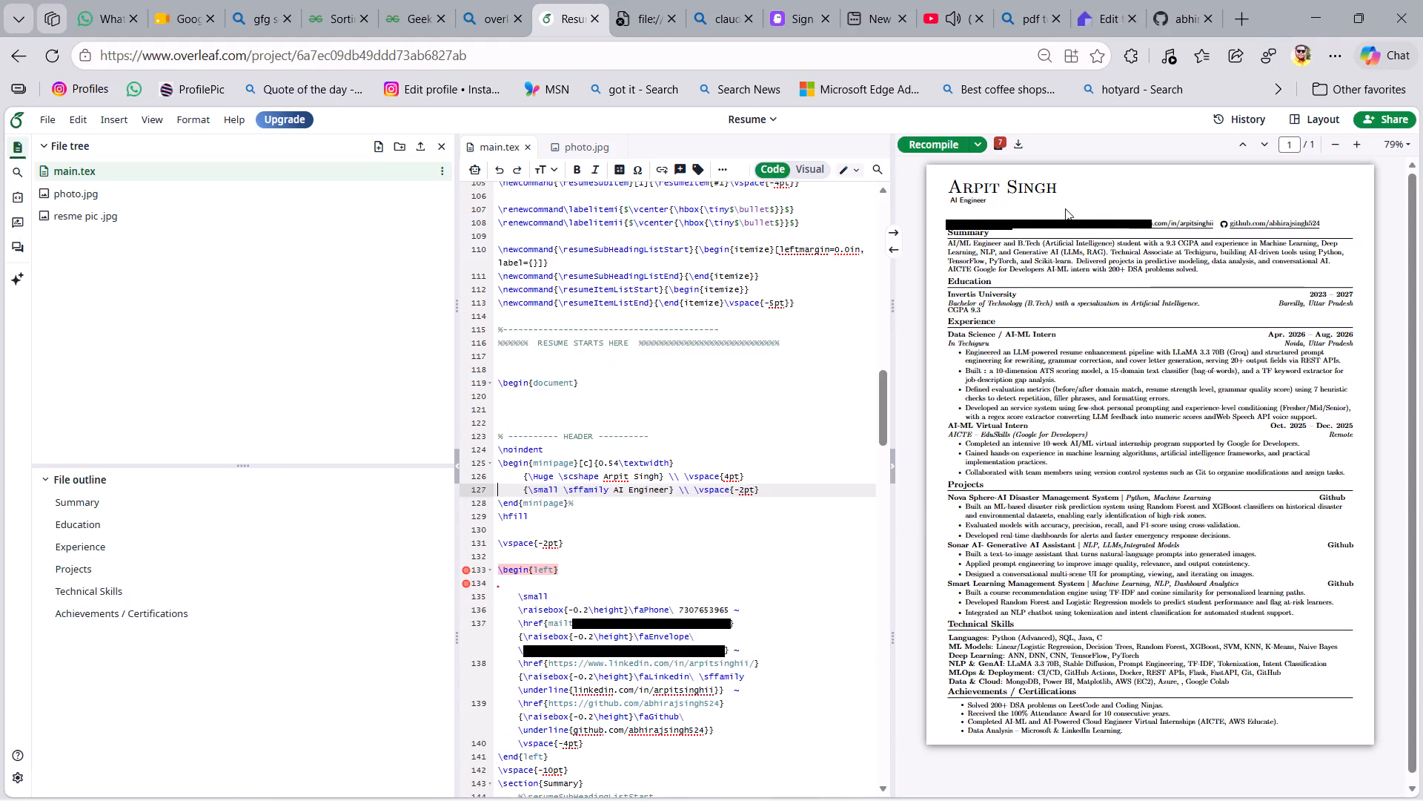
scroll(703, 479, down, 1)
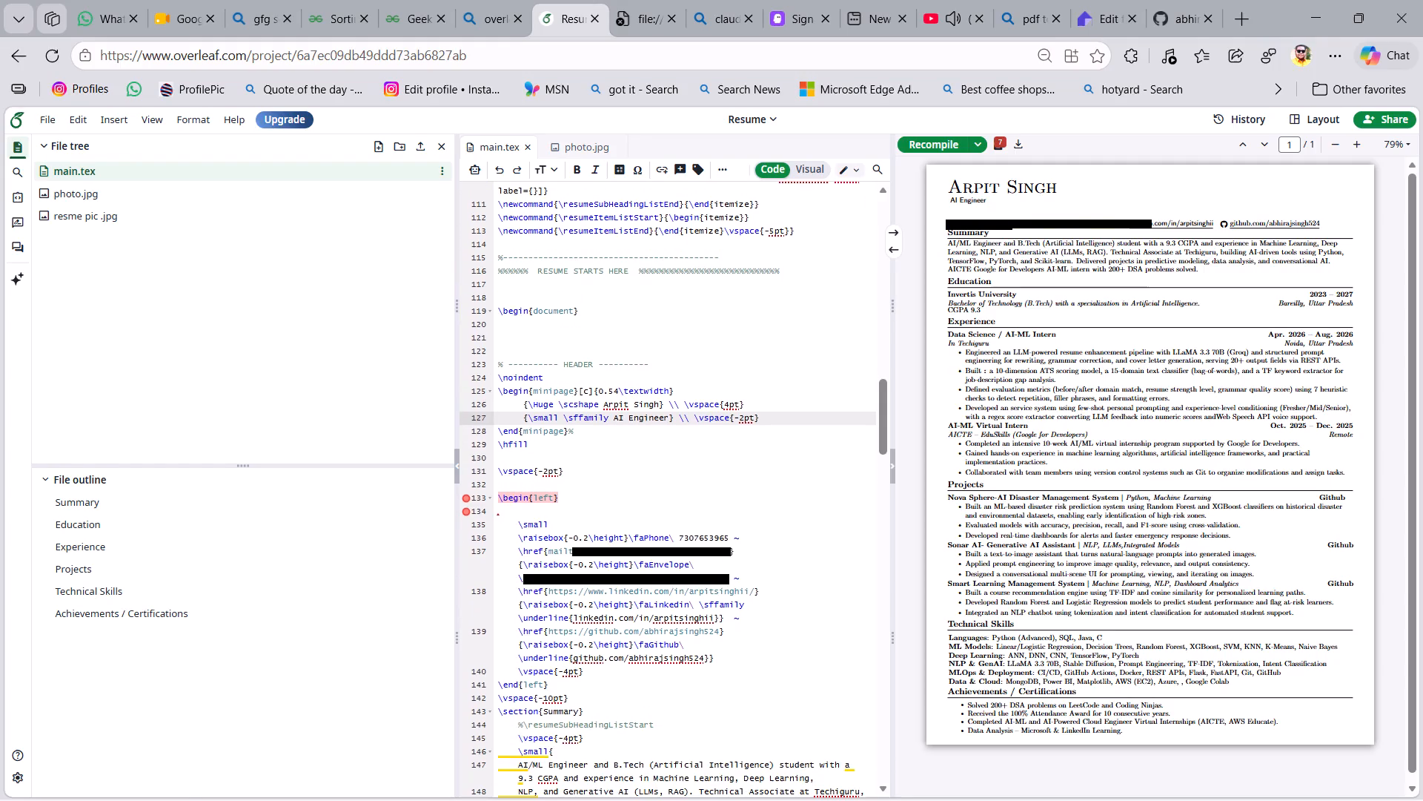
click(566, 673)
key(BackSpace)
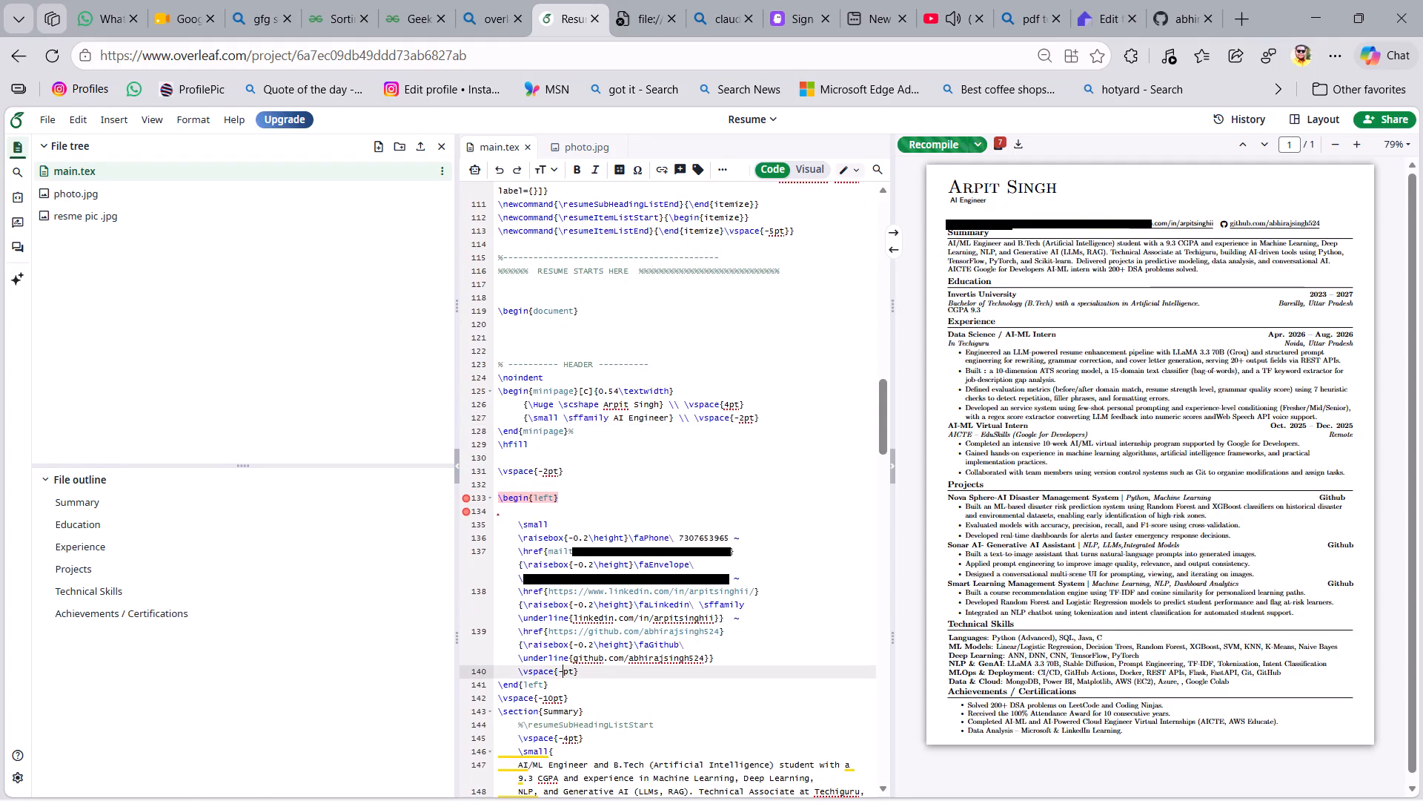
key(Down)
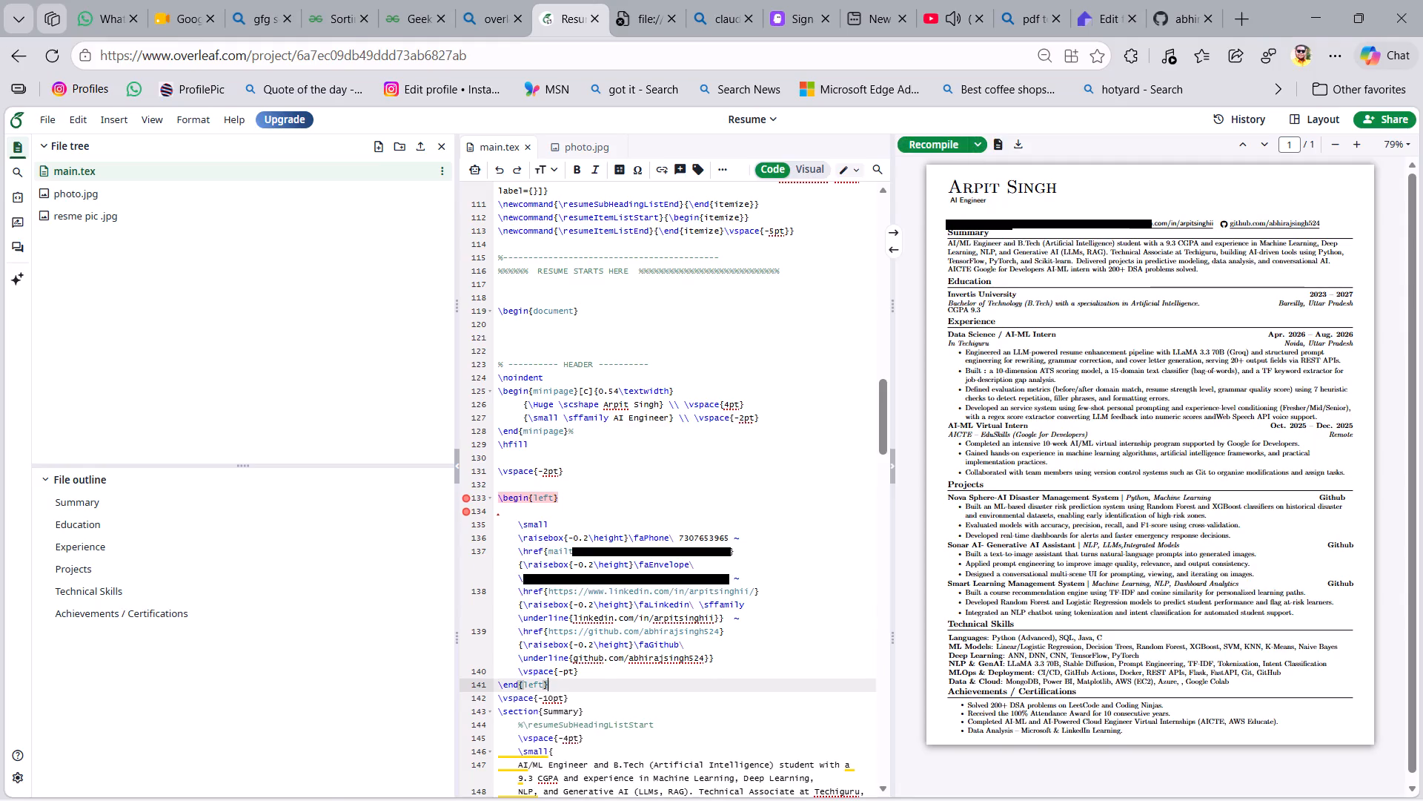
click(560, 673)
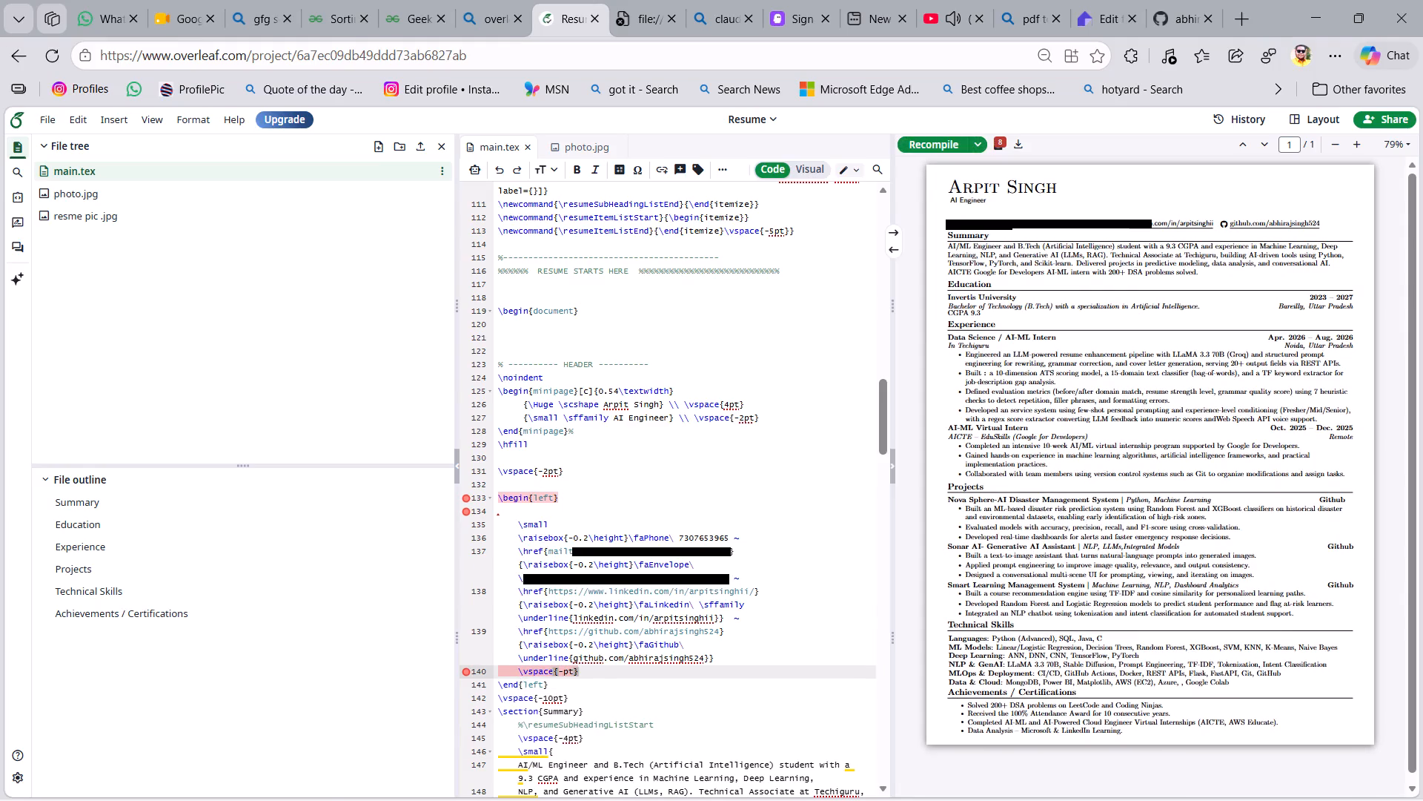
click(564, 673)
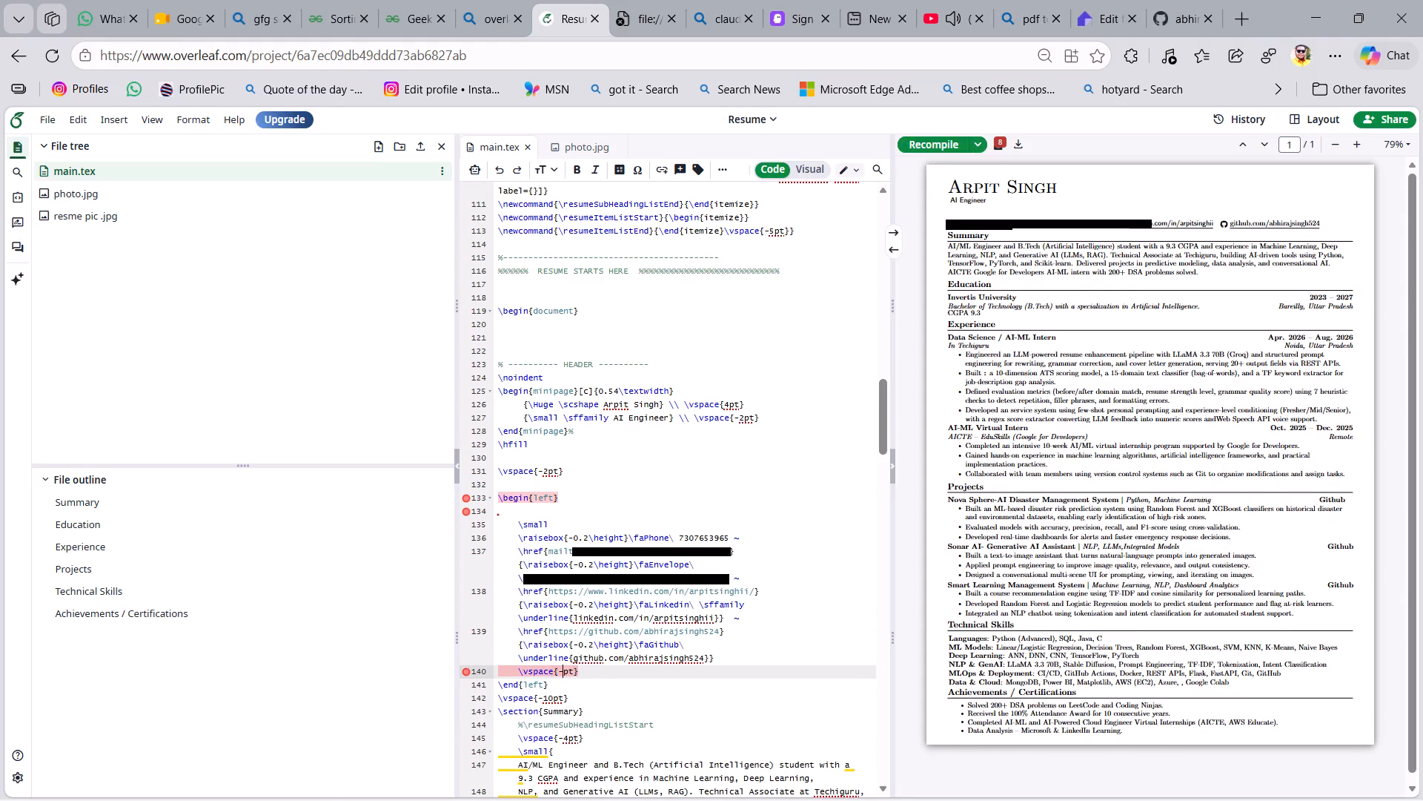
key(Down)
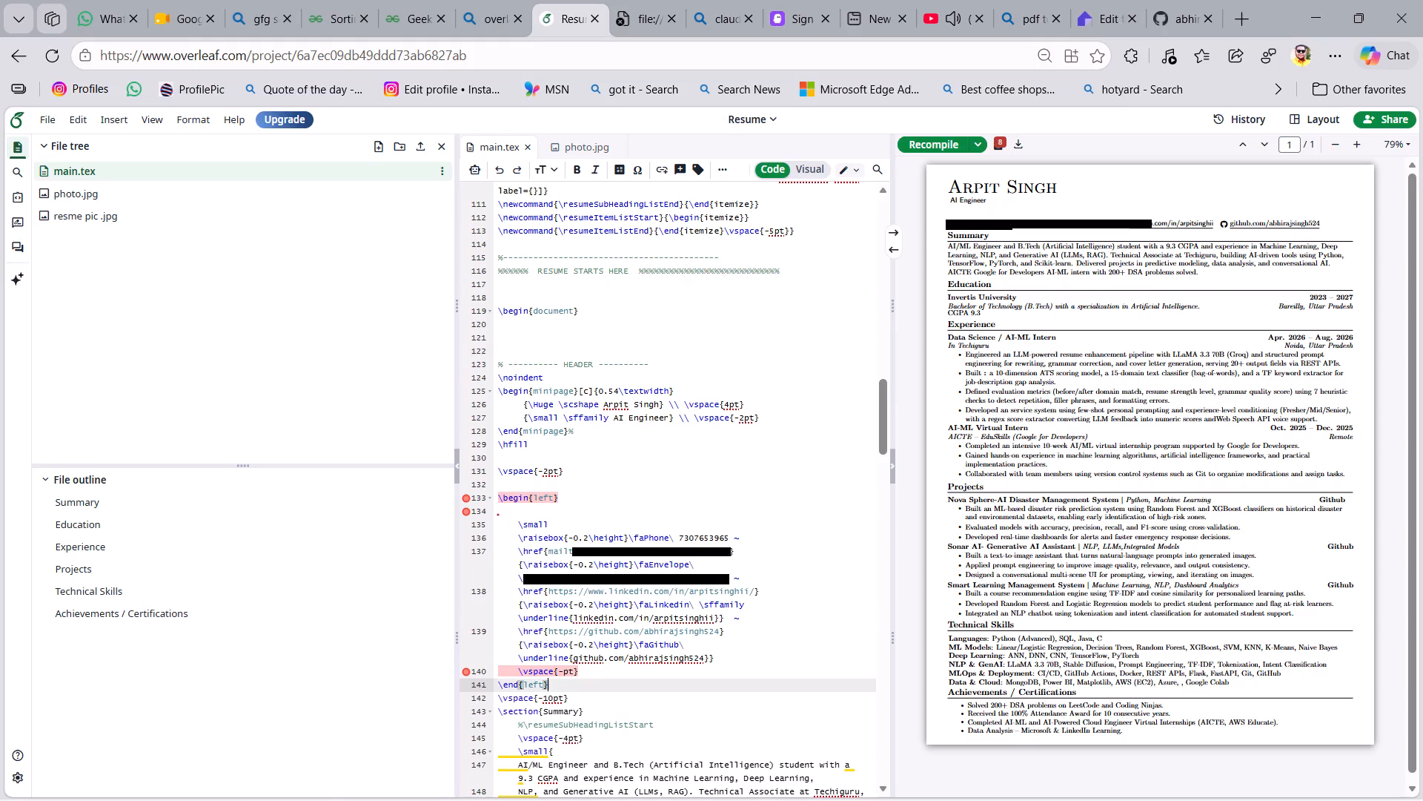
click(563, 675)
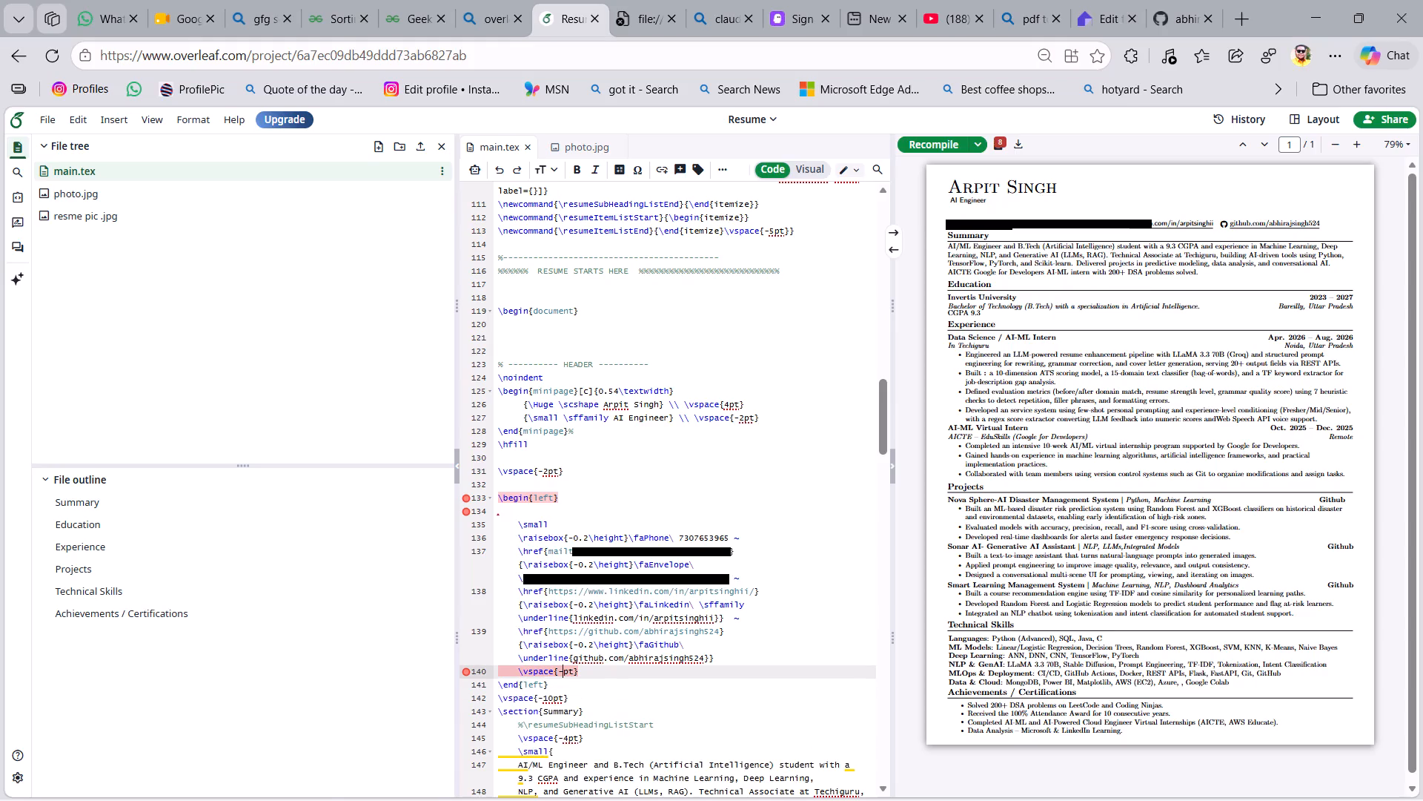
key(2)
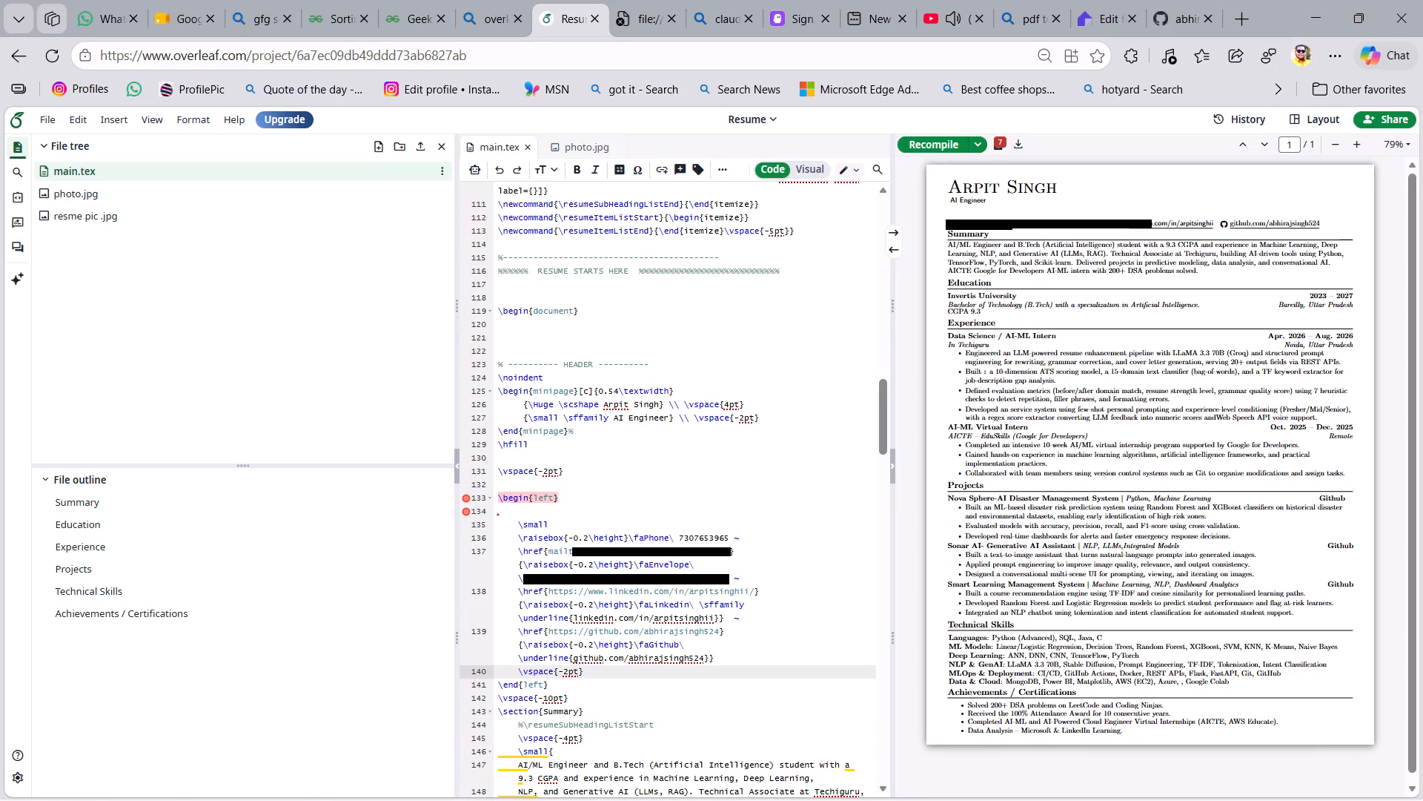
Set the \vspace just before the header's \end{left} to 2pt.
key(BackSpace)
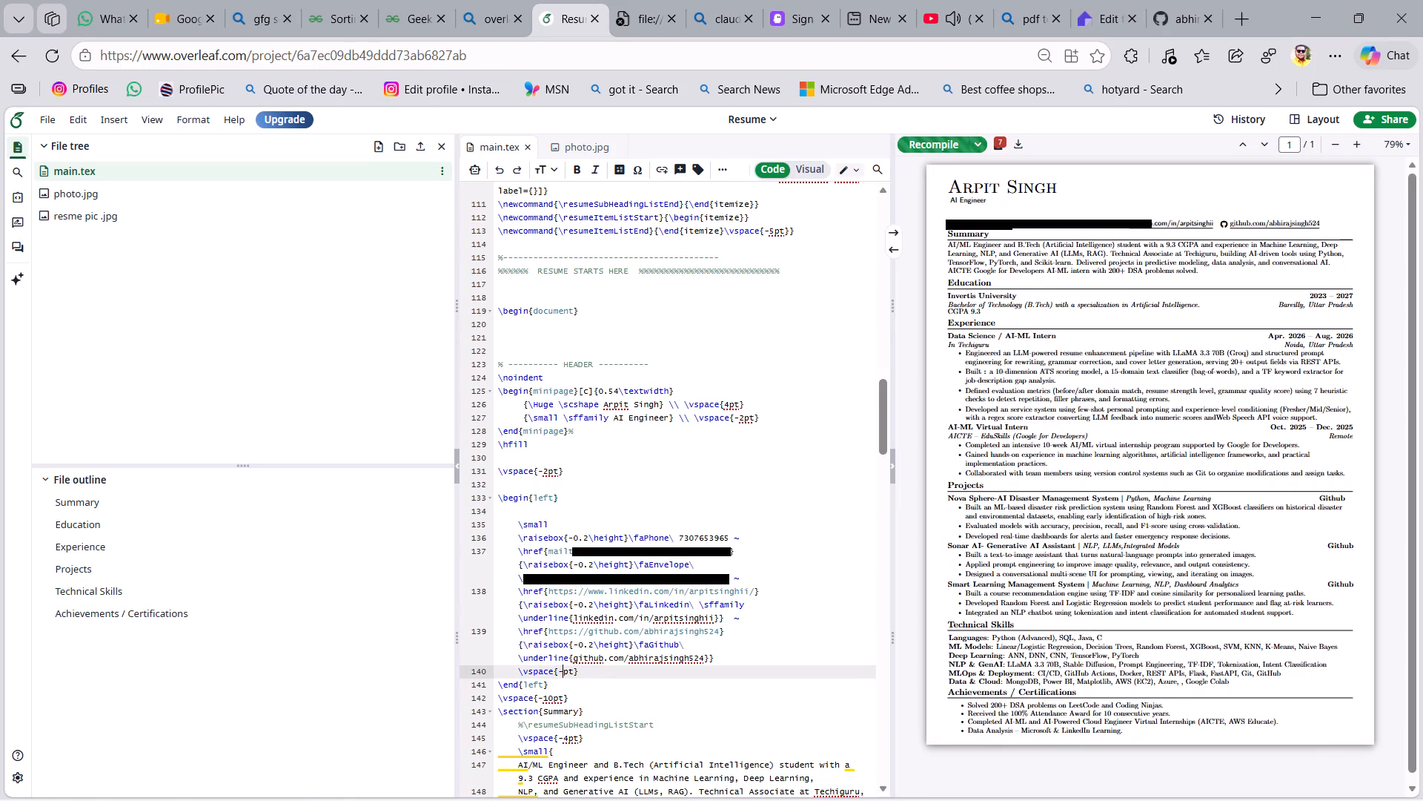
key(BackSpace)
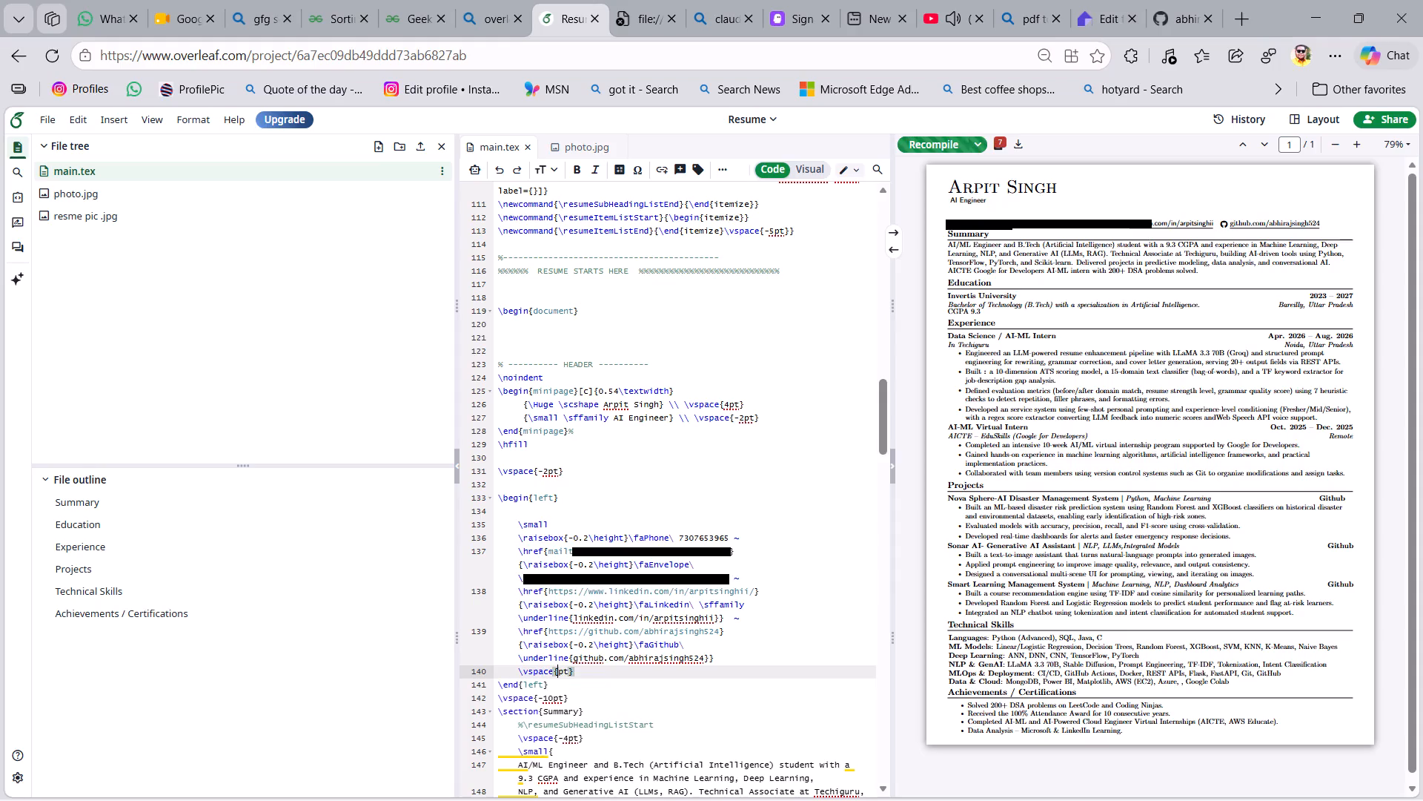
key(2)
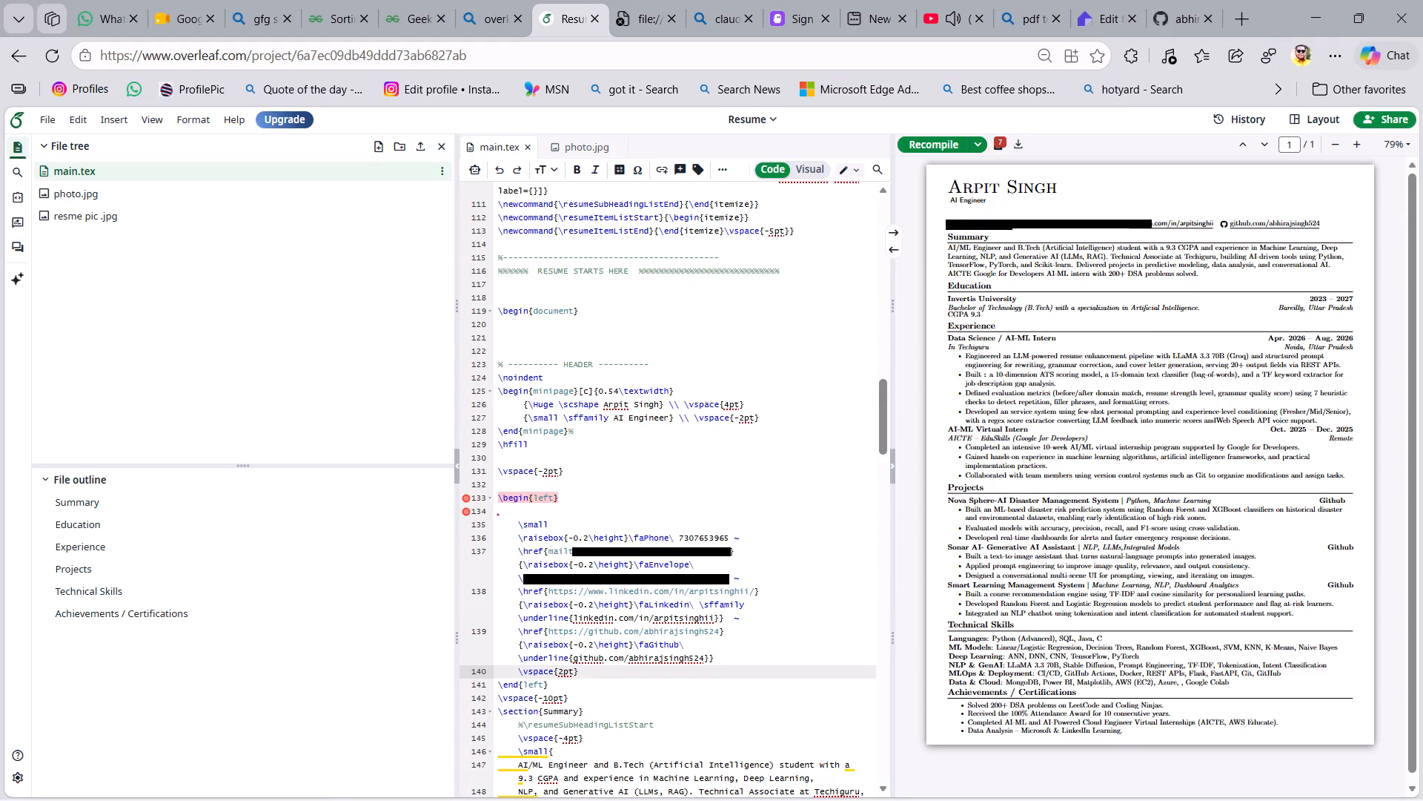
Copy the header's complete GitHub \href code with its icon and underlined text over the Nova Sphere-AI project's {Github} argument and its \href.
drag(717, 658, 536, 645)
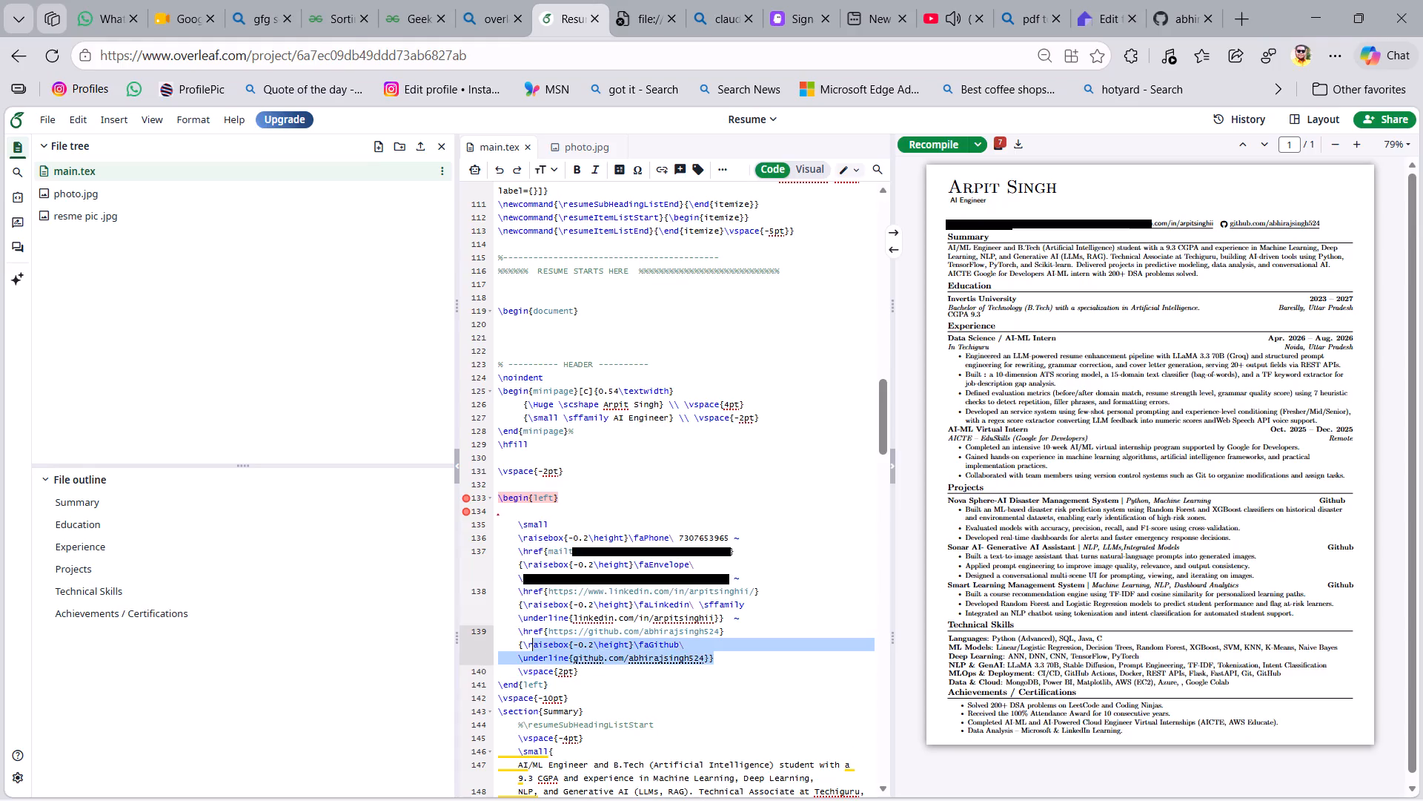
drag(536, 645, 520, 645)
drag(520, 645, 520, 633)
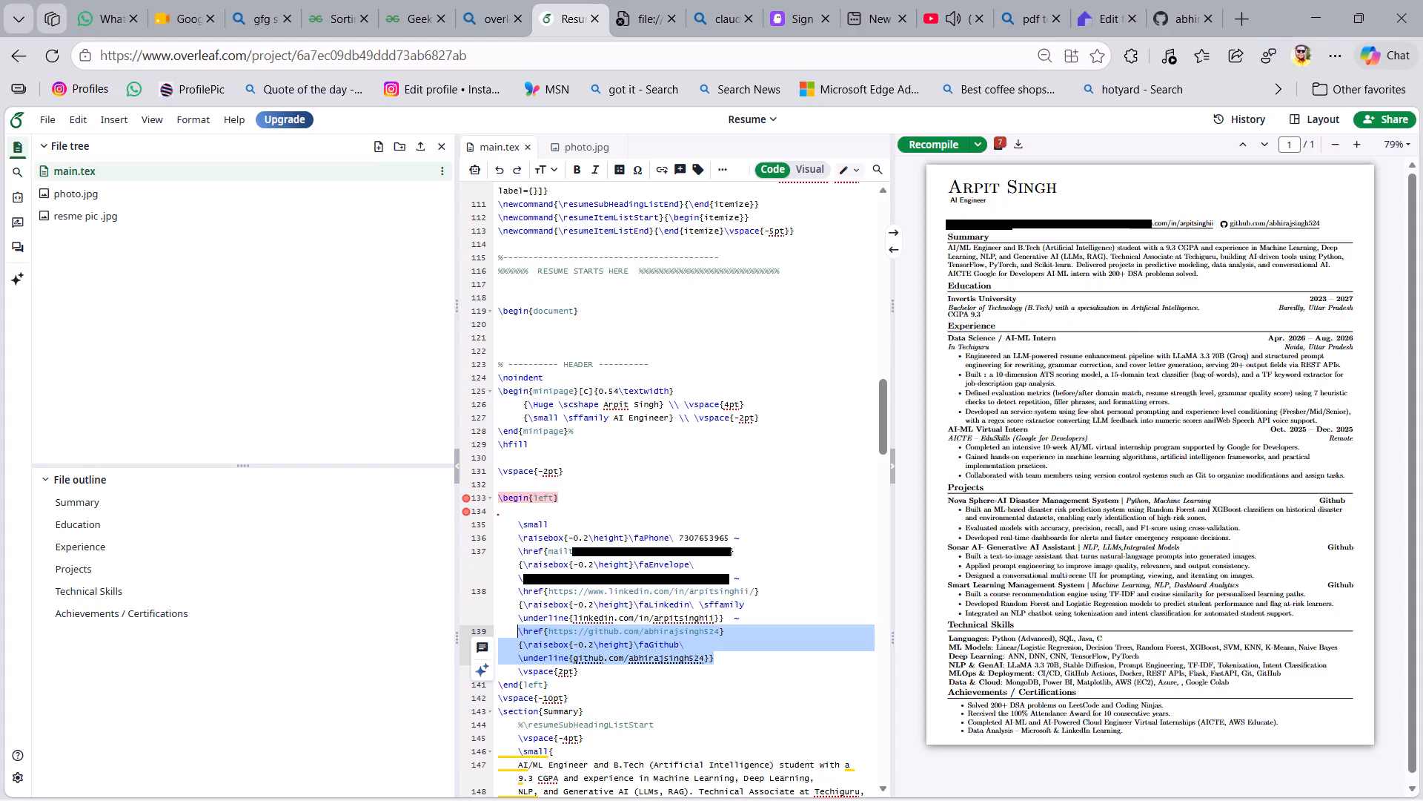
key(ctrl+c)
key(ctrl+c)
triple_click(1327, 498)
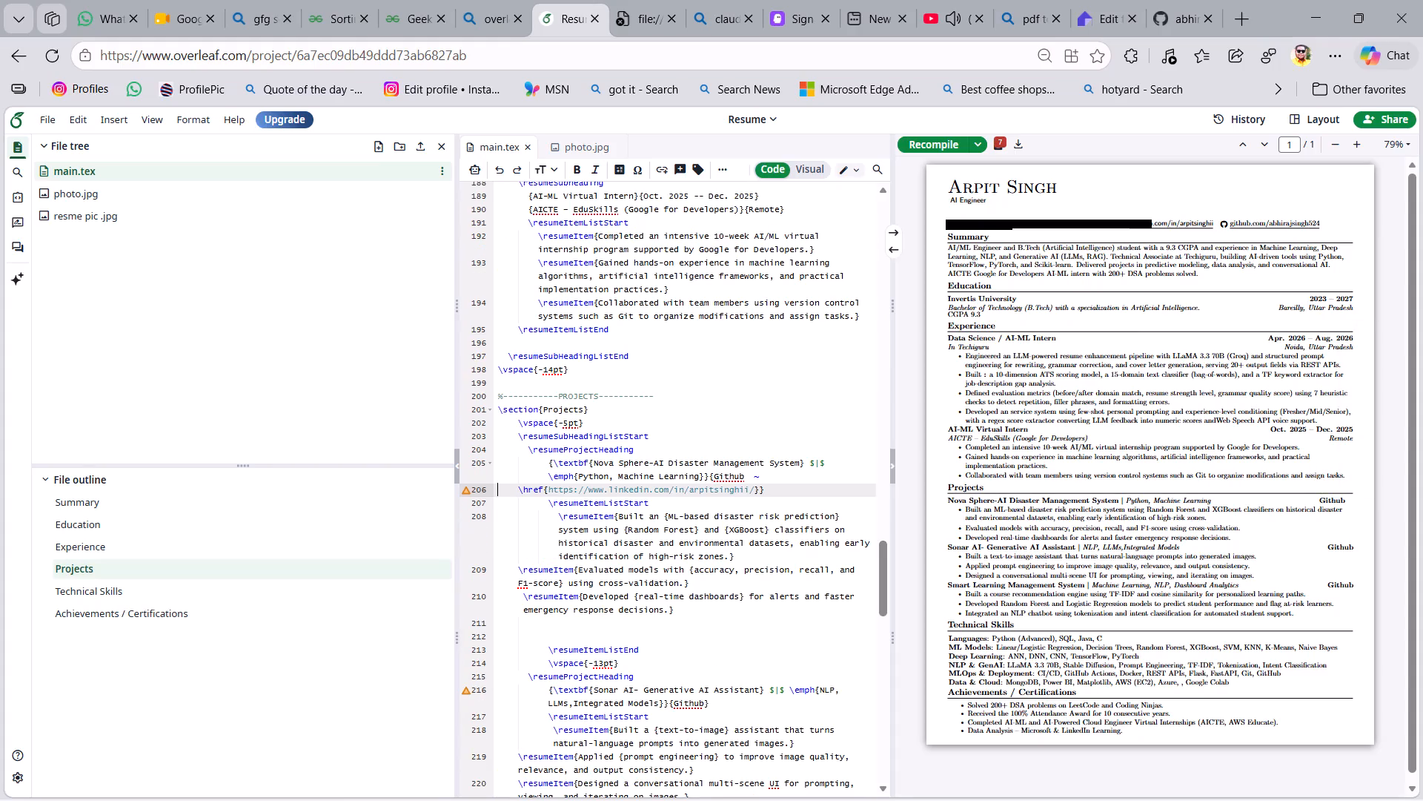
drag(780, 492, 711, 480)
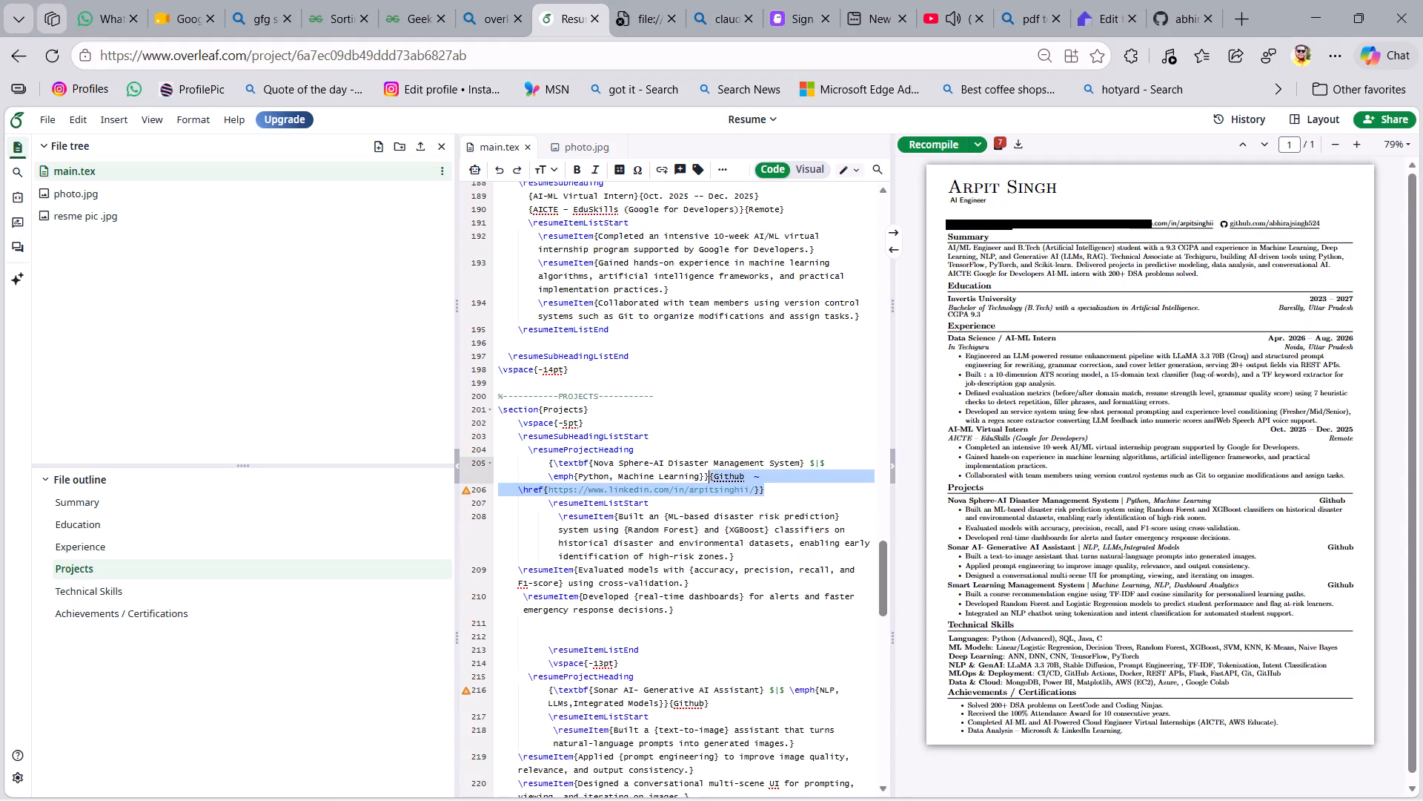
drag(711, 480, 710, 479)
key(ctrl+v)
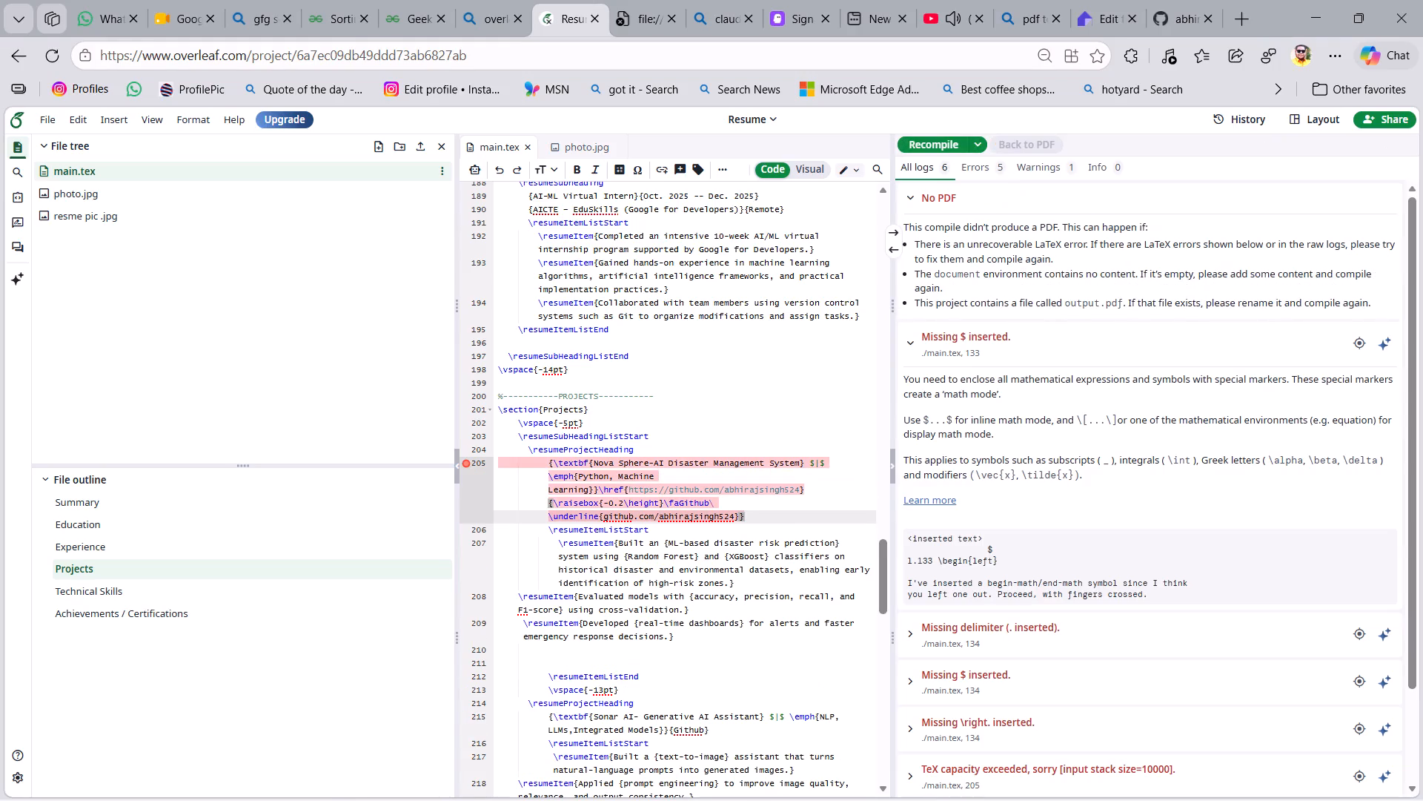
Insert a spaced ~ after the Nova Sphere-AI heading's Python, Machine Learning argument and put the project's GitHub \href on its own line.
click(598, 487)
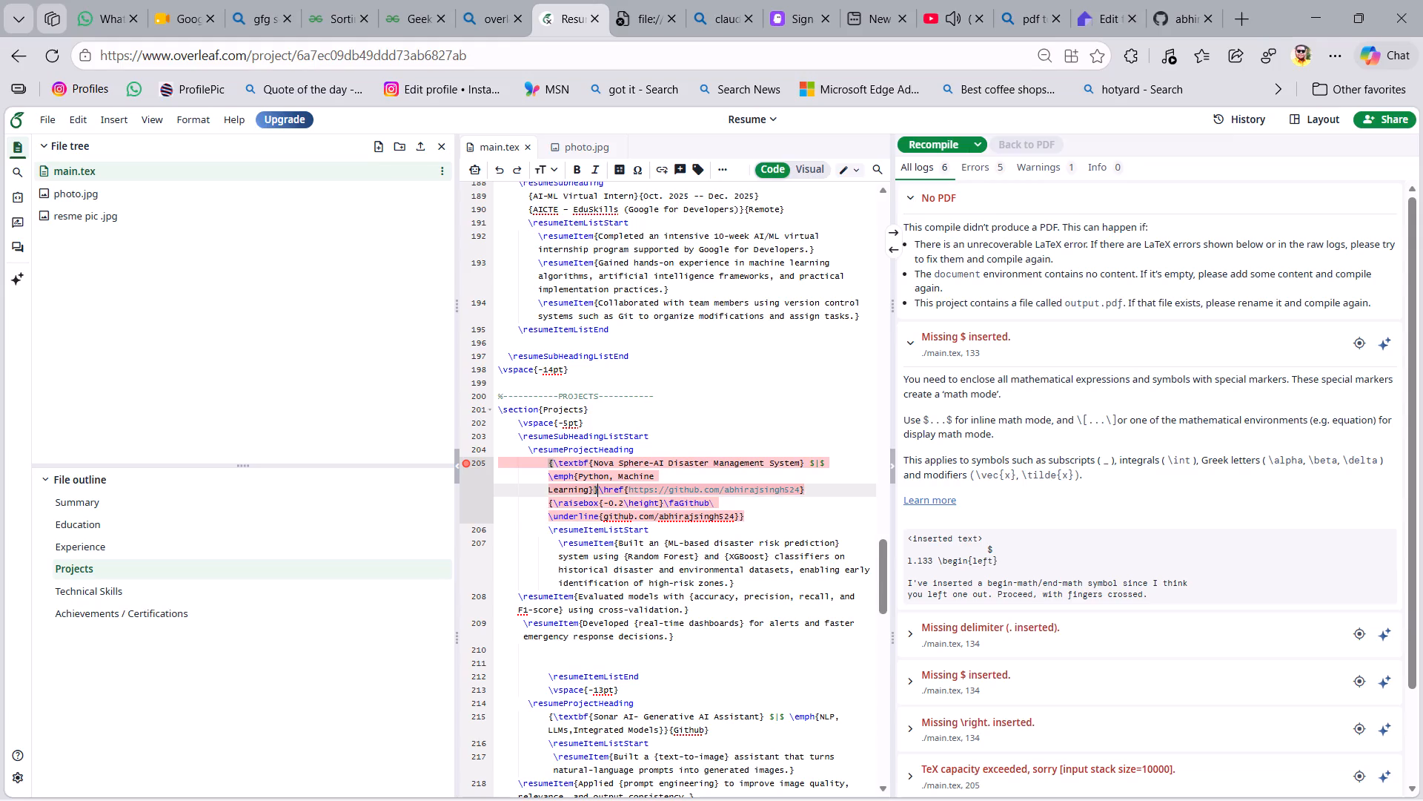
key(shift+asciitilde)
key(Return)
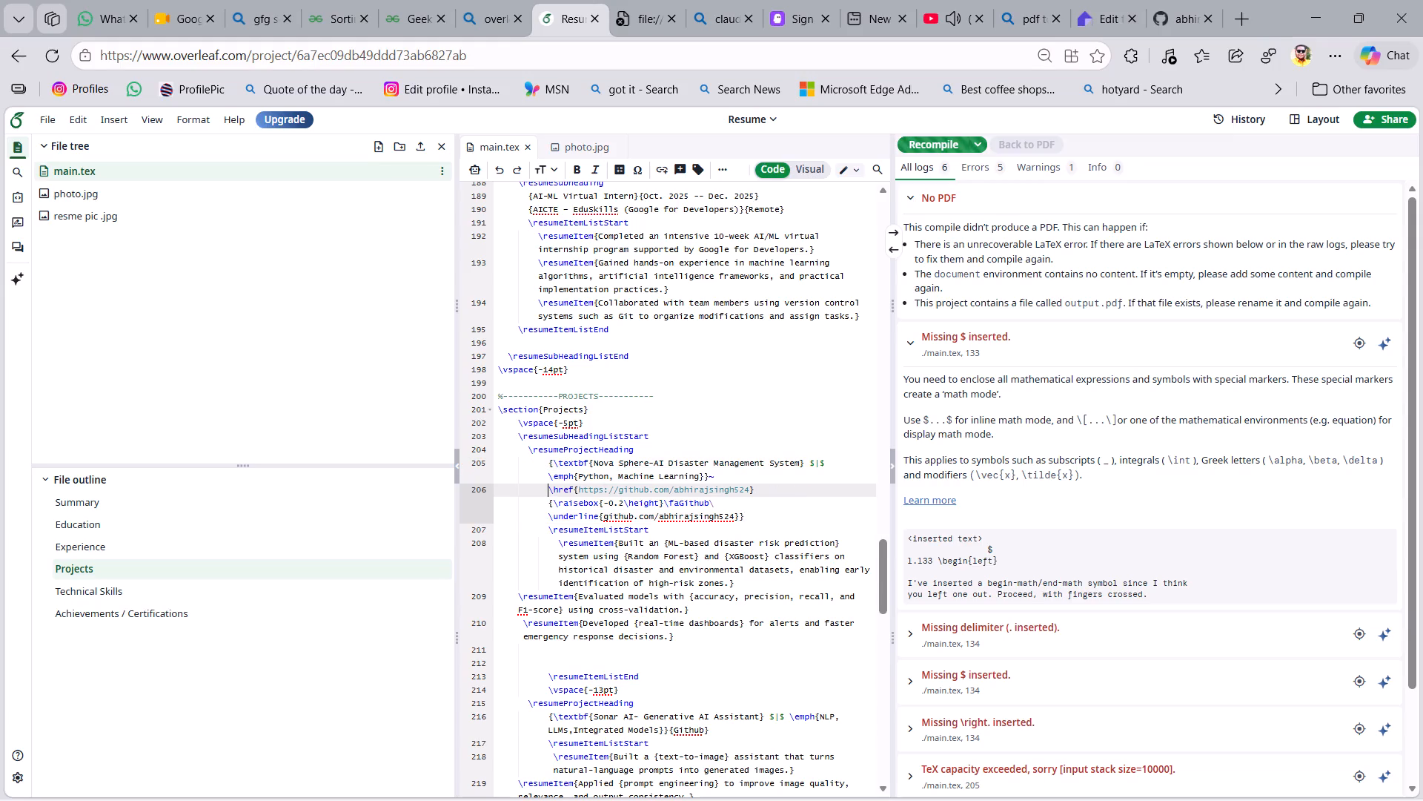
click(708, 477)
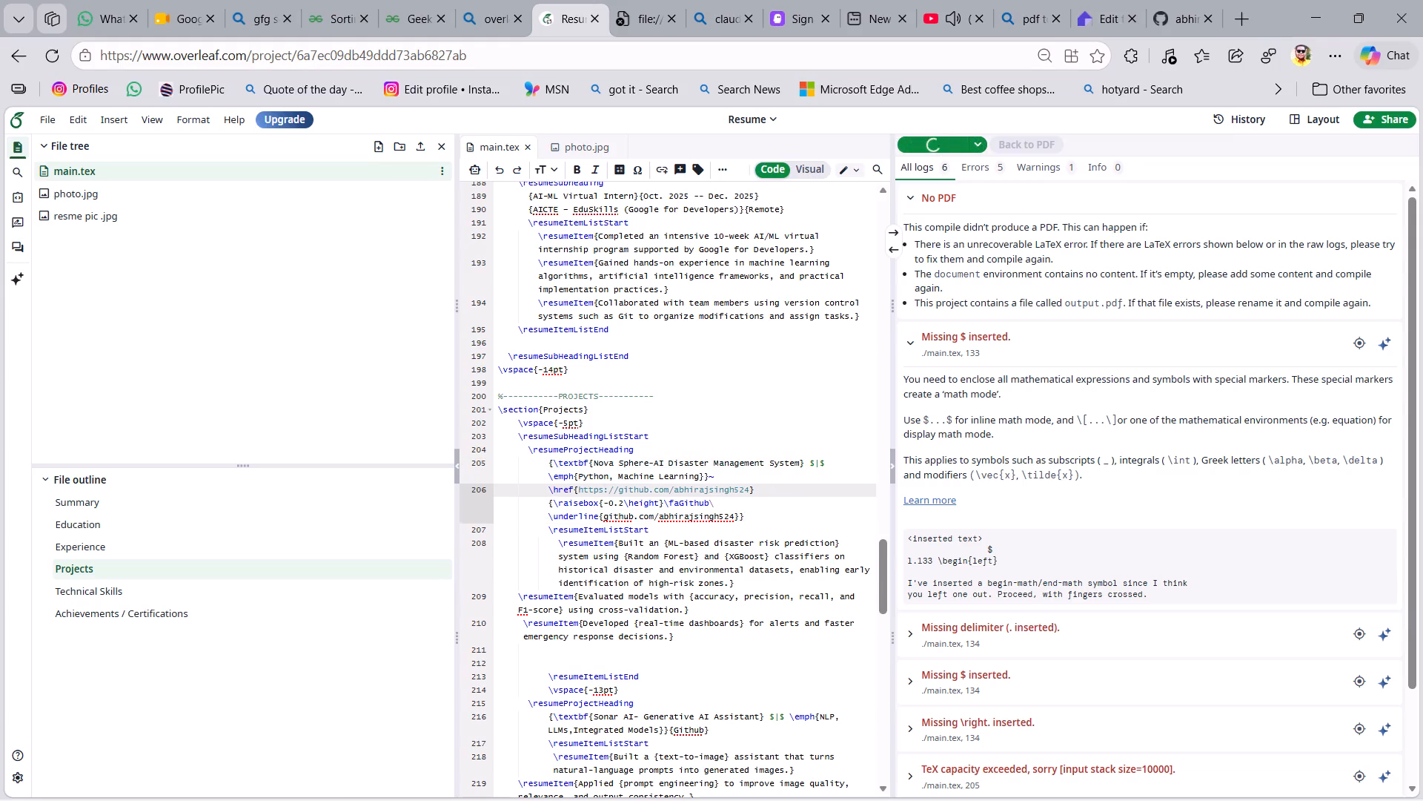
key(space)
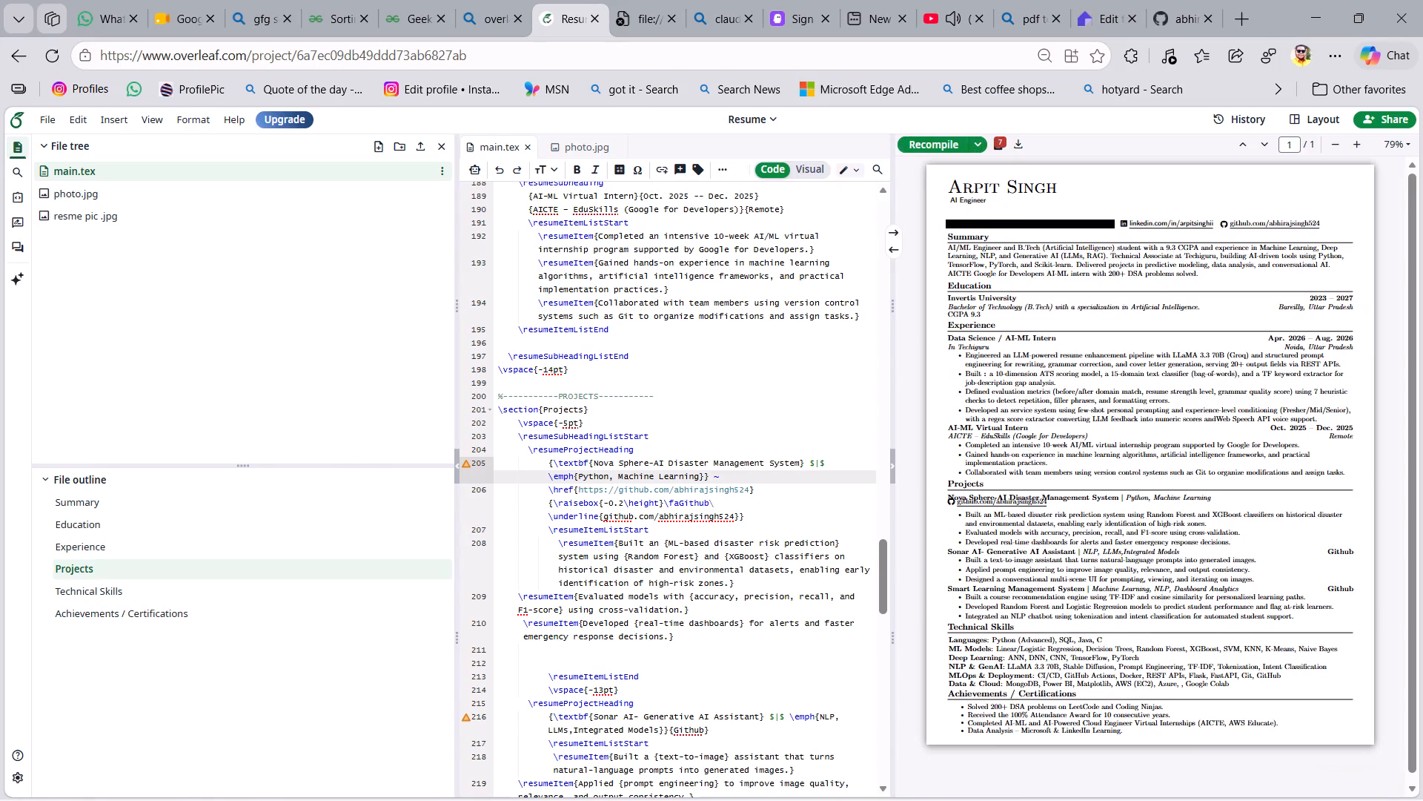
Remove {-0.2\height}\faGithub\ from the Nova Sphere-AI project's link code and shorten its underlined text to Github.
drag(601, 501, 683, 502)
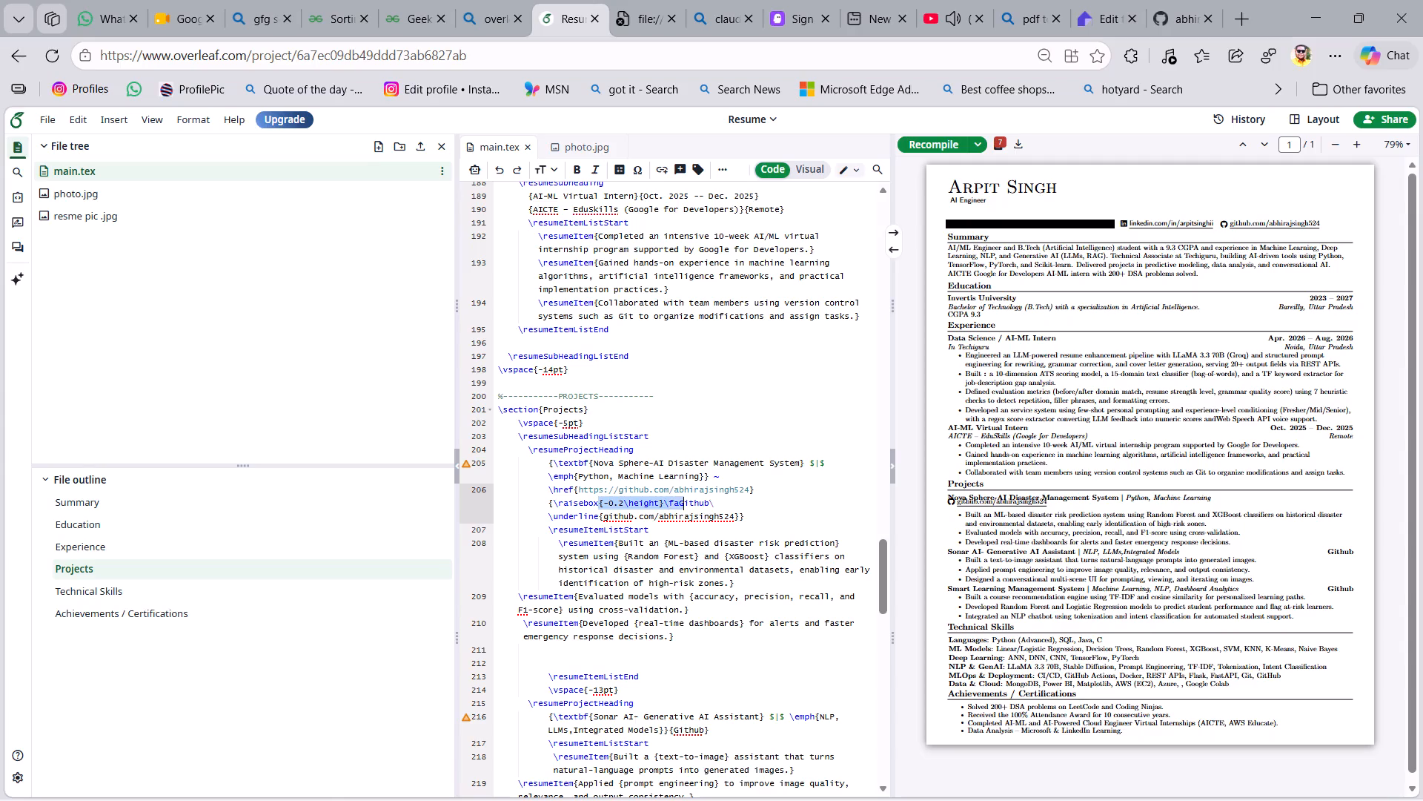
drag(683, 502, 714, 500)
key(BackSpace)
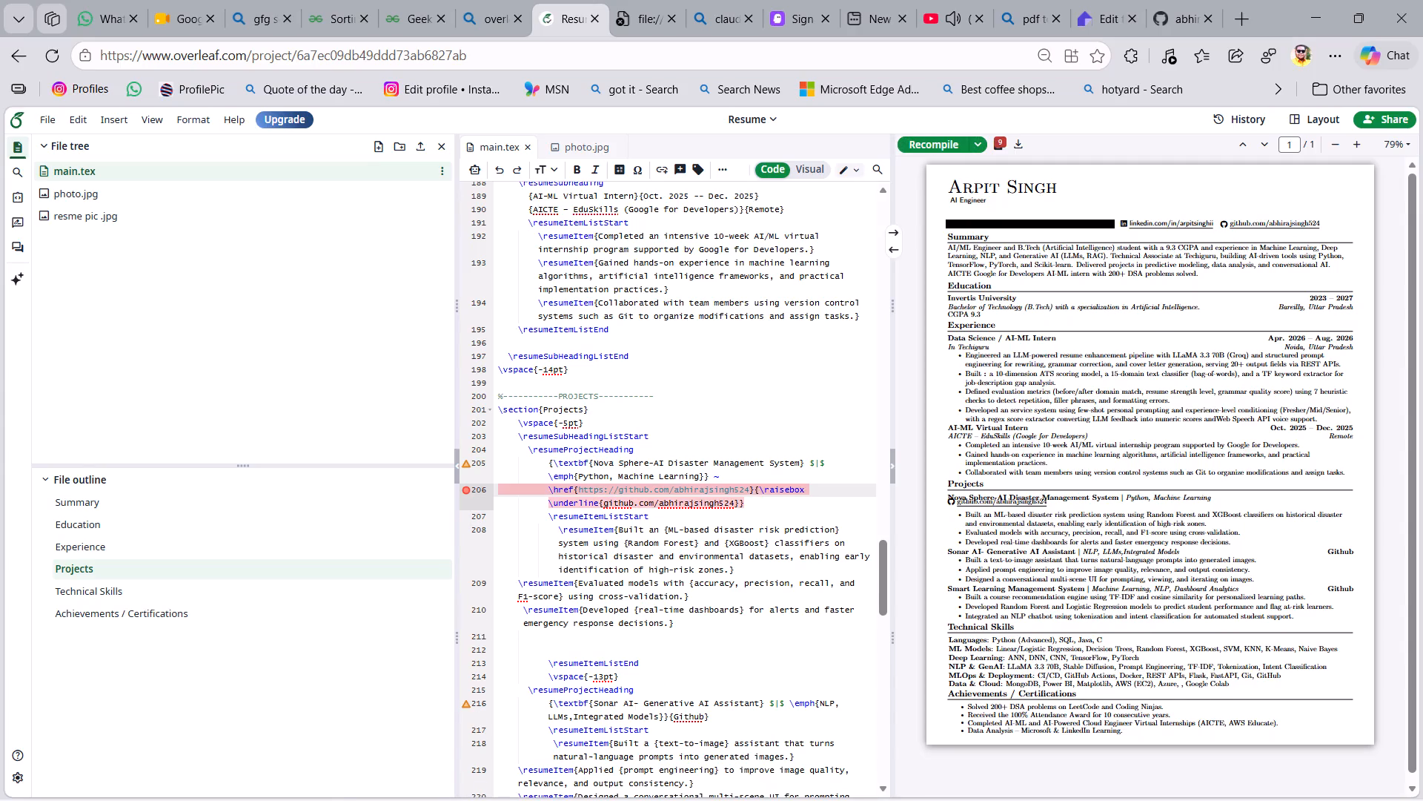
drag(732, 502, 632, 499)
key(BackSpace)
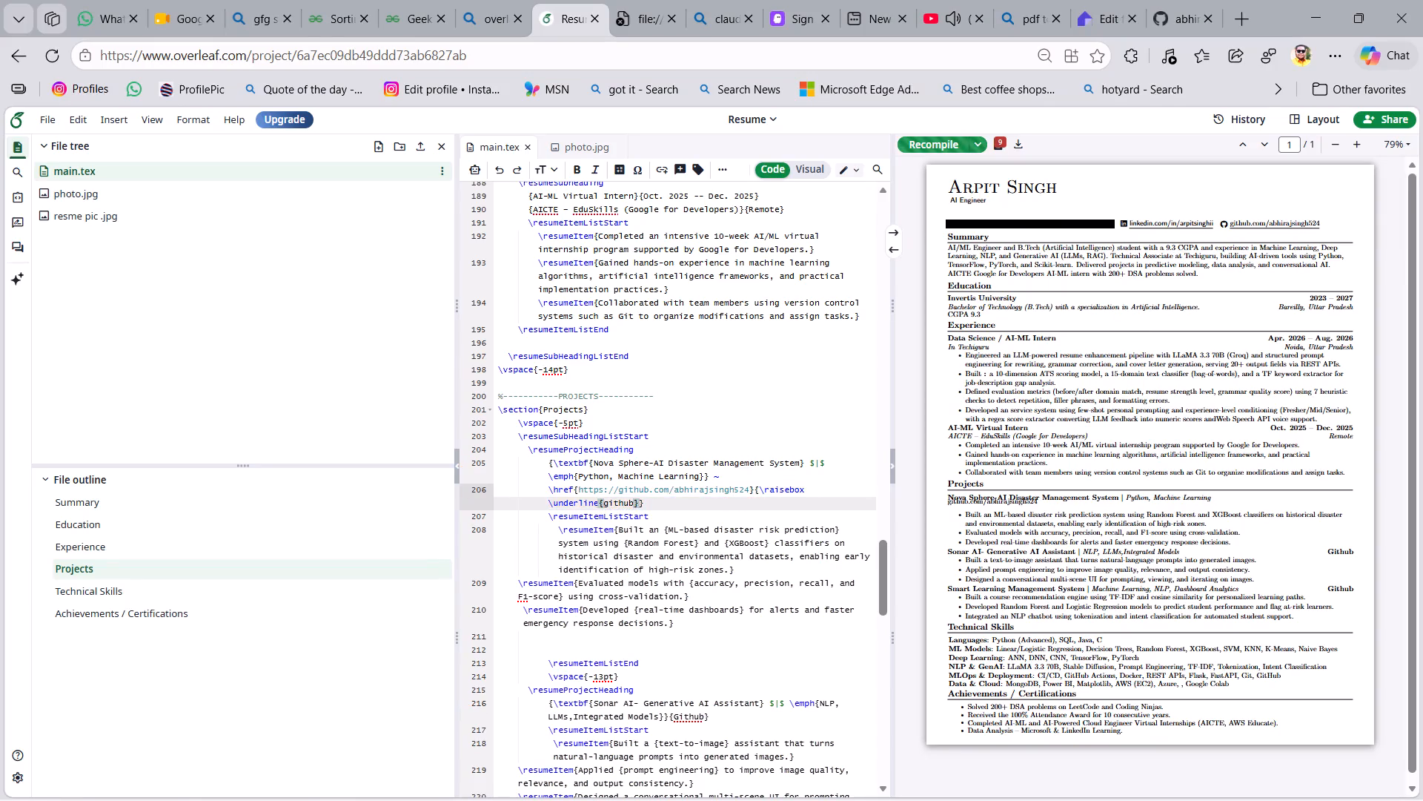
click(608, 499)
key(BackSpace)
key(shift+g)
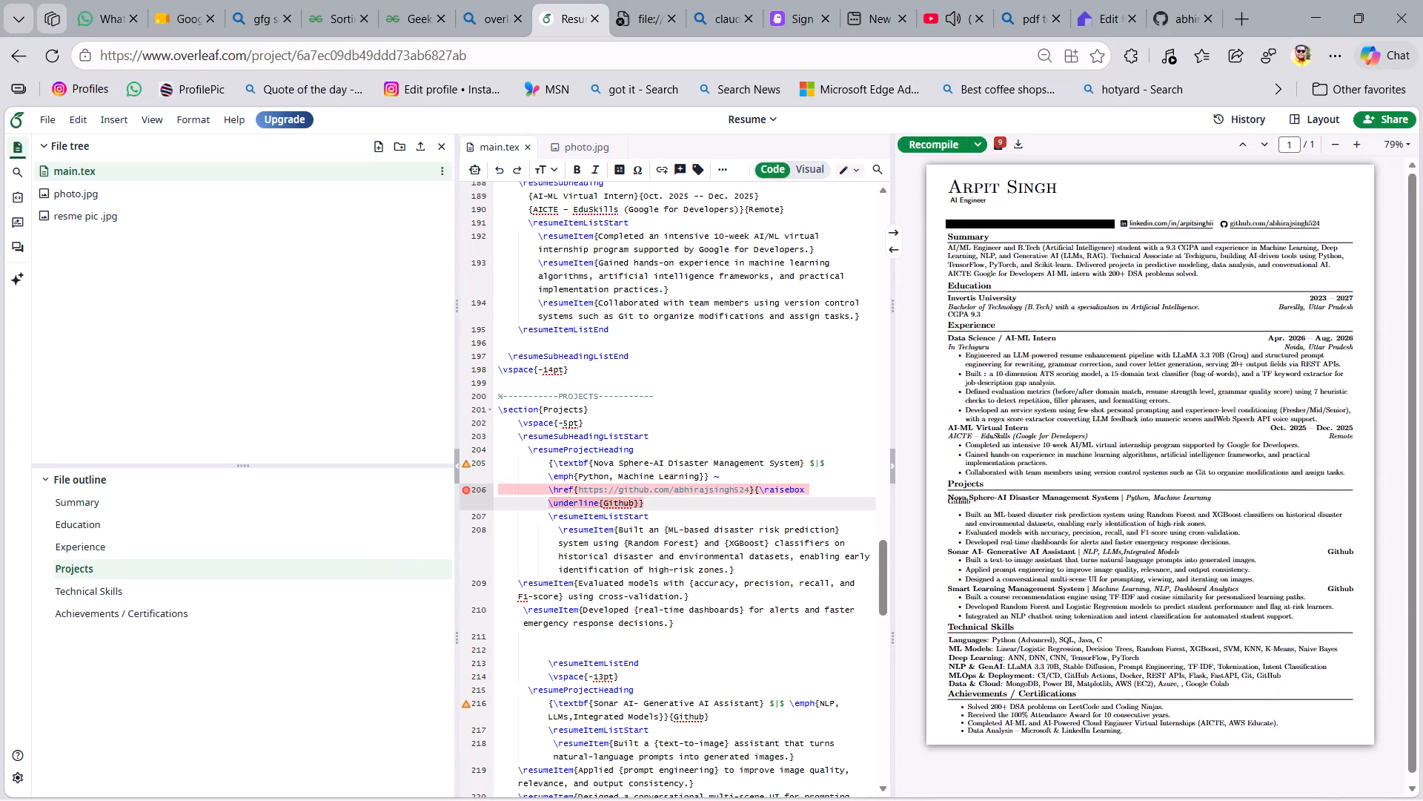
Remove the ~ and its preceding space after the Nova Sphere-AI heading's Python, Machine Learning argument.
click(731, 472)
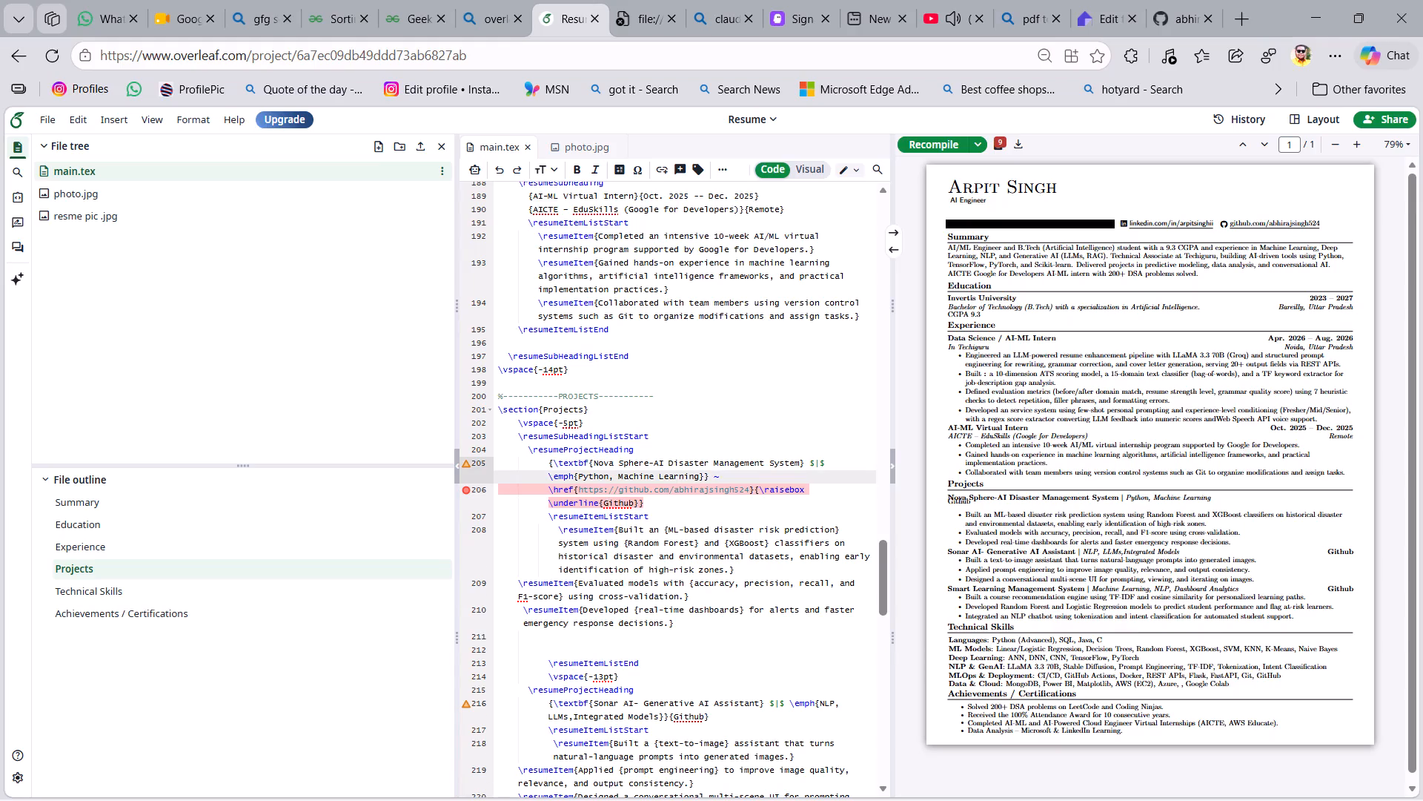
key(backslash)
key(BackSpace)
key(BackSpace)
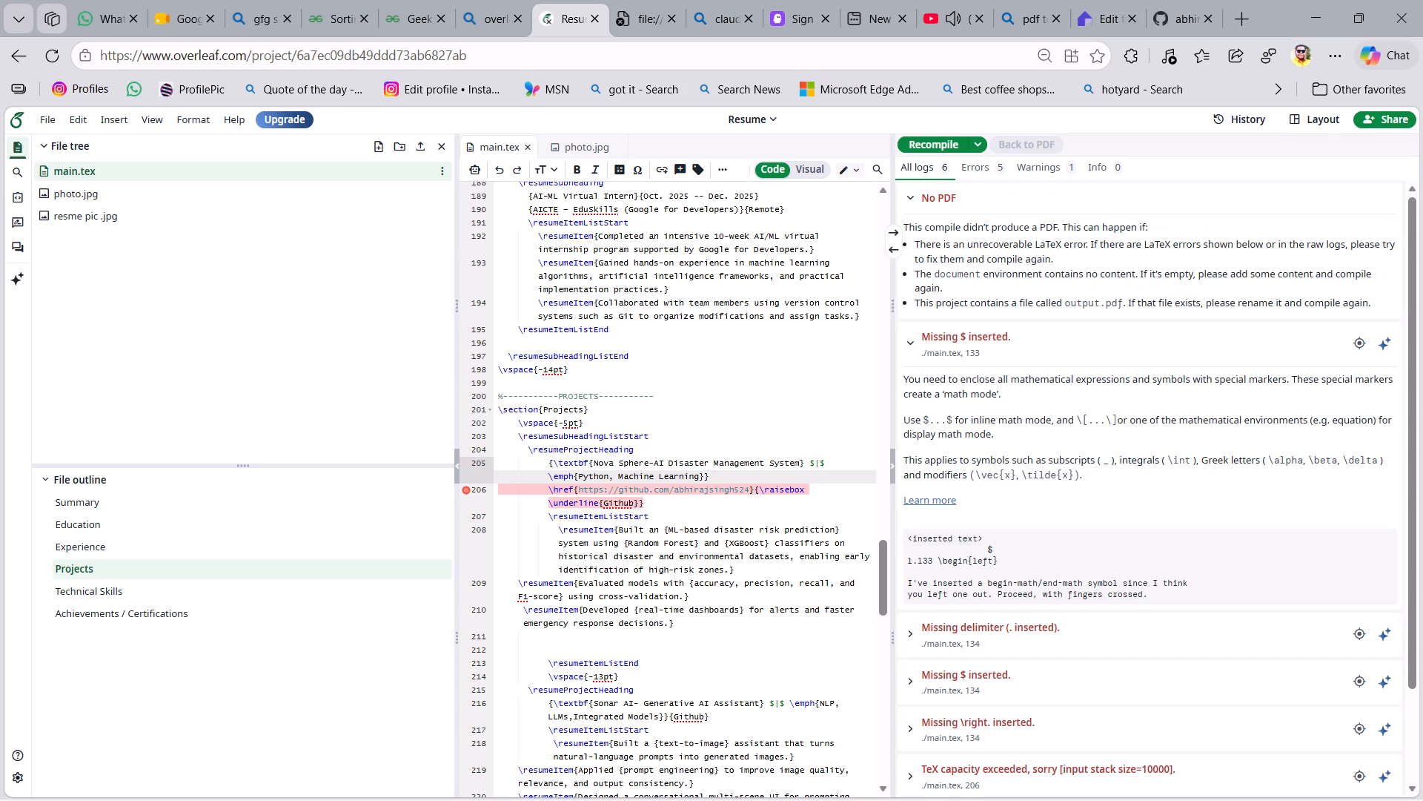
key(BackSpace)
Delete the \href command with its GitHub URL in front of the Nova Sphere-AI project's {\raisebox \underline{Github}}.
drag(754, 489, 551, 494)
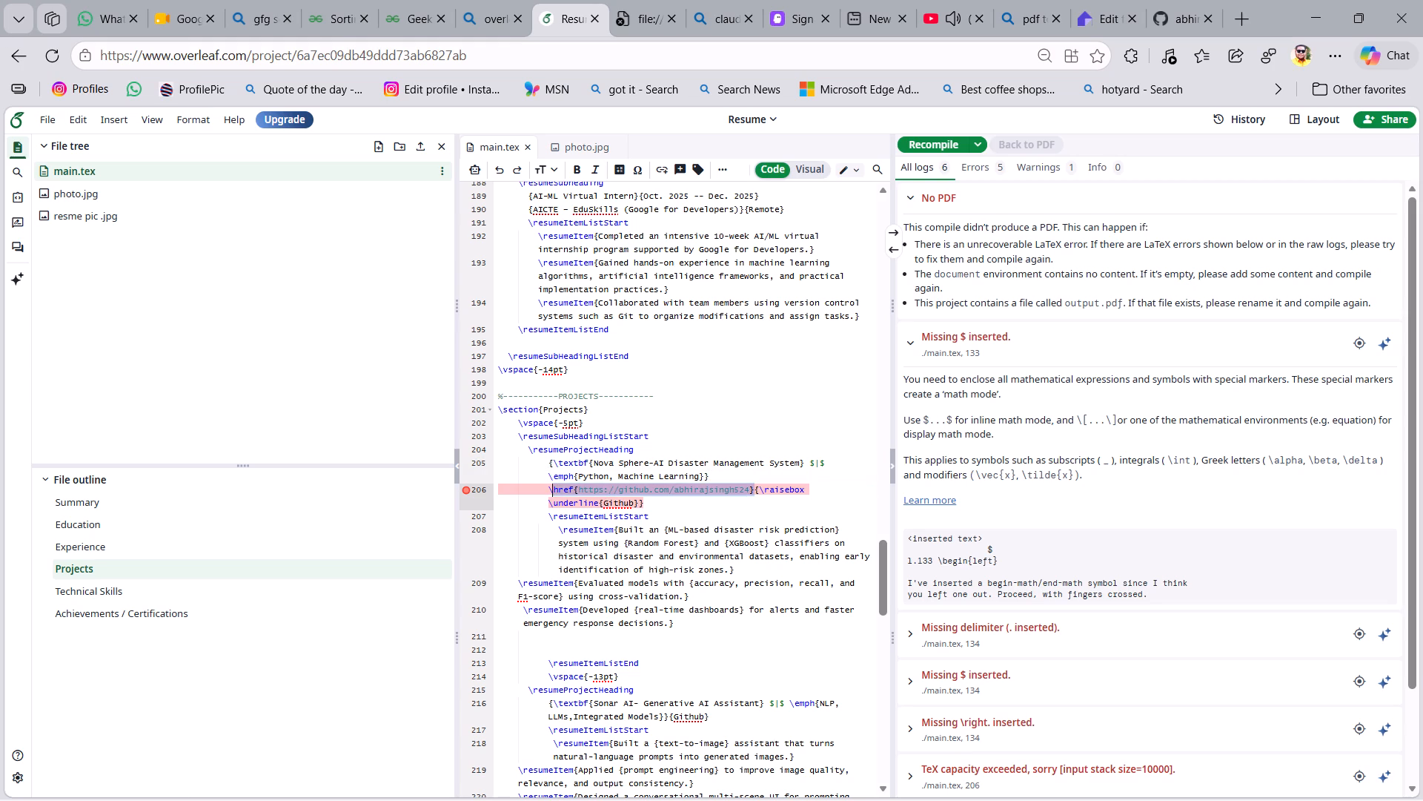
drag(551, 494, 550, 493)
key(BackSpace)
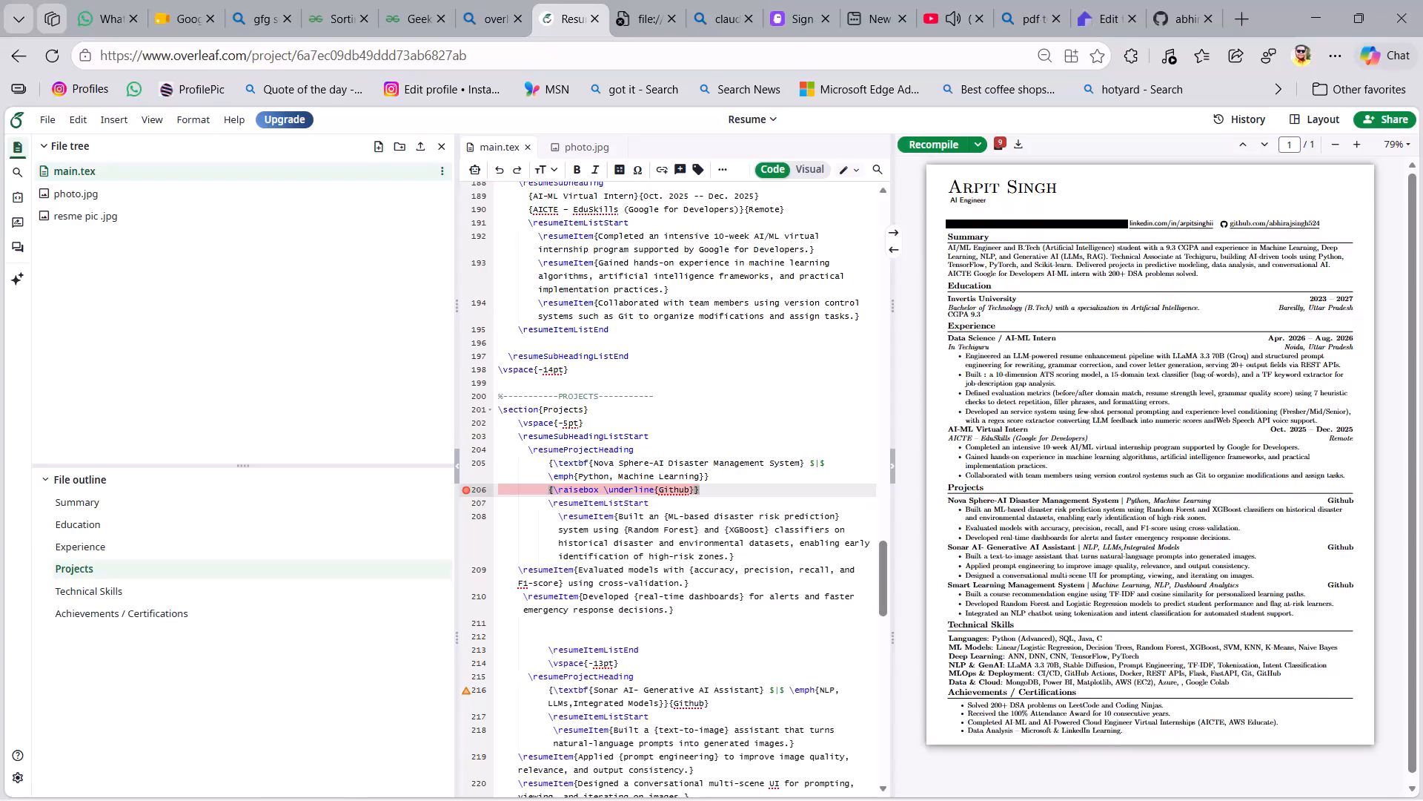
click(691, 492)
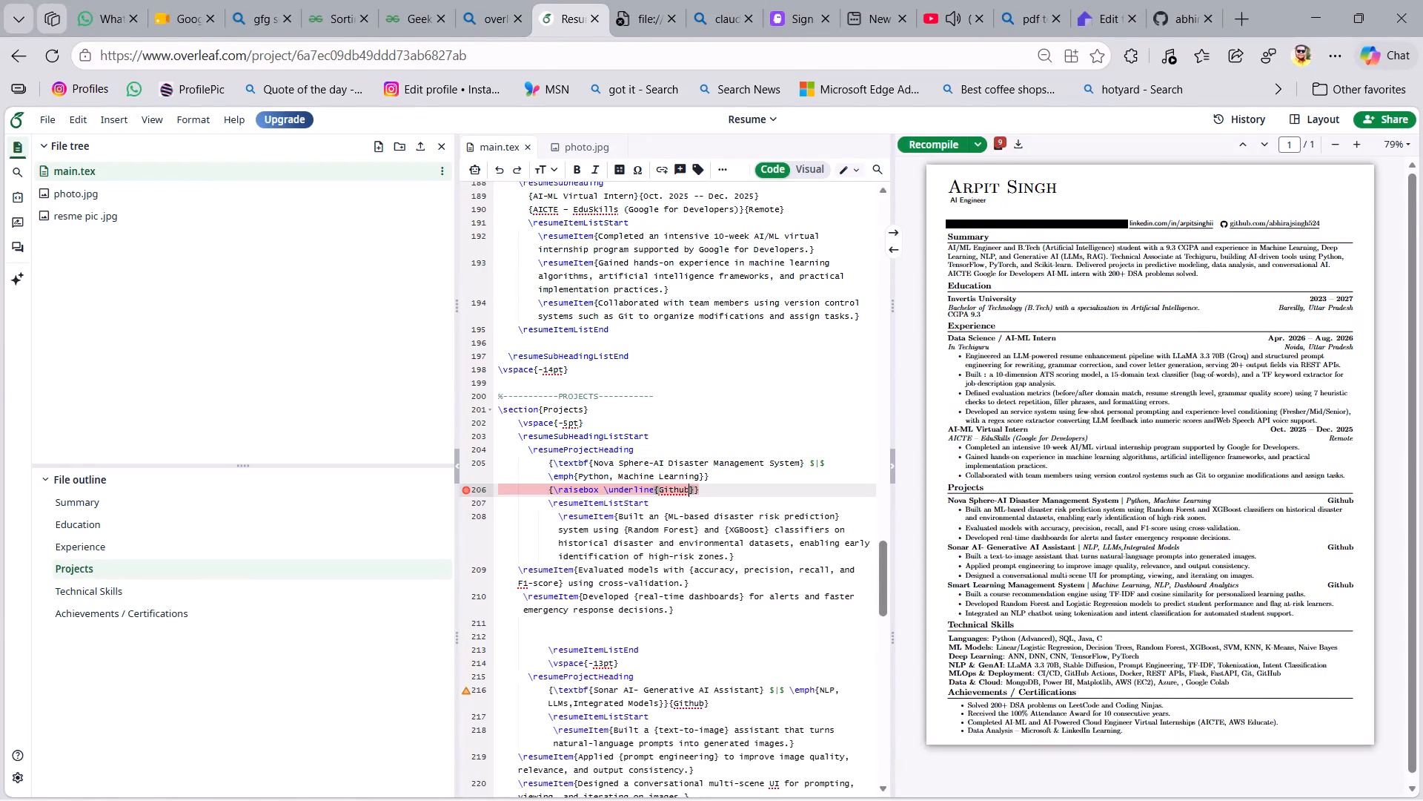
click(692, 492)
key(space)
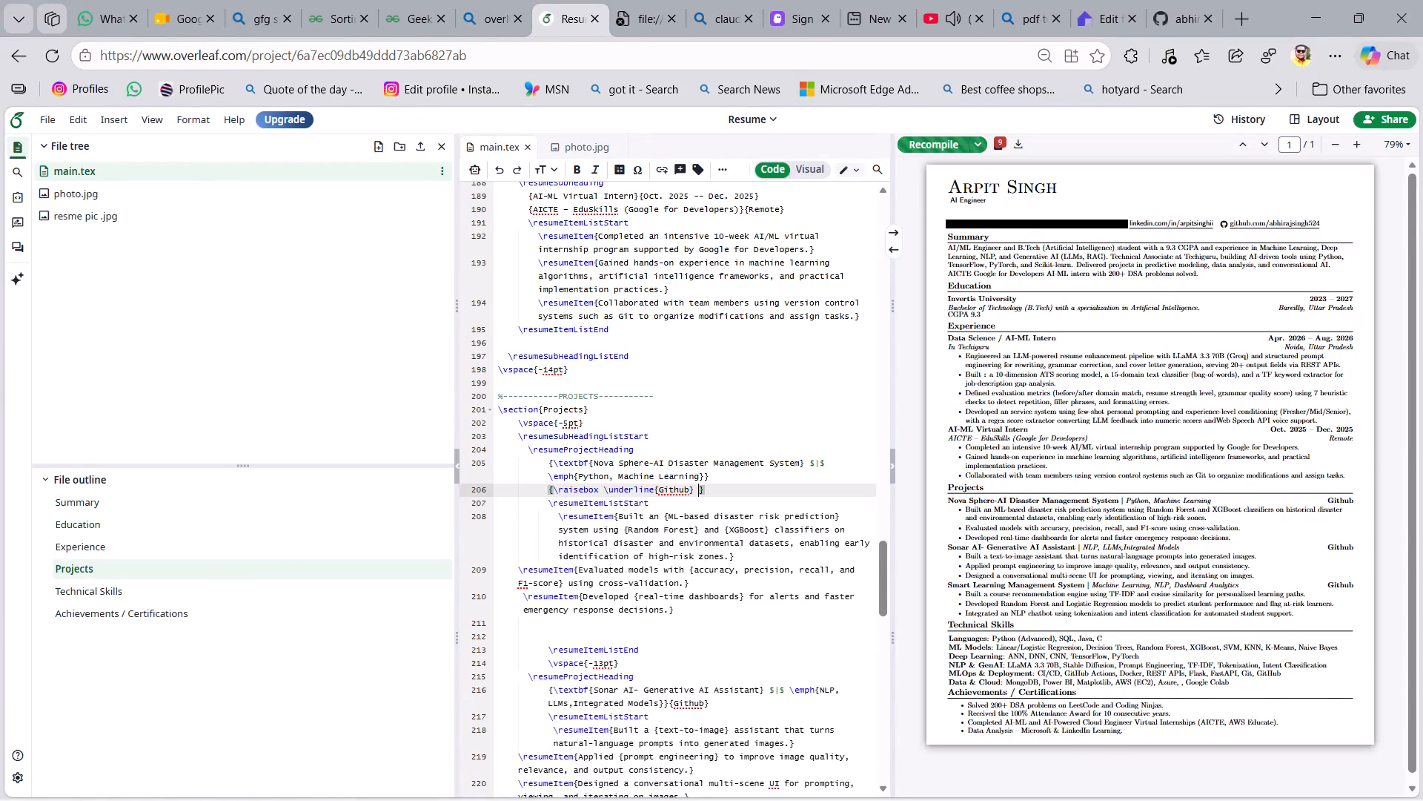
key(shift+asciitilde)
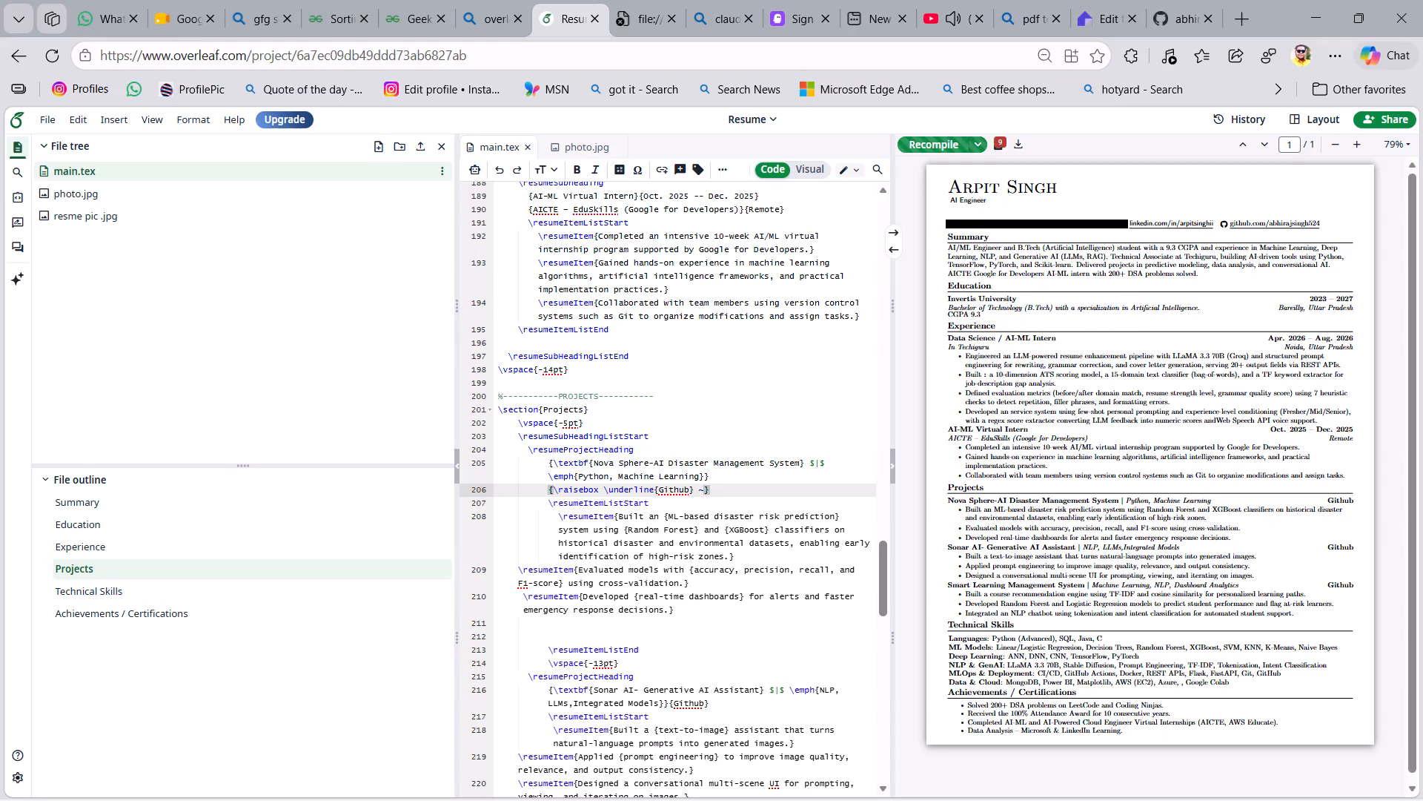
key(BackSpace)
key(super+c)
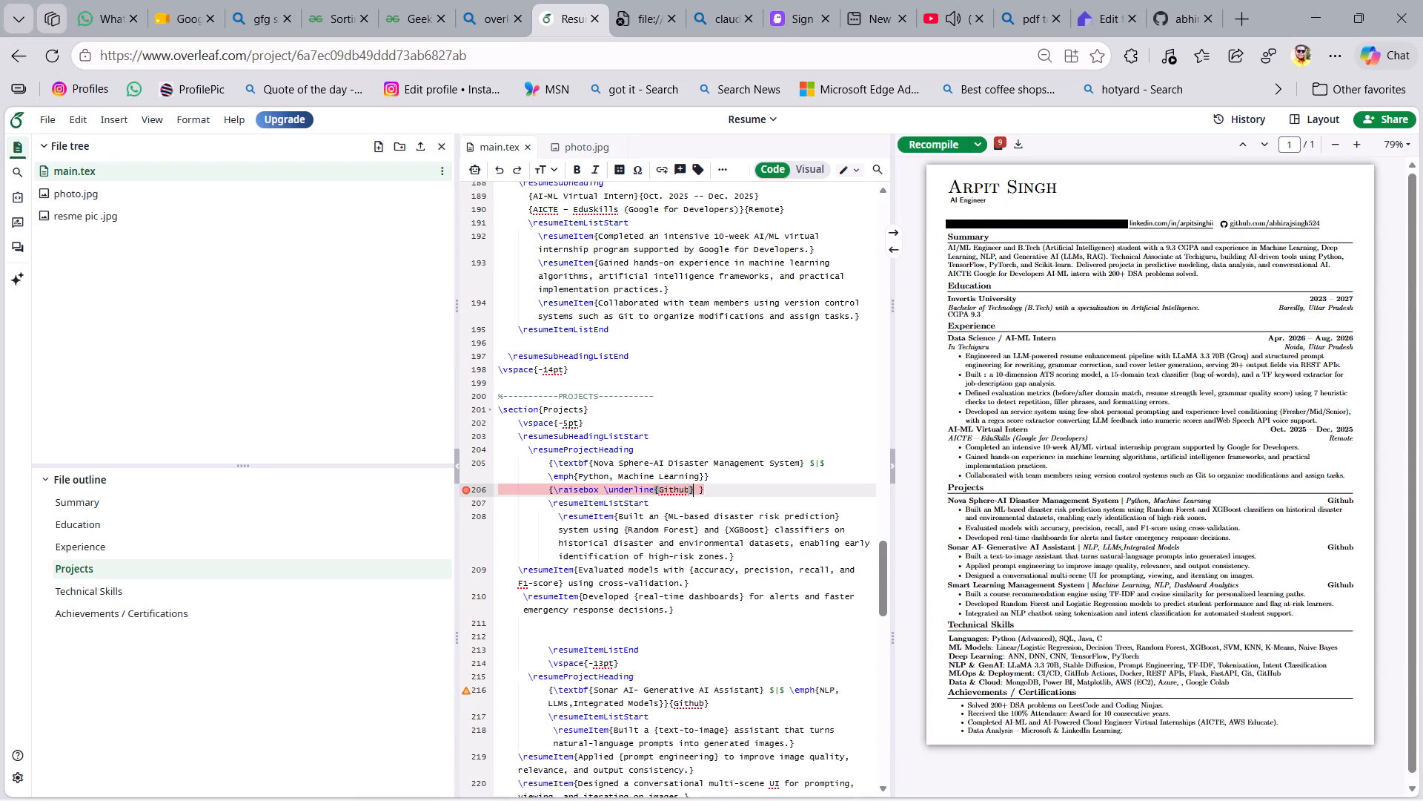
key(space)
key(super+v)
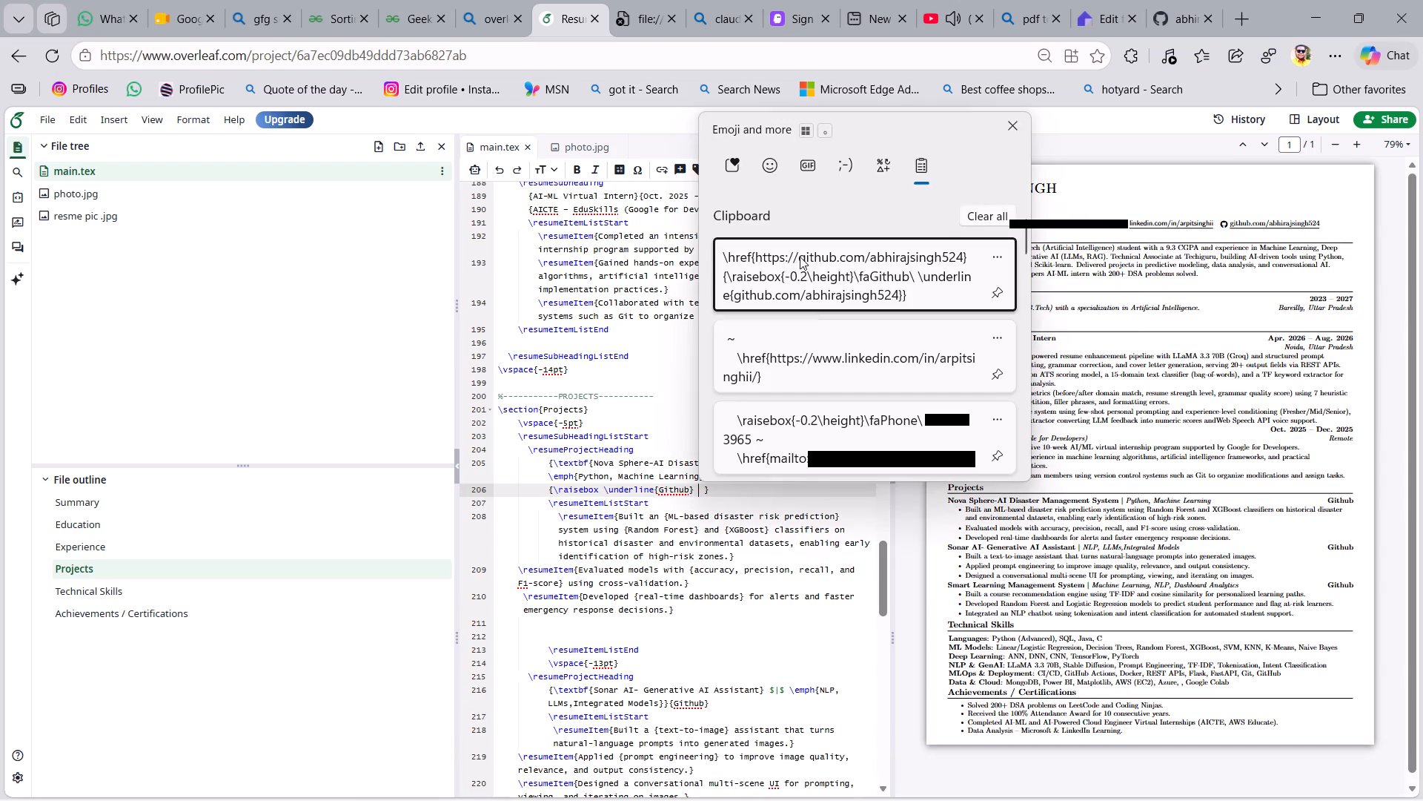
scroll(815, 321, down, 2)
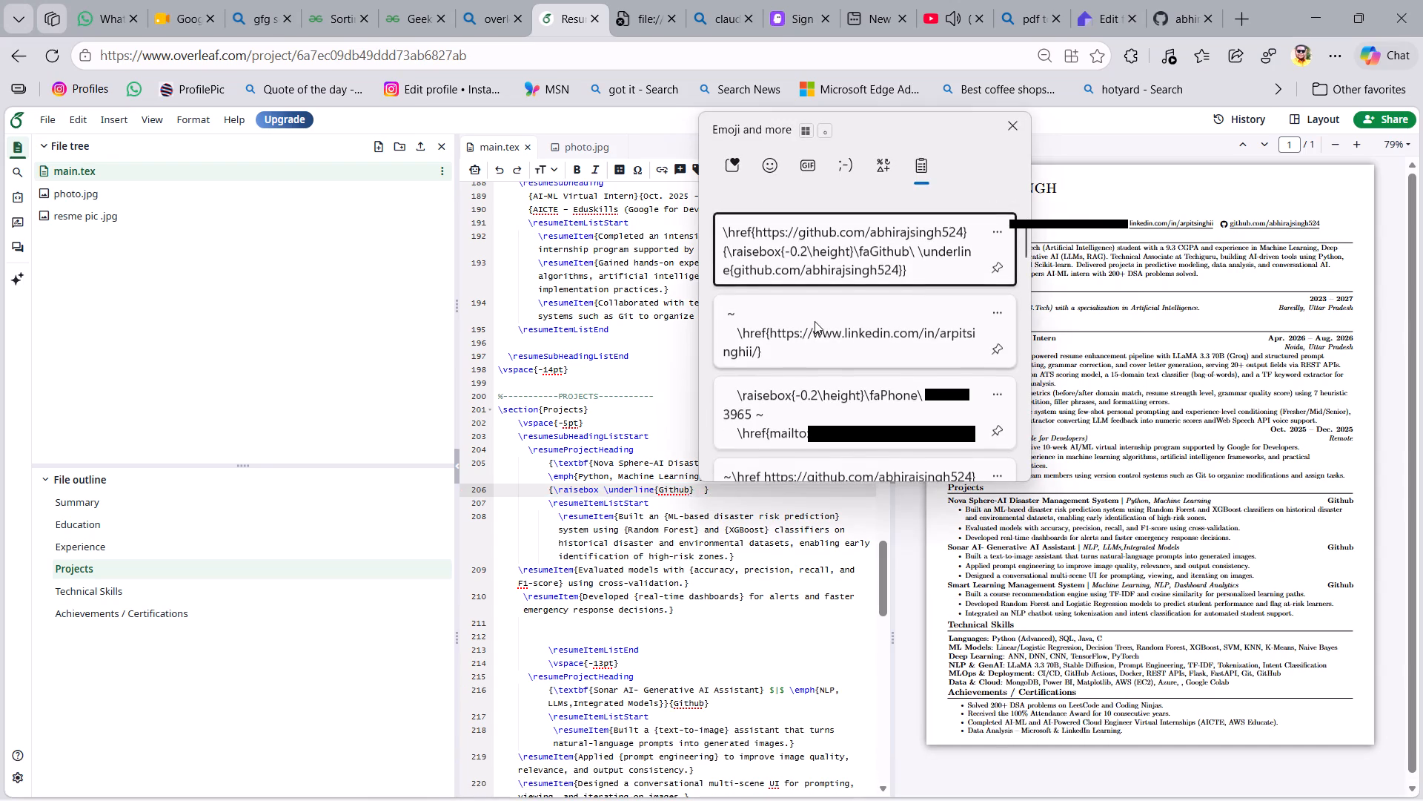
scroll(815, 321, down, 2)
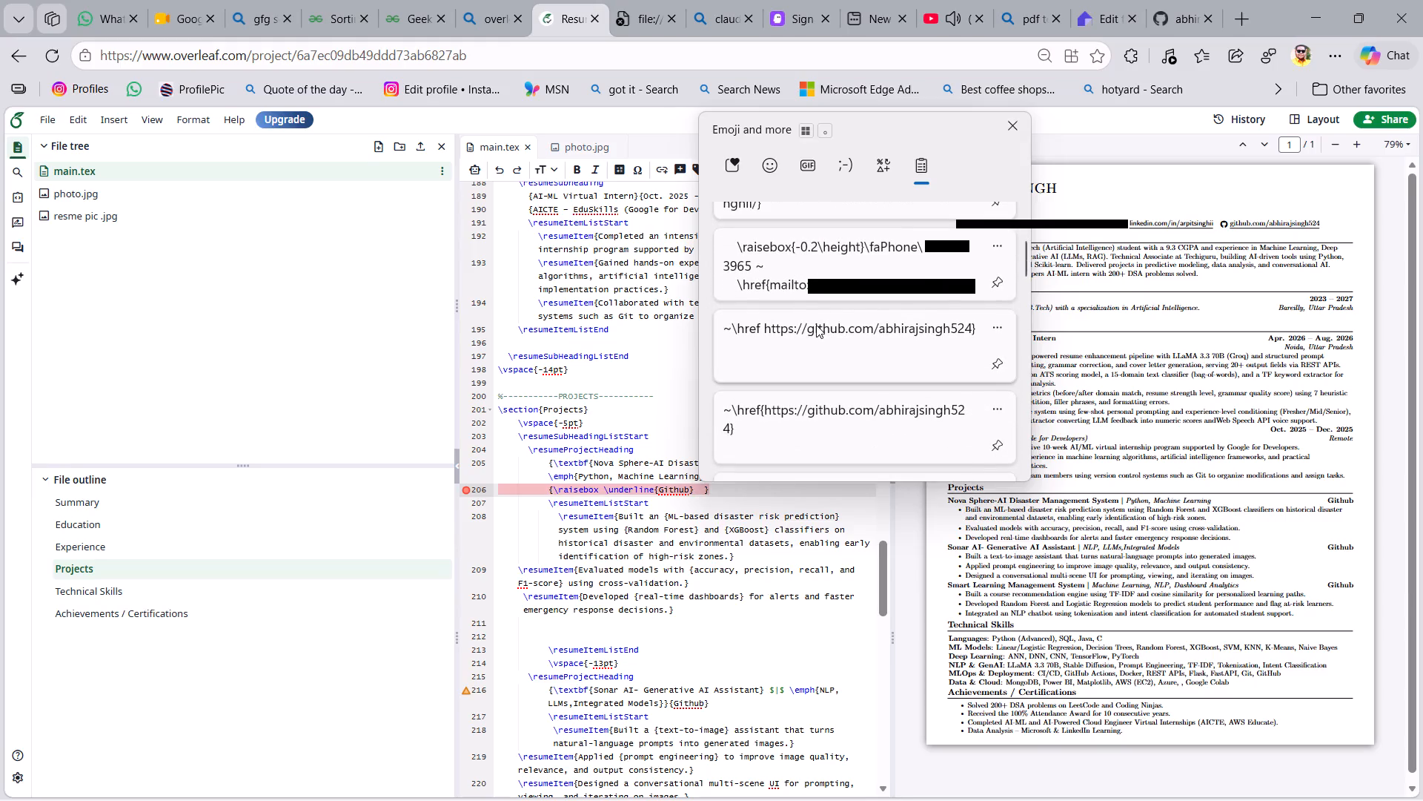
click(816, 325)
key(ctrl+v)
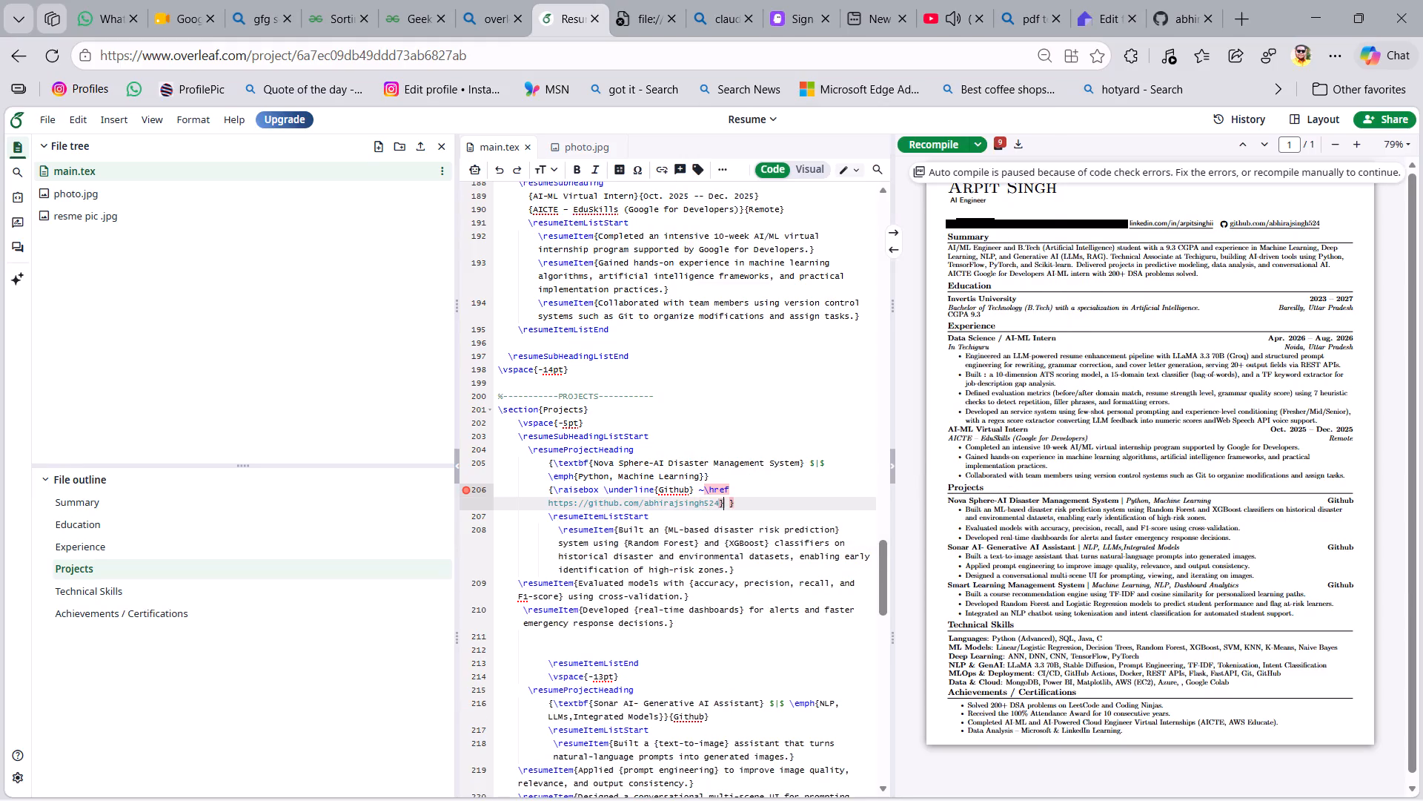
click(540, 500)
key(shift+braceleft)
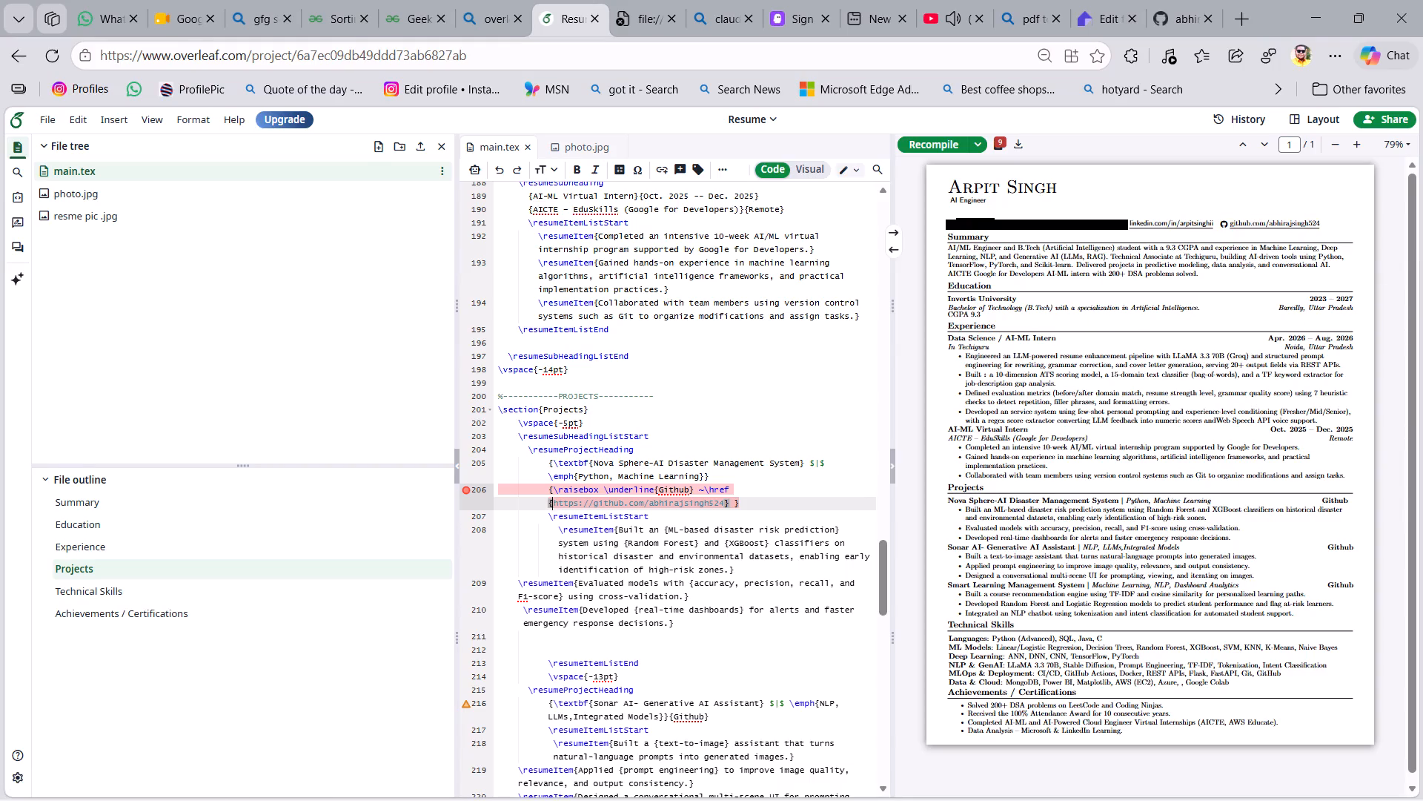
Move the ~\href GitHub link outside the closing brace of the Nova Sphere-AI project's {\raisebox \underline{Github} } and replace its ~ with a space.
drag(732, 501, 700, 493)
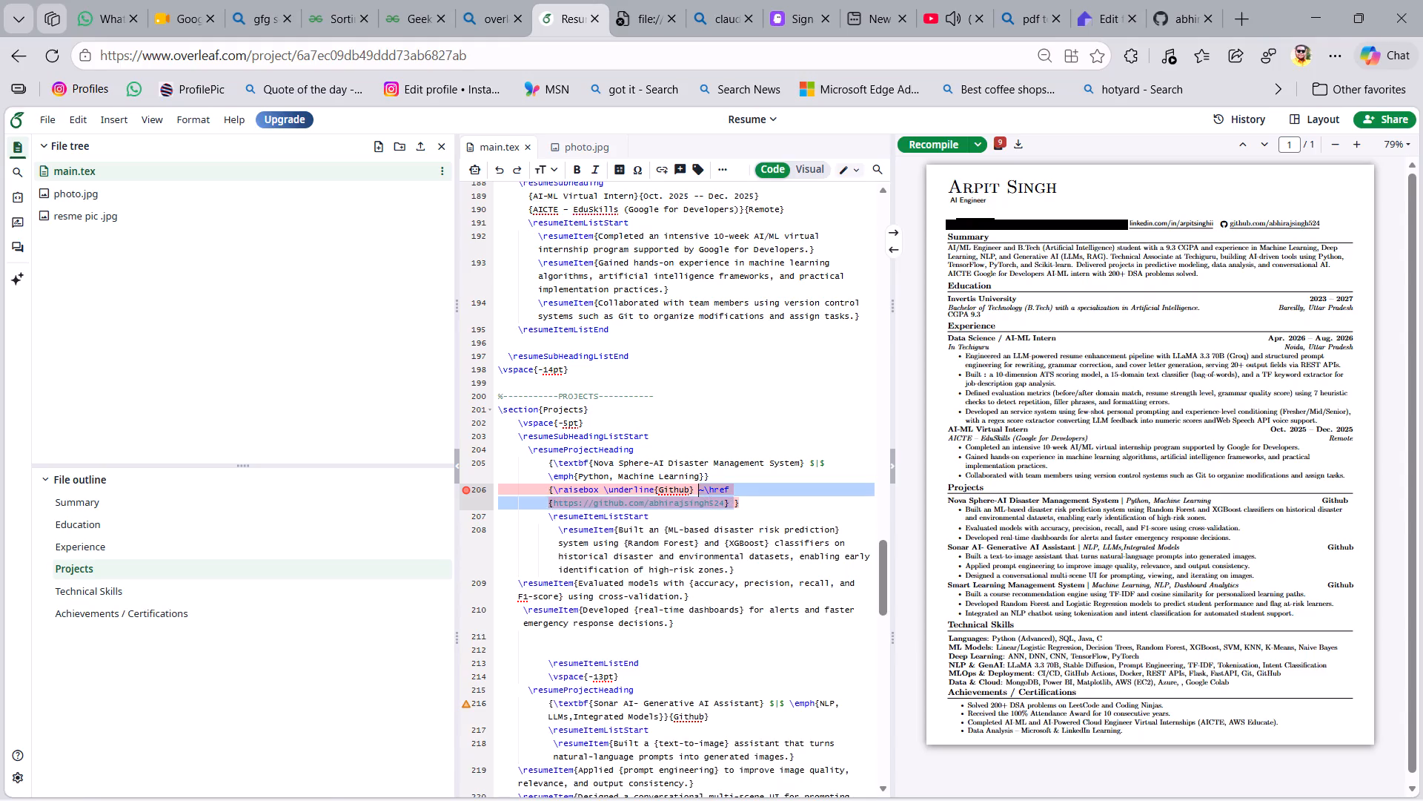
drag(700, 493, 698, 492)
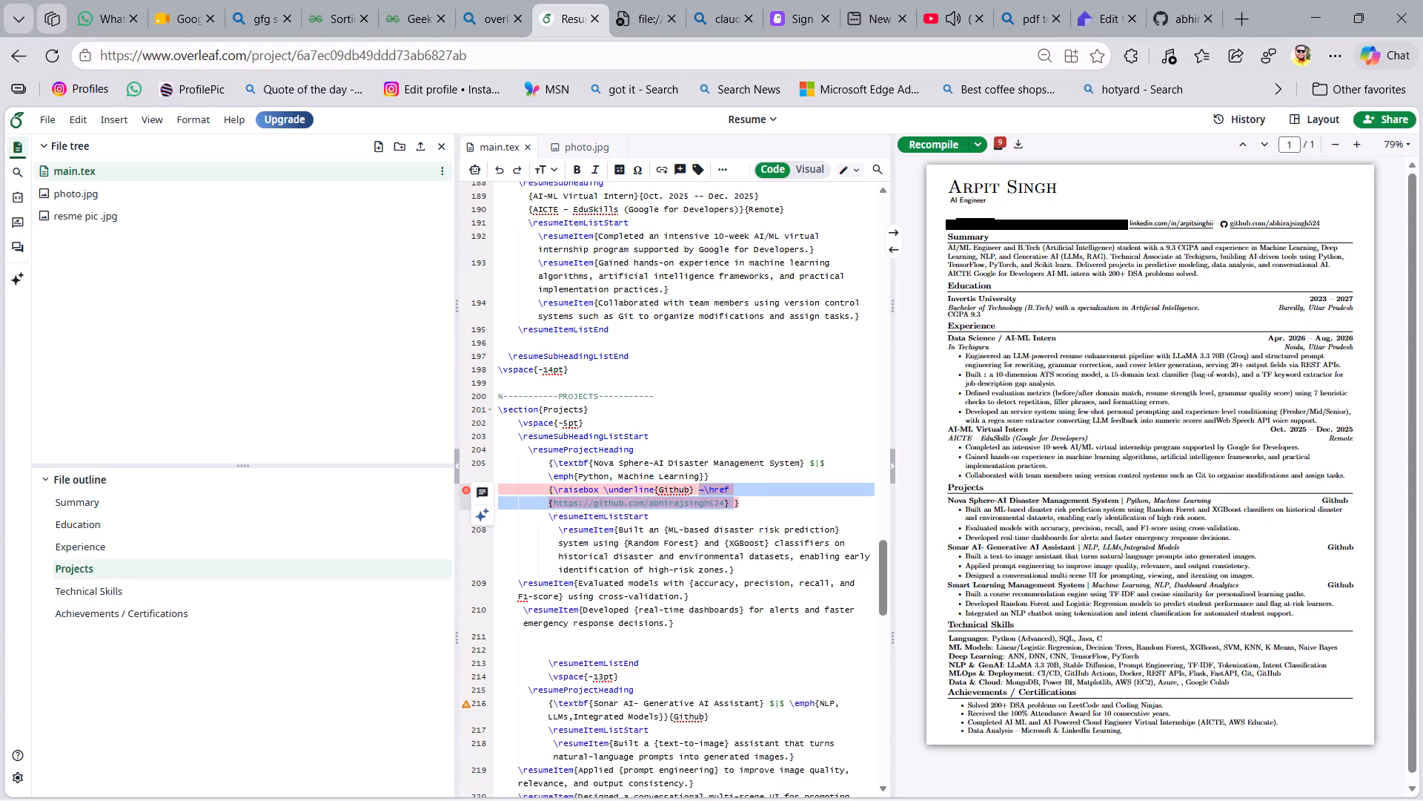
key(ctrl+x)
click(738, 489)
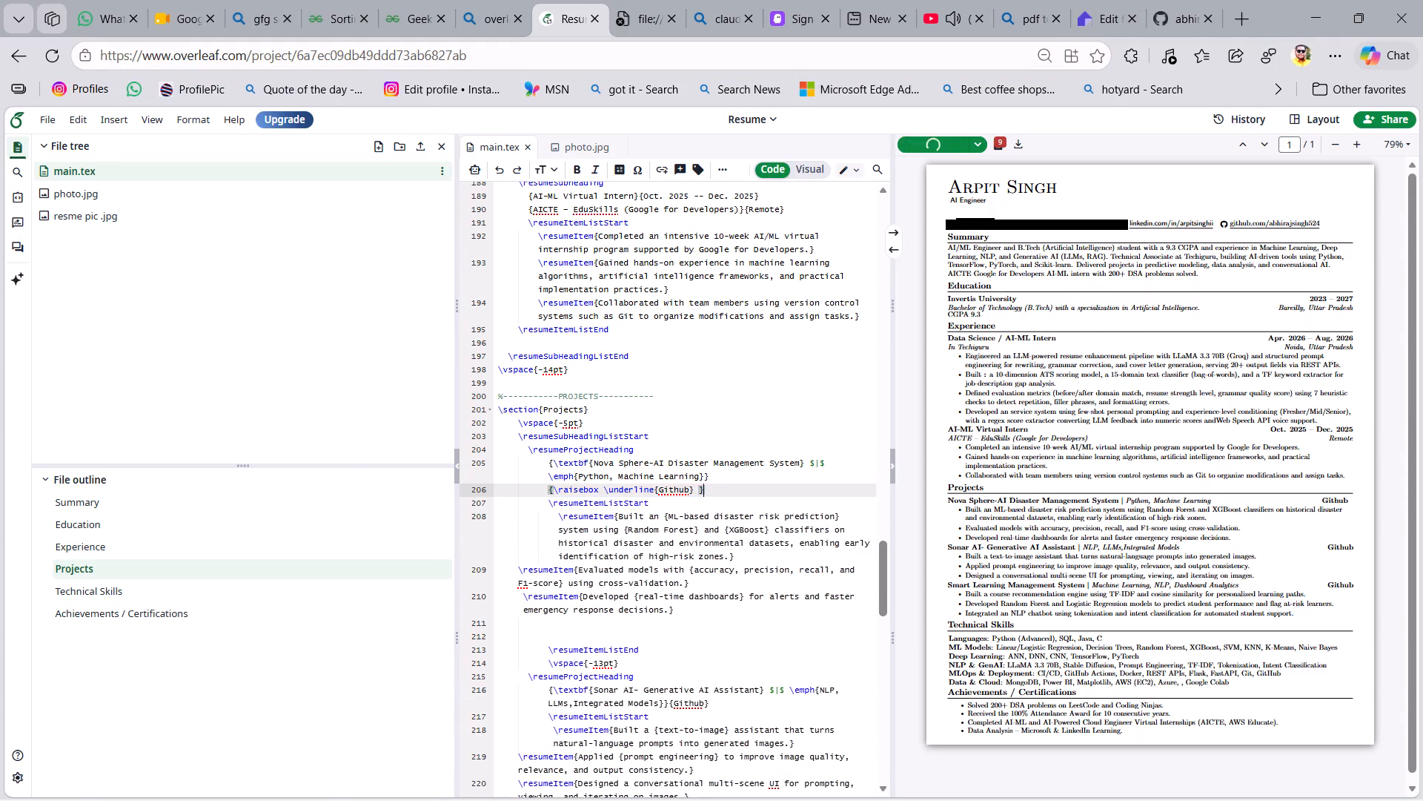
click(724, 489)
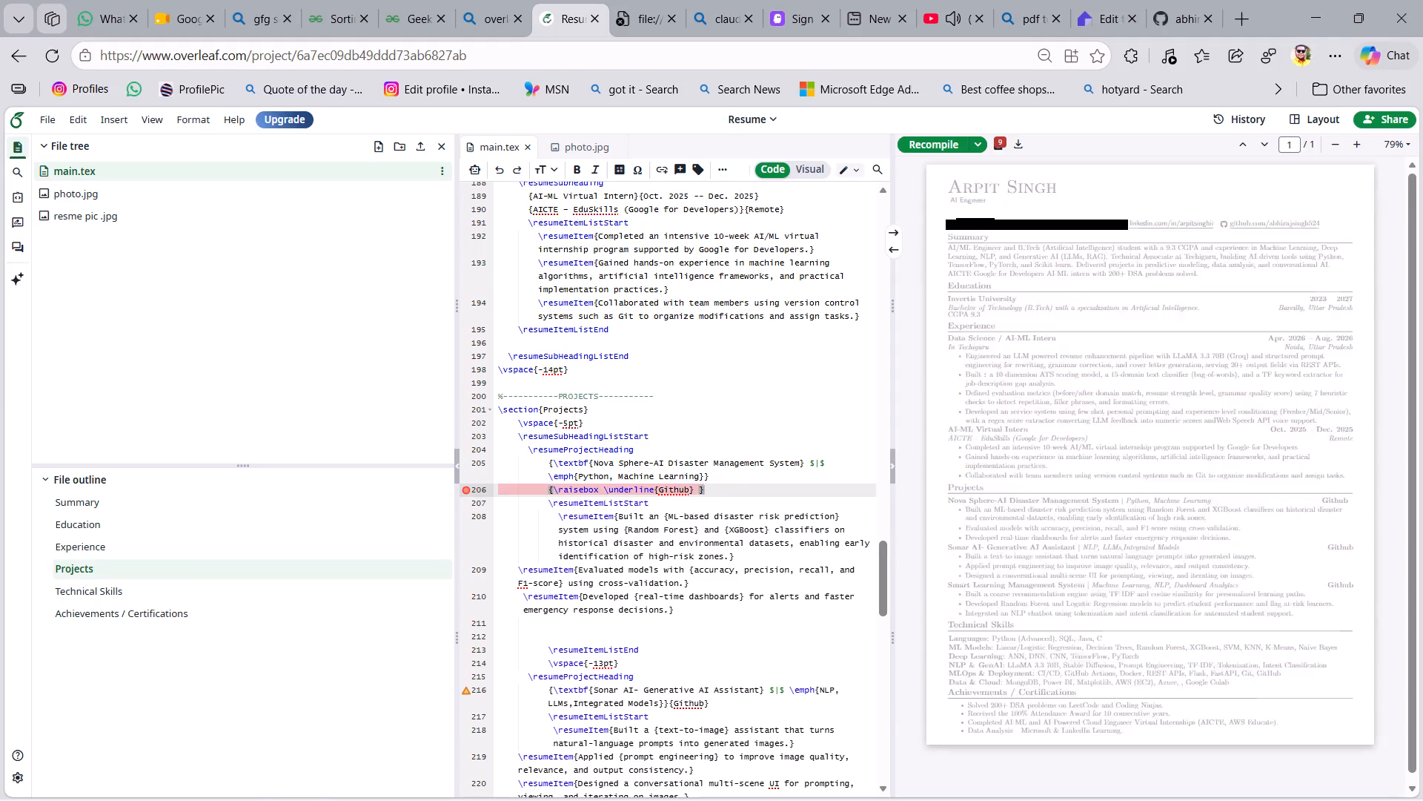
key(ctrl+v)
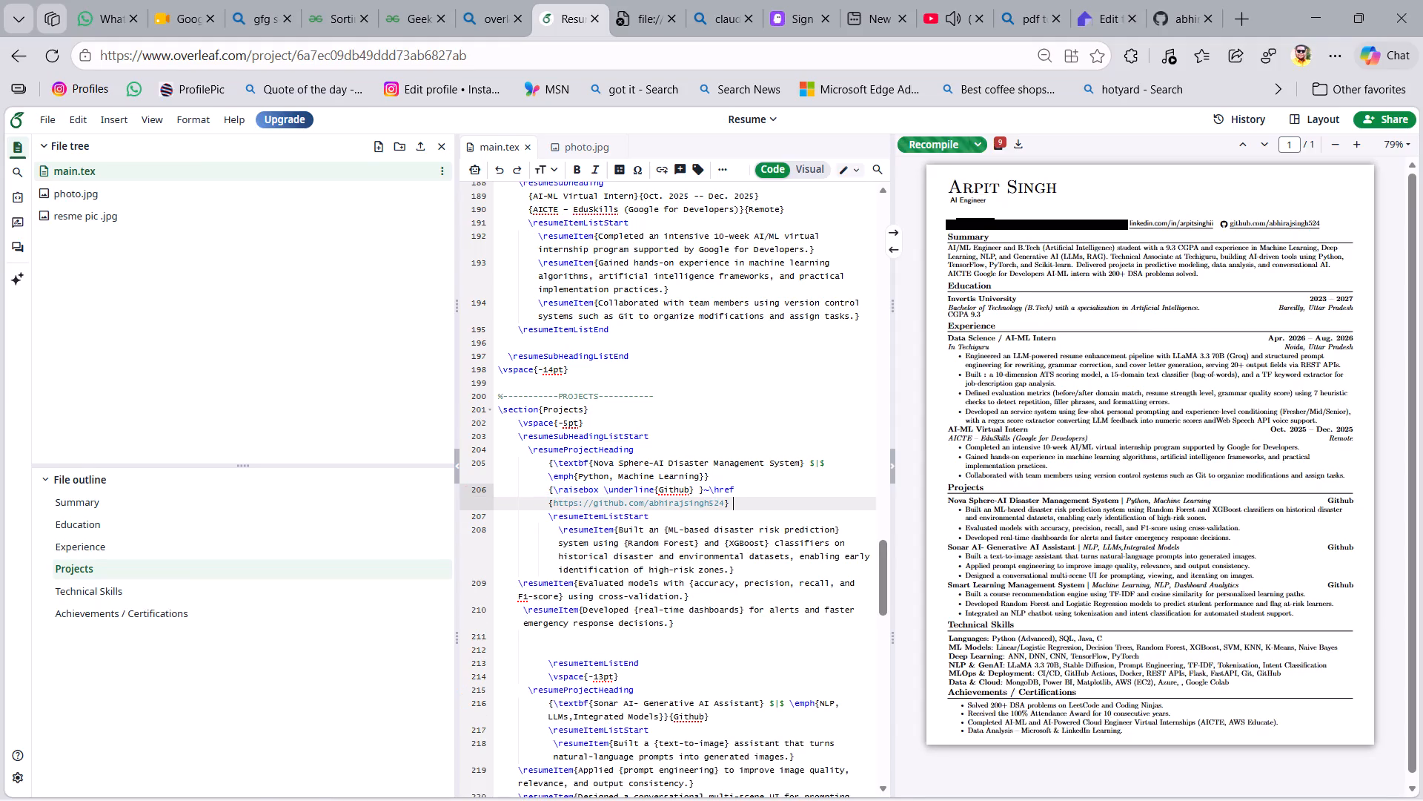
click(707, 490)
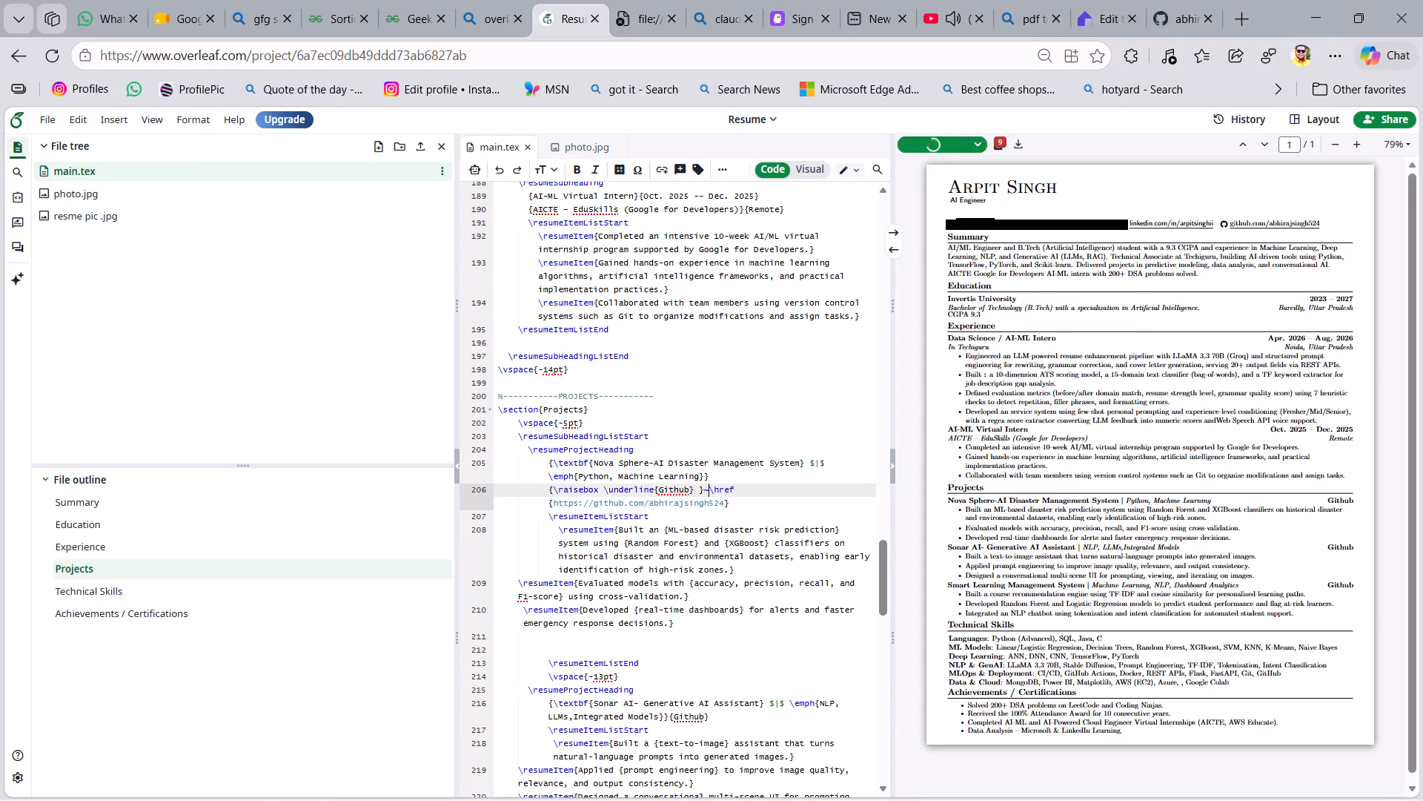
key(BackSpace)
key(space)
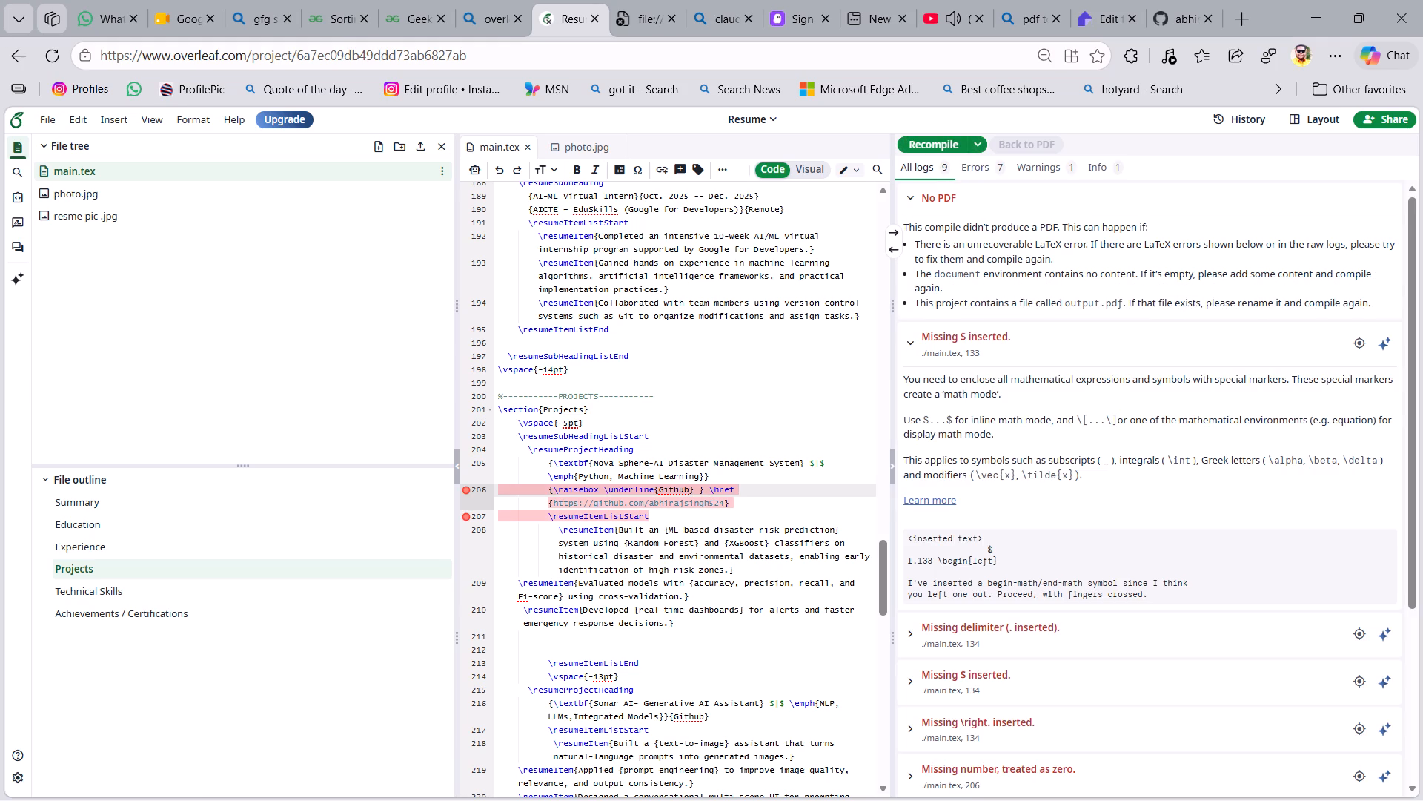
Undo the recent Nova Sphere-AI heading edits back to the ~ \href link whose \underline text is the GitHub address.
key(ctrl+z)
key(ctrl+z)
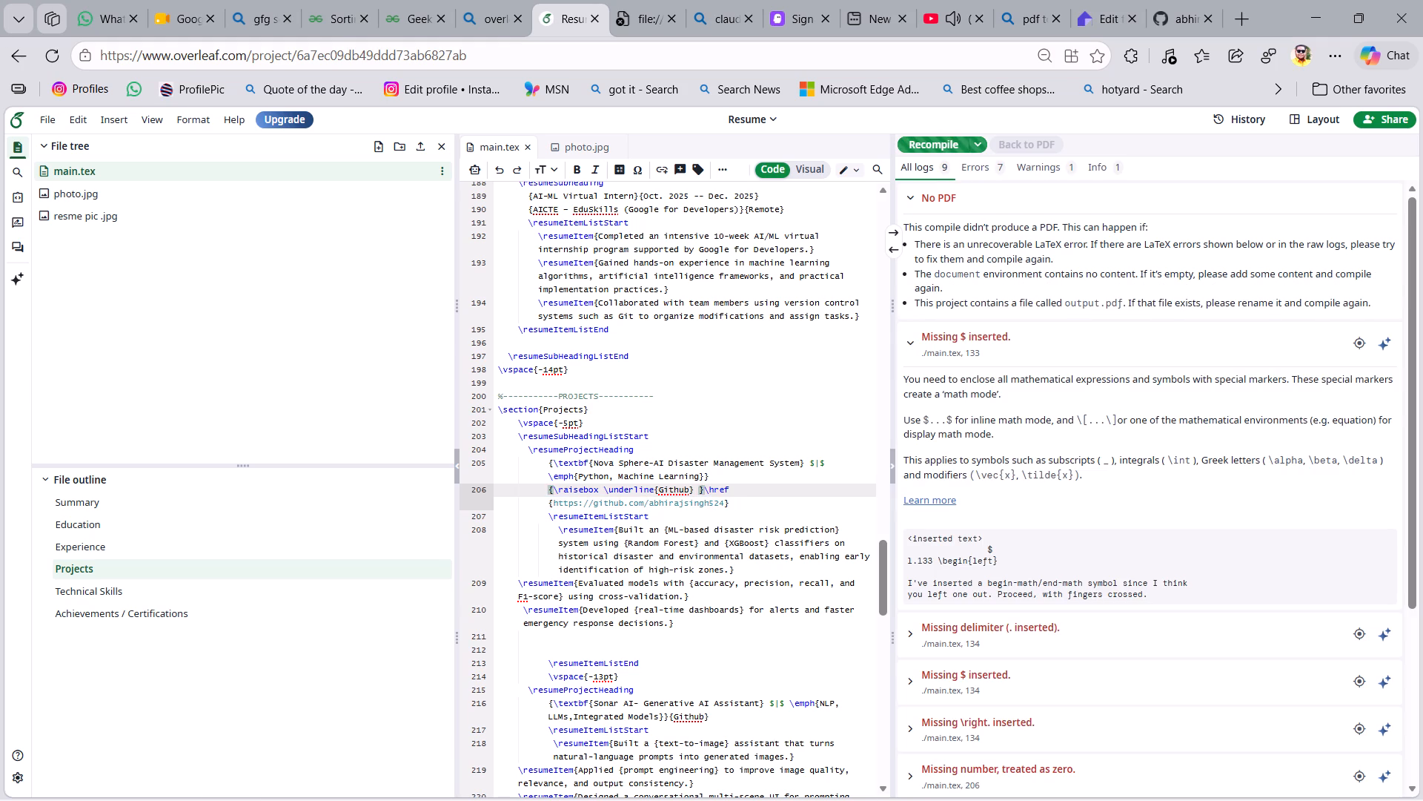
key(ctrl+z)
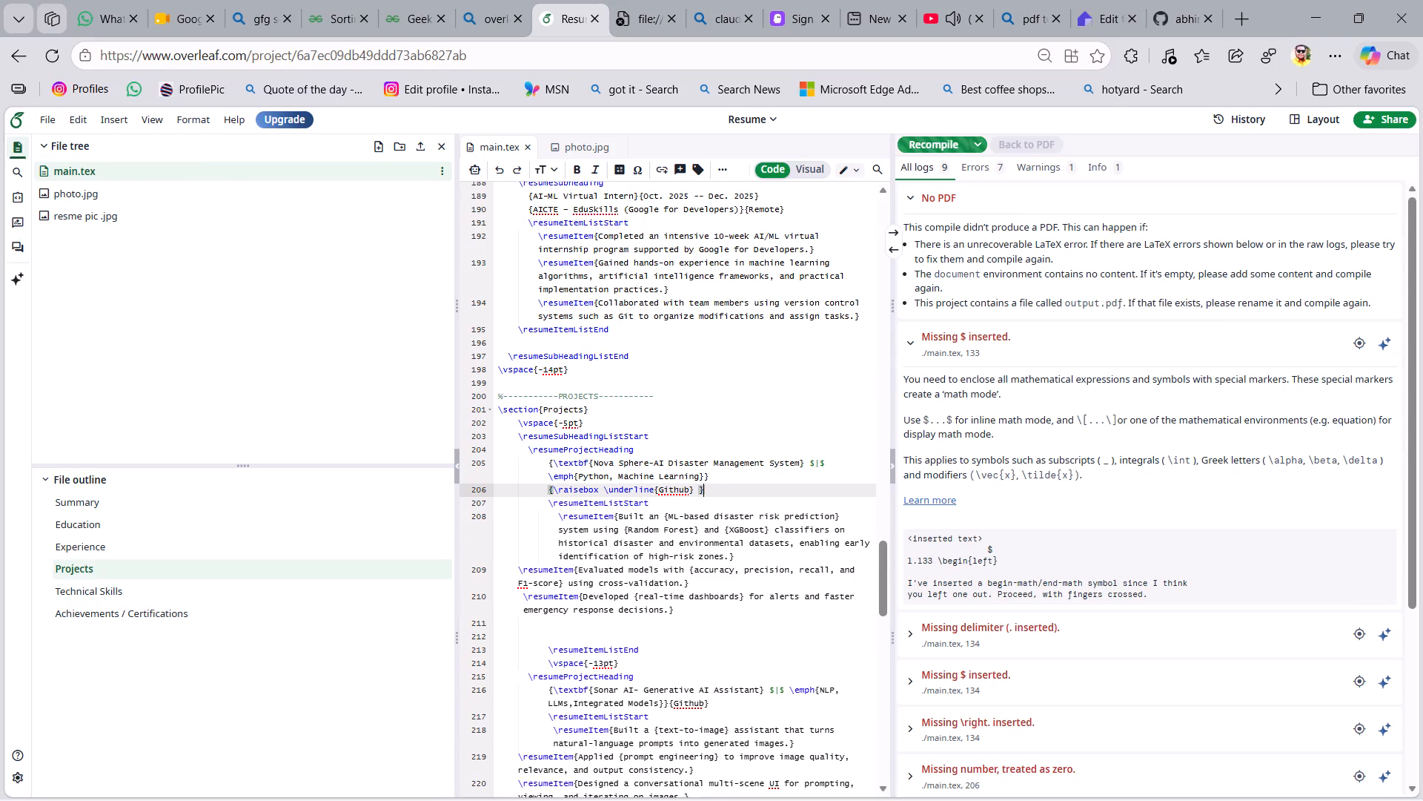
key(ctrl+z)
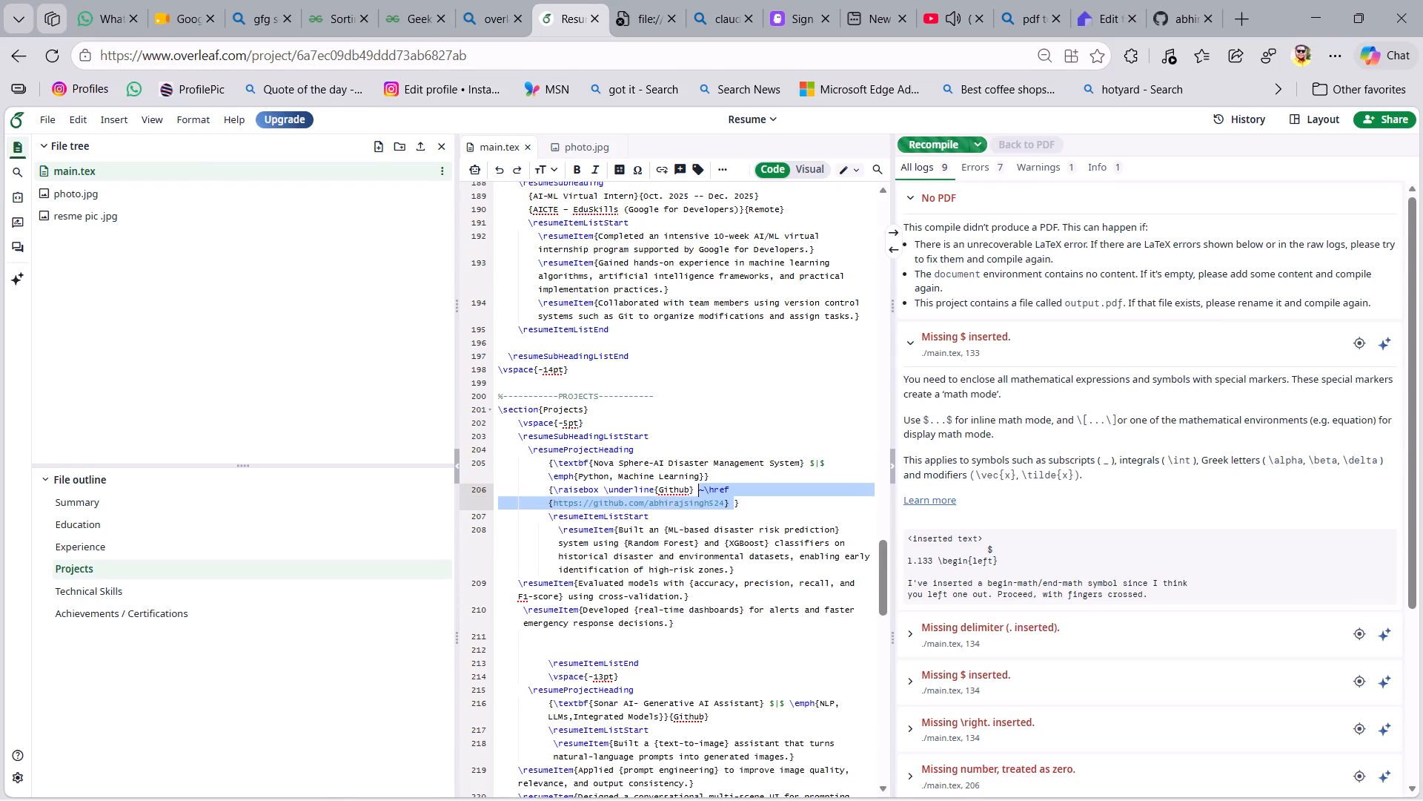
key(ctrl+z)
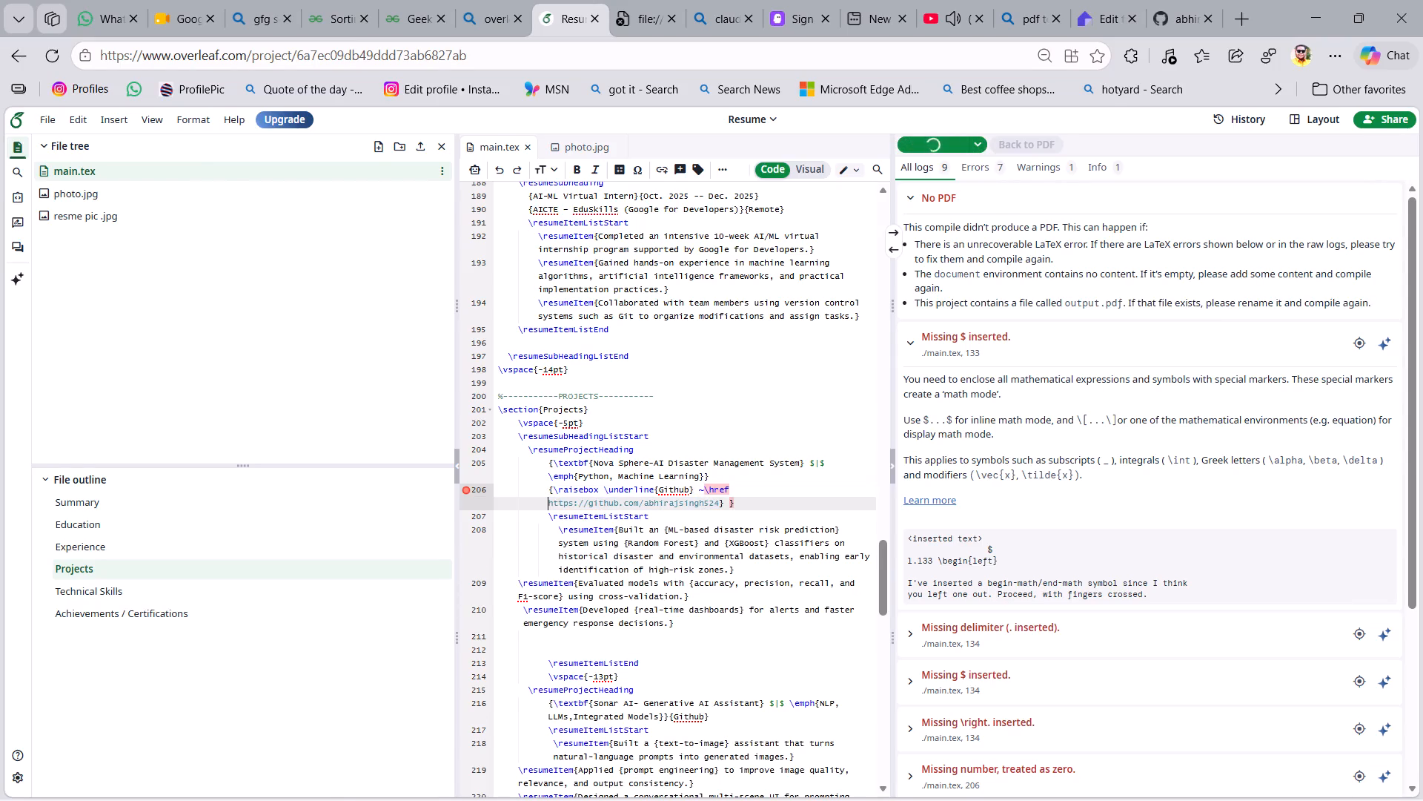
key(ctrl+z)
key(ctrl+z)
key(ctrl+z)
key(ctrl+z)
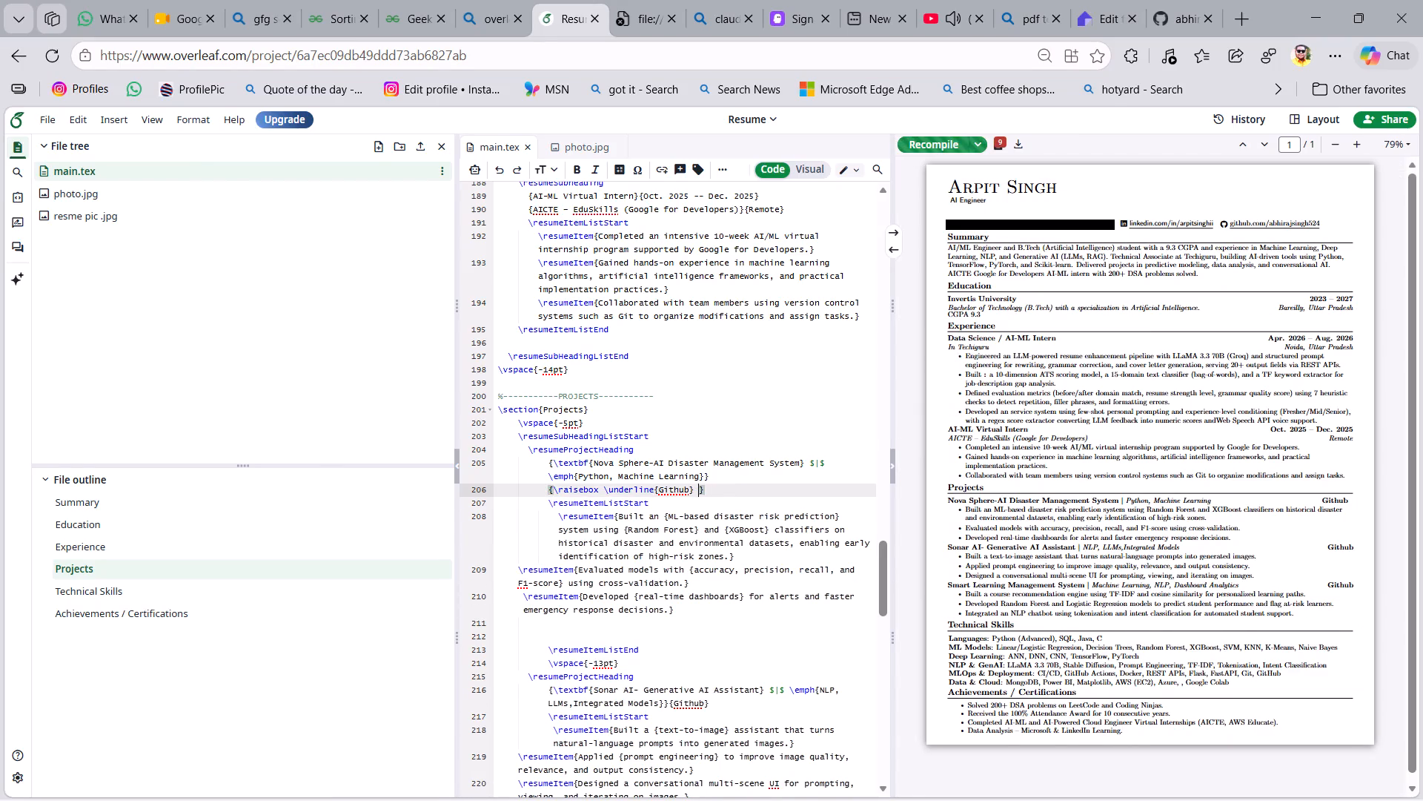
key(ctrl+z)
key(ctrl+z)
key(ctrl+z)
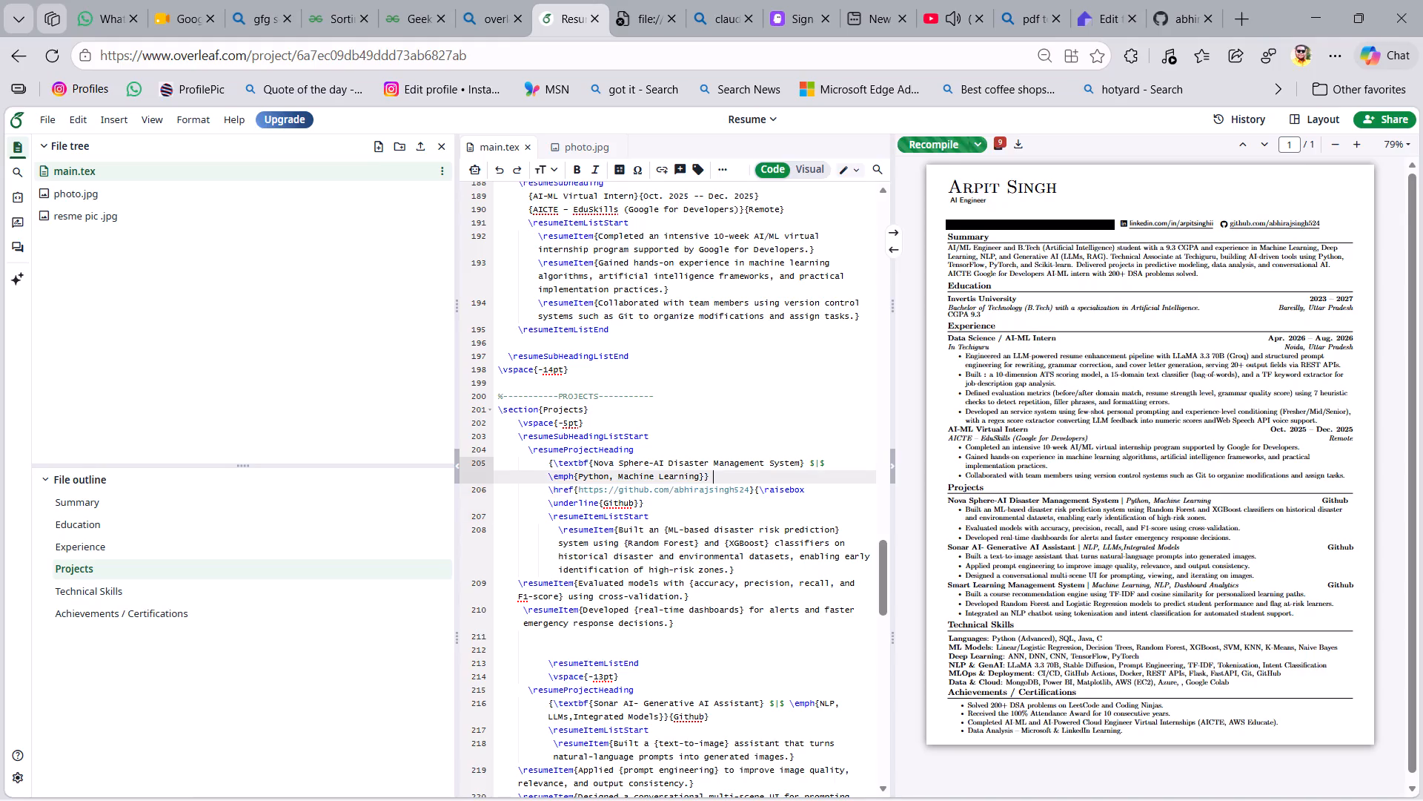
key(ctrl+z)
key(ctrl+z)
key(ctrl+z)
key(ctrl+z)
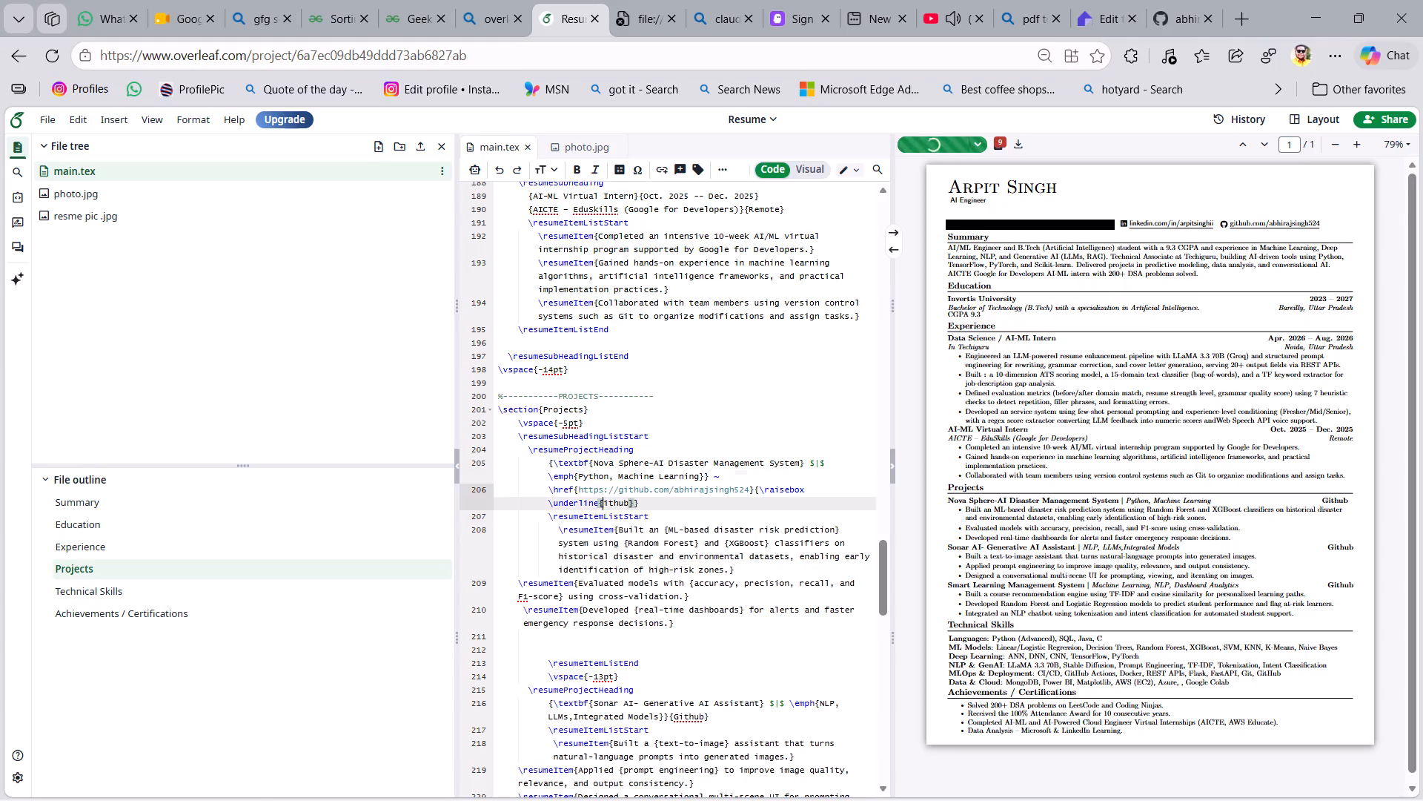
key(ctrl+z)
key(ctrl+z)
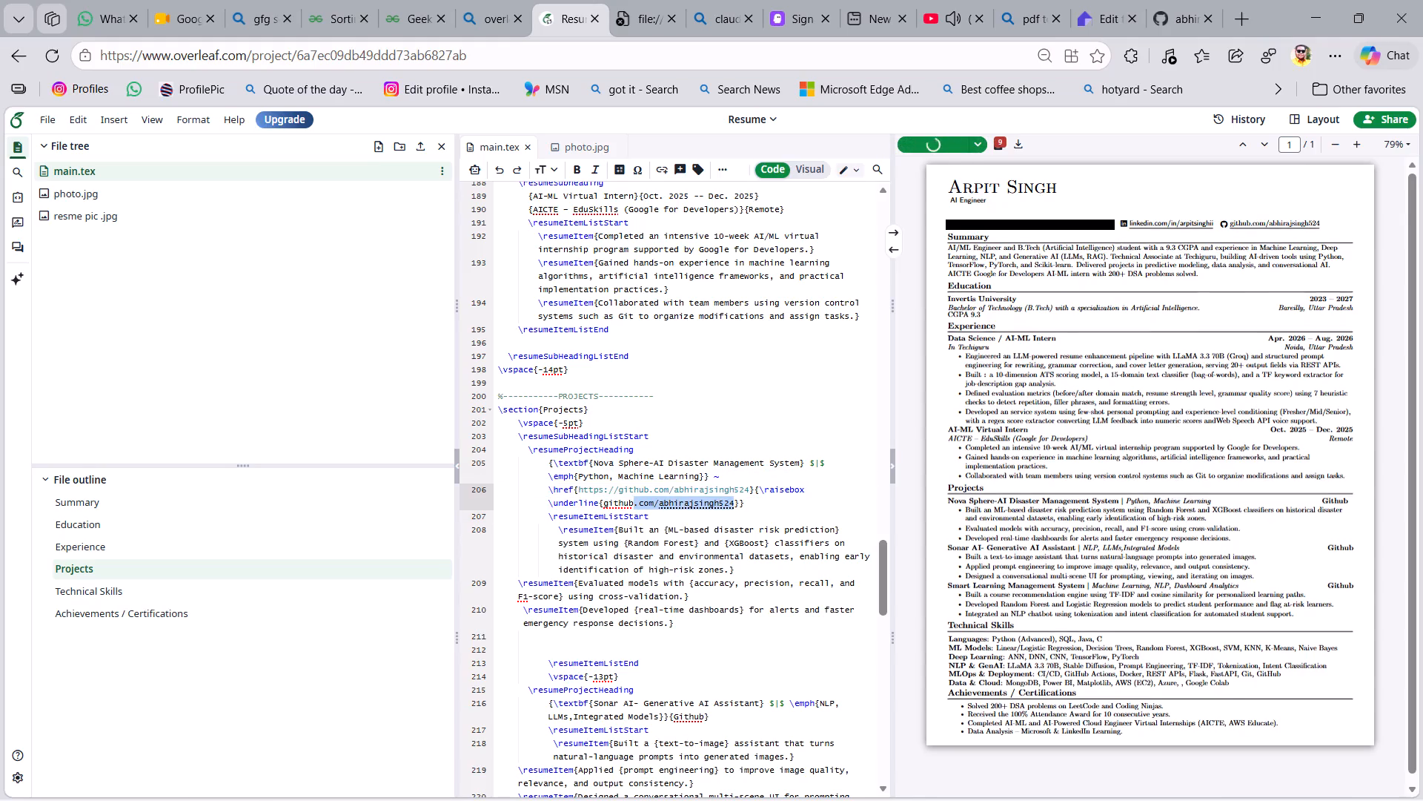
Replace the GitHub address inside the Nova Sphere-AI heading's \underline braces with Github.
drag(760, 507, 551, 464)
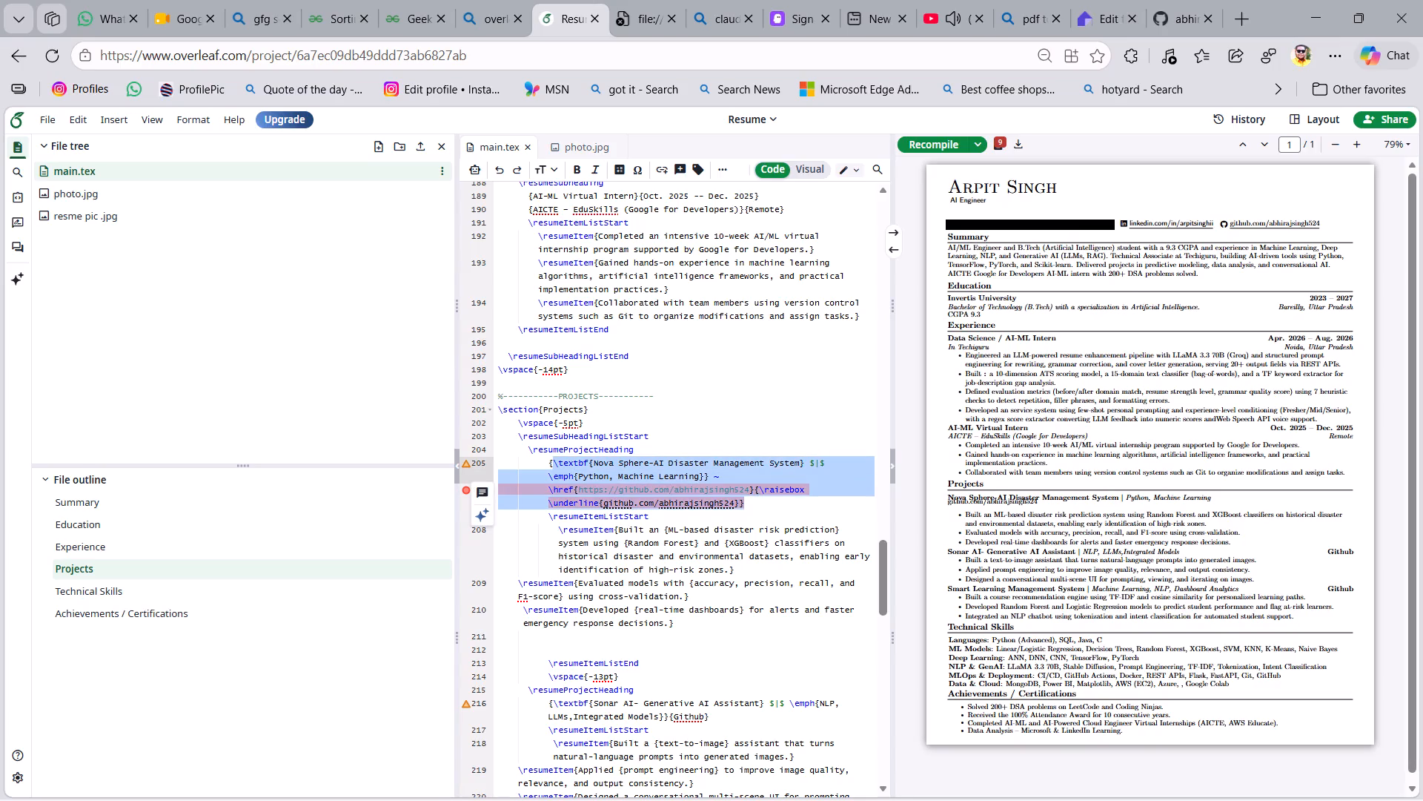
click(783, 511)
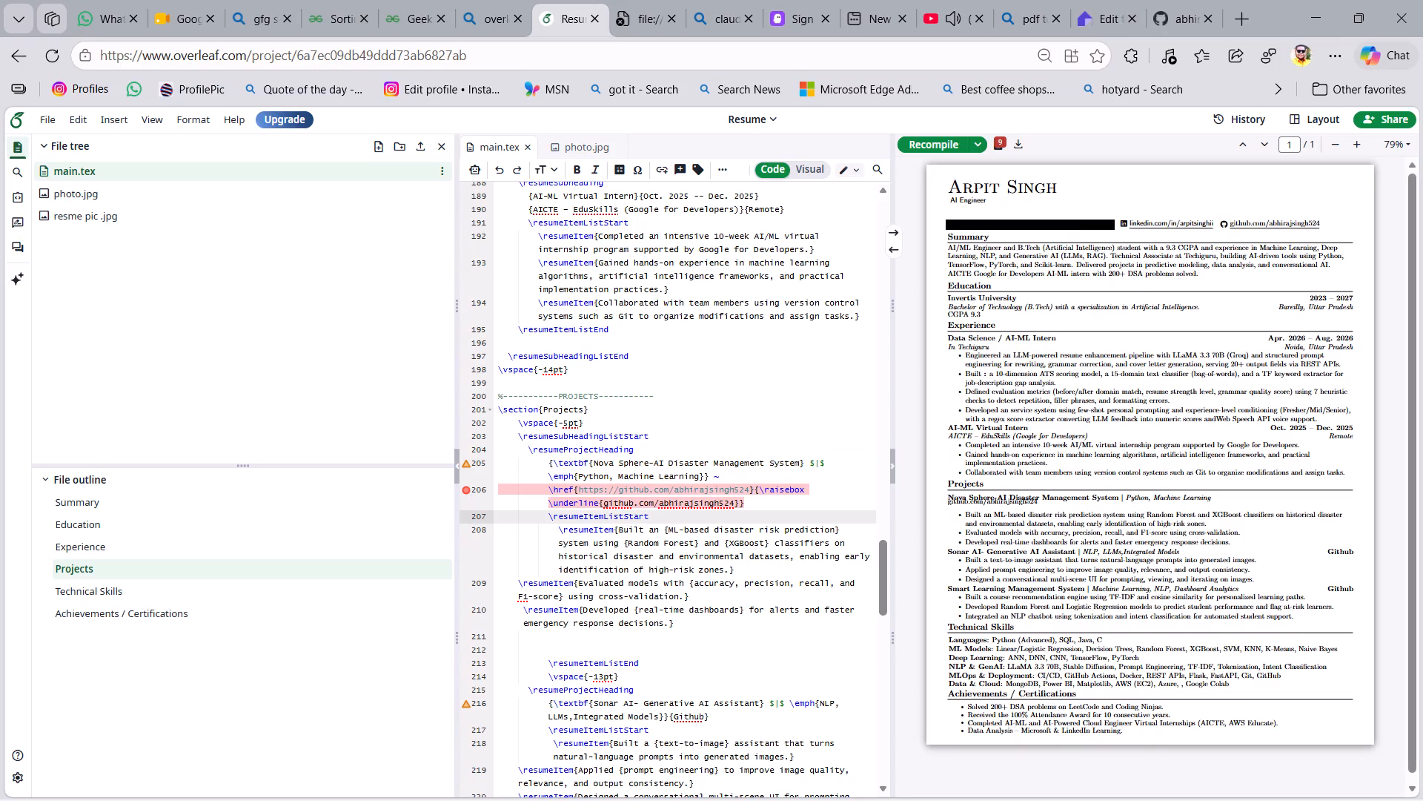
drag(758, 501, 553, 457)
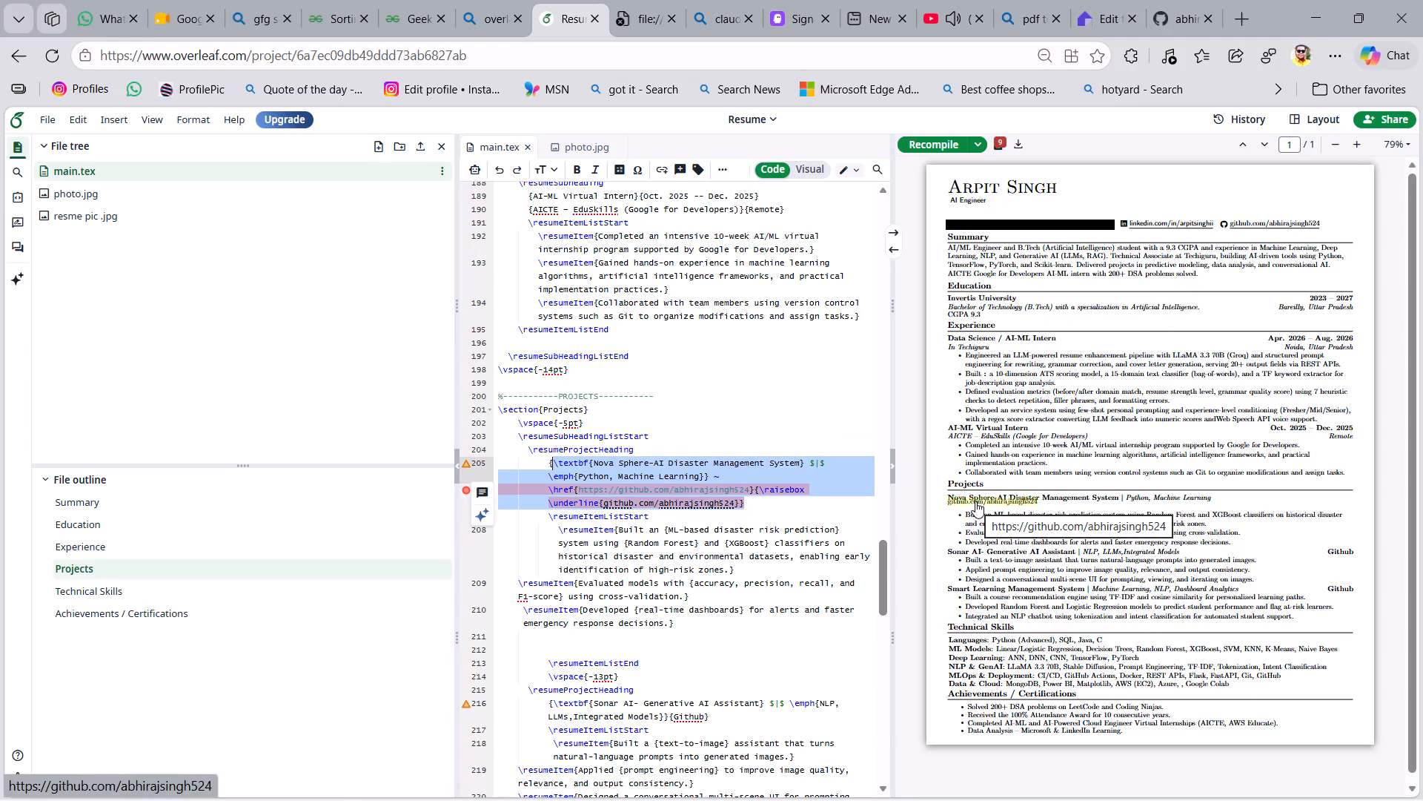
click(784, 504)
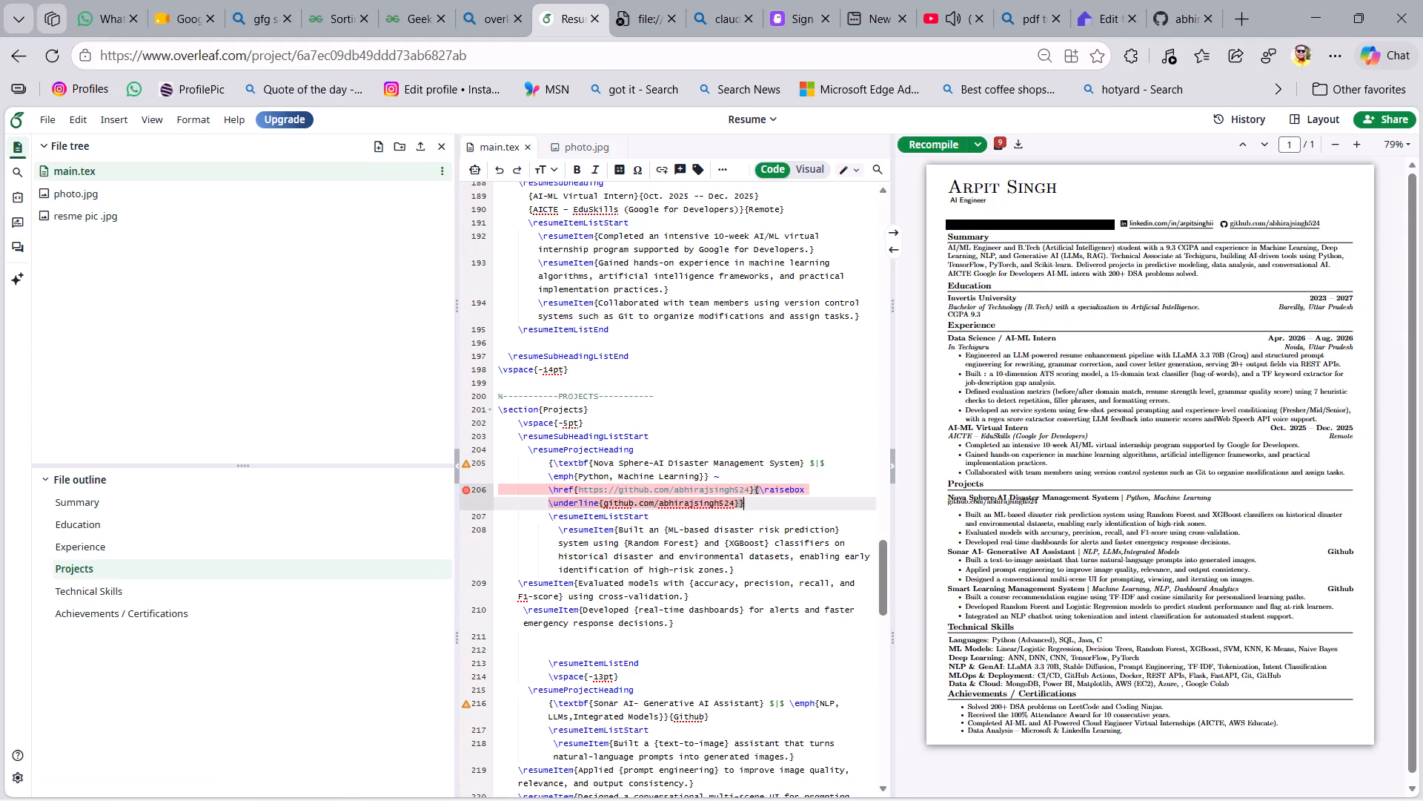
click(732, 504)
drag(733, 504, 706, 501)
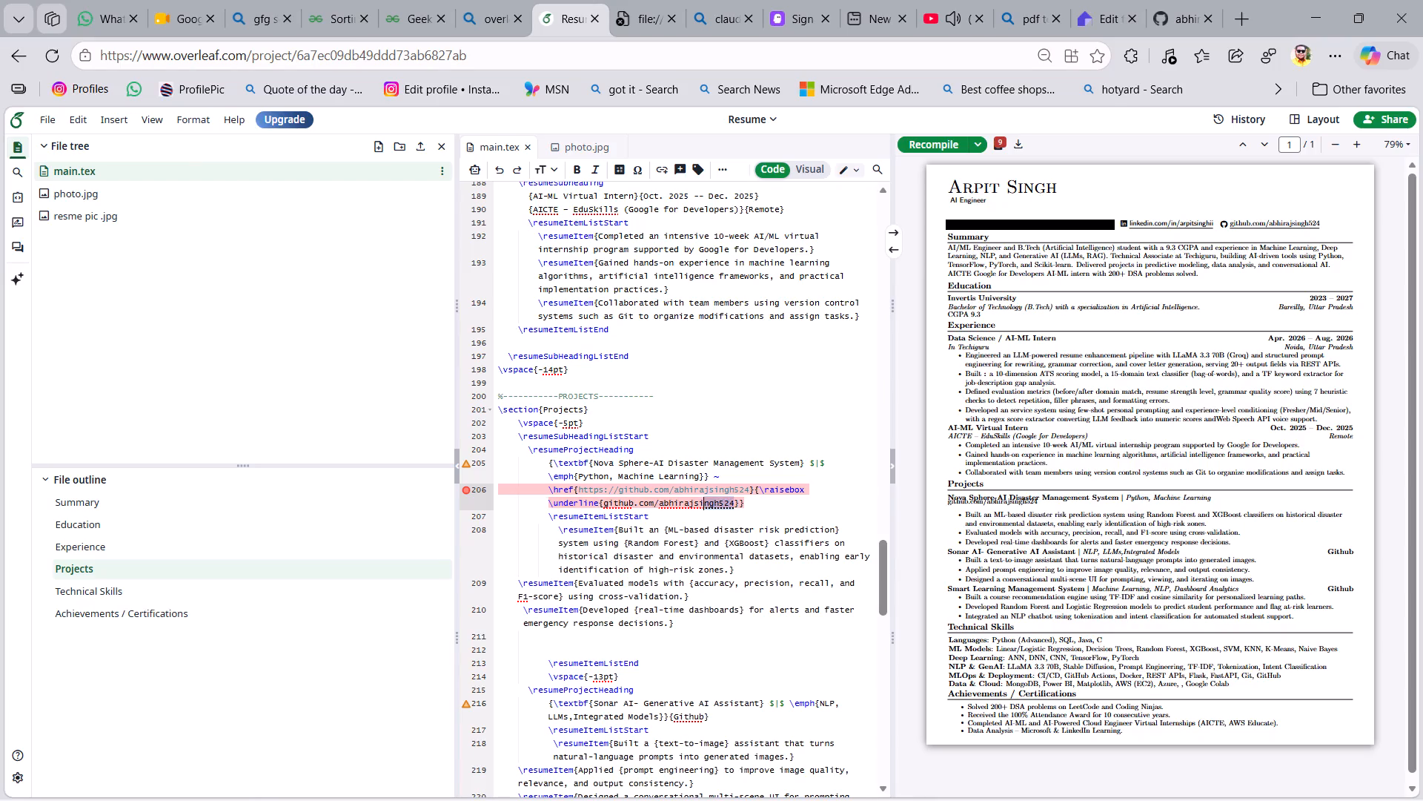
drag(706, 501, 607, 501)
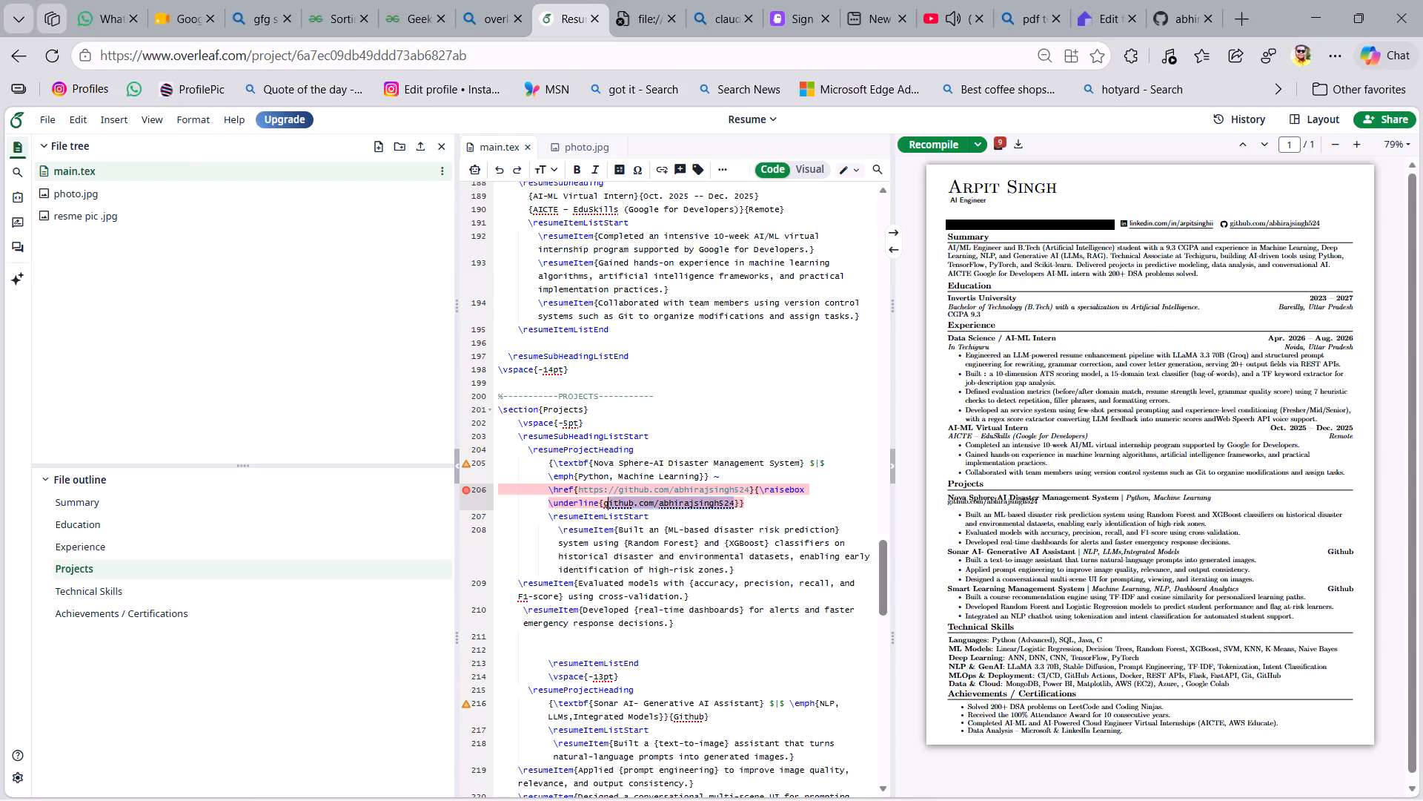
drag(607, 501, 603, 501)
text(Github)
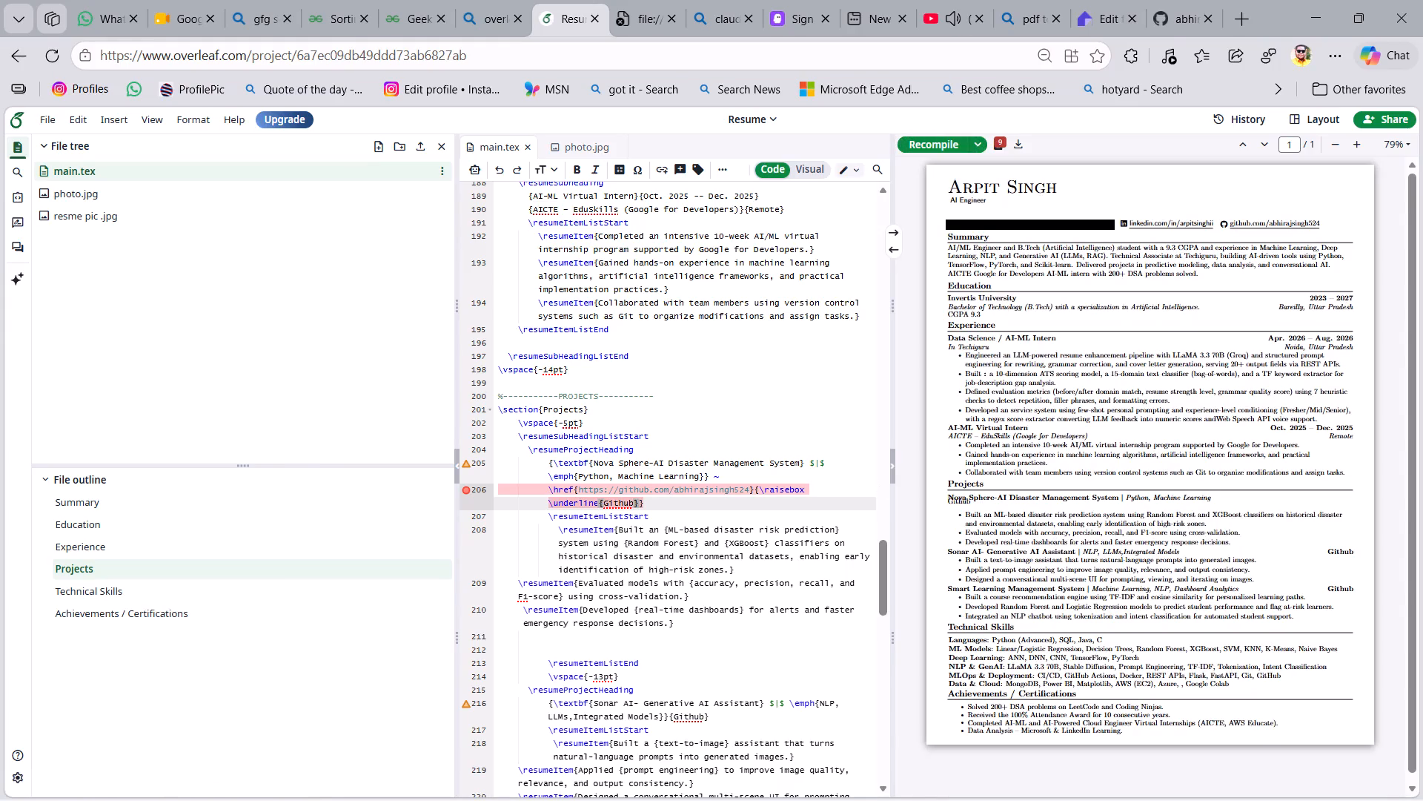
drag(656, 499, 542, 464)
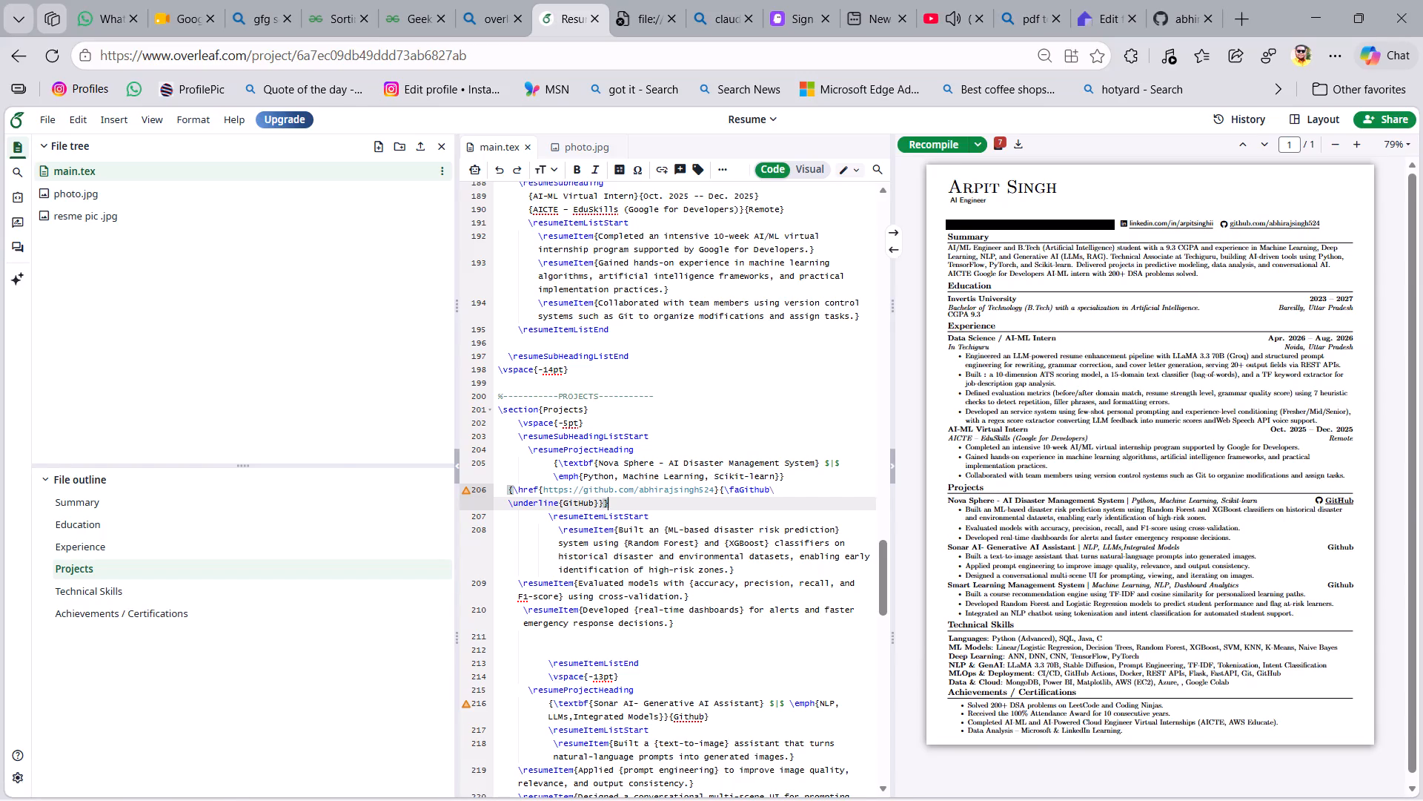
Delete \faGithub from the Nova Sphere heading's link so only the underlined GitHub text remains.
drag(768, 490, 762, 490)
drag(762, 490, 724, 490)
key(BackSpace)
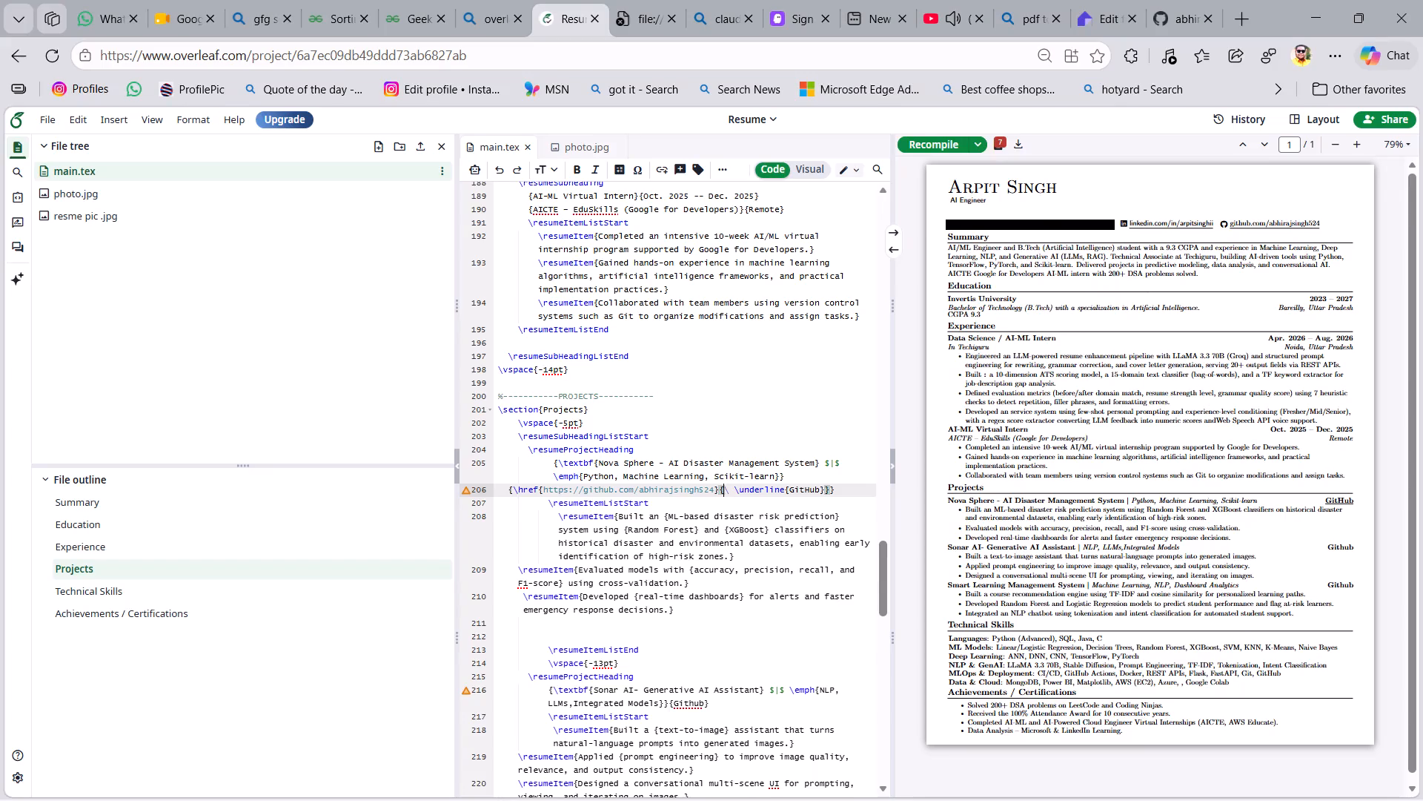
Copy the Nova Sphere heading's complete \href argument and replace the Sonar AI heading's {Github} argument with it.
click(752, 498)
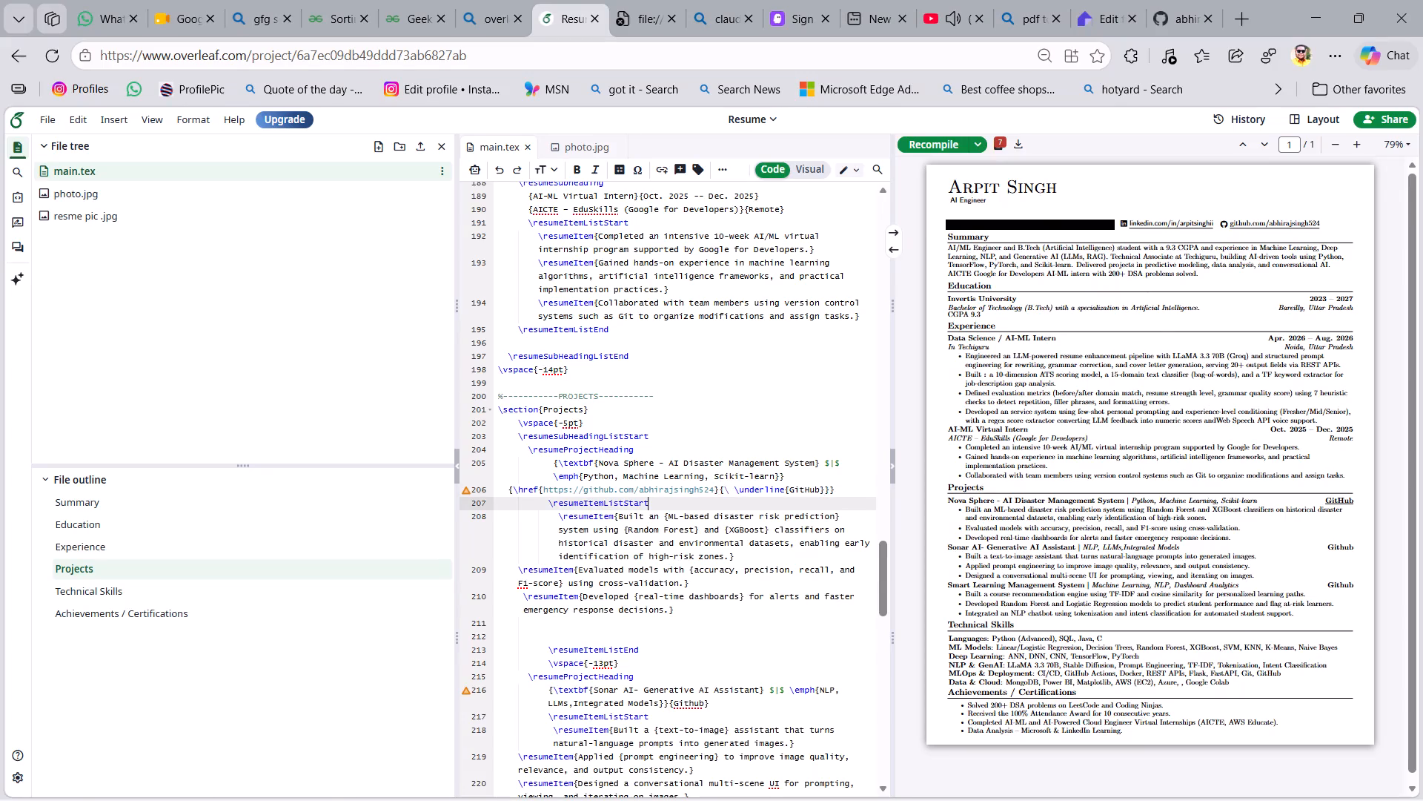
drag(835, 490, 834, 490)
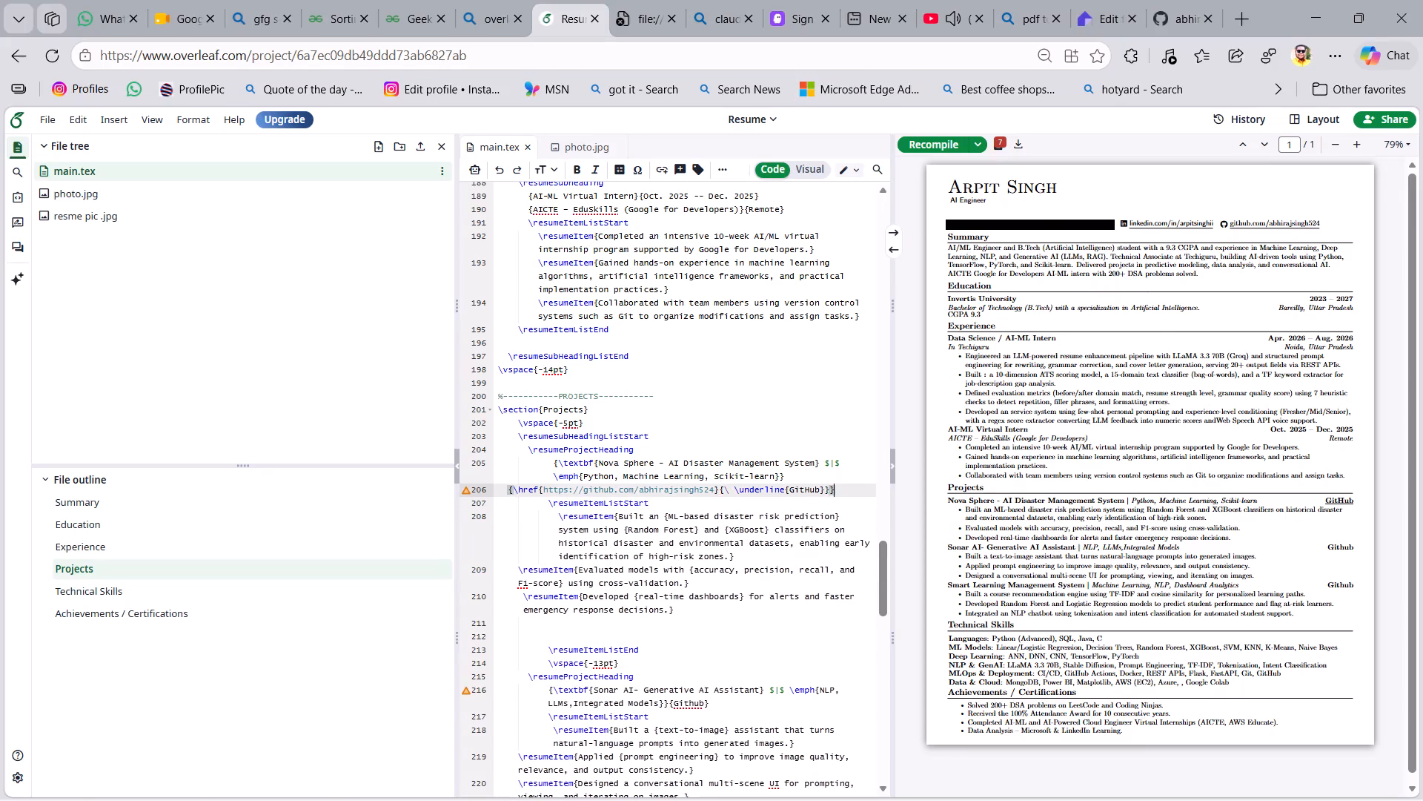
drag(834, 490, 576, 489)
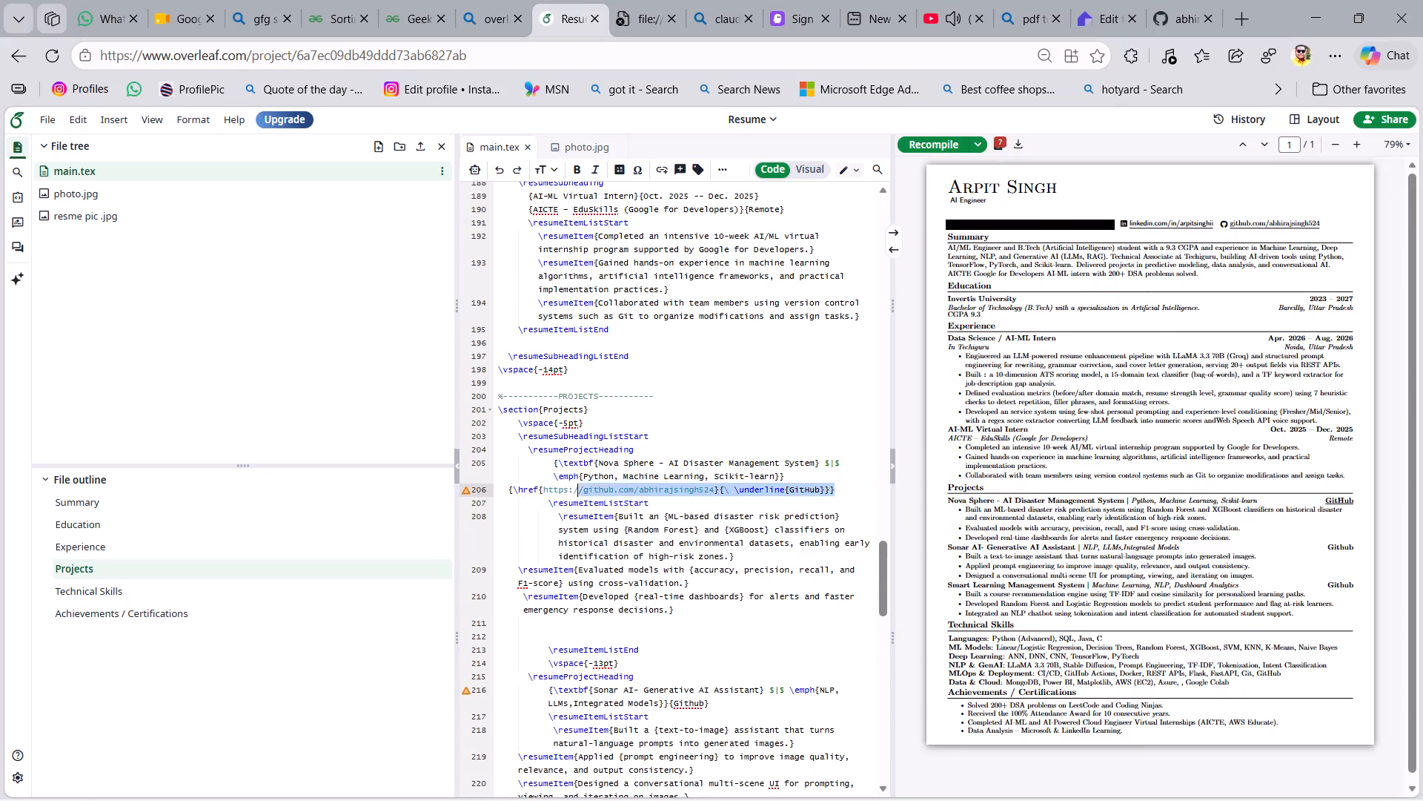
drag(576, 489, 508, 489)
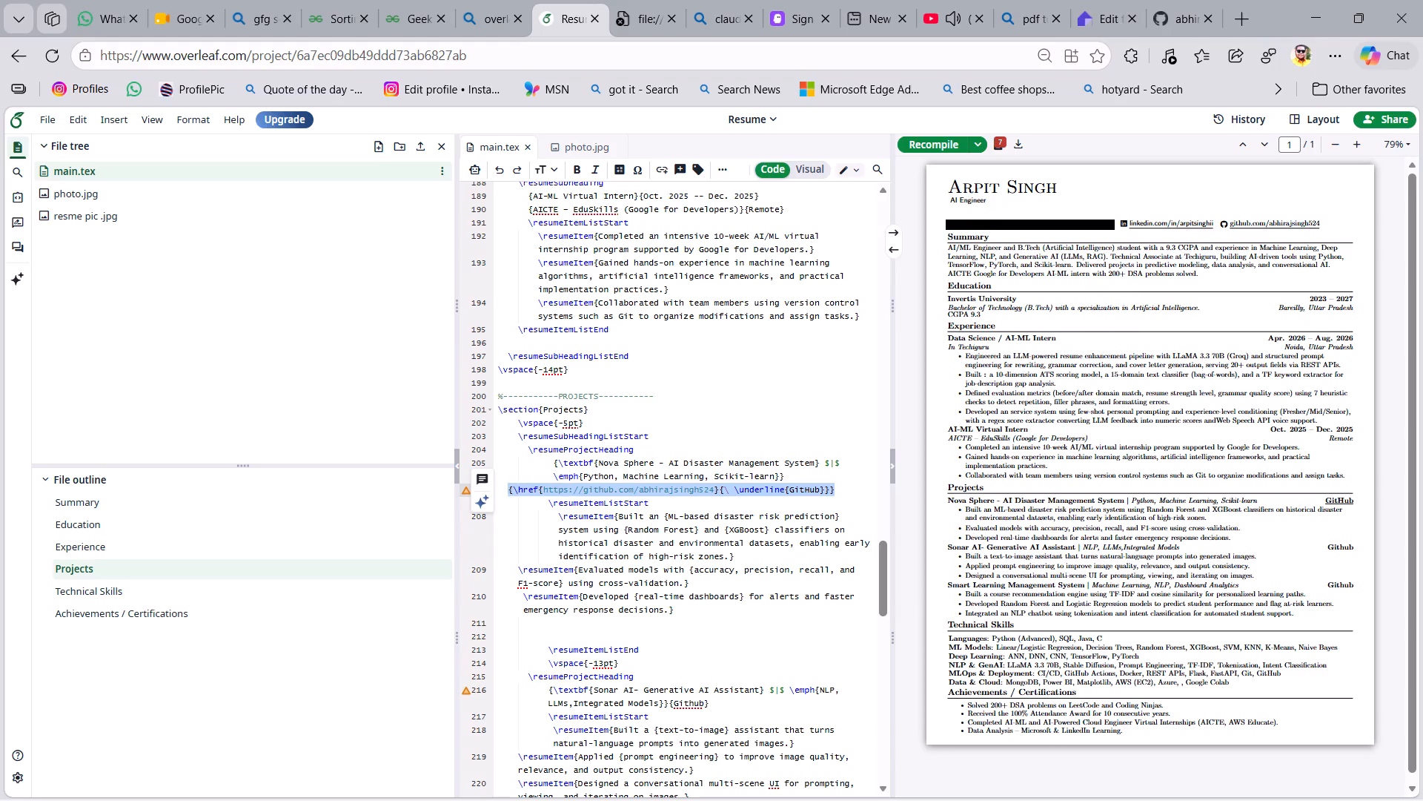
key(ctrl+c)
scroll(771, 638, down, 1)
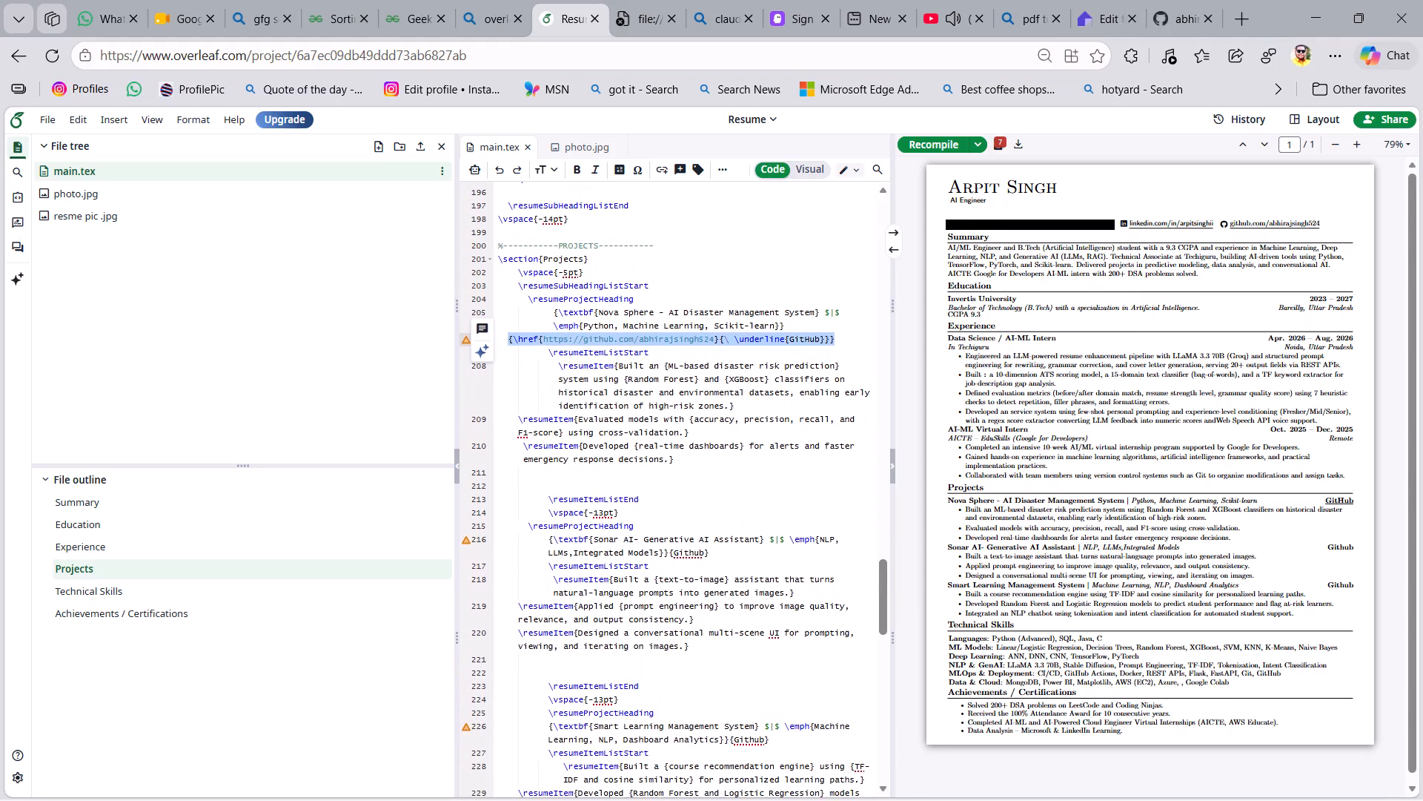
drag(724, 553, 676, 553)
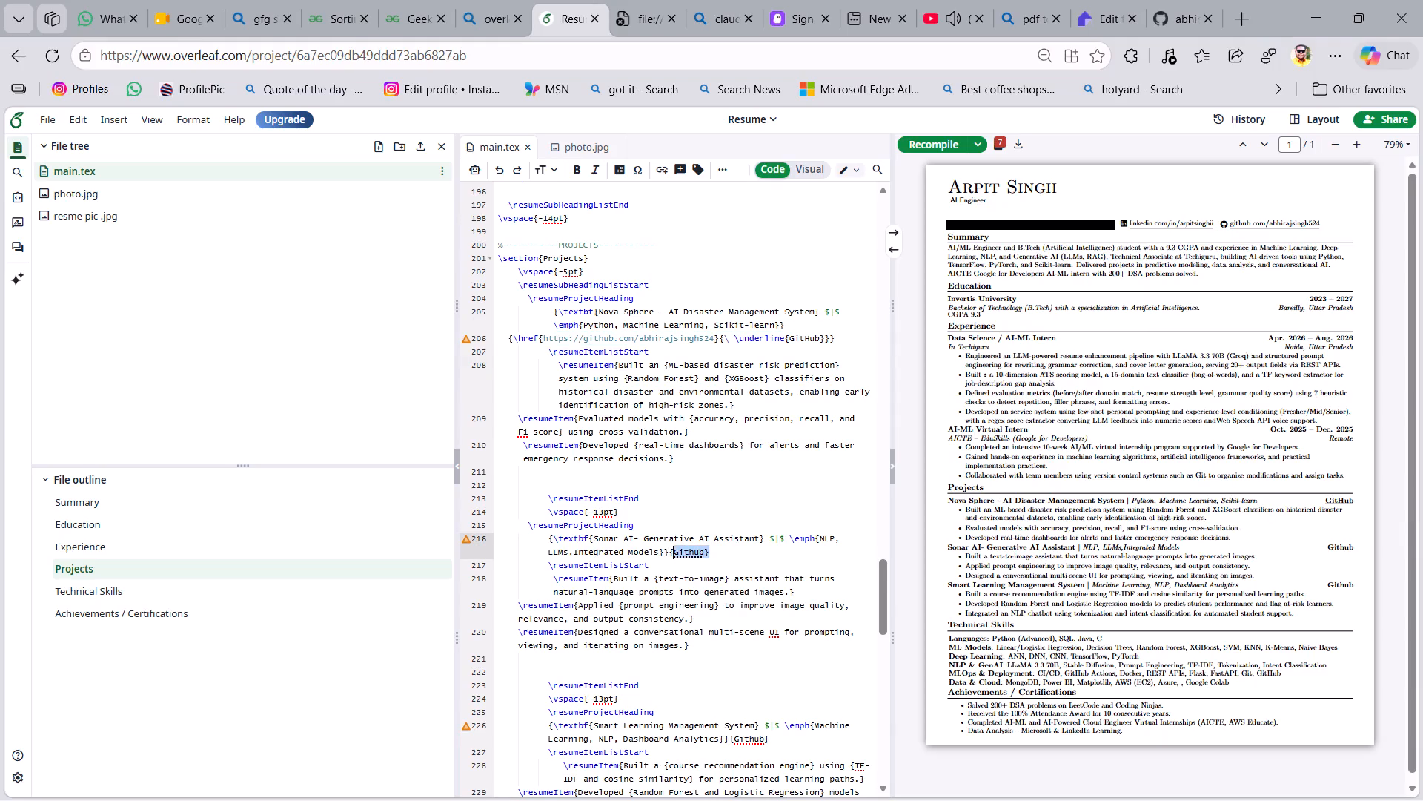
drag(676, 553, 671, 554)
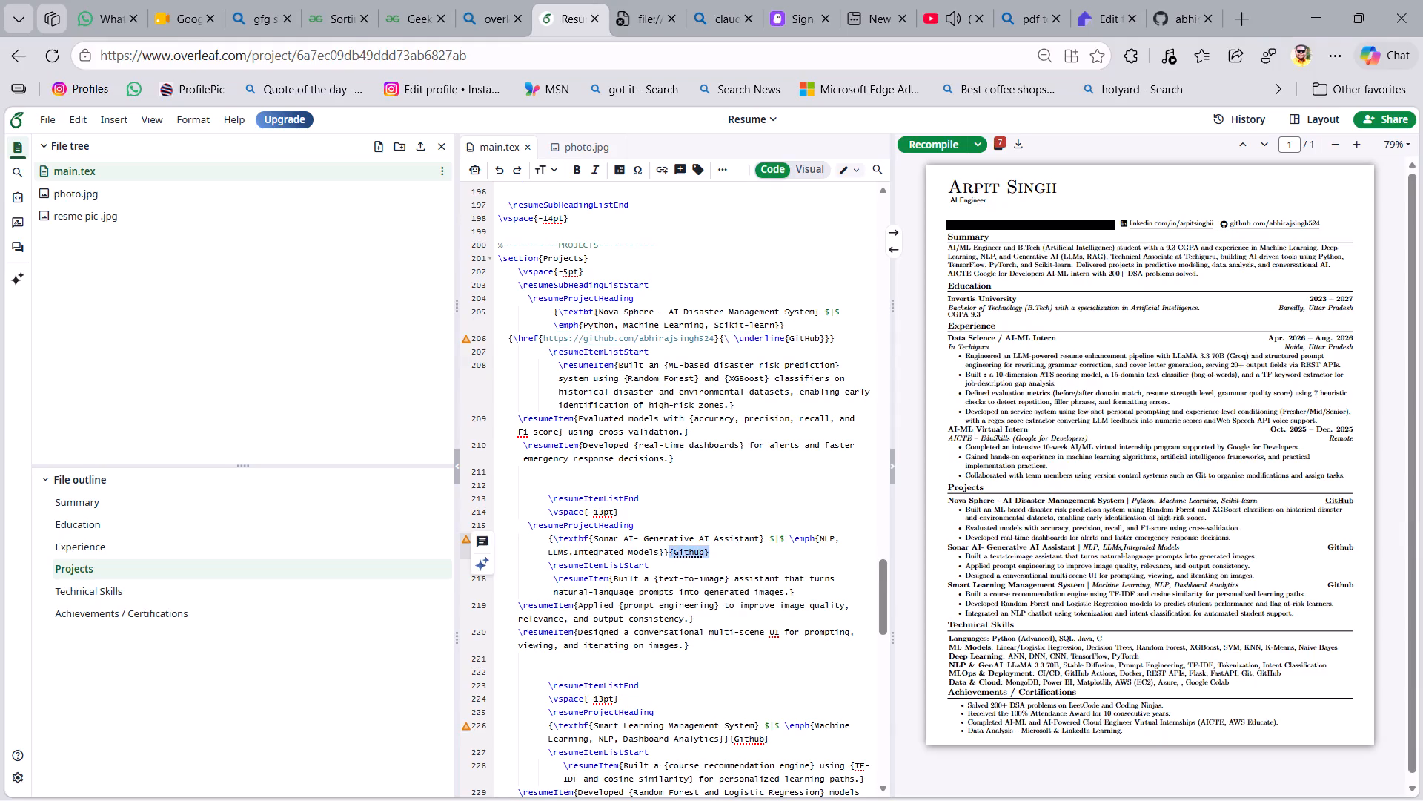
key(ctrl+v)
Replace the Smart Learning Management System heading's {Github} argument with the same copied \href link.
scroll(754, 656, down, 1)
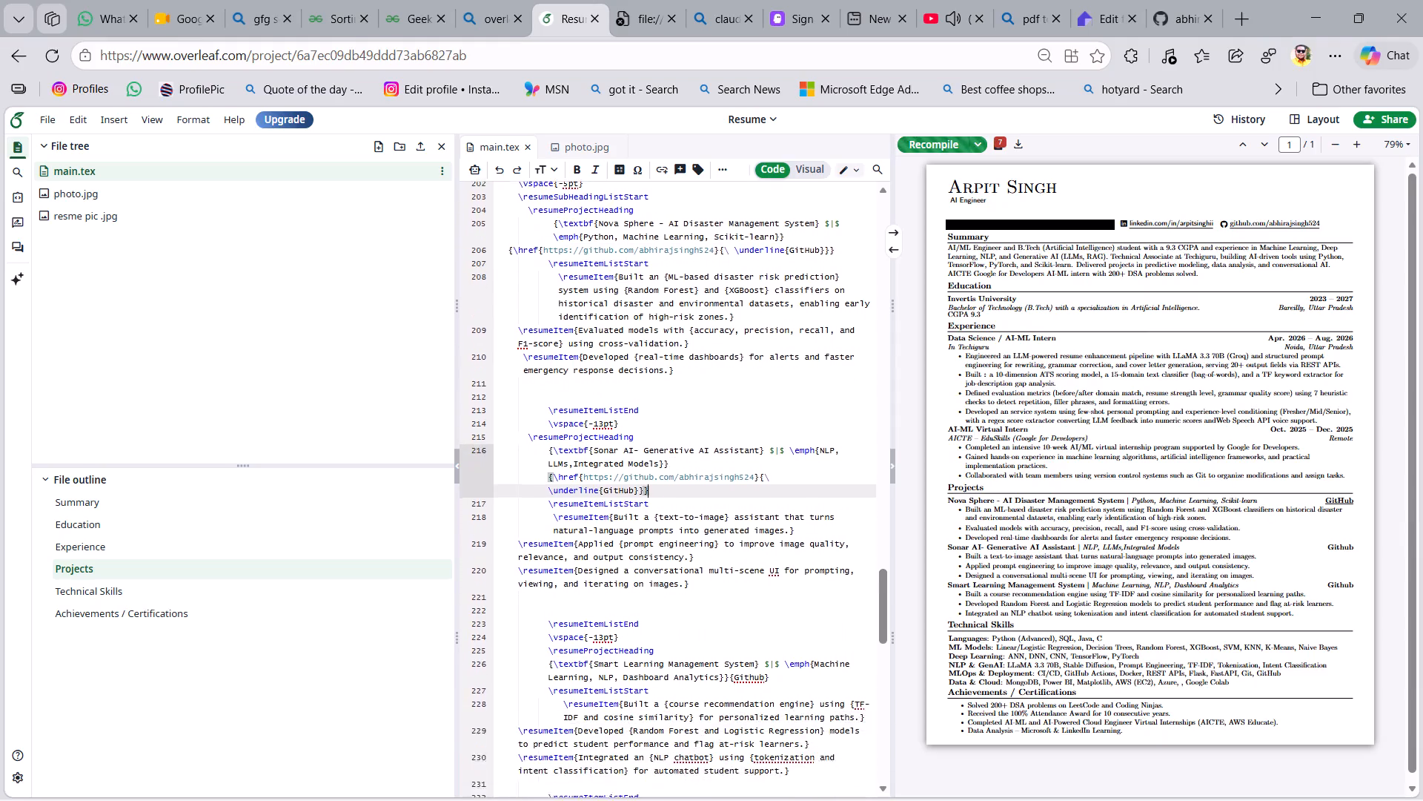
scroll(754, 656, down, 1)
drag(776, 610, 757, 610)
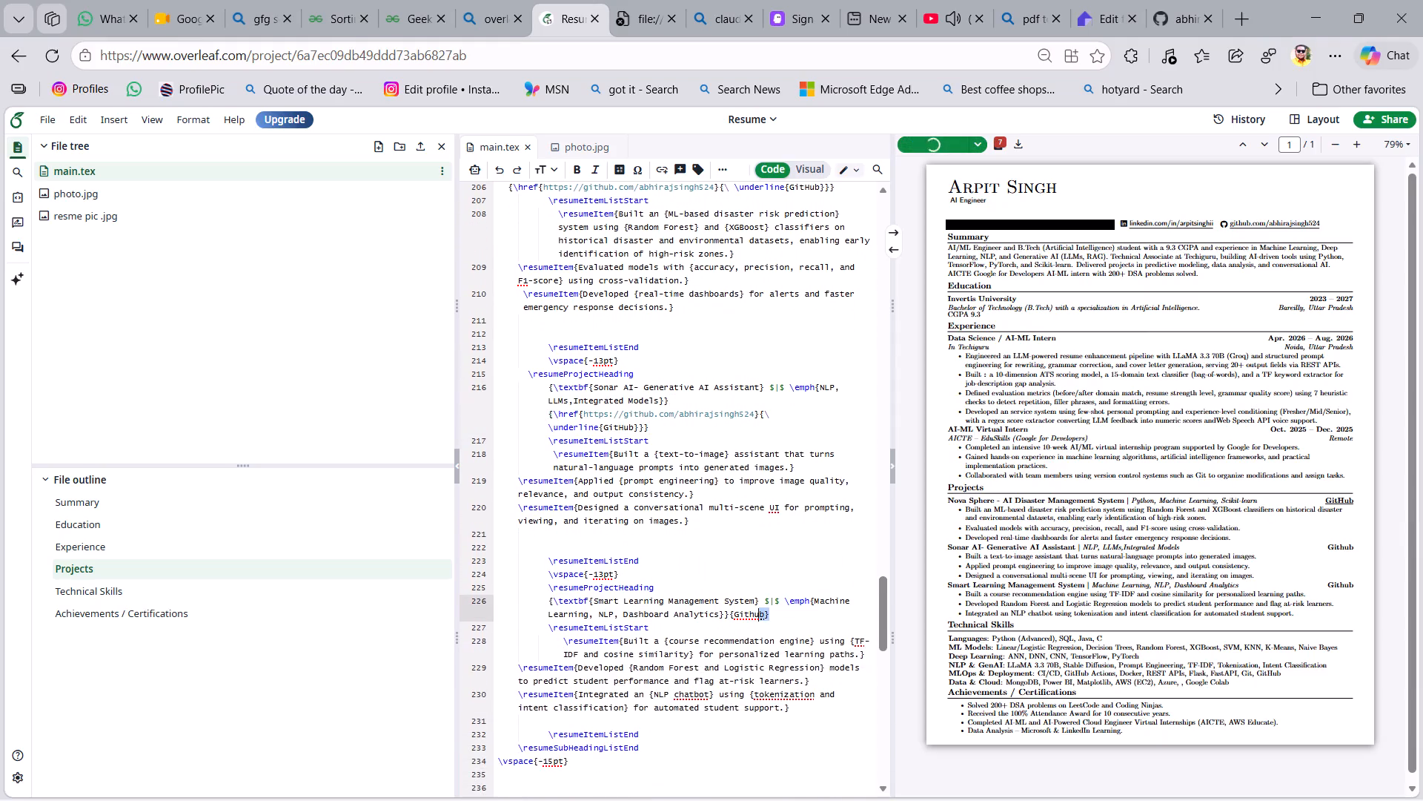
drag(757, 610, 731, 610)
key(ctrl+v)
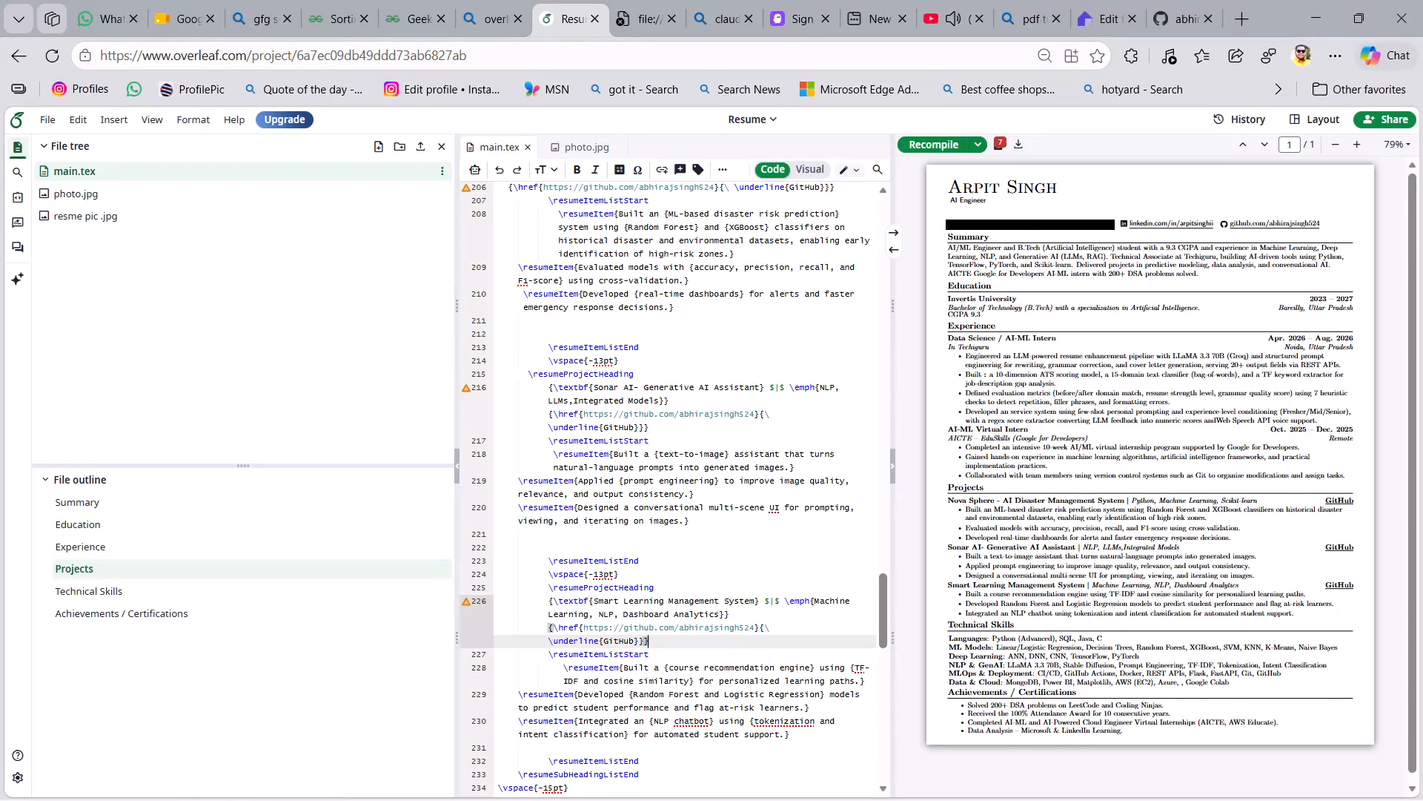
Open GitHub in a new tab, go to the Sonar_Ai repository, and copy its web address.
click(1239, 24)
text(github)
key(Return)
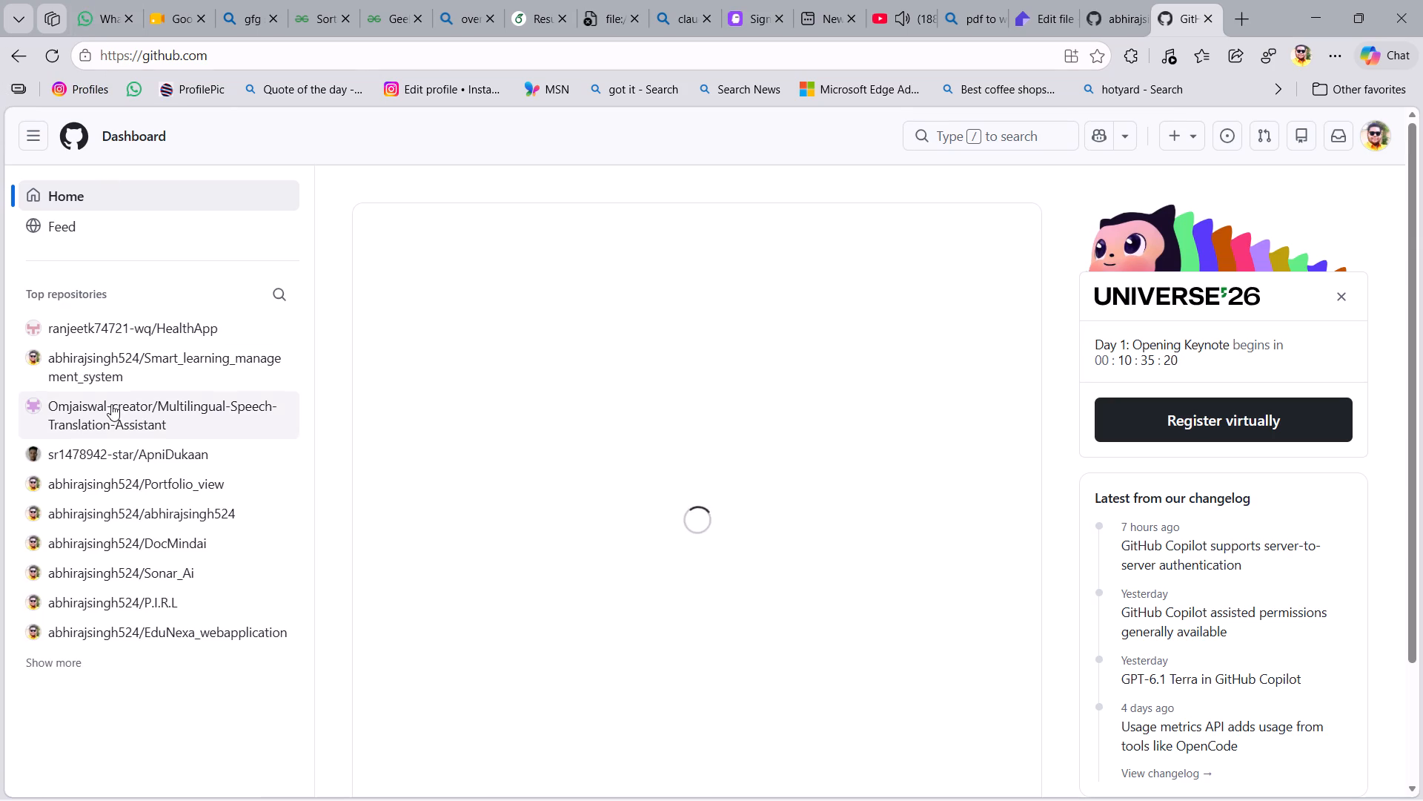
click(128, 570)
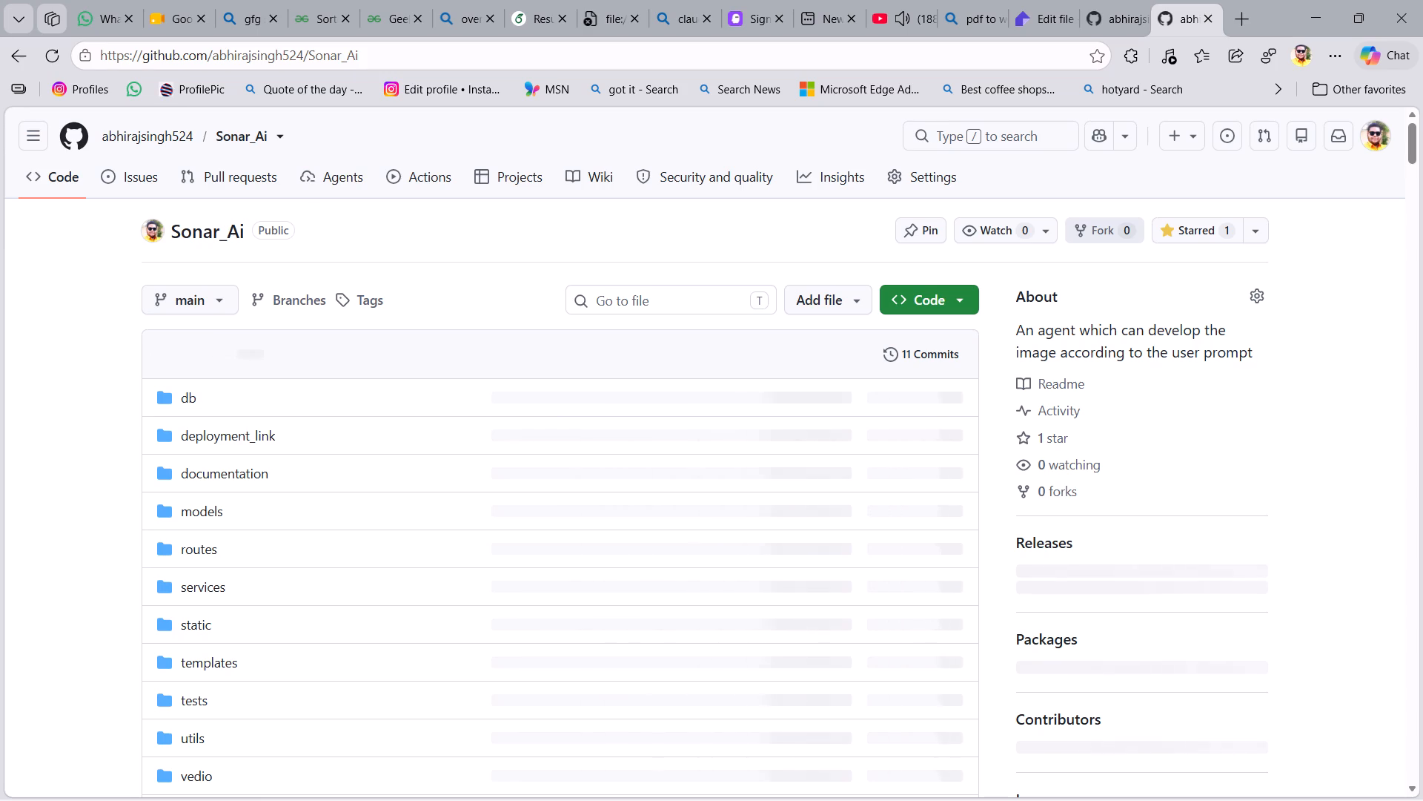
drag(367, 54, 100, 27)
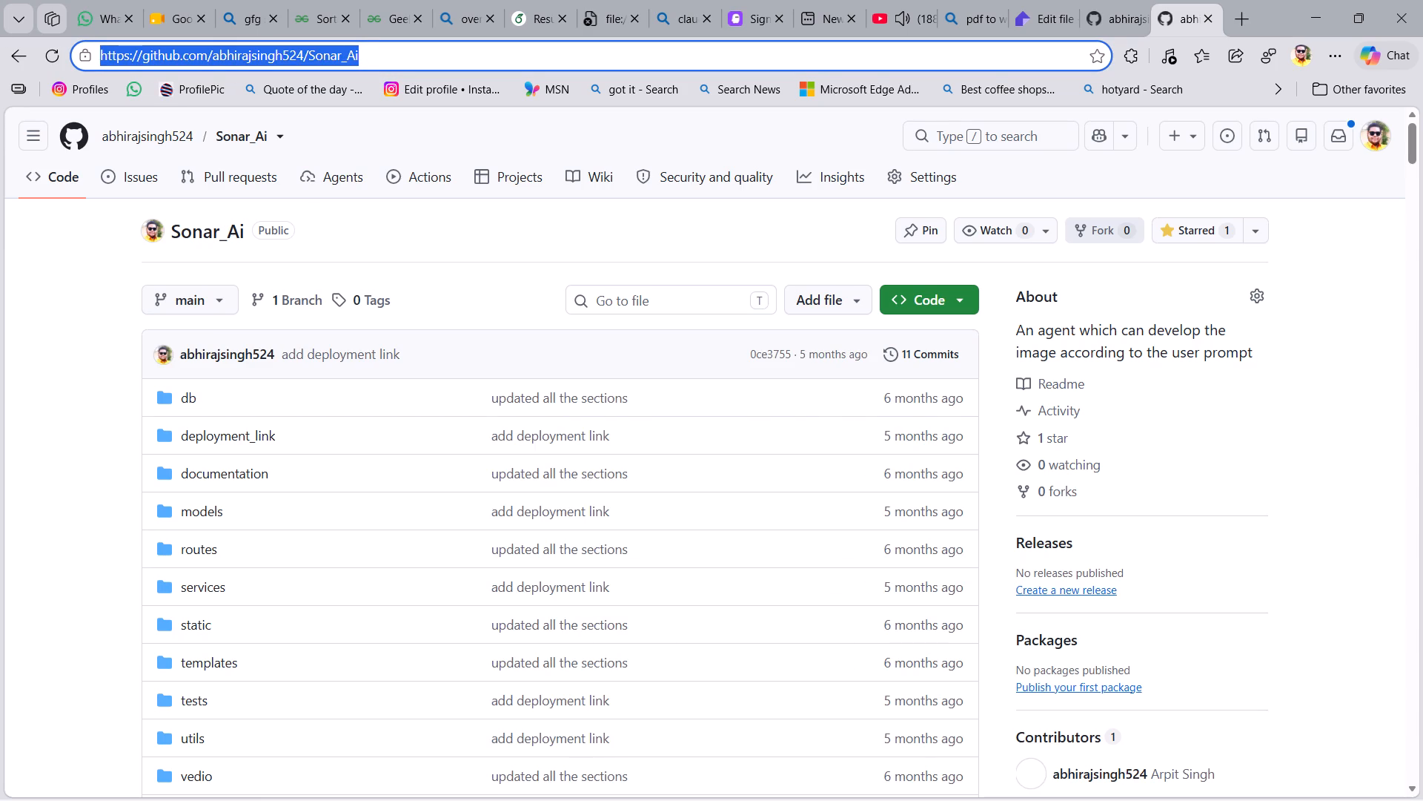
drag(100, 27, 101, 27)
key(ctrl+c)
key(ctrl+c)
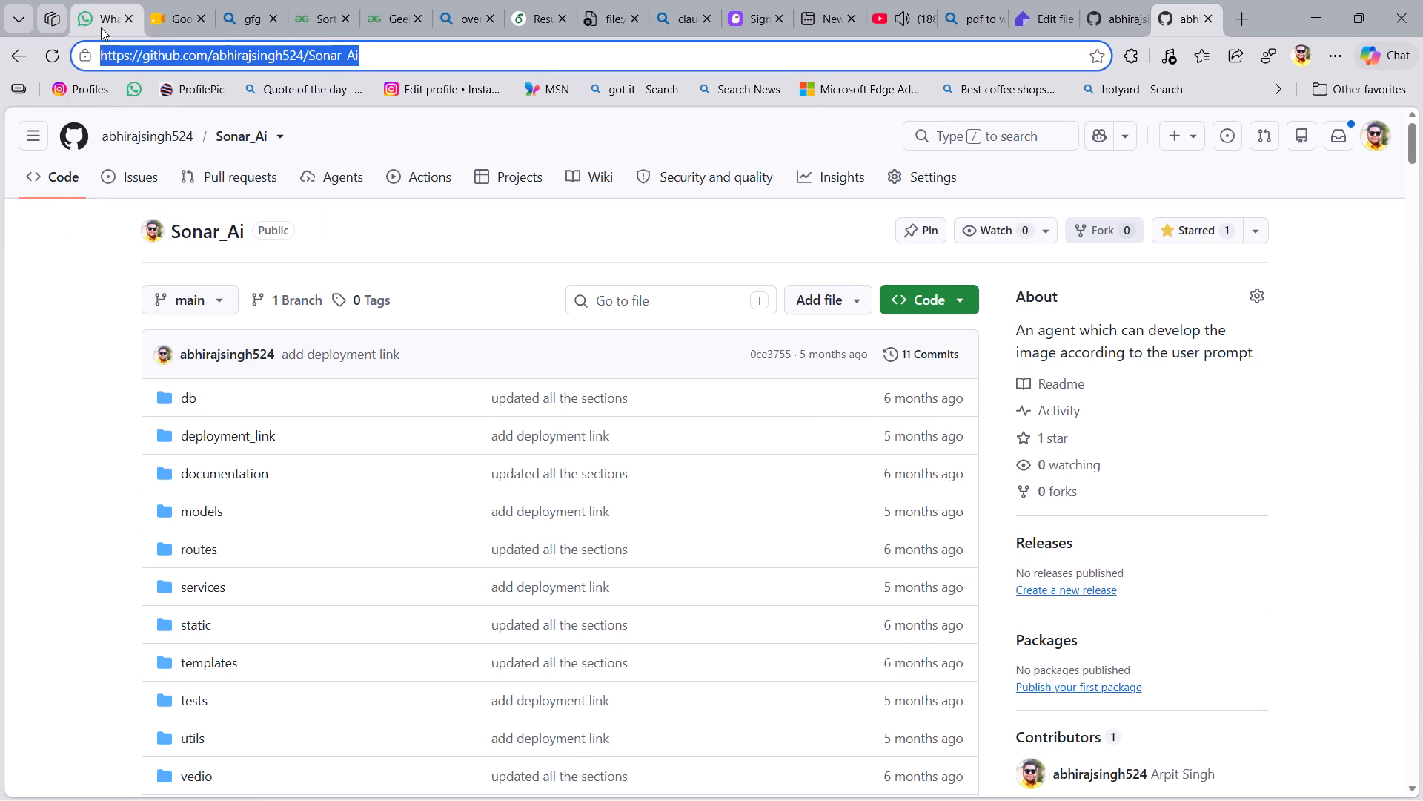
Look inside the Sonar_Ai repository's deployment_link folder, then return to the Overleaf résumé.
click(263, 432)
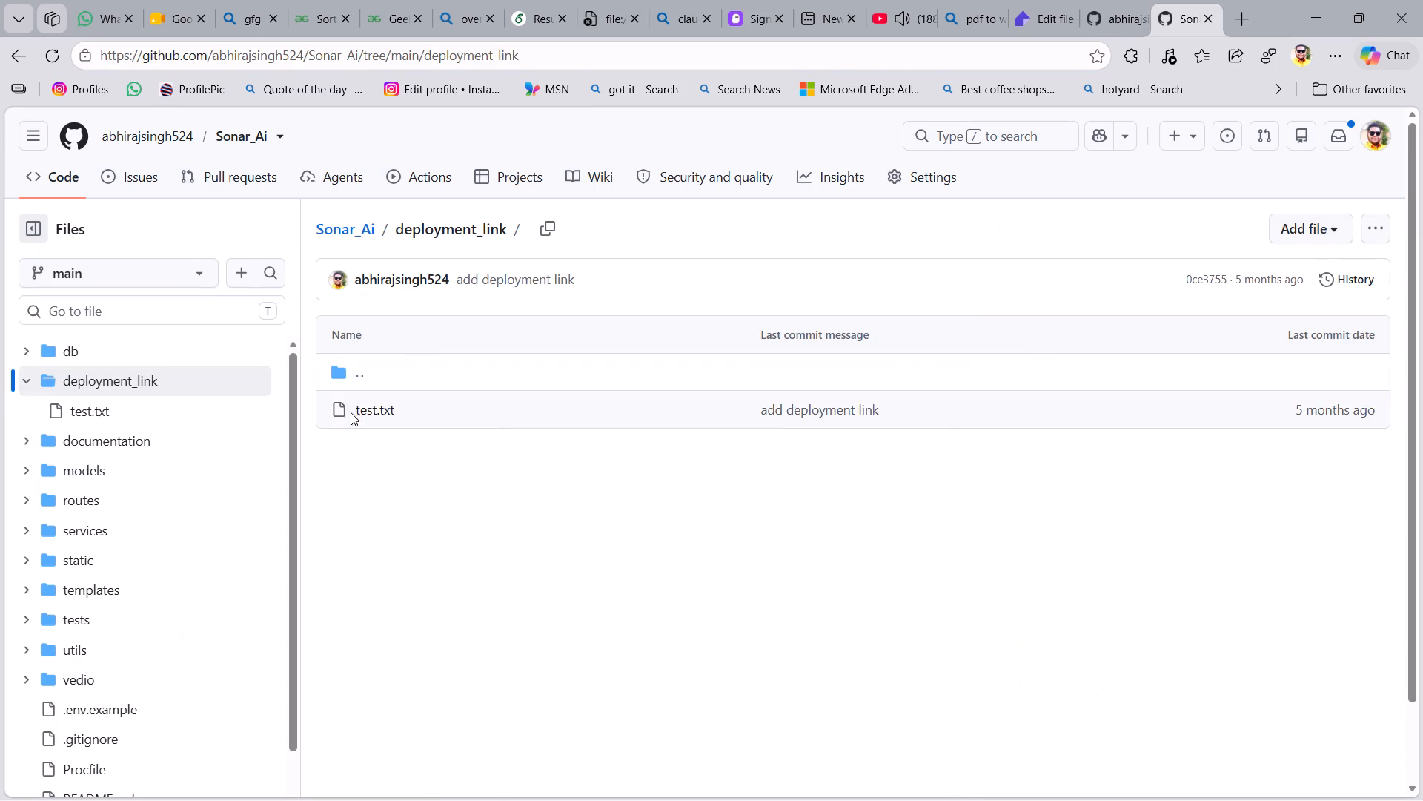
click(547, 6)
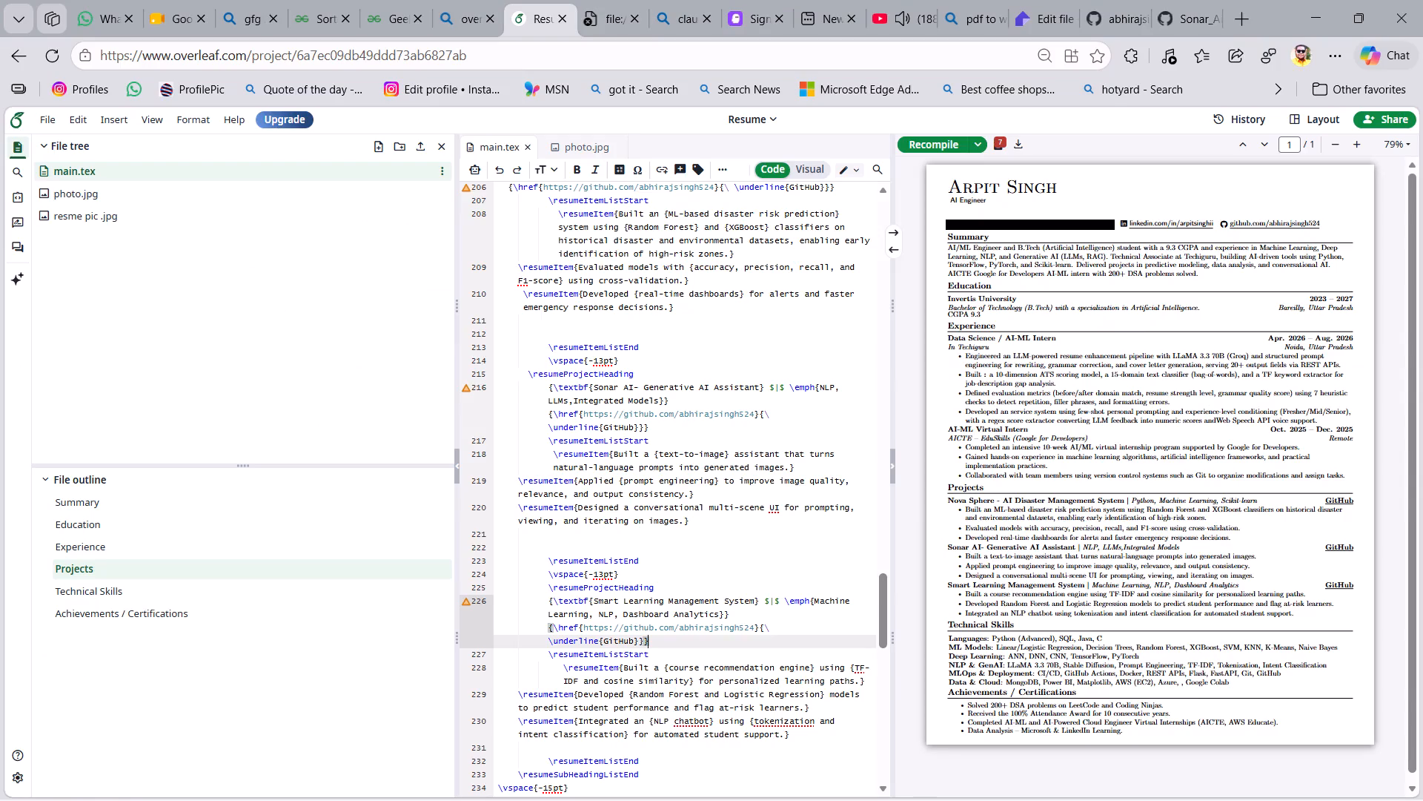
Test the Sonar AI project's GitHub link in the PDF preview and return to the résumé.
click(1342, 547)
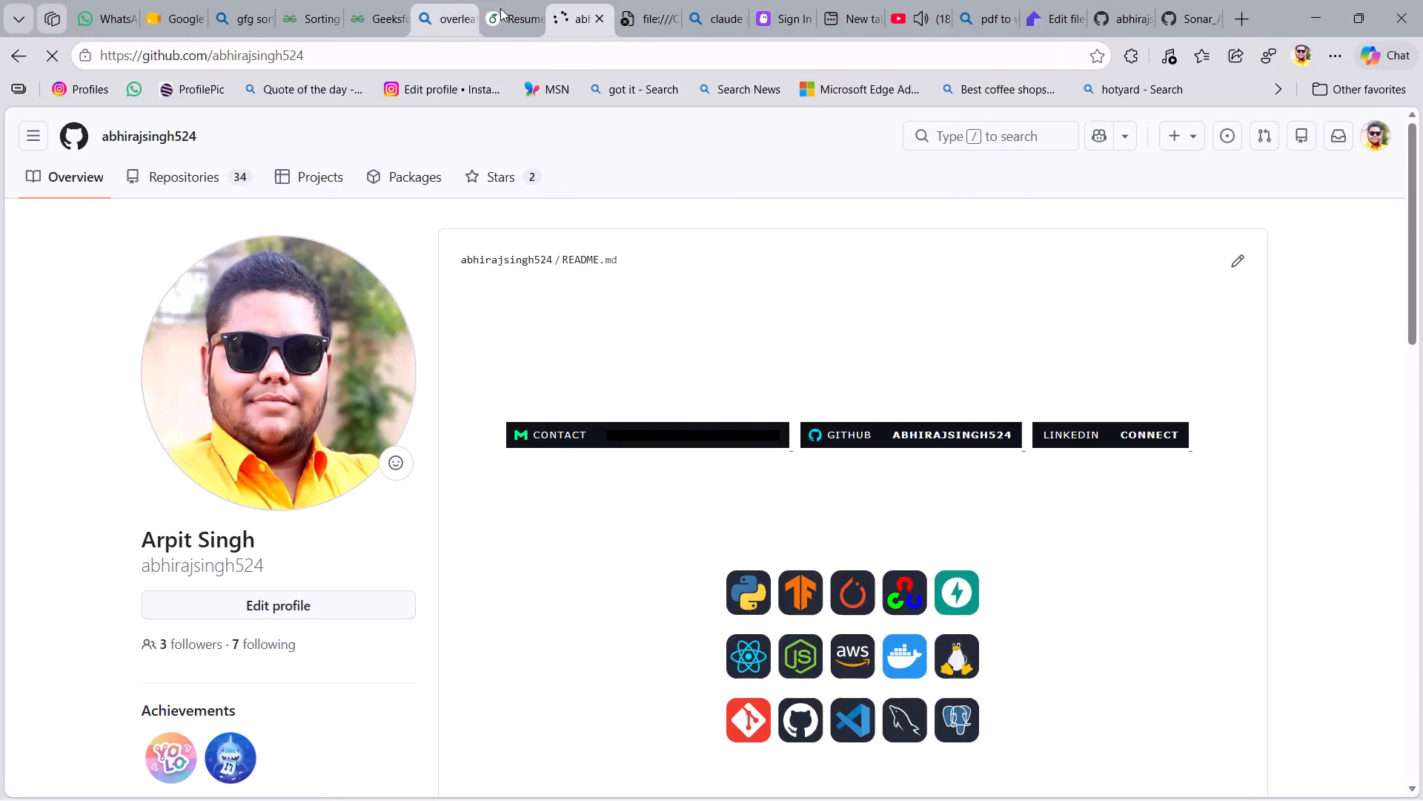
click(517, 16)
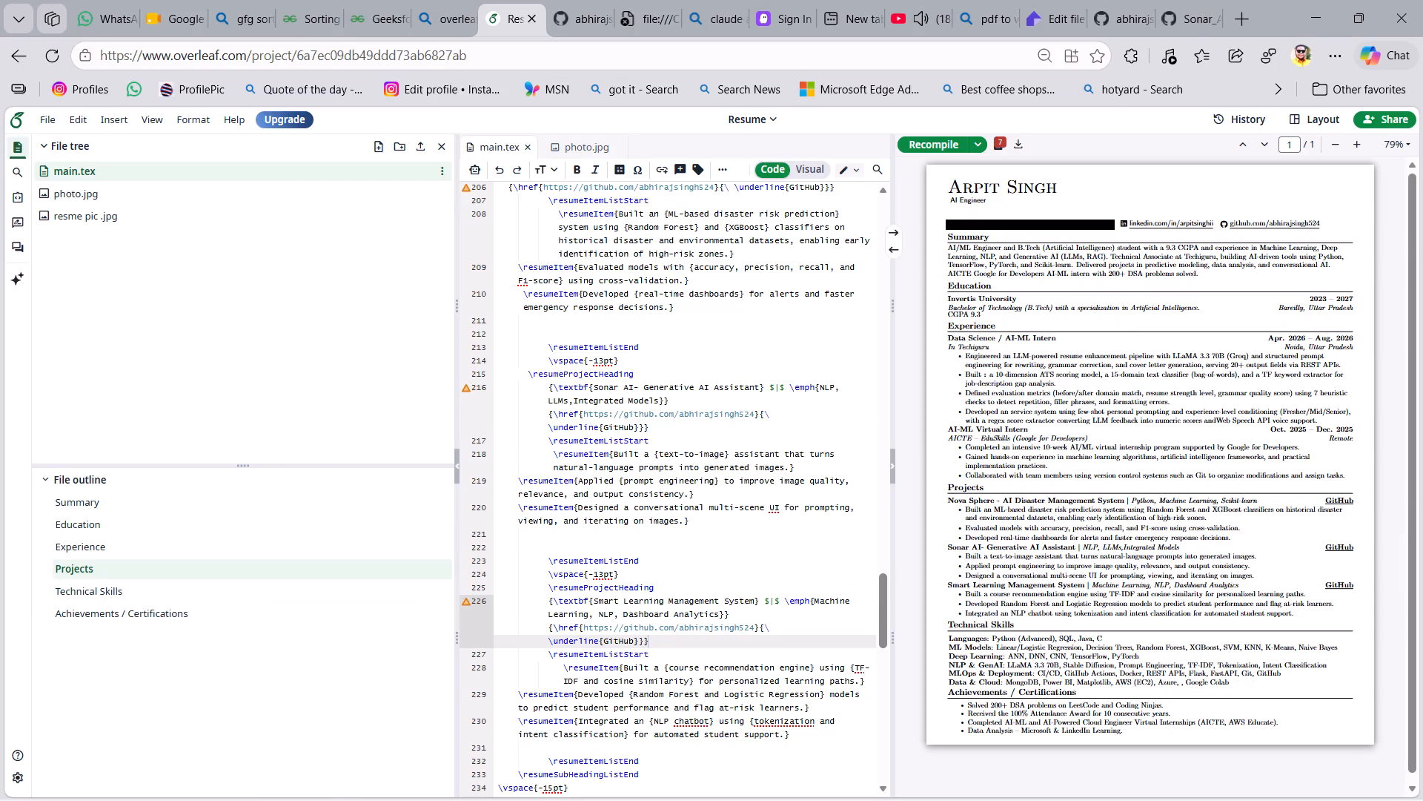
Replace the \href address in the Sonar AI project heading with the copied Sonar_Ai repository address.
click(679, 629)
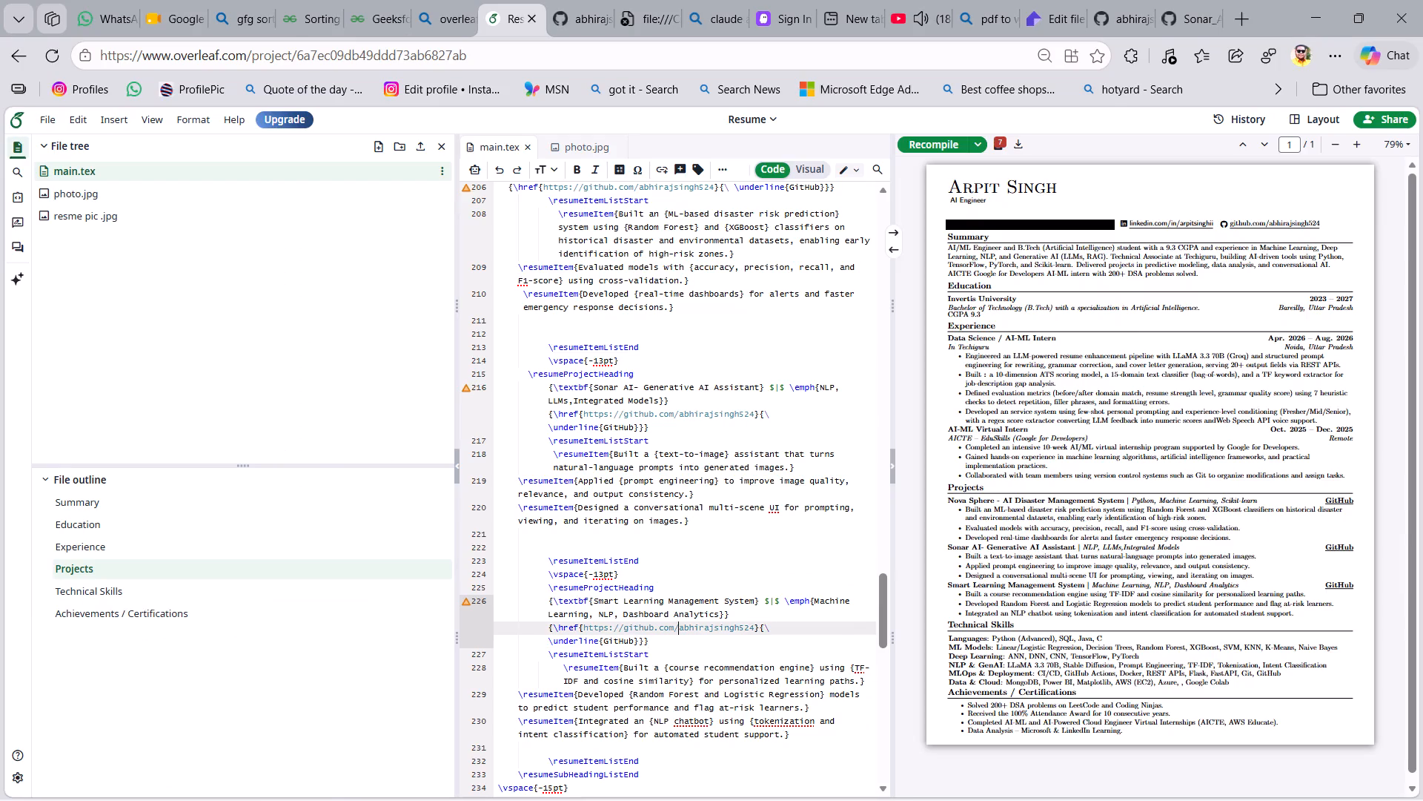
right_click(679, 629)
double_click(1014, 543)
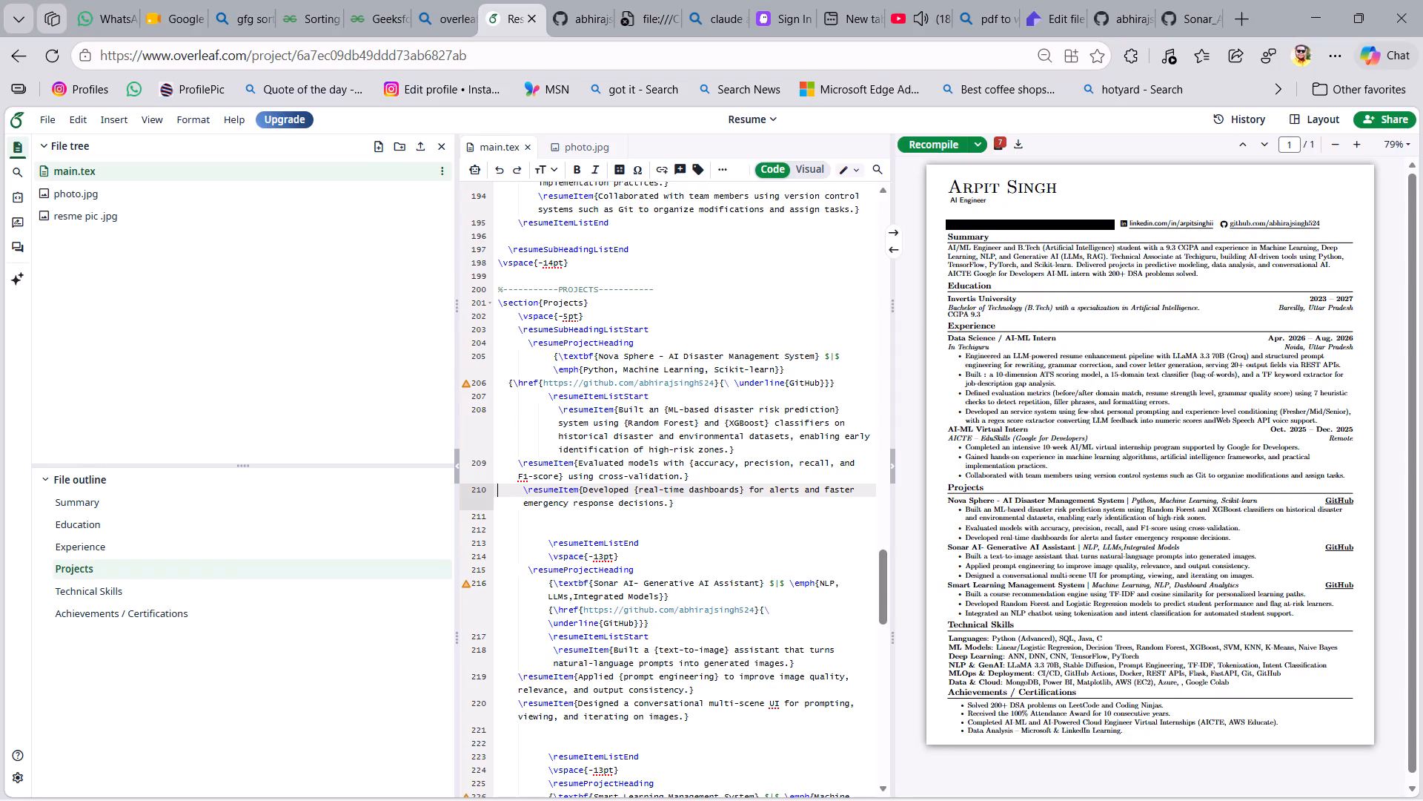
drag(753, 610, 584, 607)
key(ctrl+v)
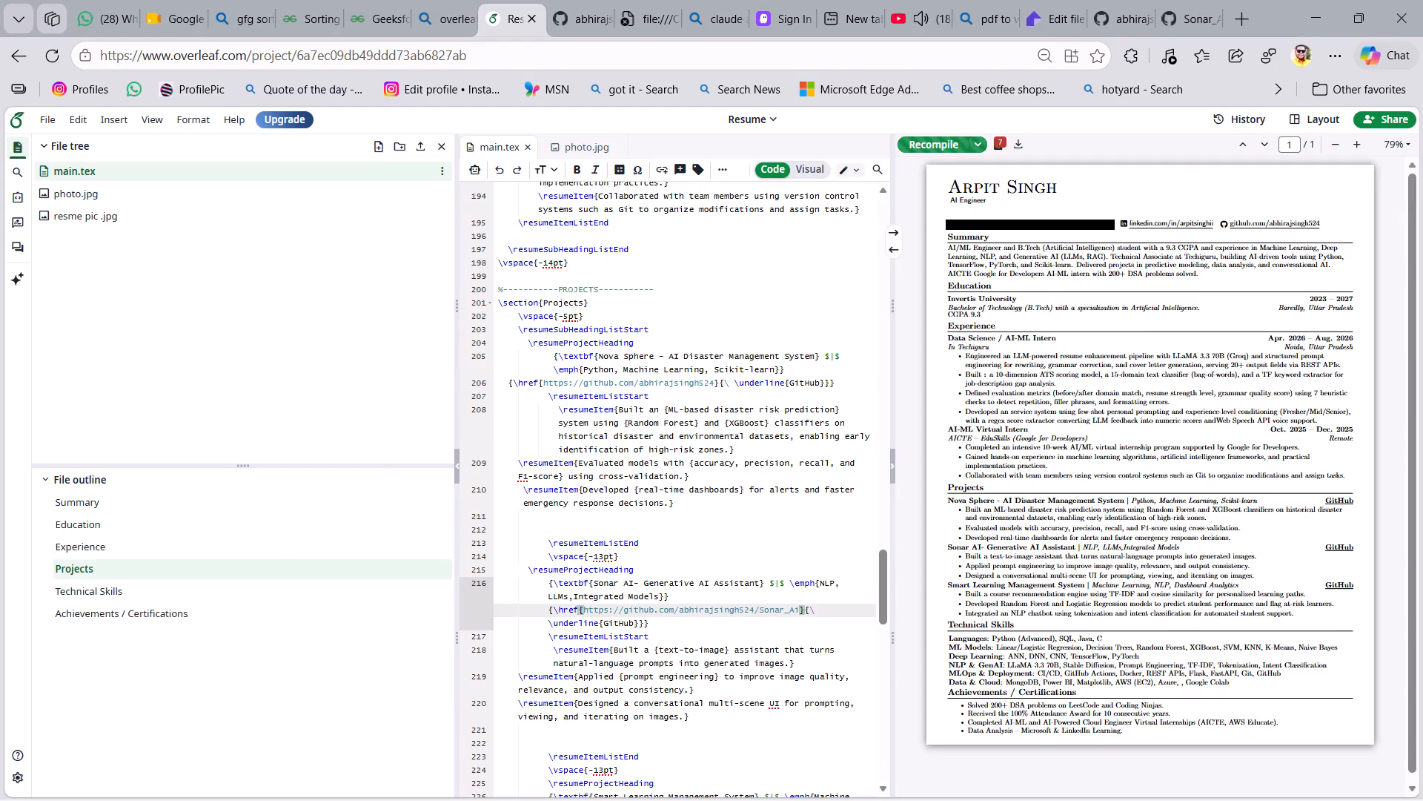
Test the Sonar AI project's GitHub link in the PDF preview and return to the résumé.
click(1339, 549)
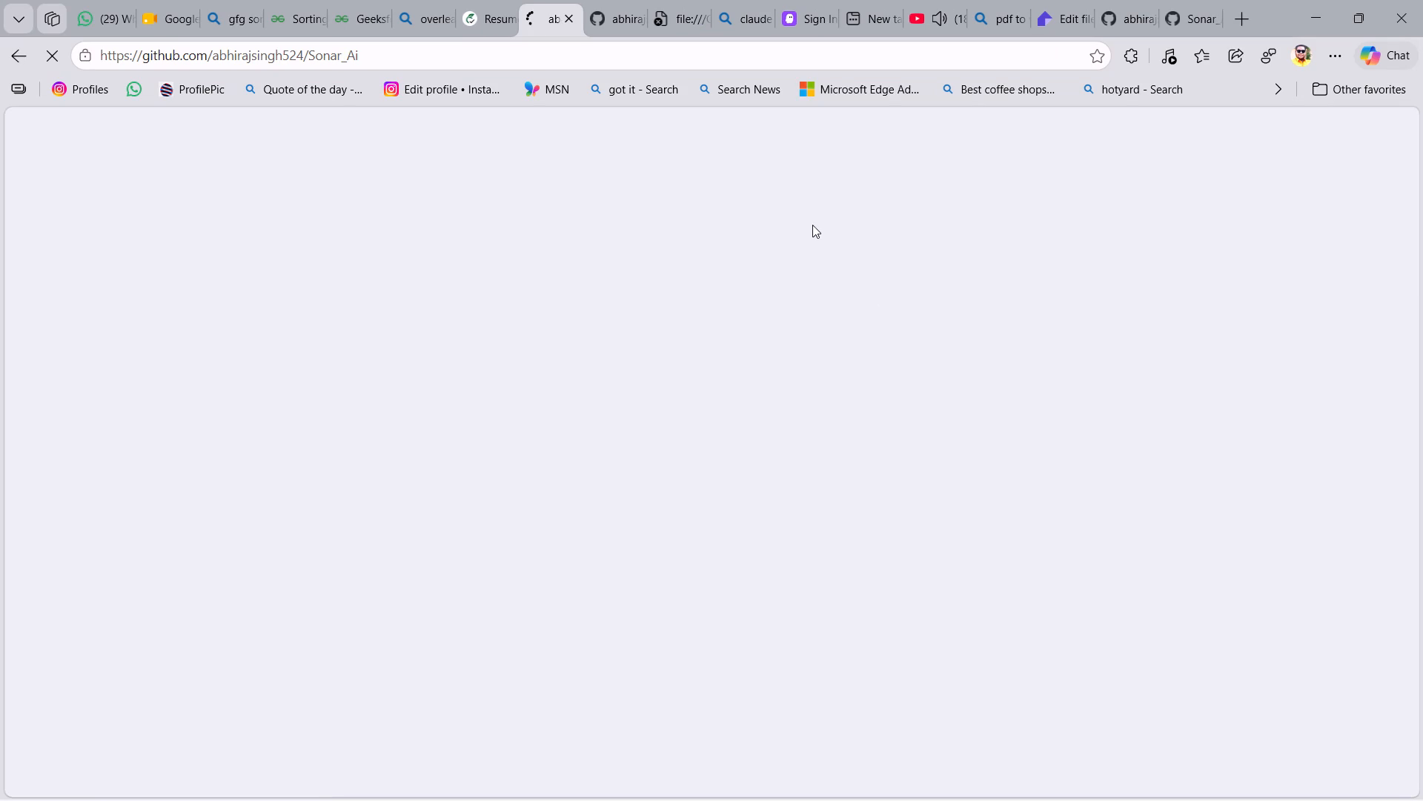
click(571, 20)
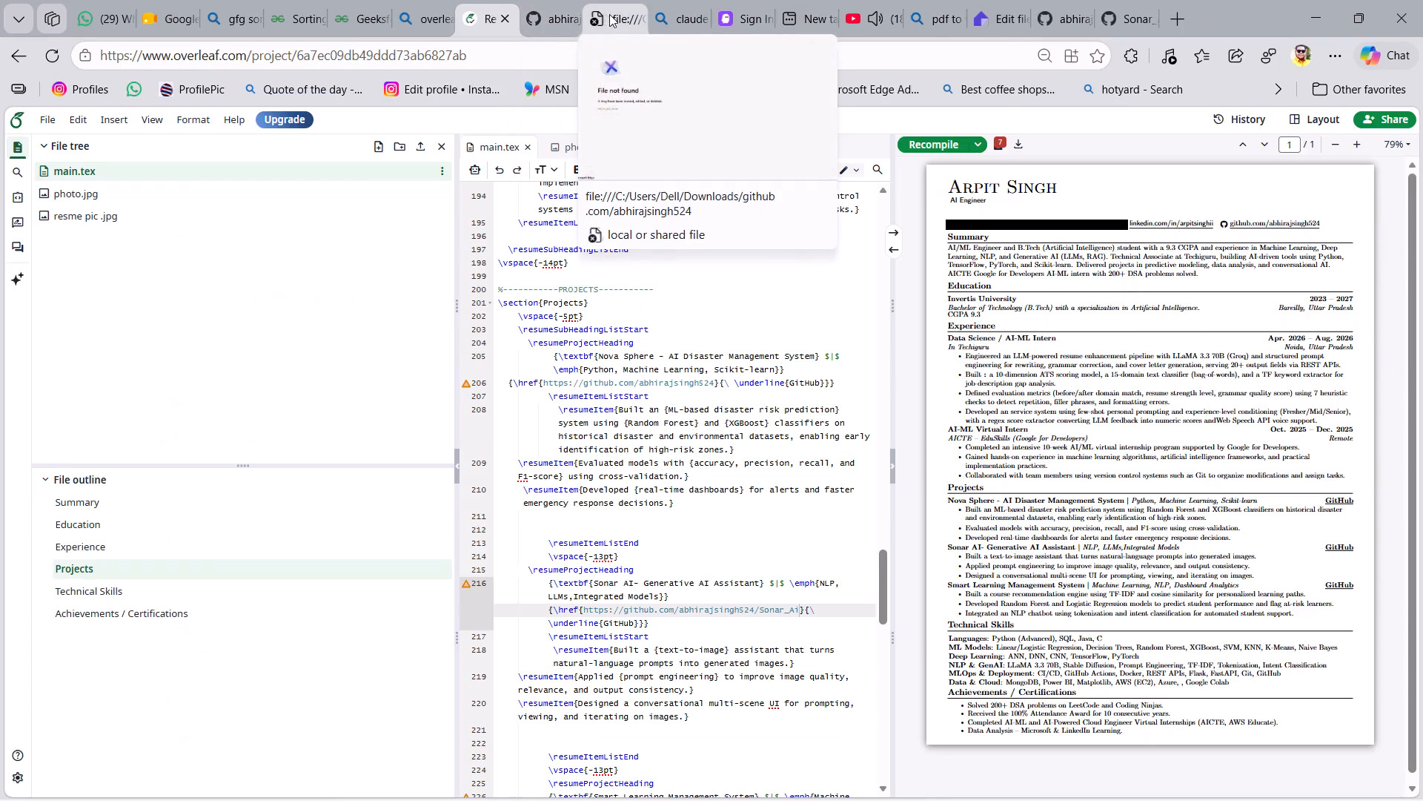
Open the Smart_learning_management_system repository on GitHub, look inside its NeuroLearnX folder, and copy the repository's main web address.
click(1064, 15)
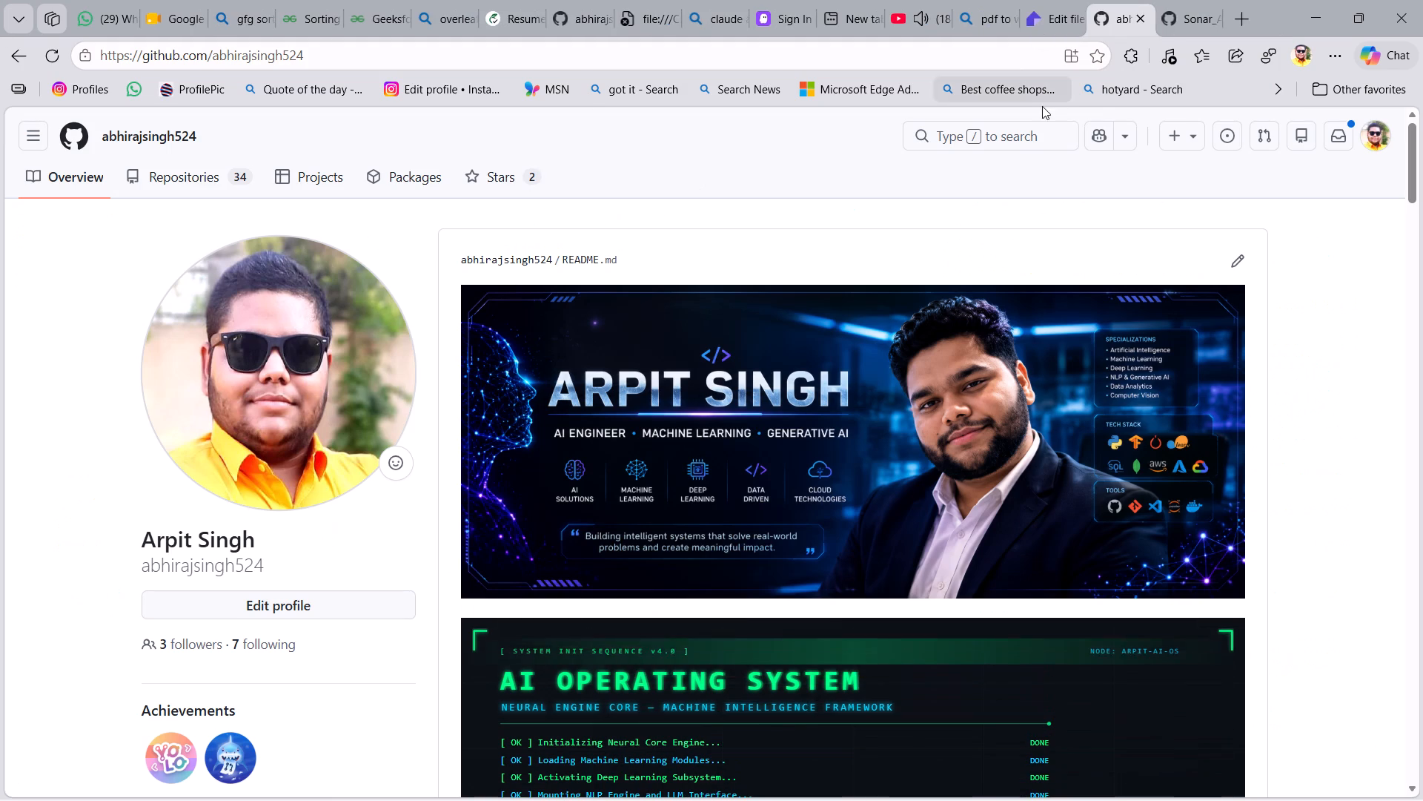
click(1188, 7)
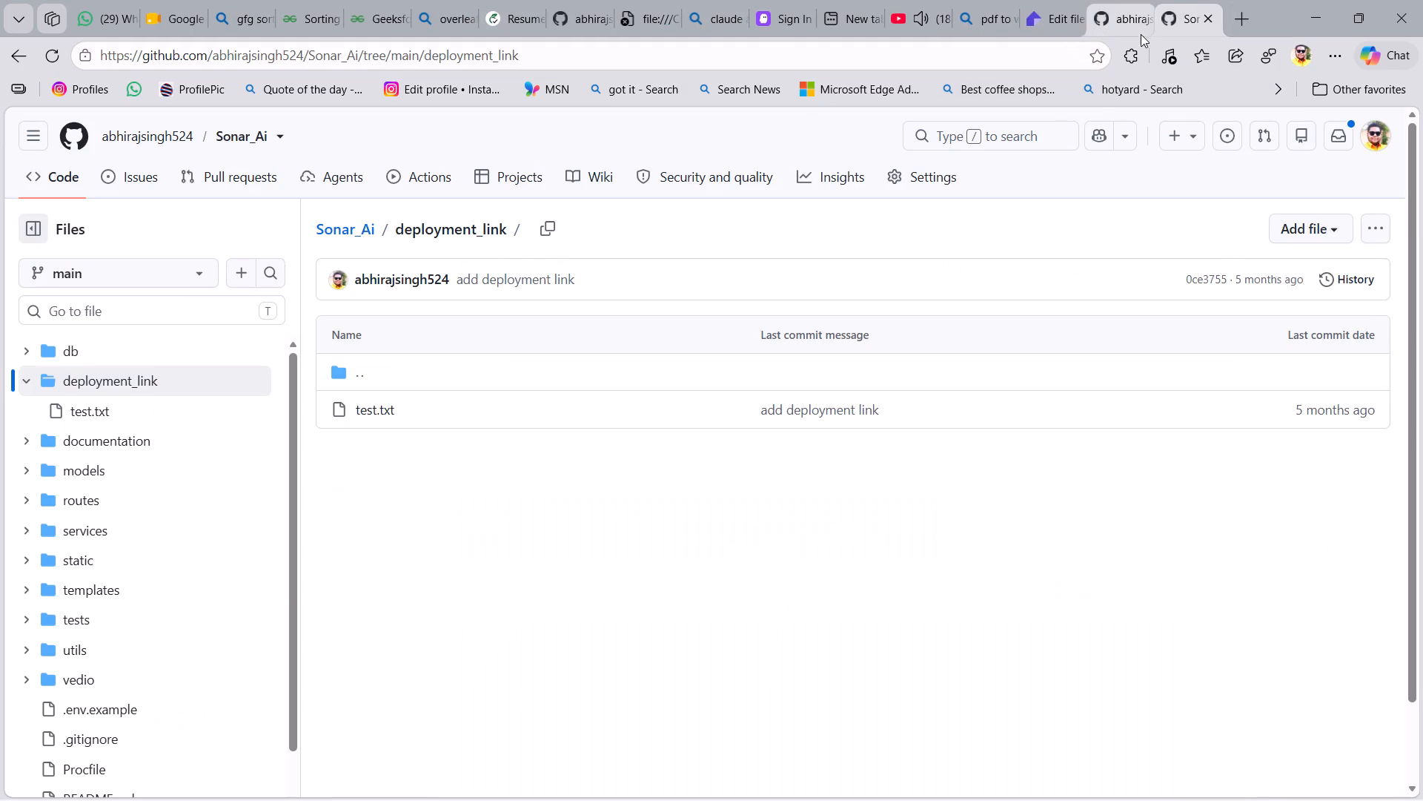
click(38, 144)
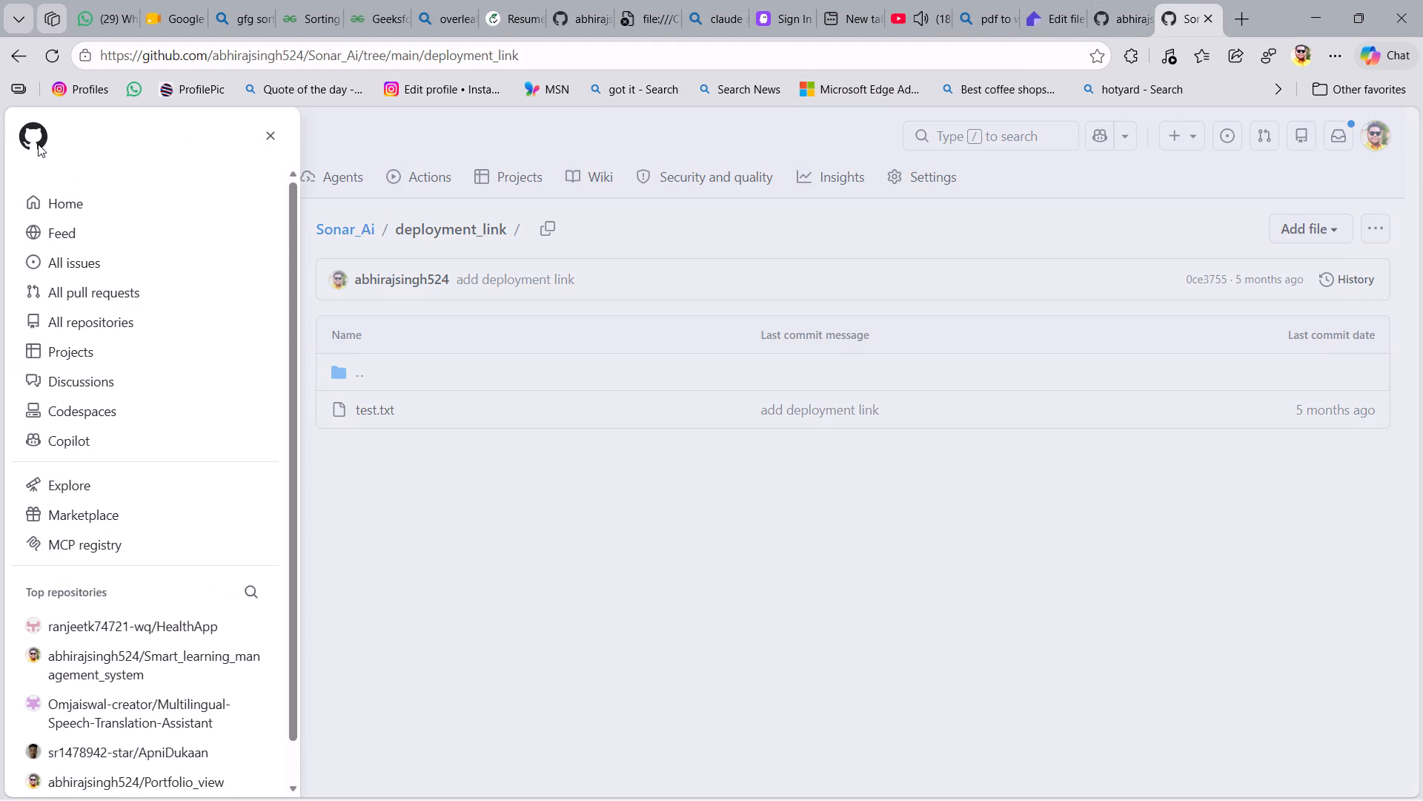
scroll(122, 530, down, 1)
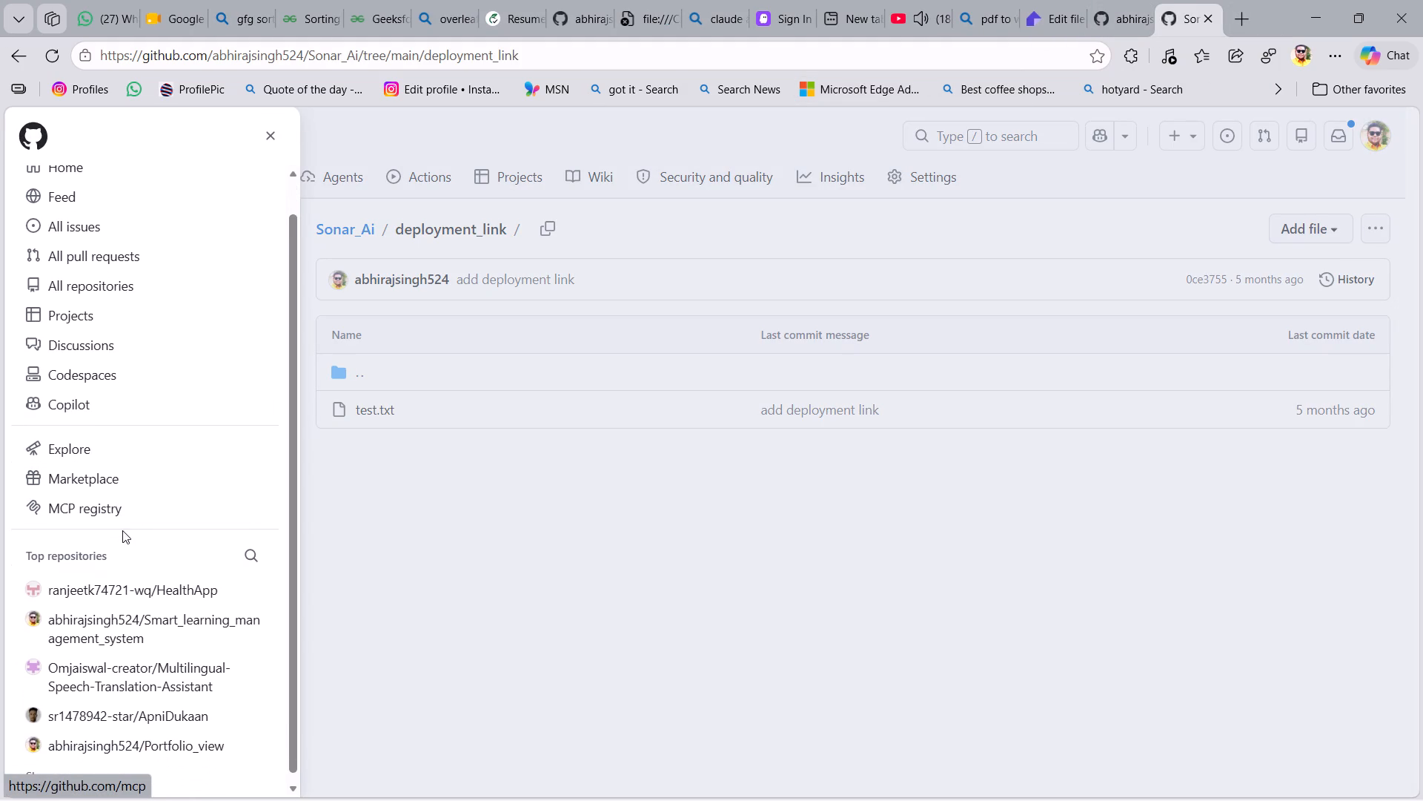
click(159, 615)
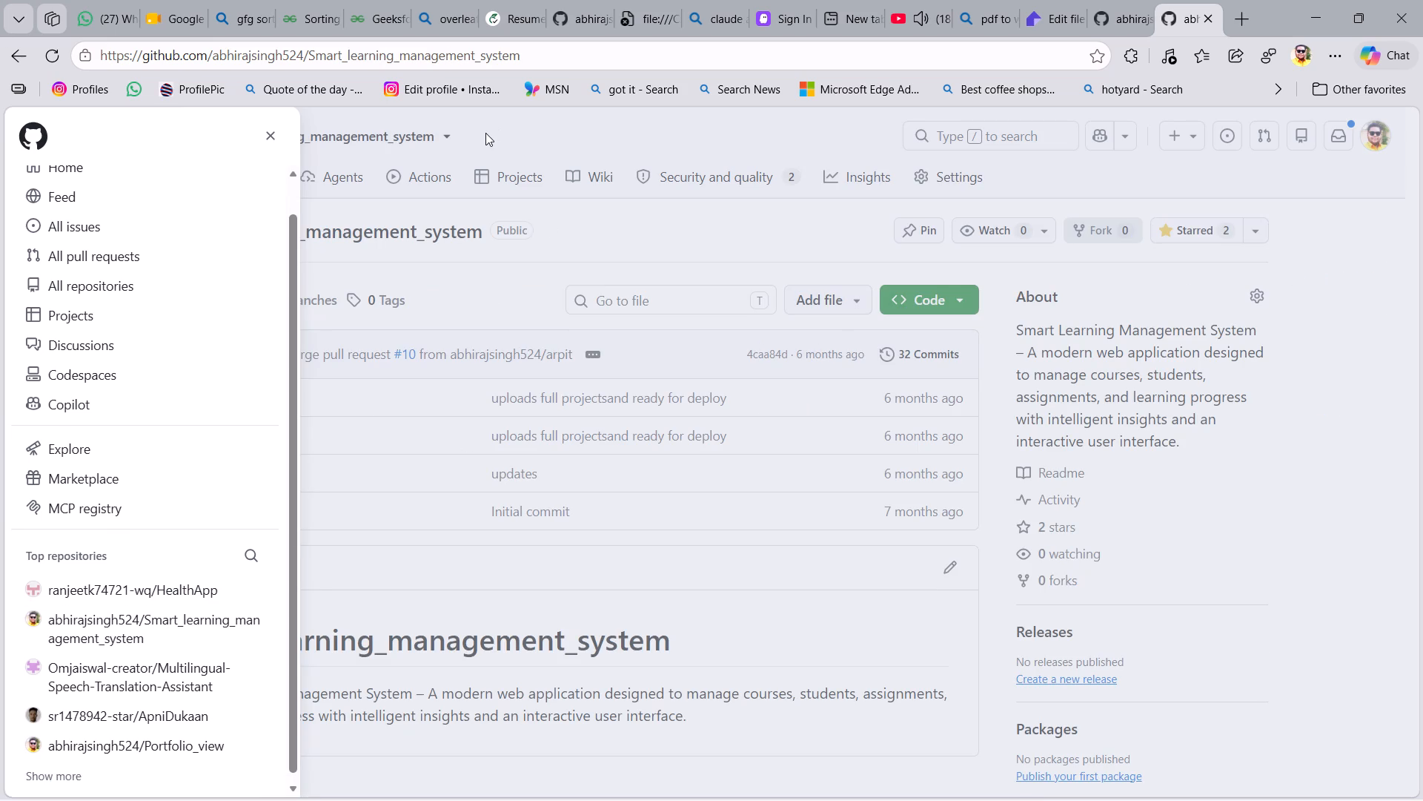
click(485, 133)
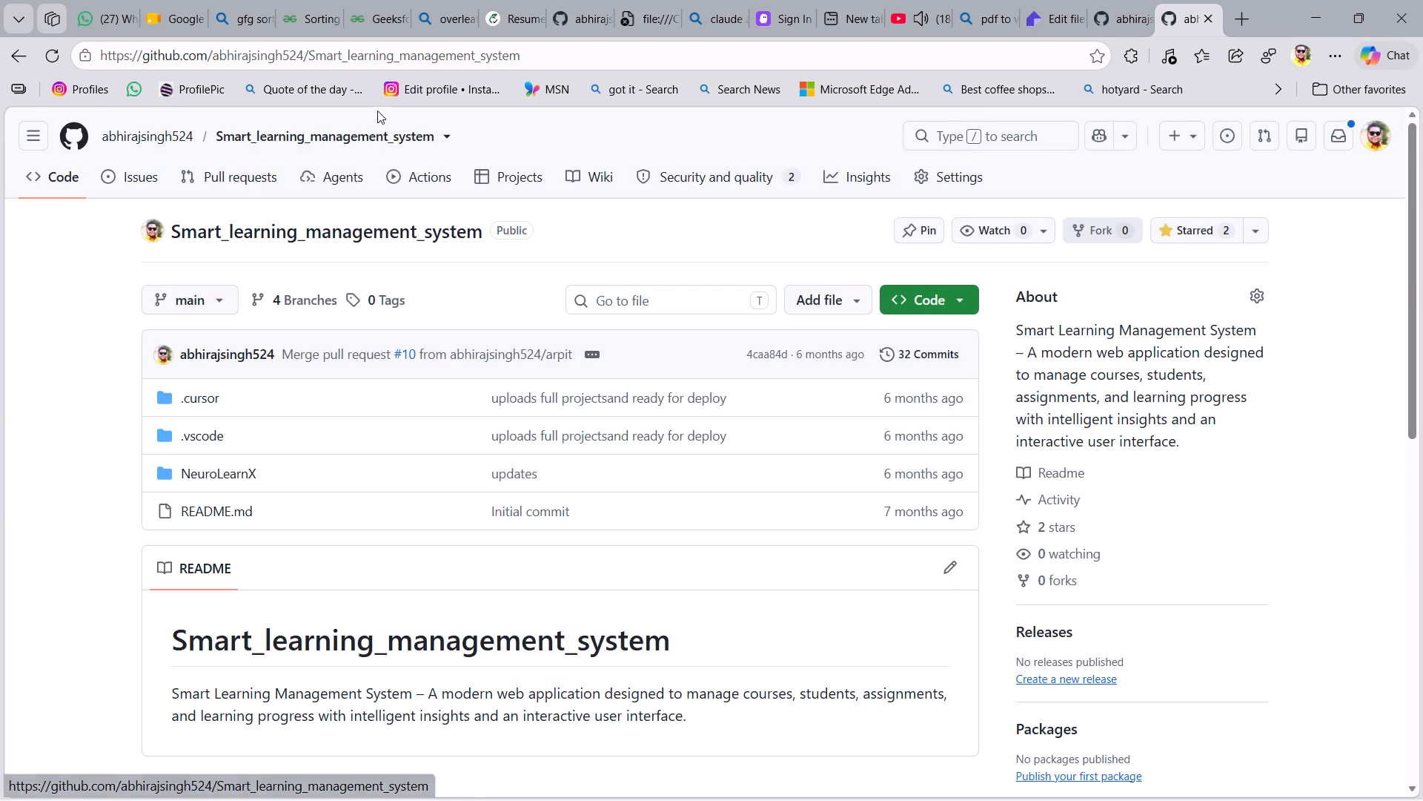
double_click(244, 481)
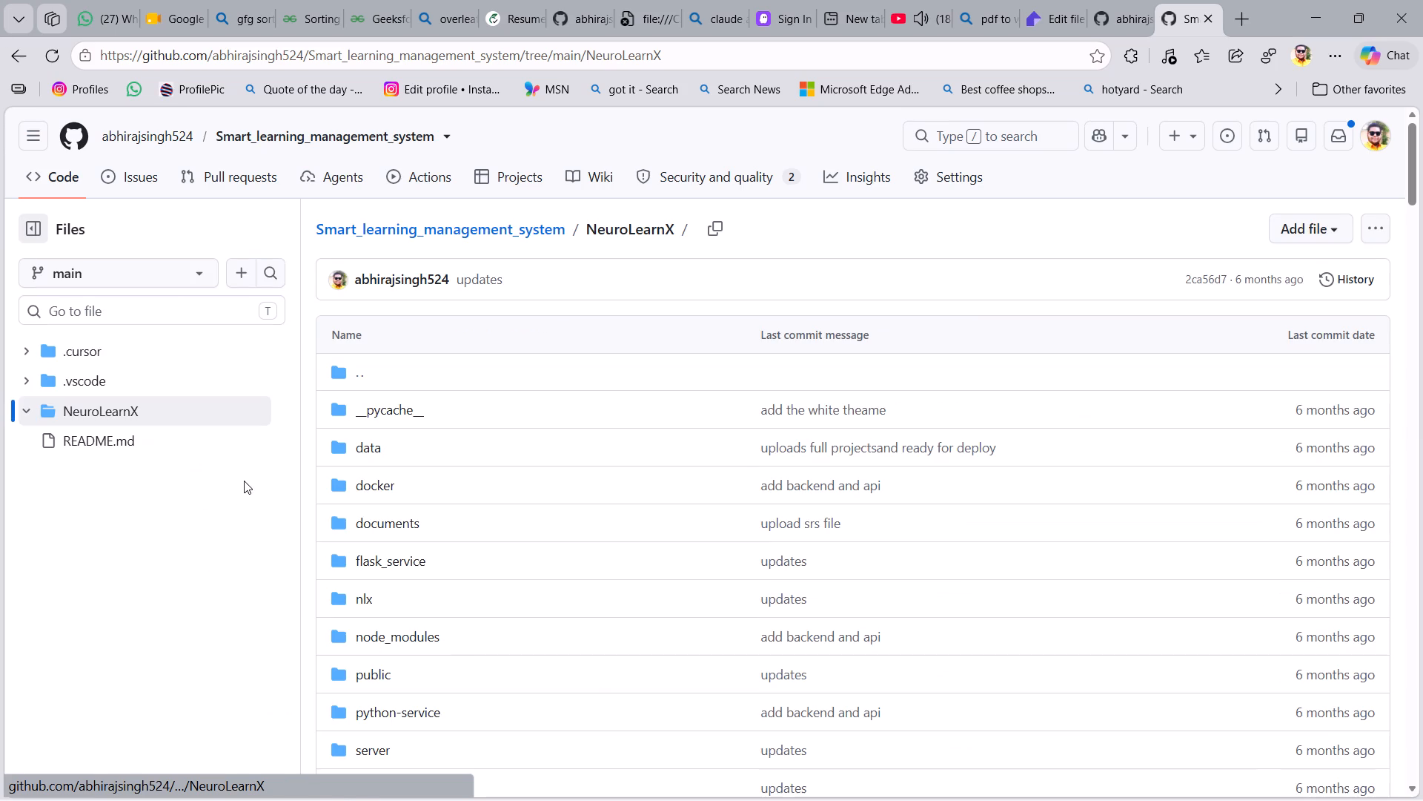
click(27, 70)
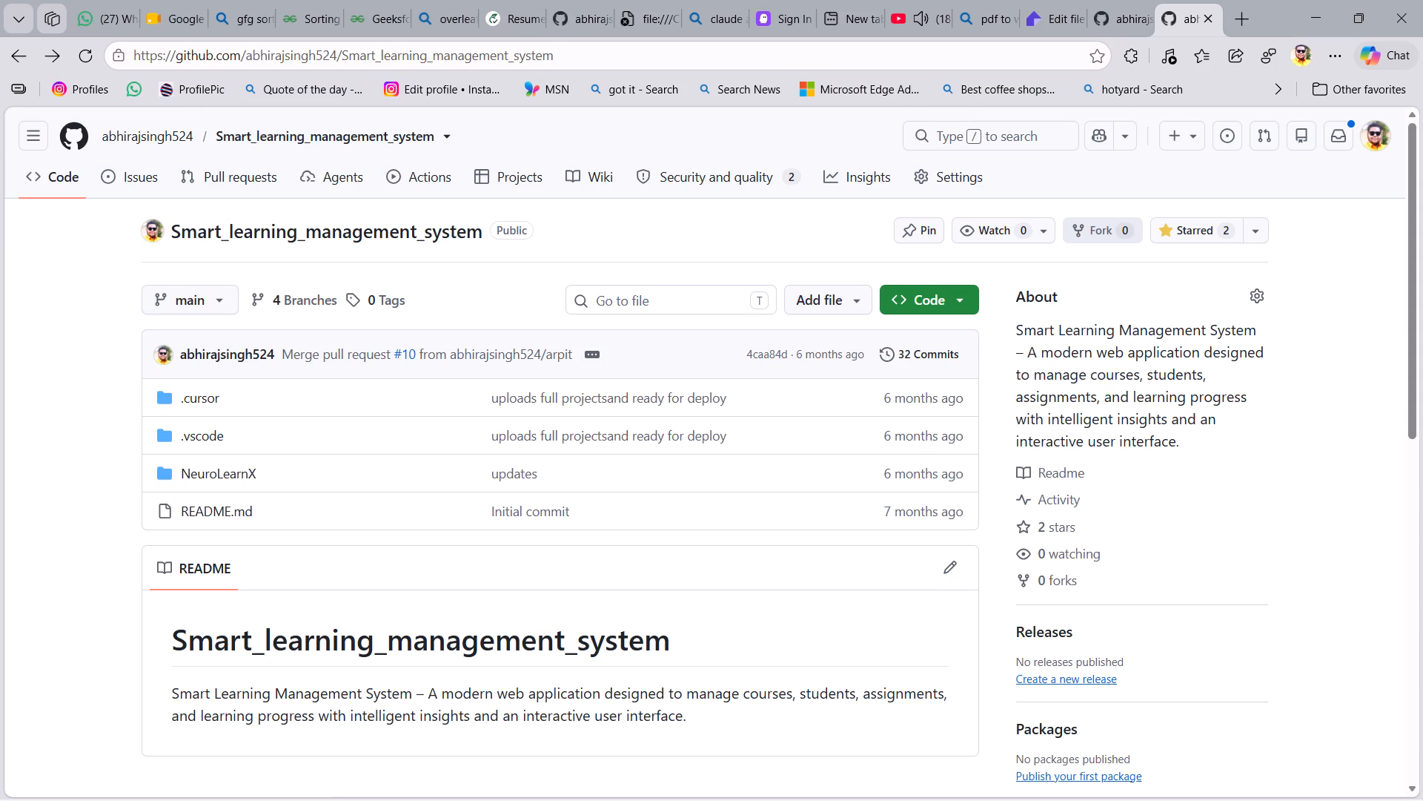
drag(569, 59, 131, 44)
key(ctrl+c)
key(ctrl+c)
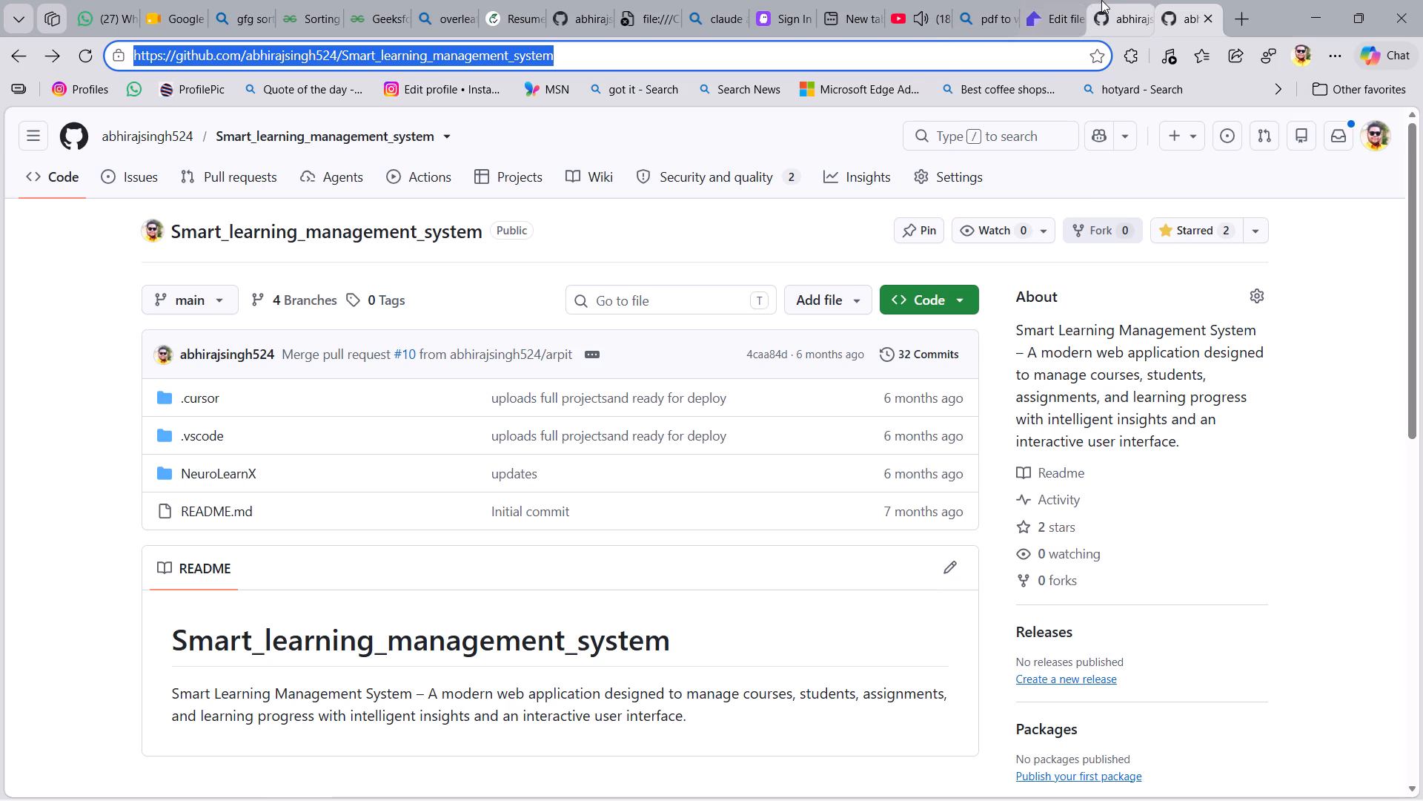
Return to the résumé and test the Smart Learning Management System's GitHub link in the PDF preview.
click(537, 0)
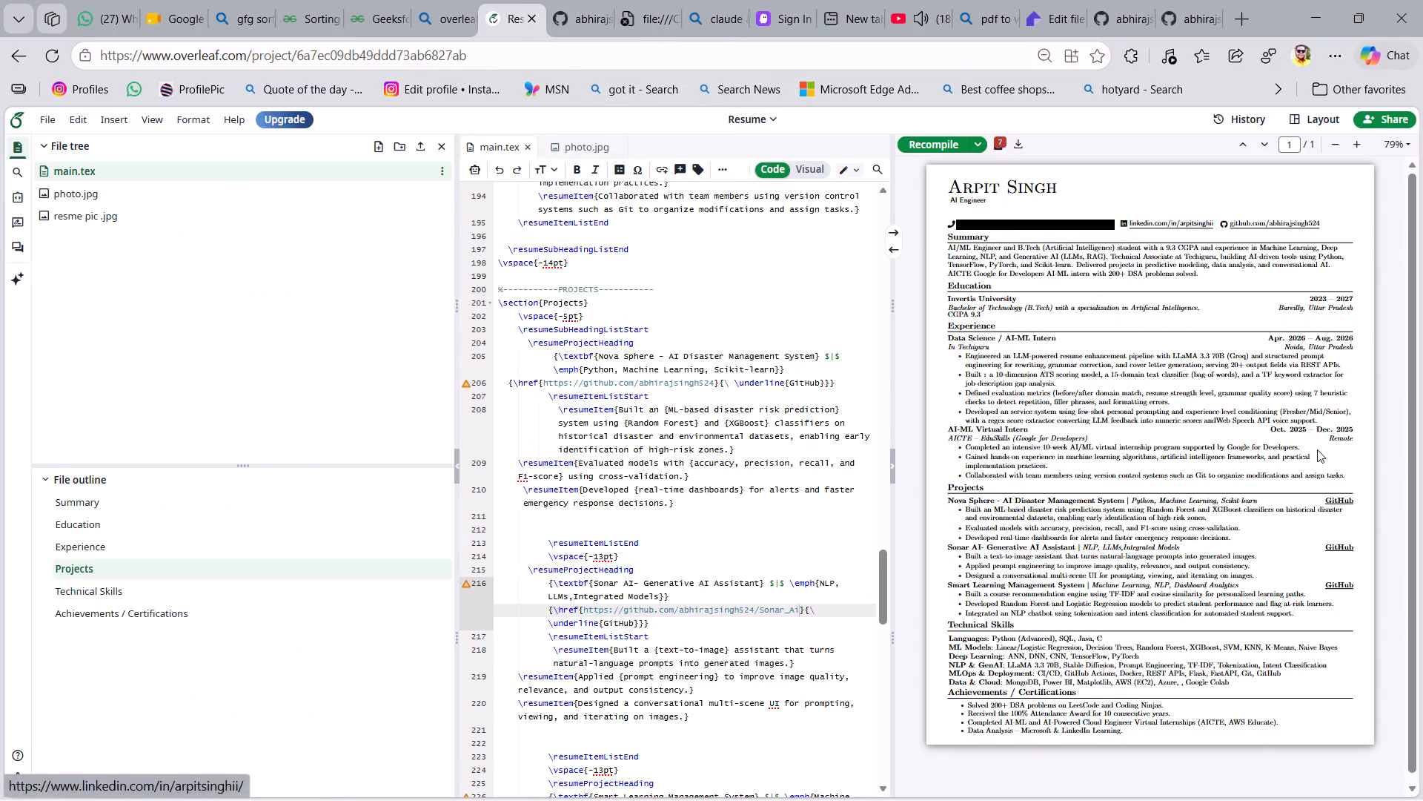
click(1339, 583)
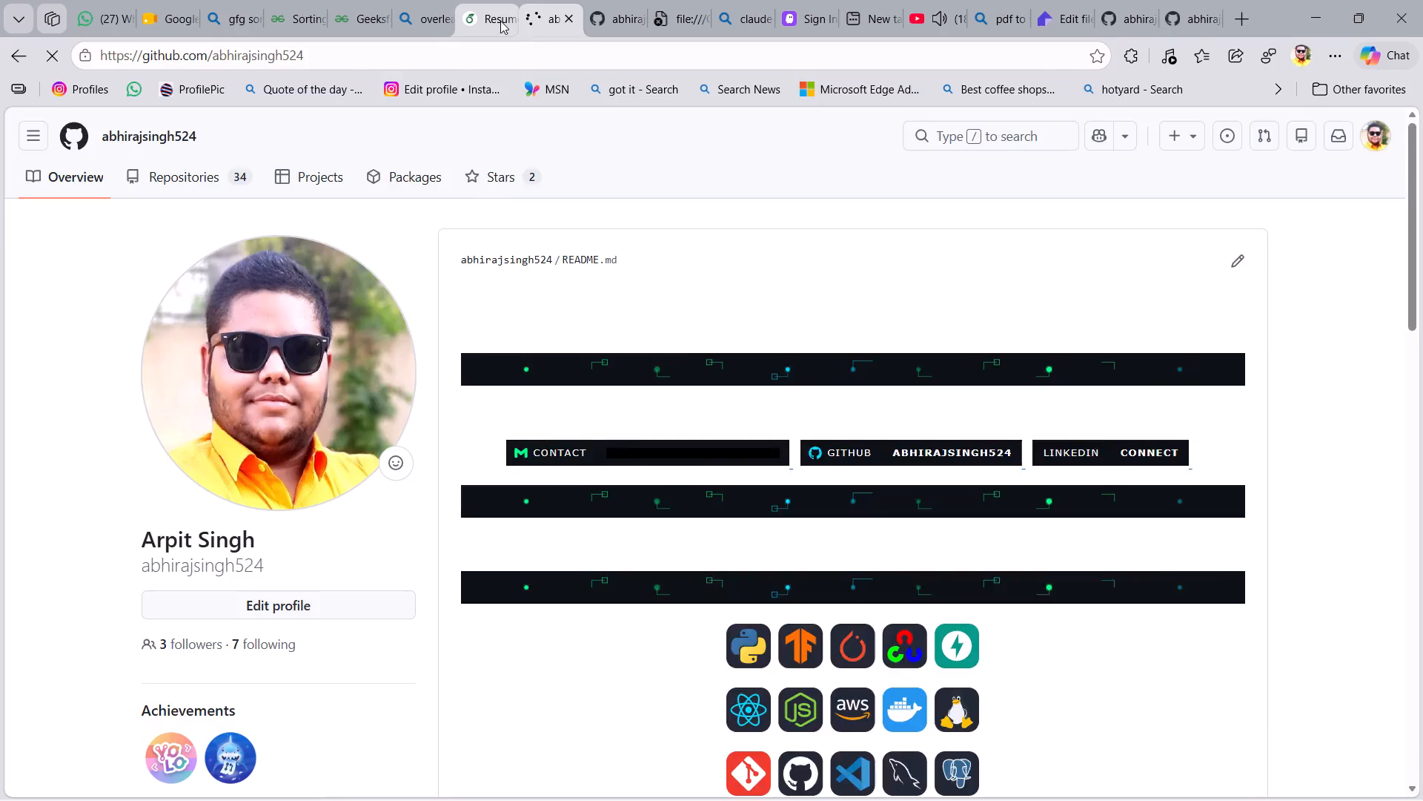
click(500, 21)
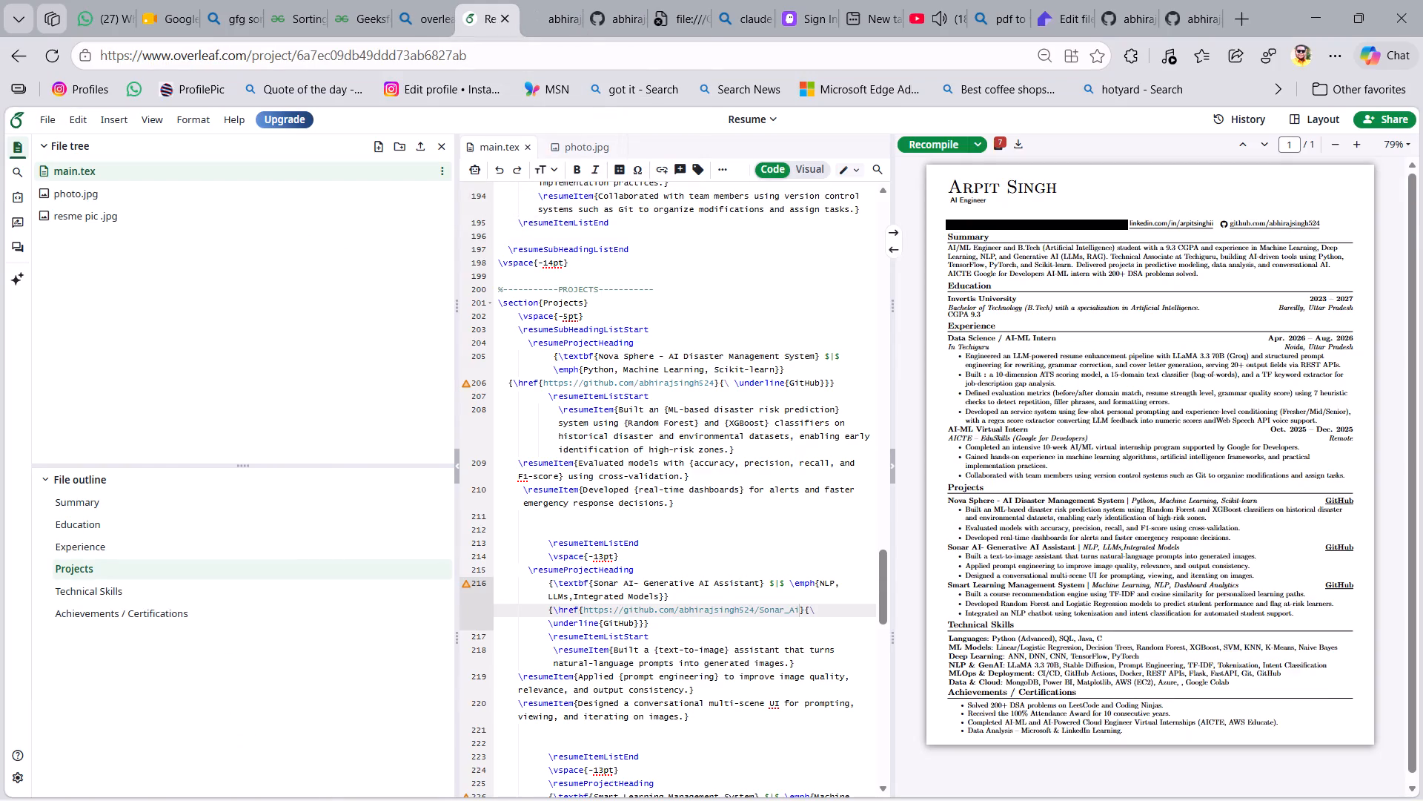
Replace the \href address in the Smart Learning Management System heading with the copied Smart_learning_management_system repository address and save.
scroll(832, 607, down, 2)
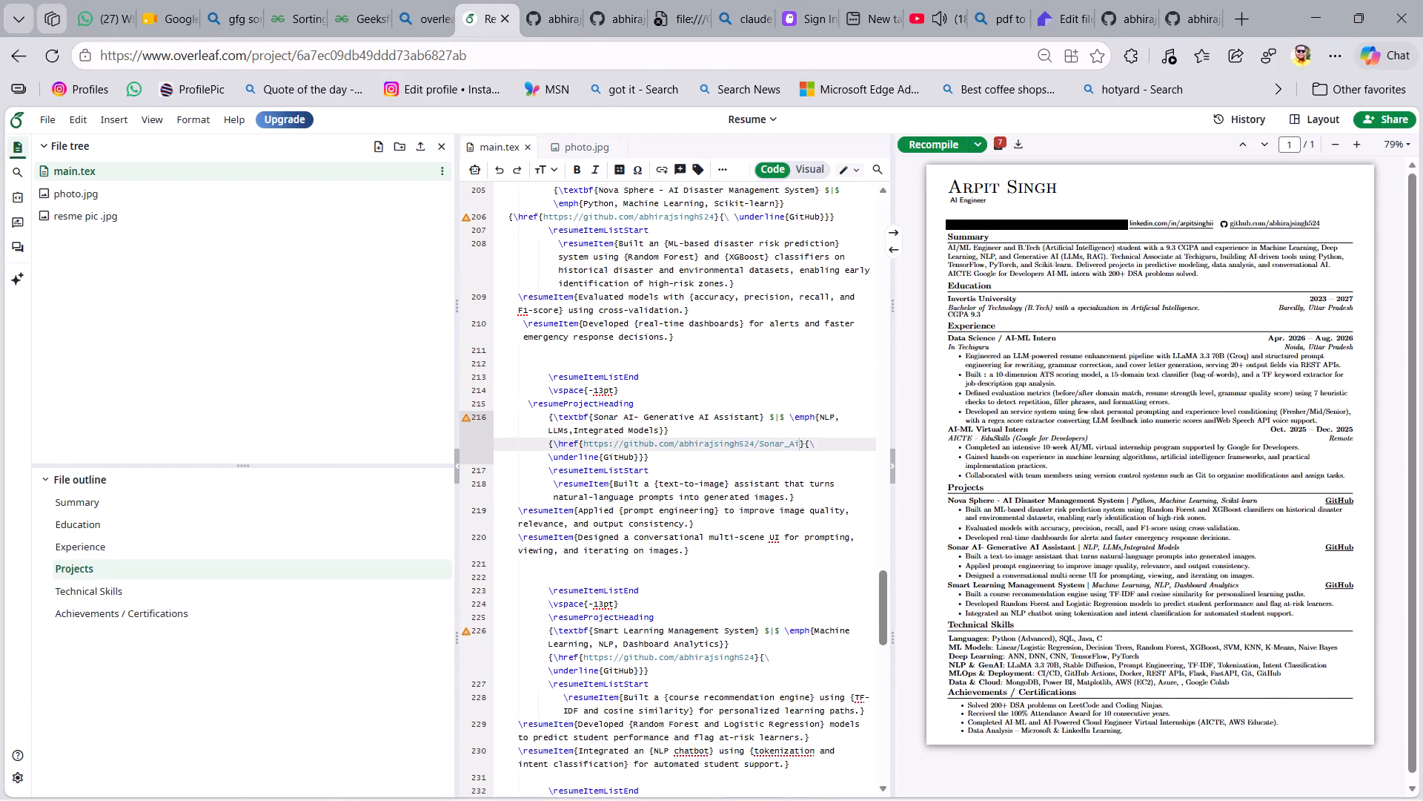
scroll(832, 607, down, 1)
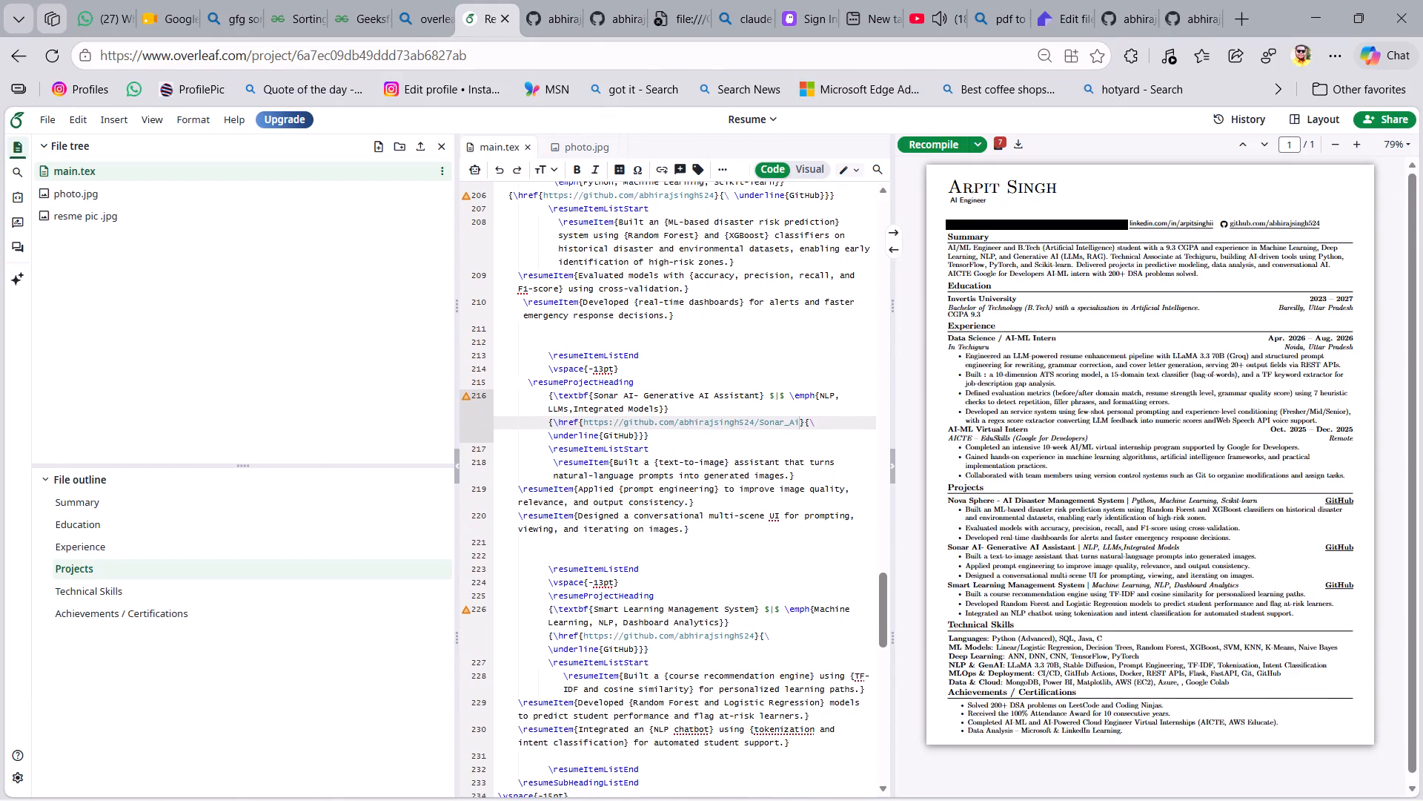
drag(754, 635, 734, 634)
drag(734, 634, 598, 639)
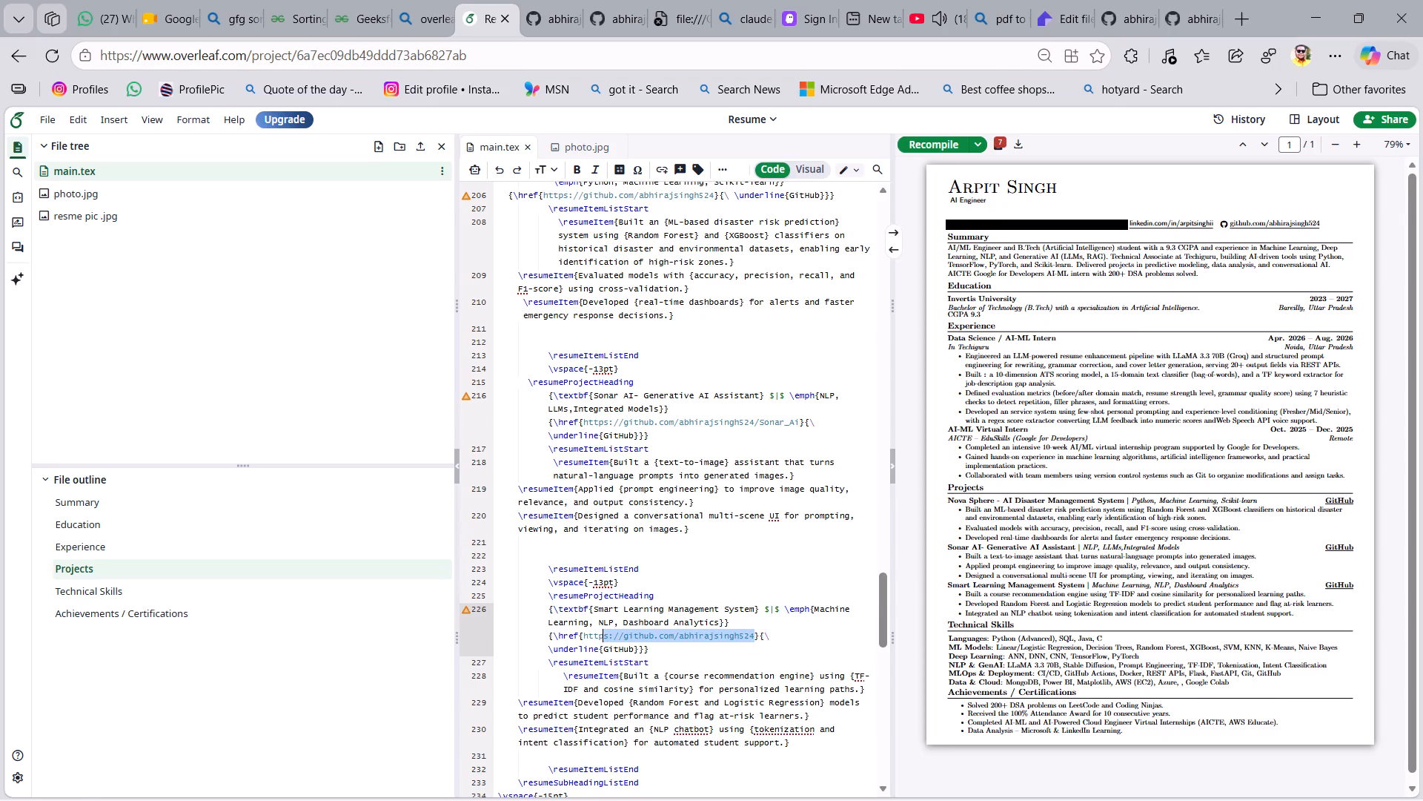
drag(598, 639, 585, 636)
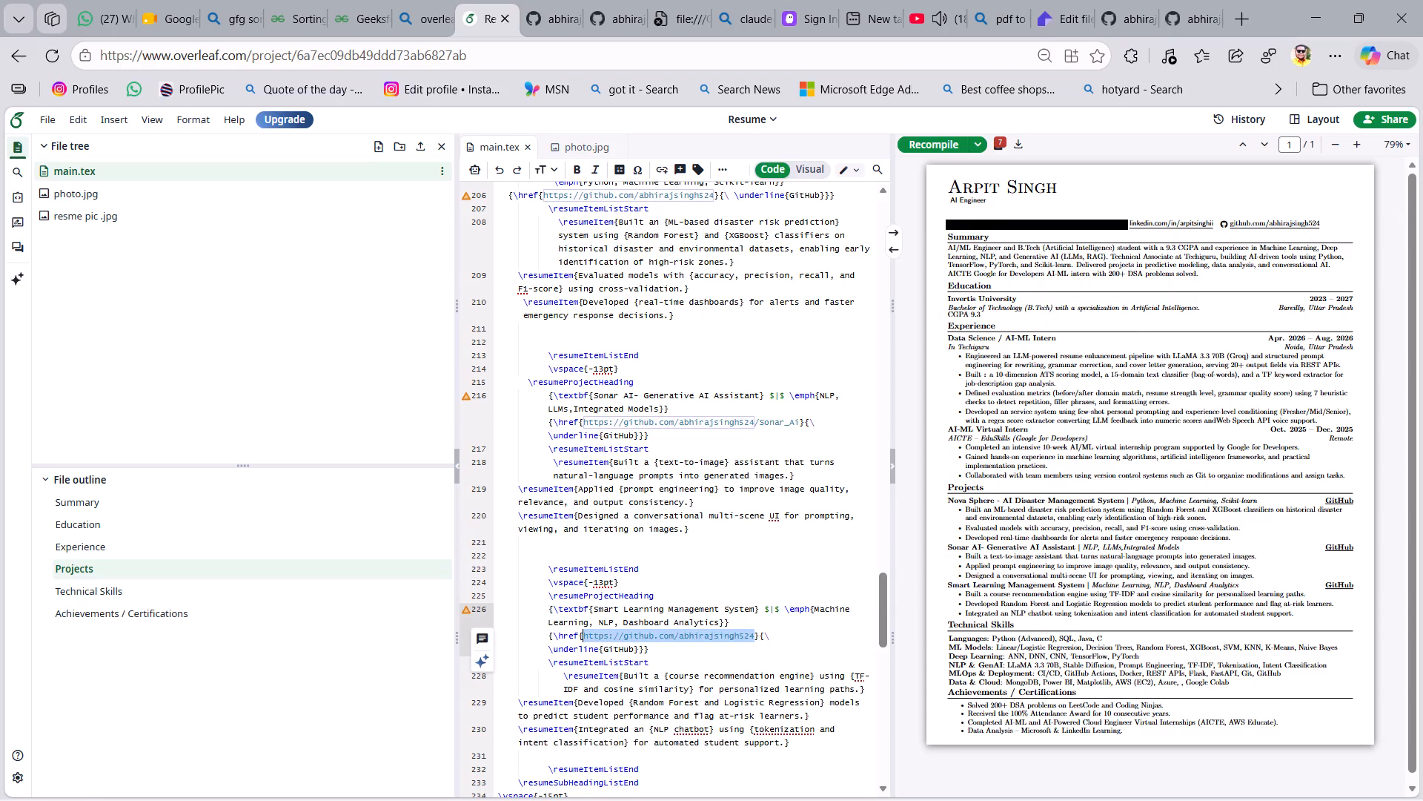
key(ctrl+v)
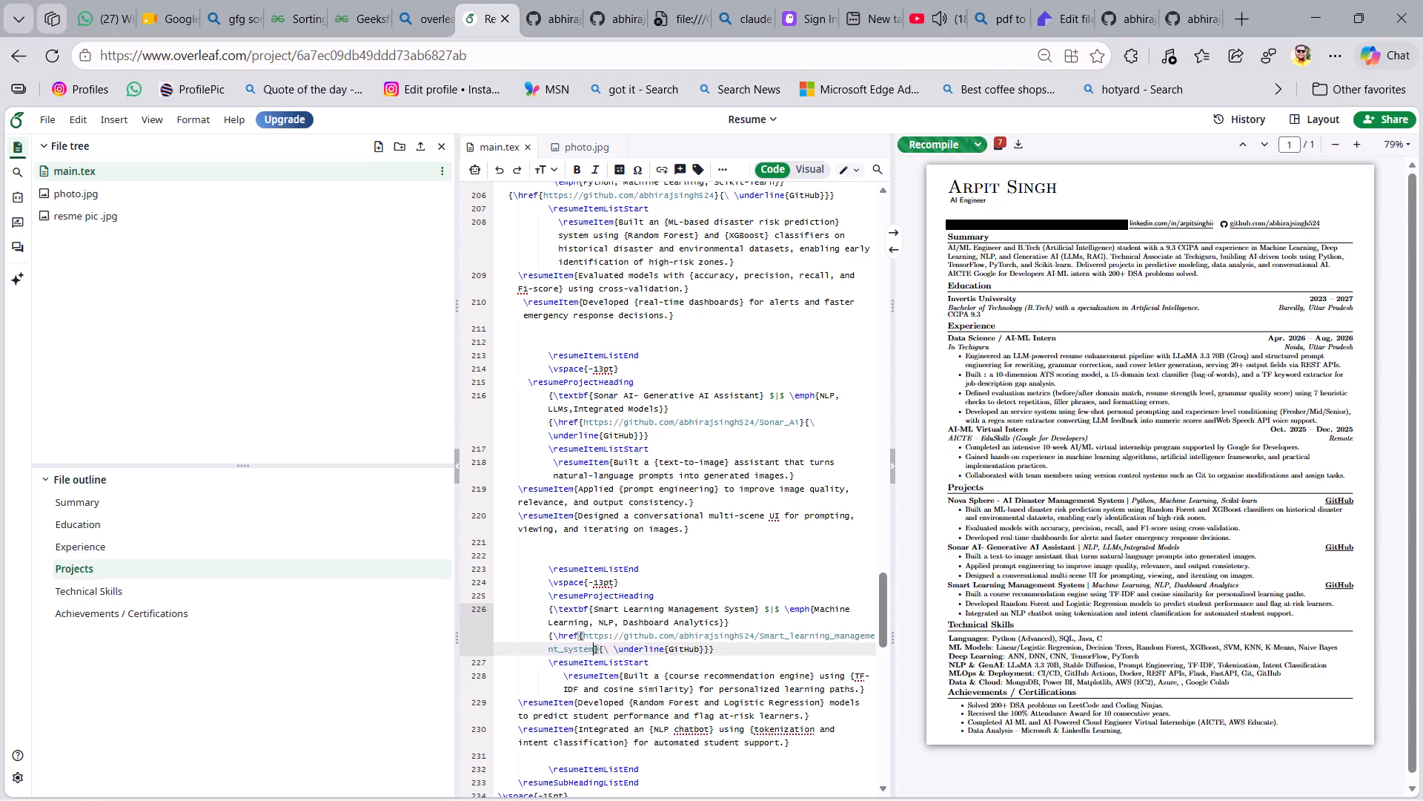
key(ctrl+s)
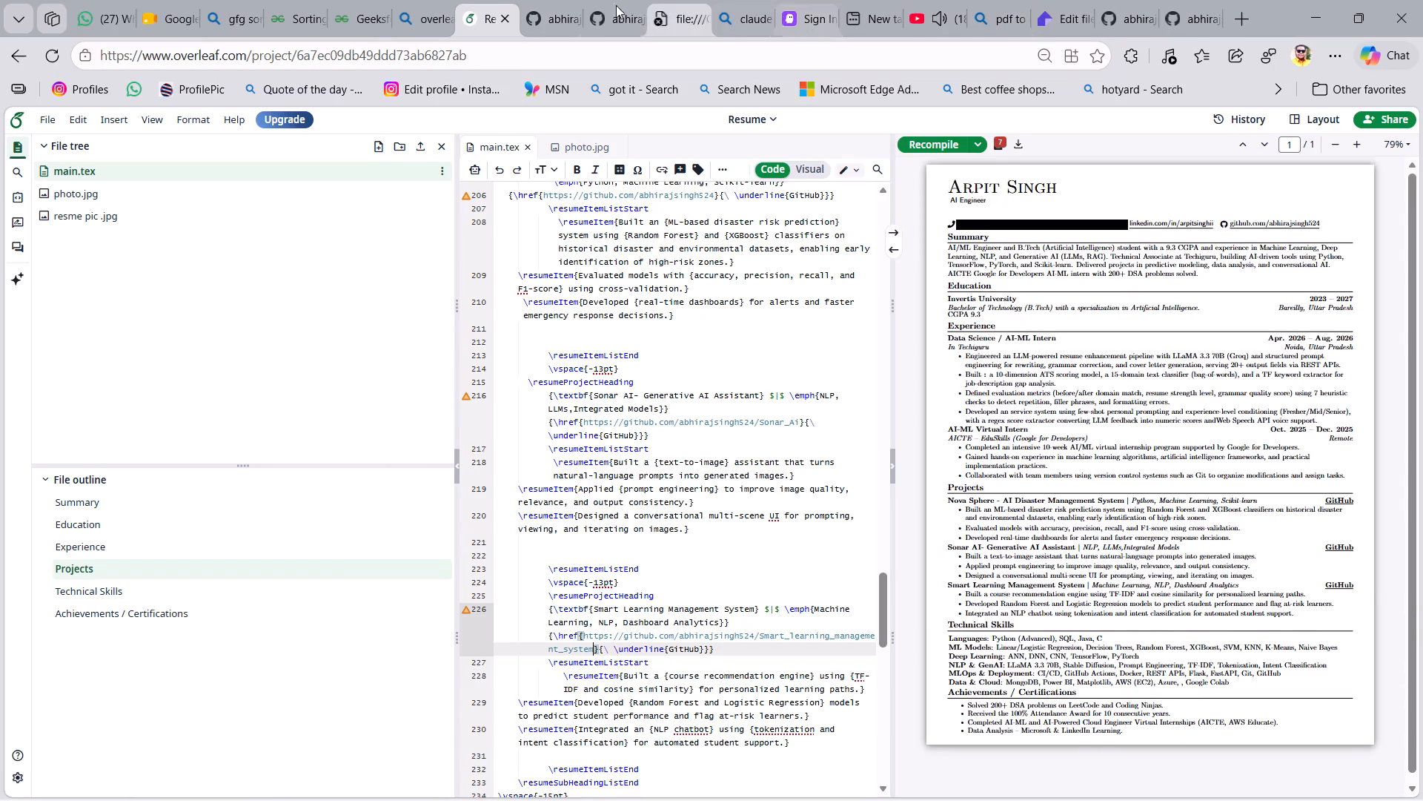
Find the nova_sphere repository in the GitHub account's full repository list and open it.
click(1135, 4)
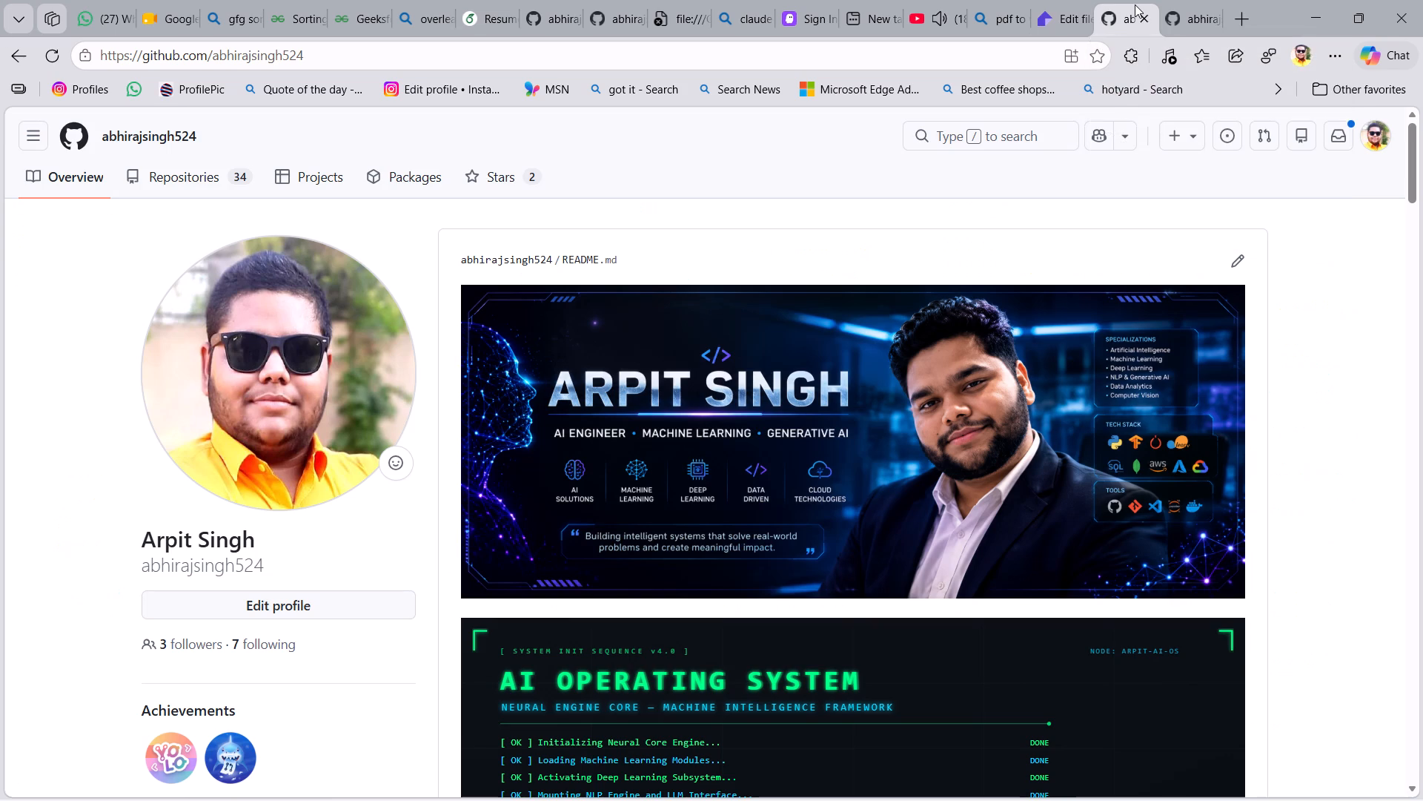
click(1186, 22)
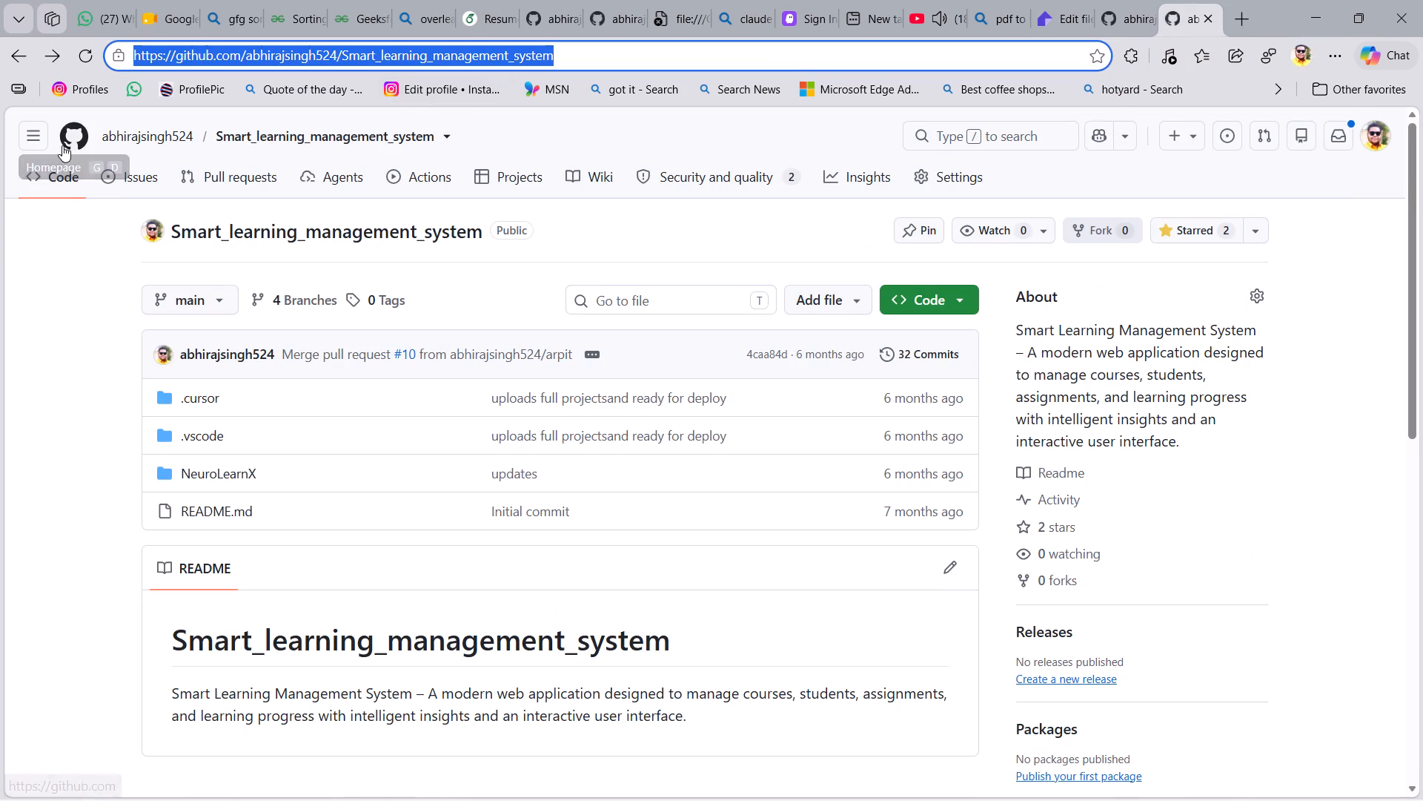
click(38, 139)
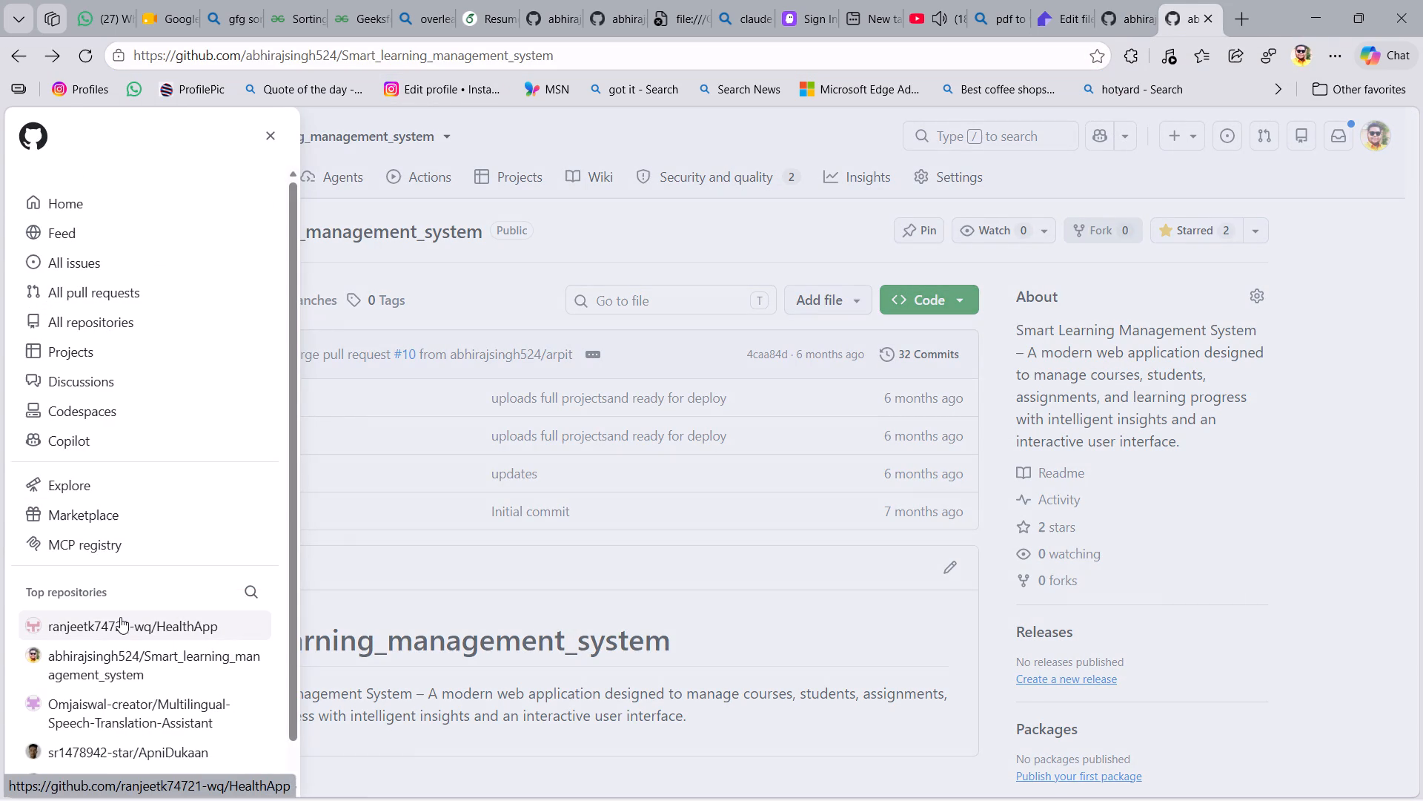
scroll(120, 617, down, 1)
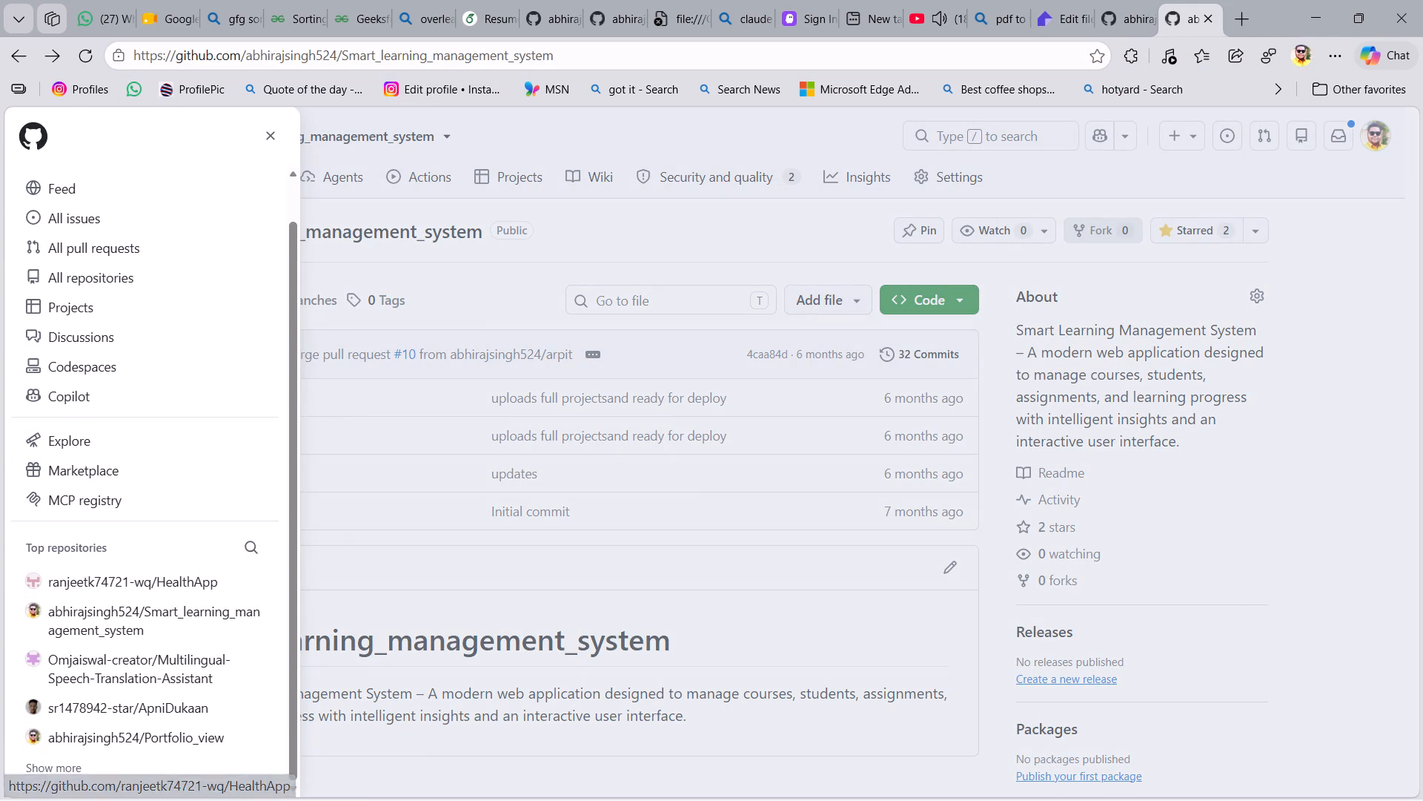
click(440, 205)
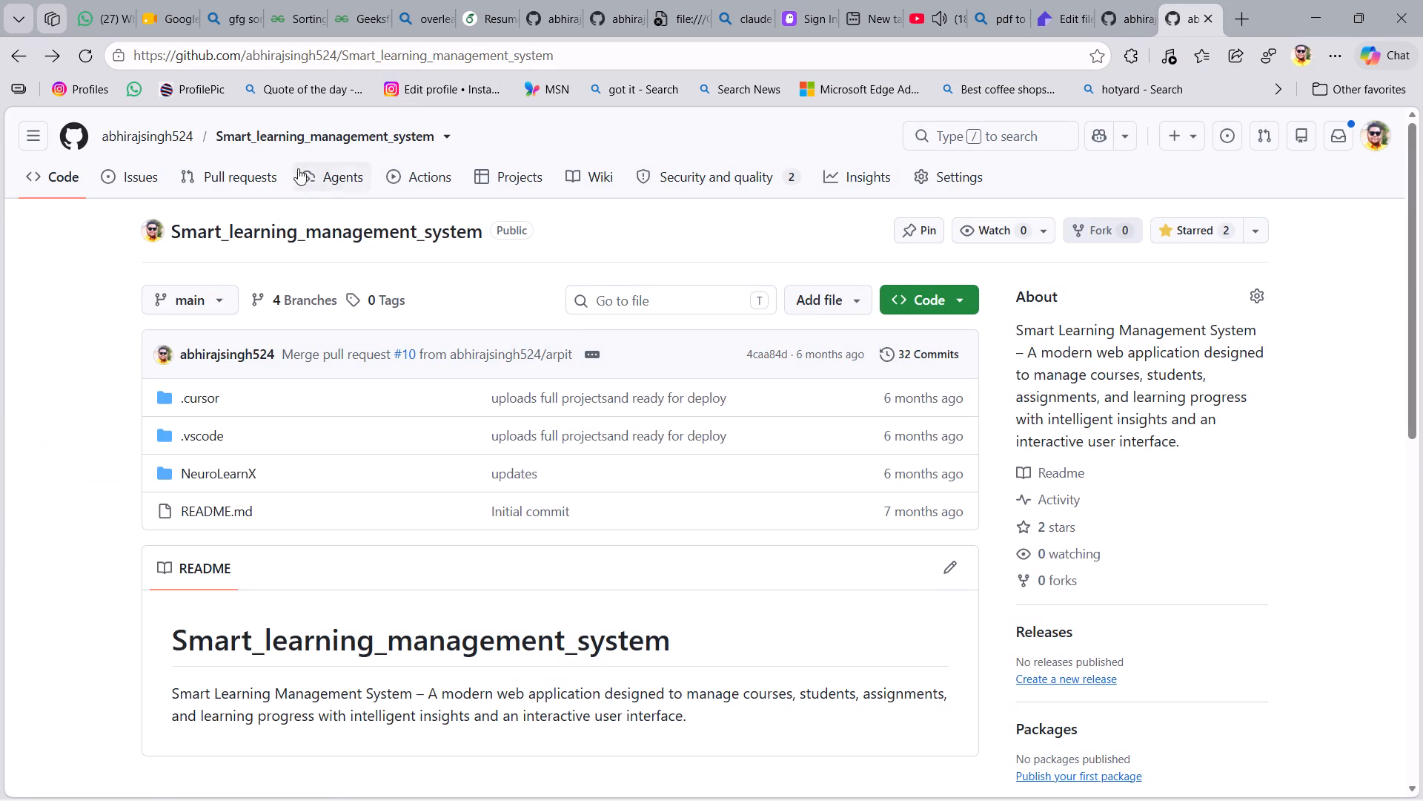
click(156, 130)
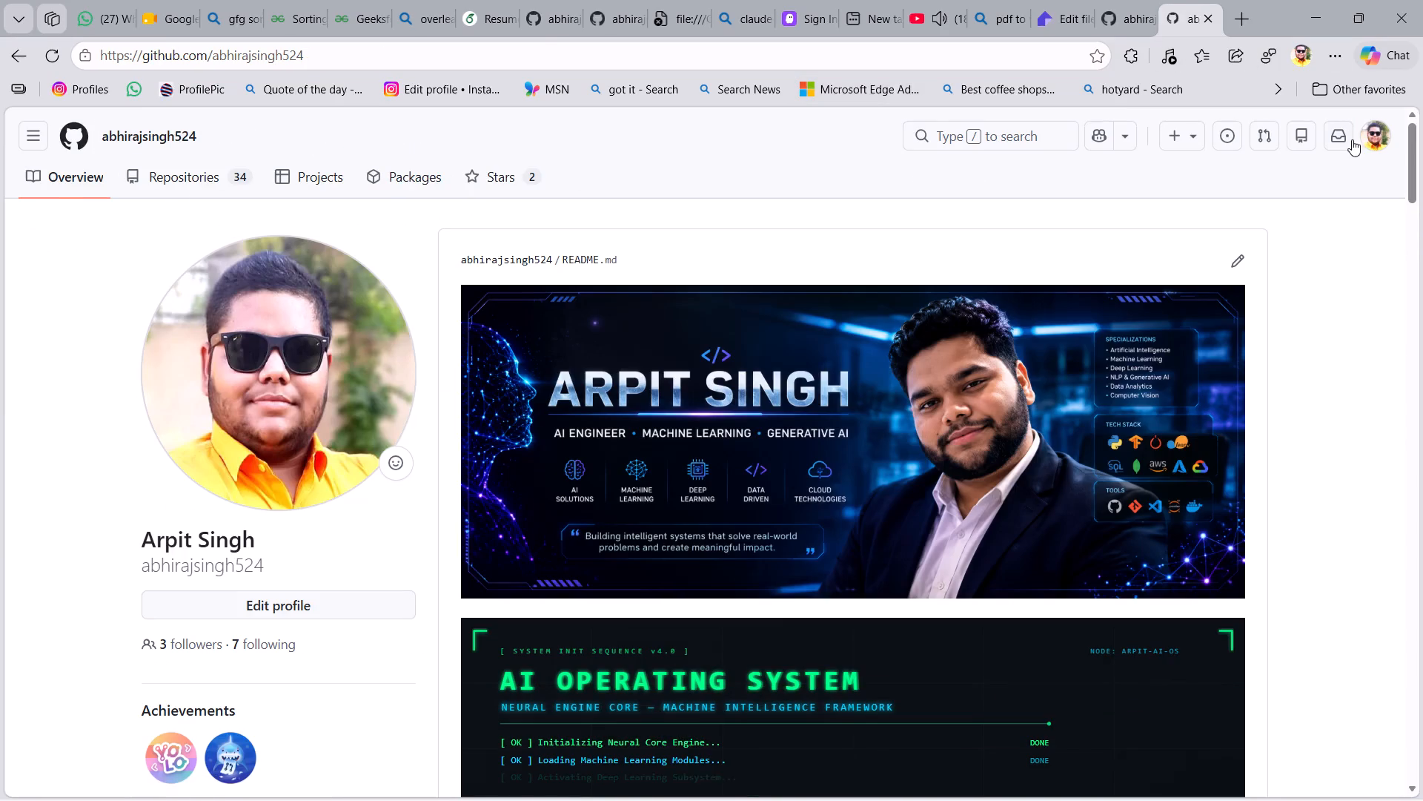
click(1367, 137)
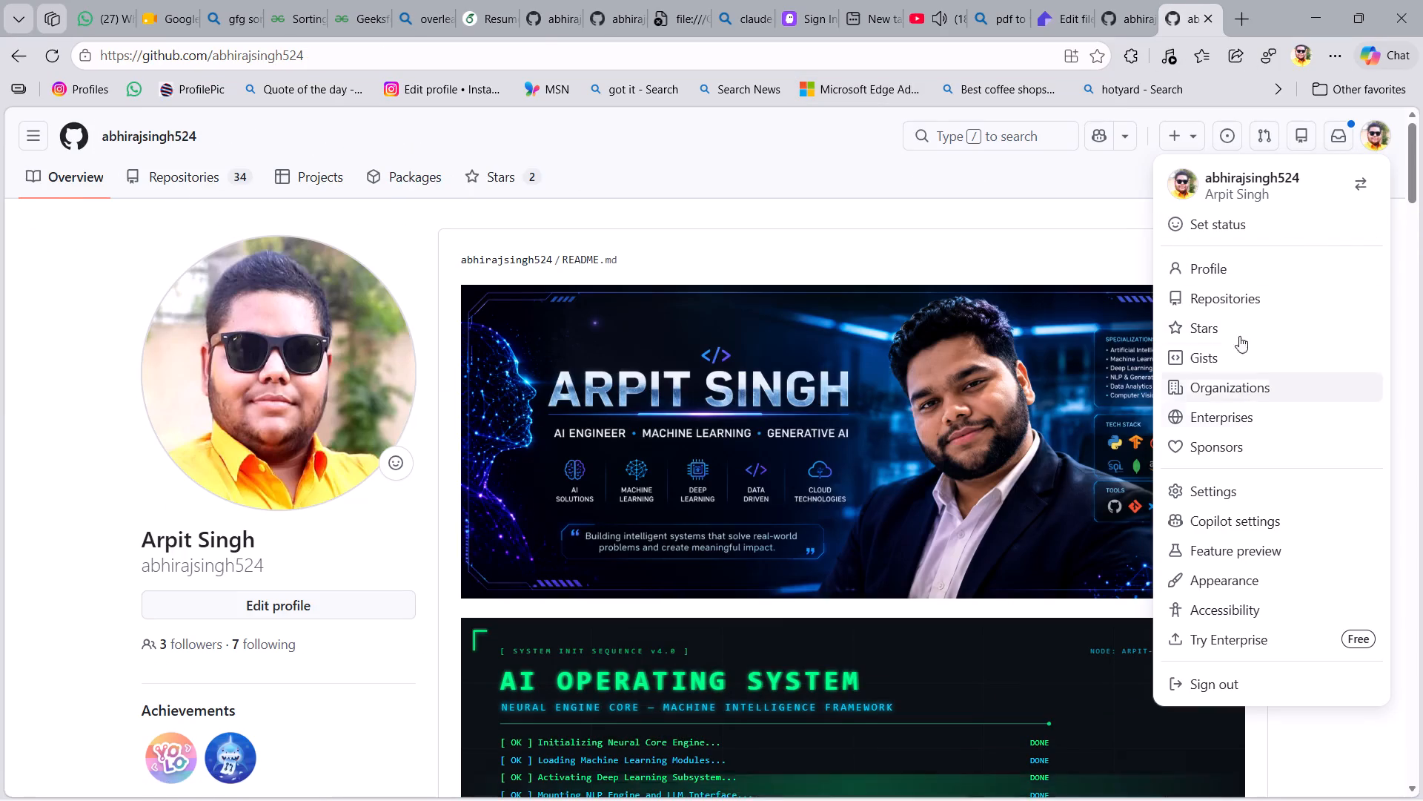
click(1241, 301)
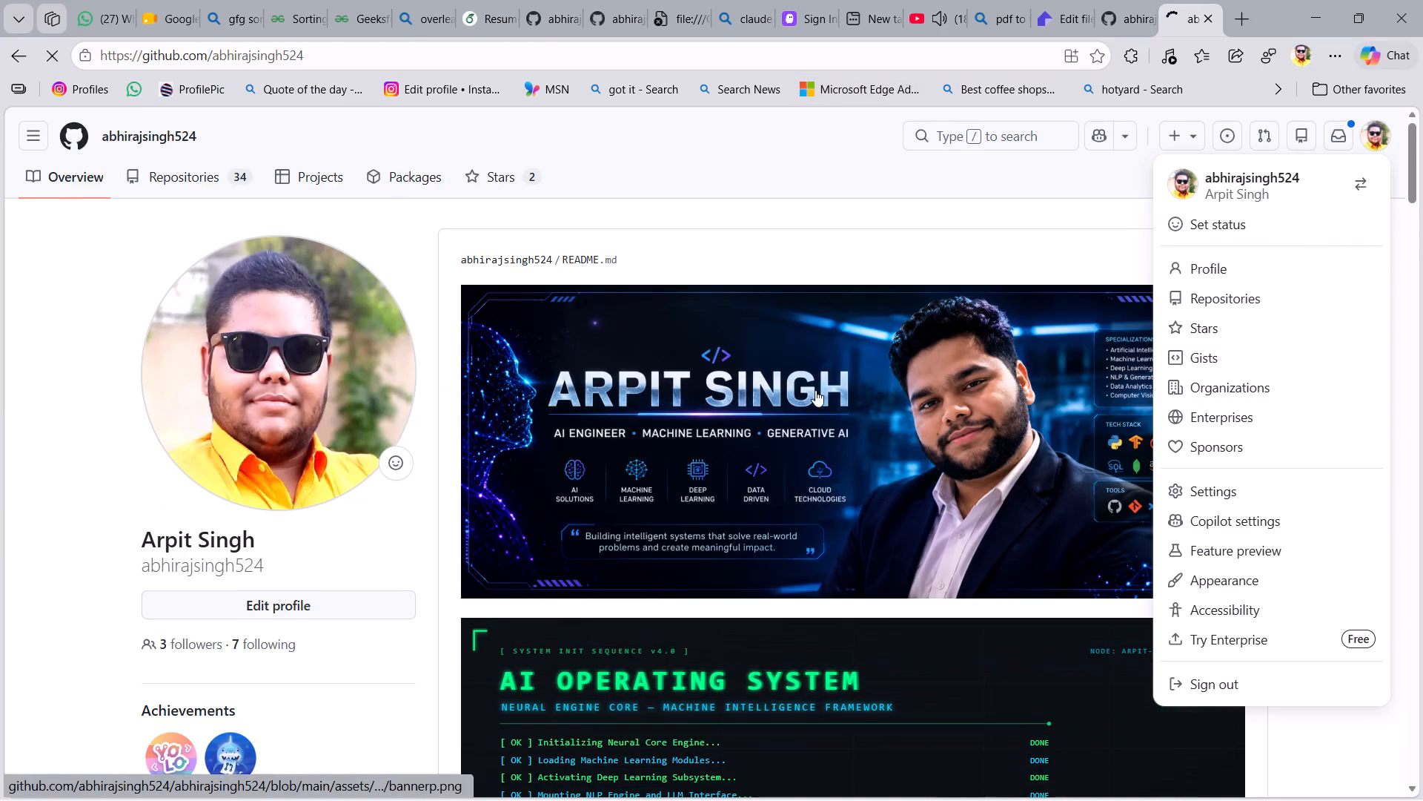
scroll(732, 397, down, 1)
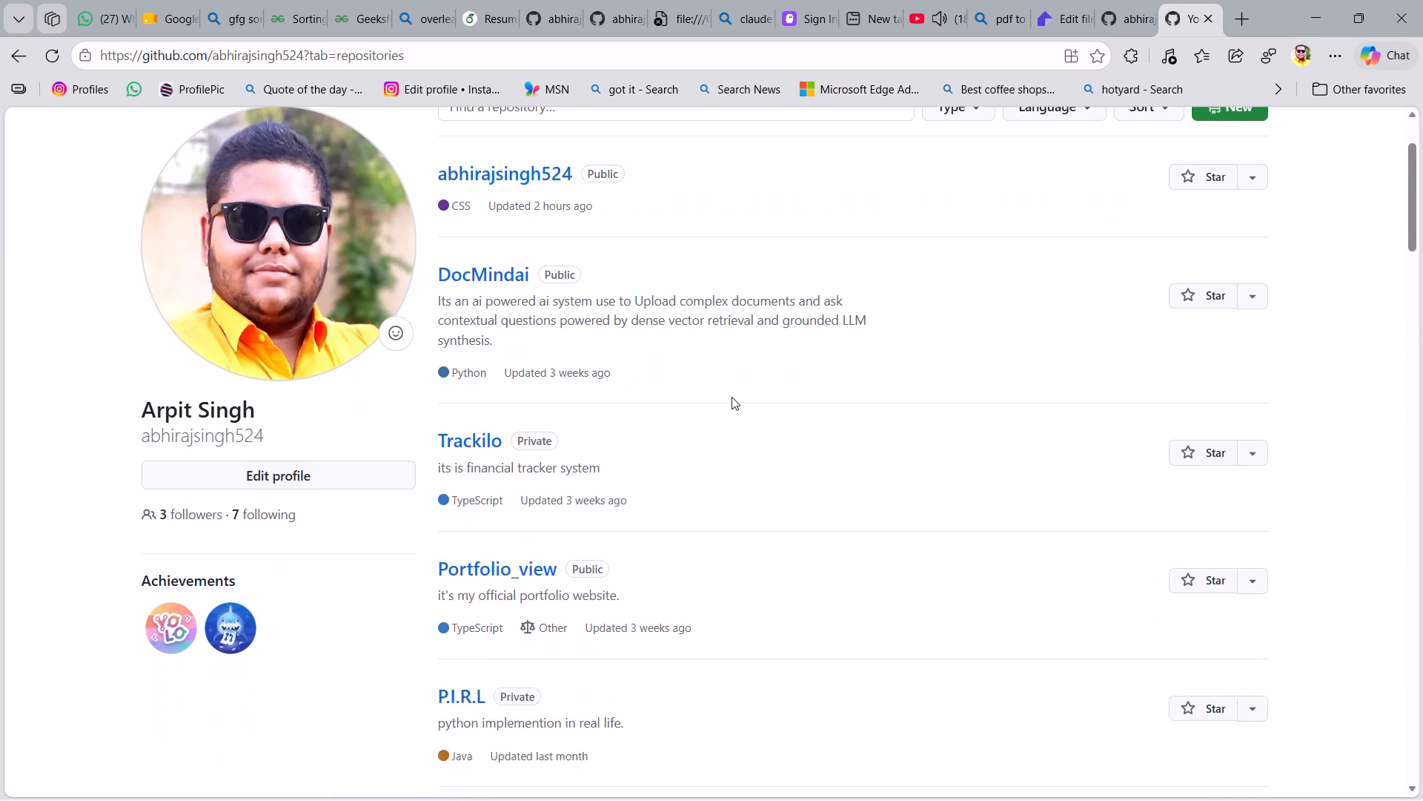
scroll(732, 397, down, 6)
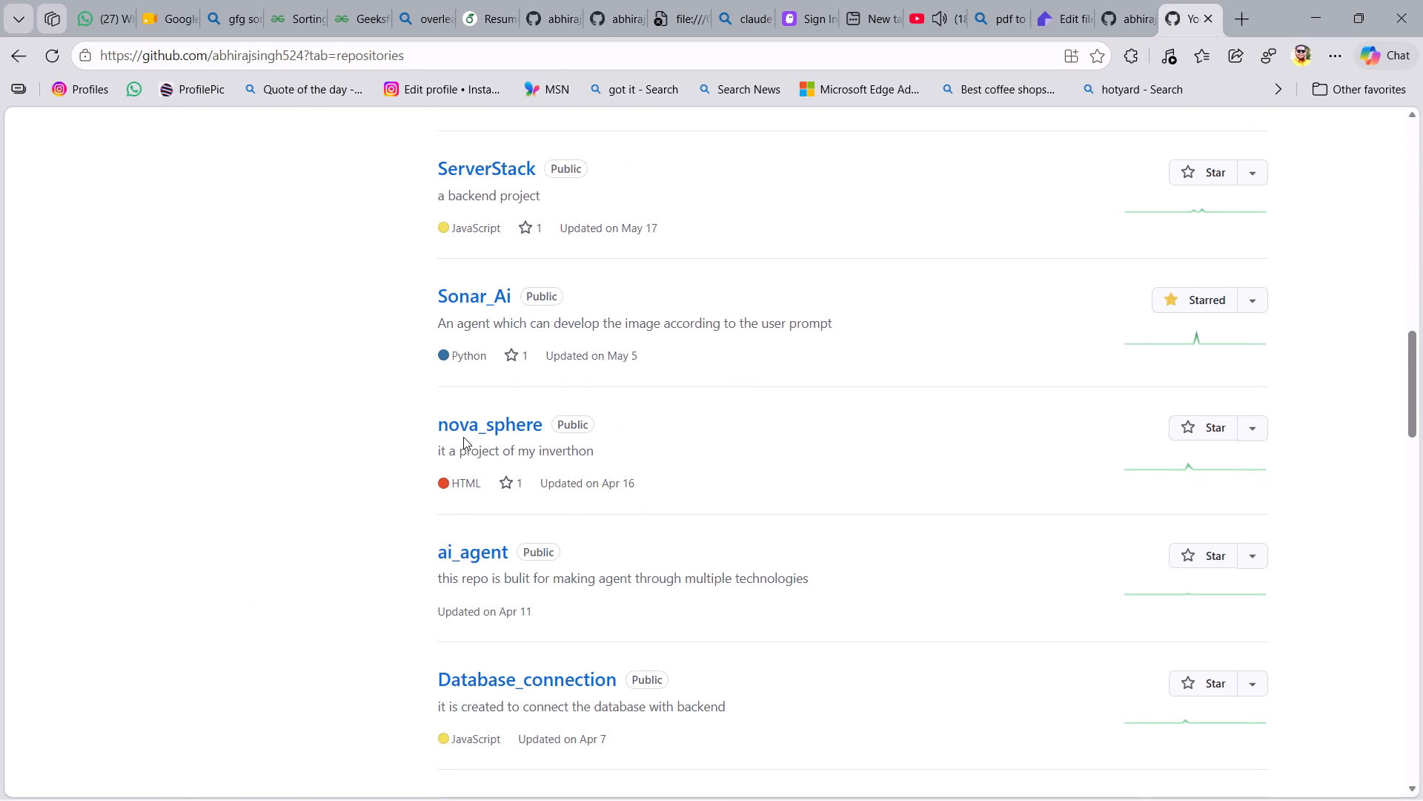
click(471, 428)
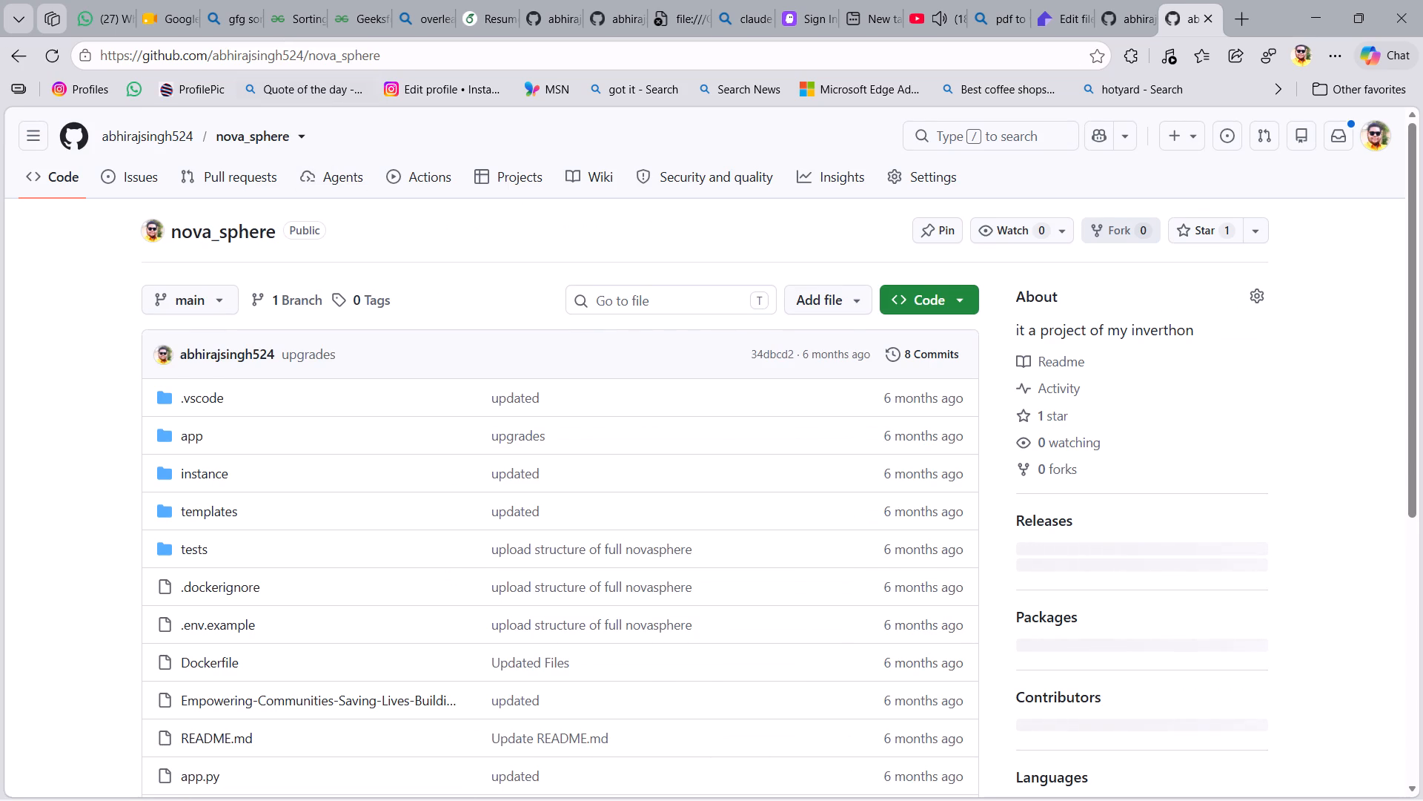
Copy the nova_sphere repository's address and use it to replace the \href address in the résumé's Nova Sphere project heading.
drag(397, 54, 109, 49)
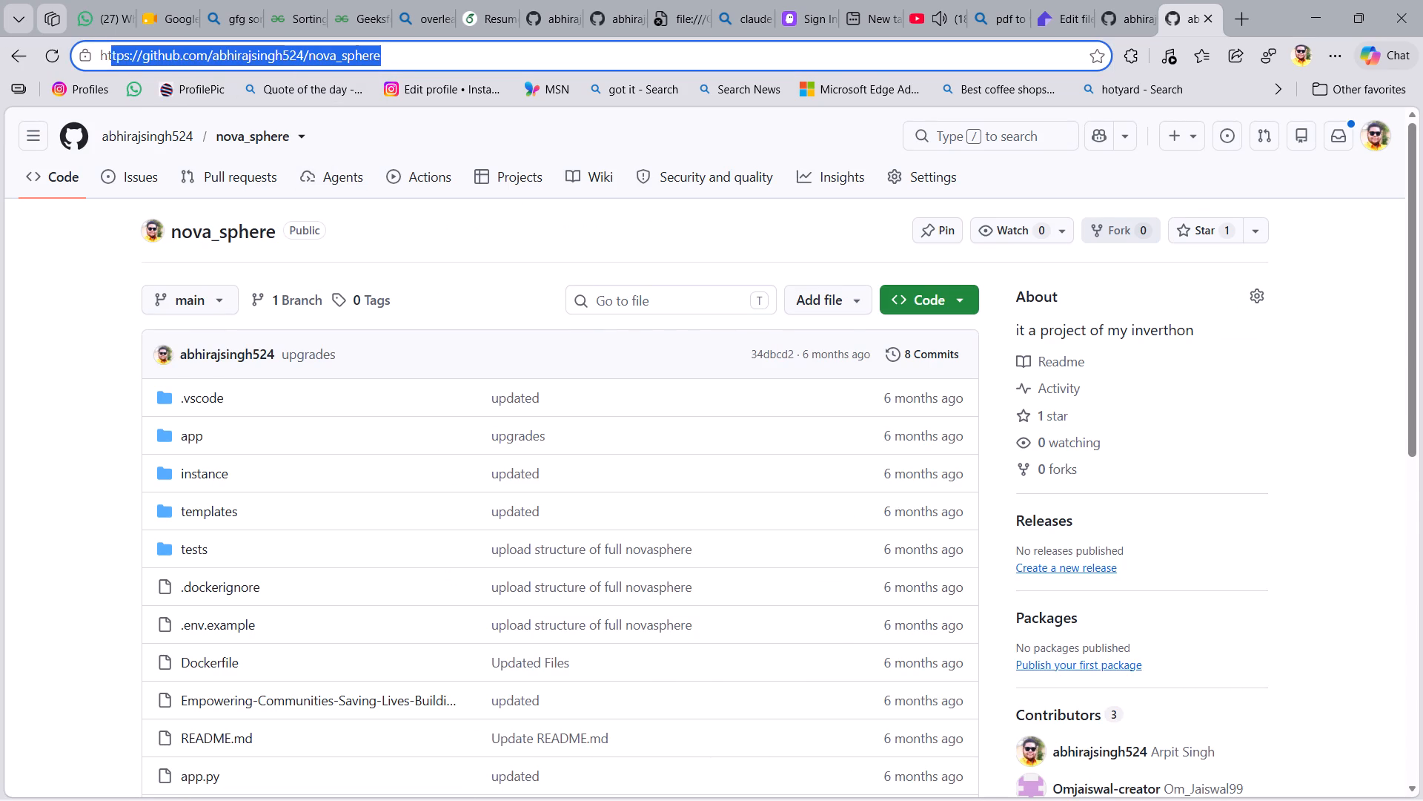
drag(109, 49, 97, 47)
key(ctrl+c)
key(ctrl+c)
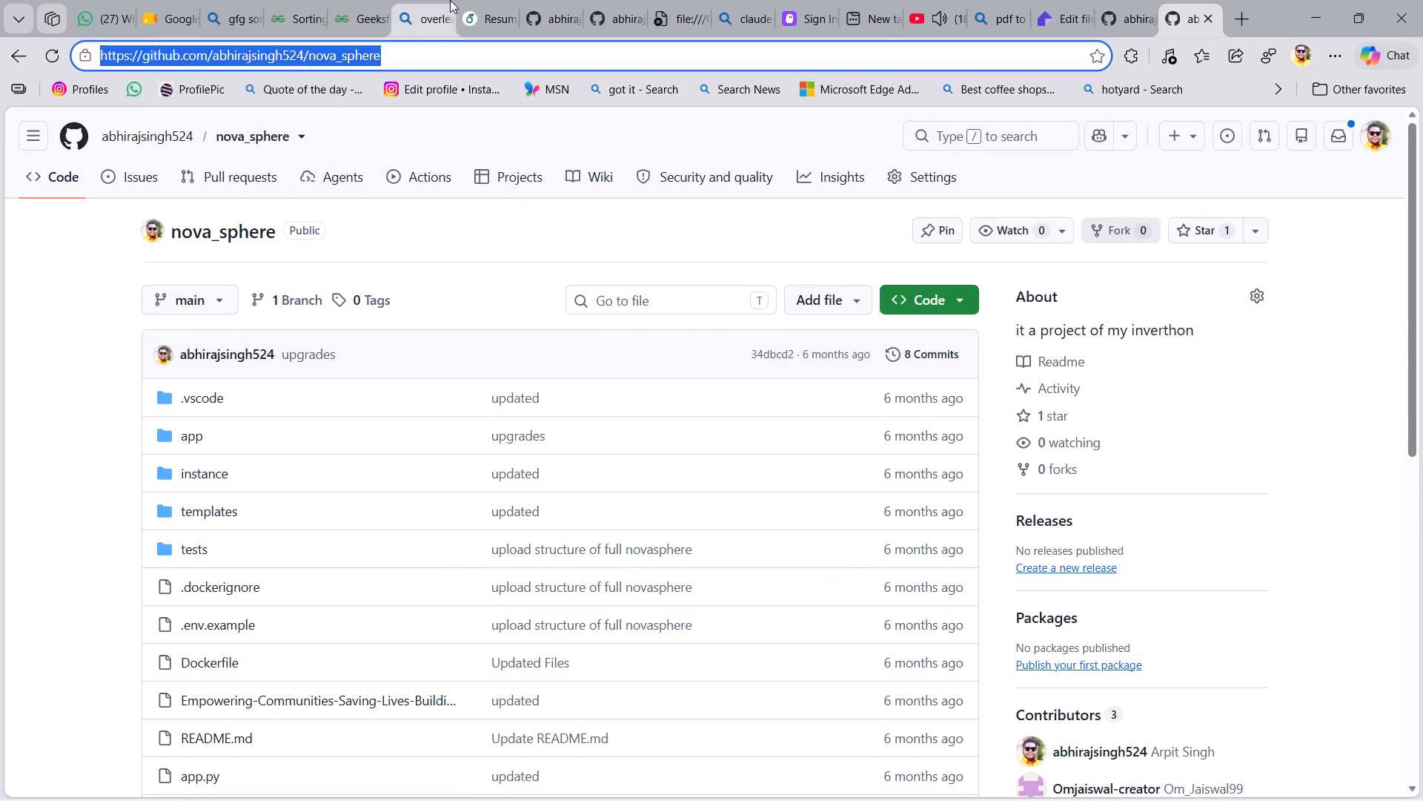
click(496, 2)
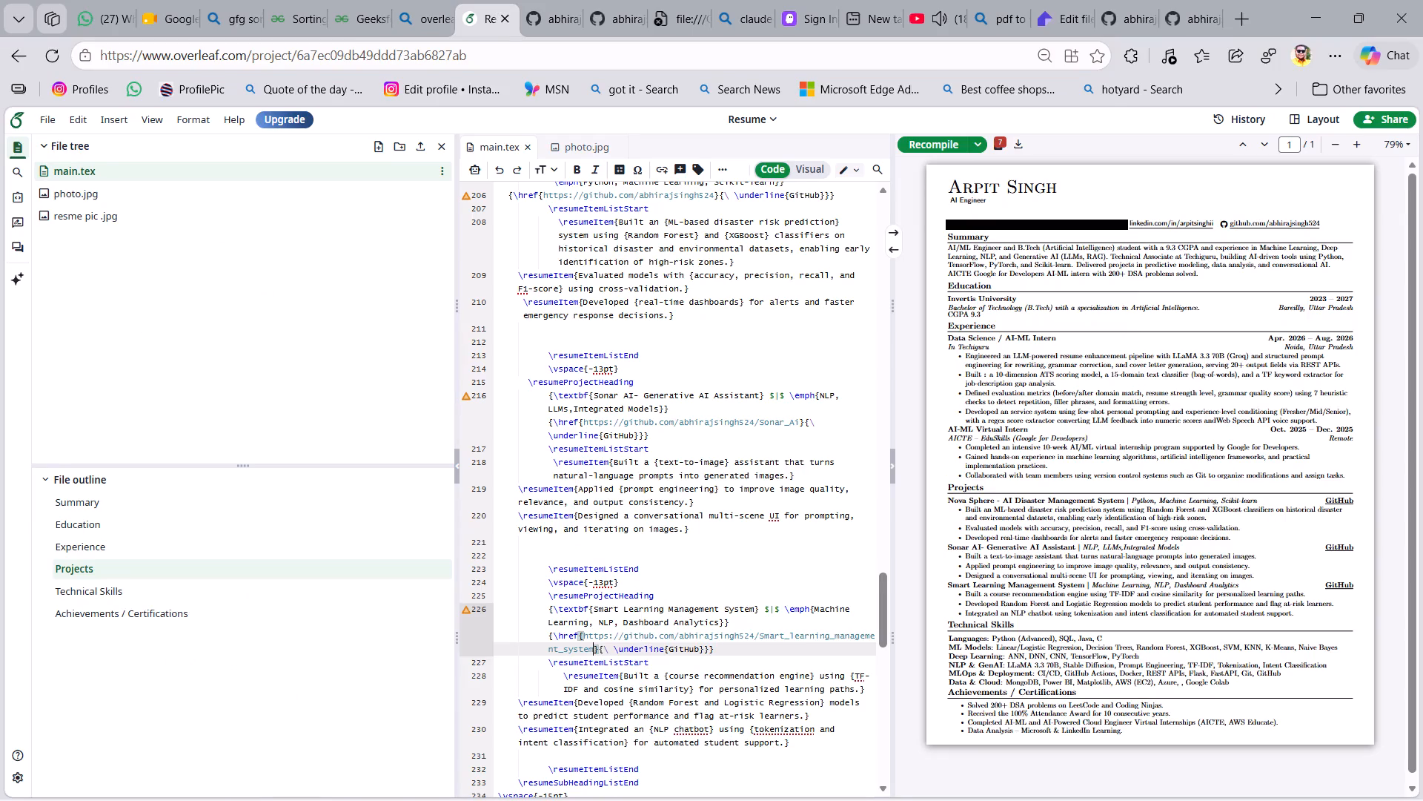
scroll(743, 469, up, 2)
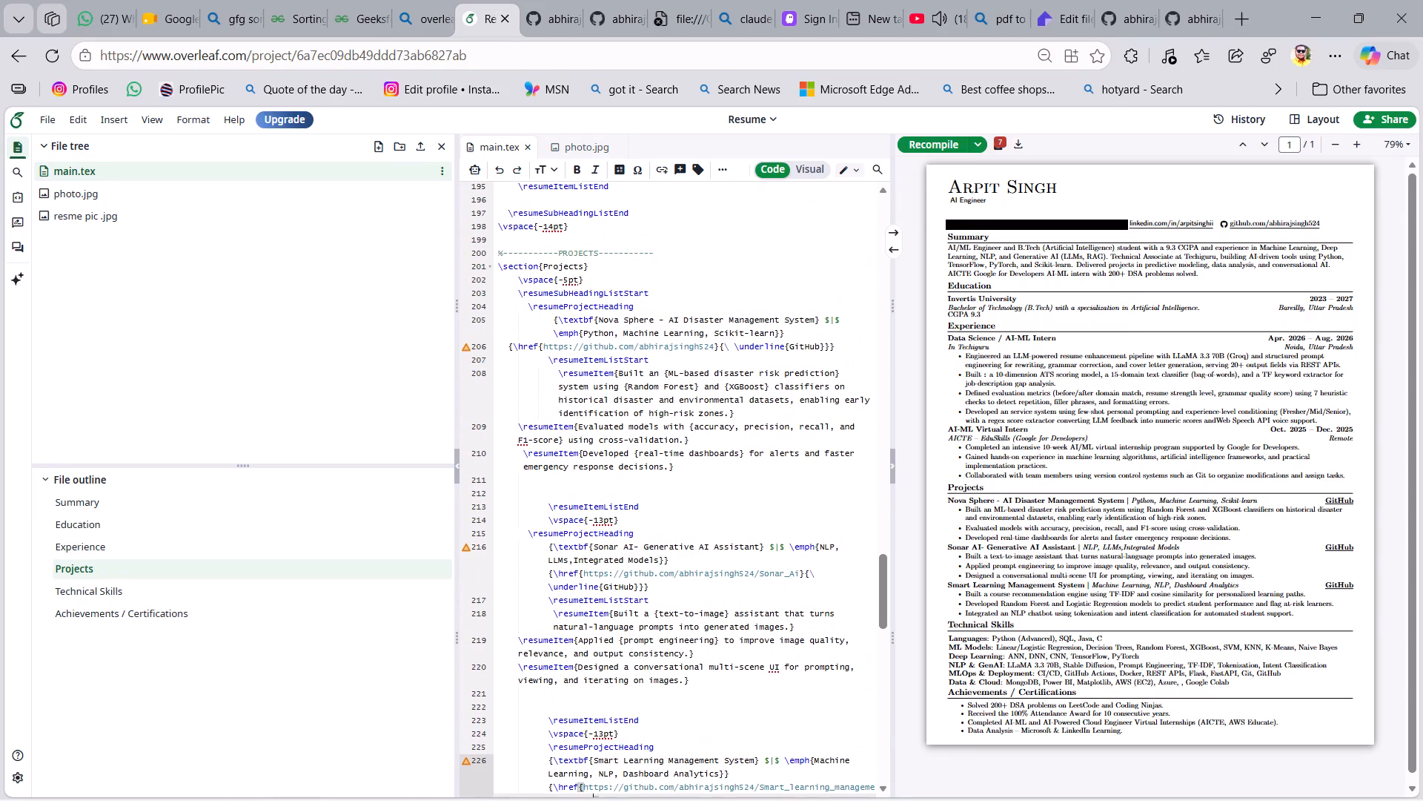
drag(713, 350, 545, 343)
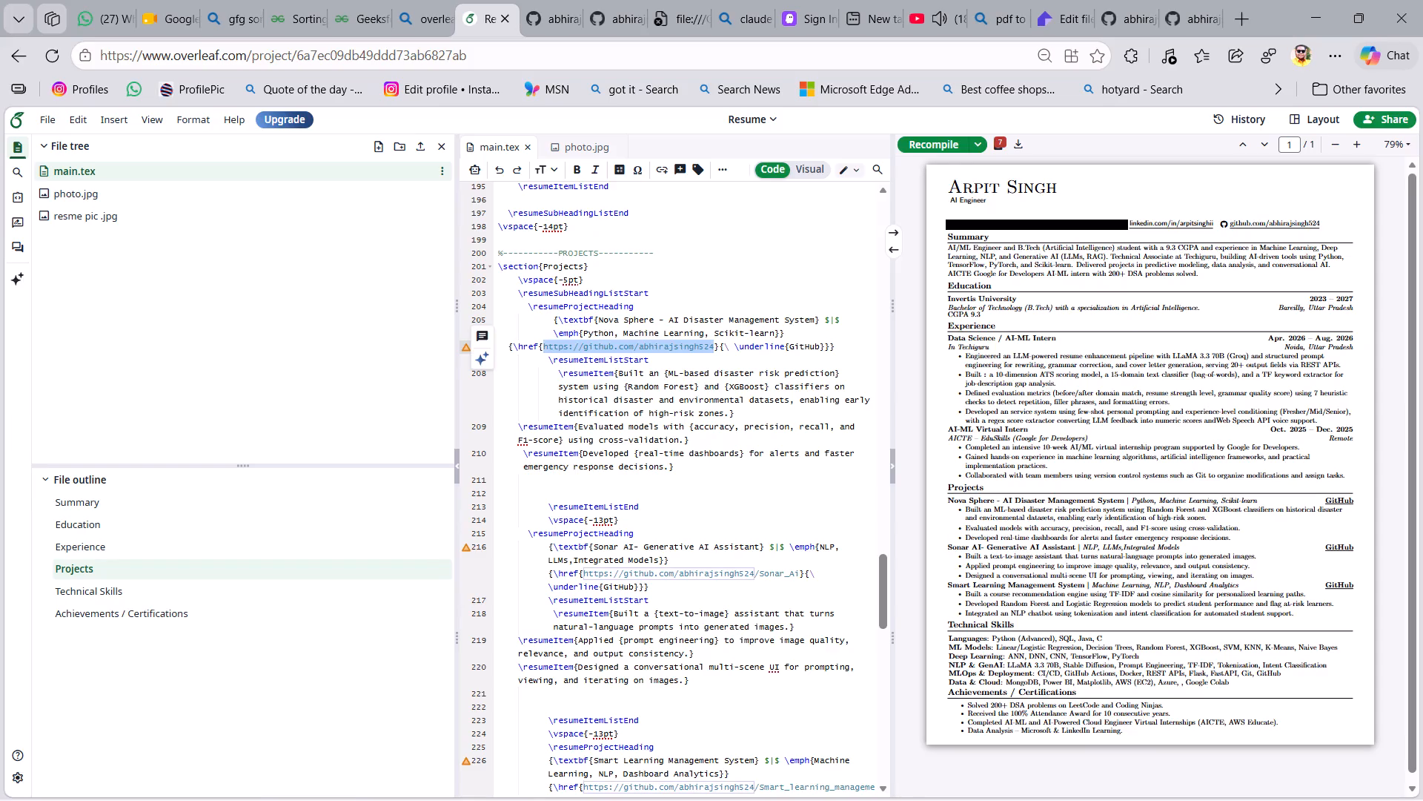
key(ctrl+v)
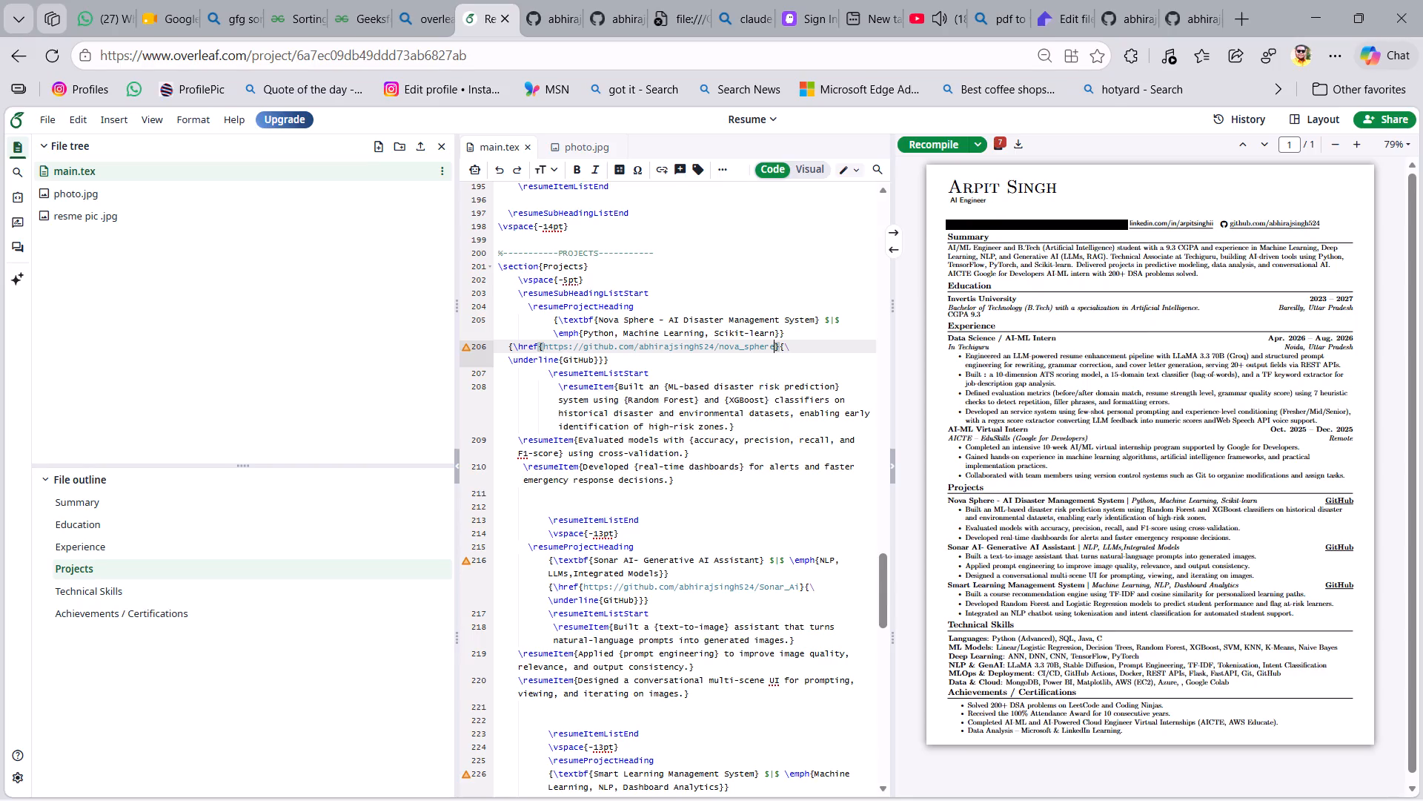
Locate the AI Engineer subtitle in the résumé's header source and insert ~\href{ directly before its {\small group.
scroll(769, 202, up, 14)
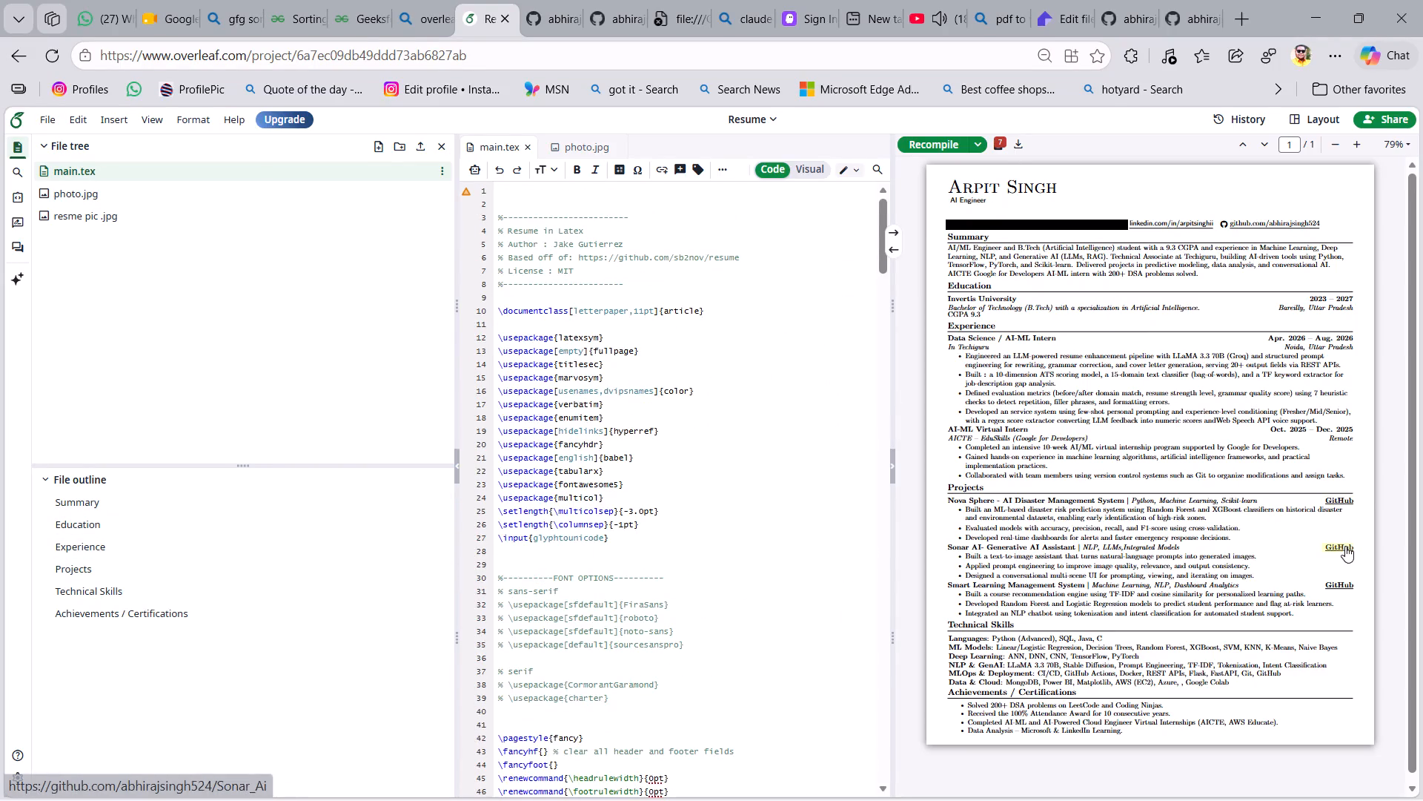
scroll(1284, 446, up, 1)
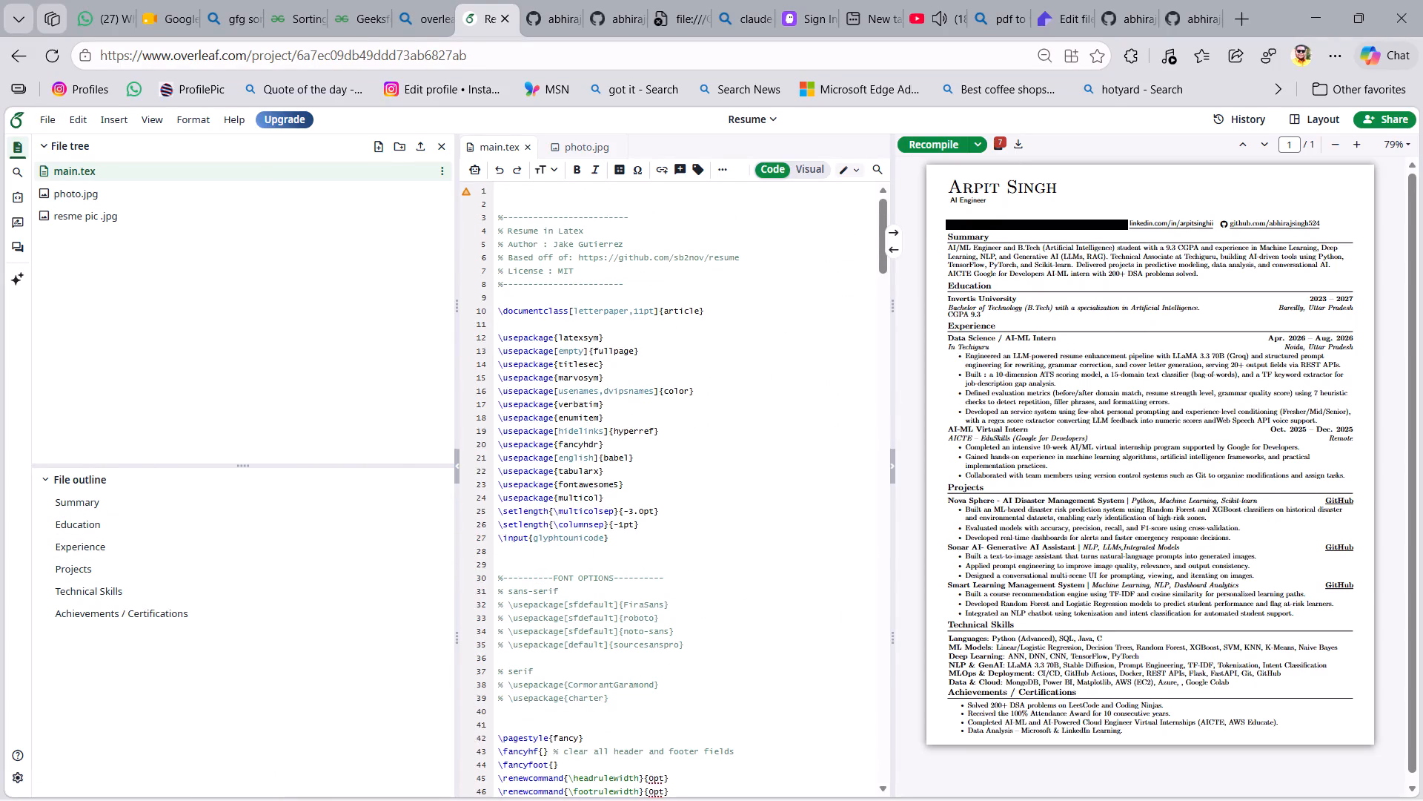
scroll(1284, 446, up, 1)
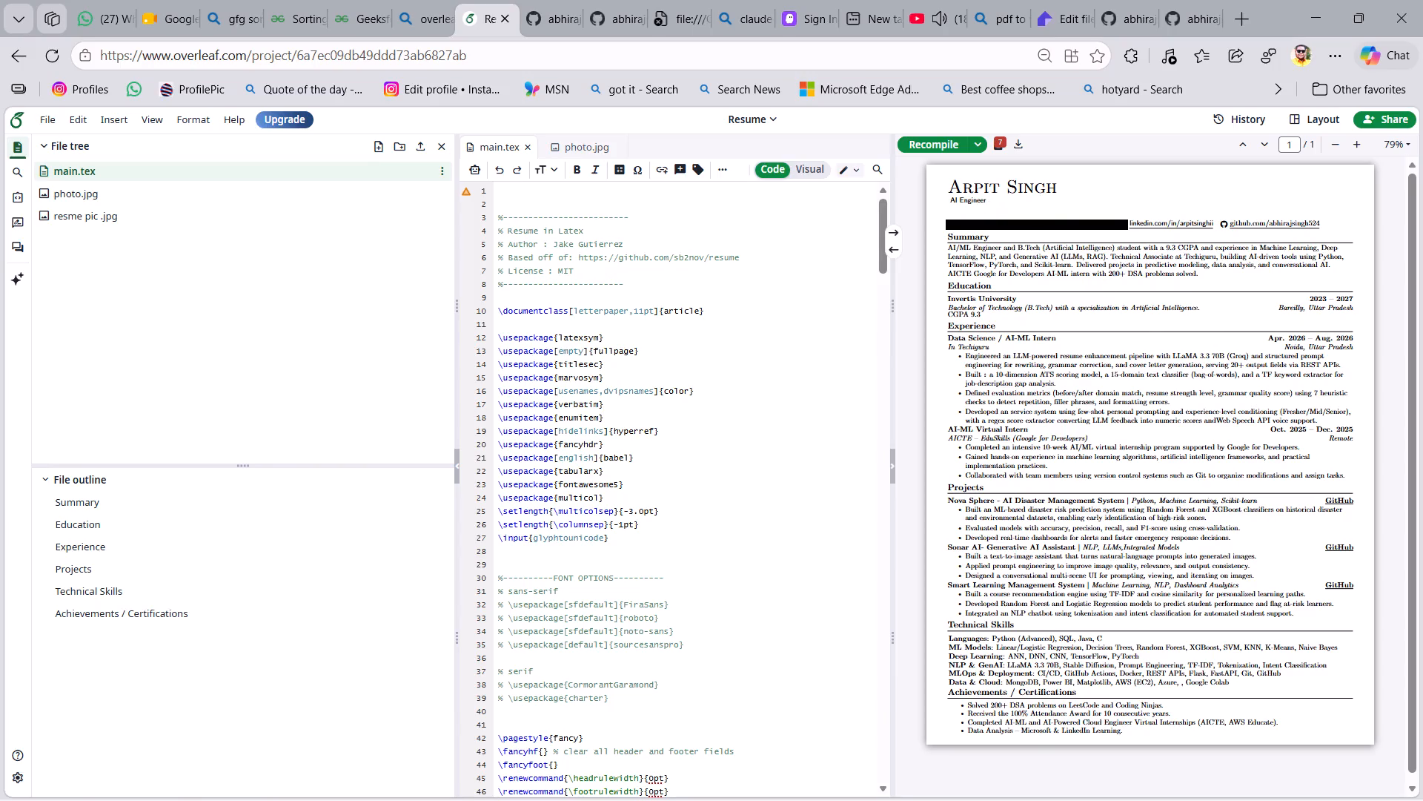
scroll(700, 280, down, 5)
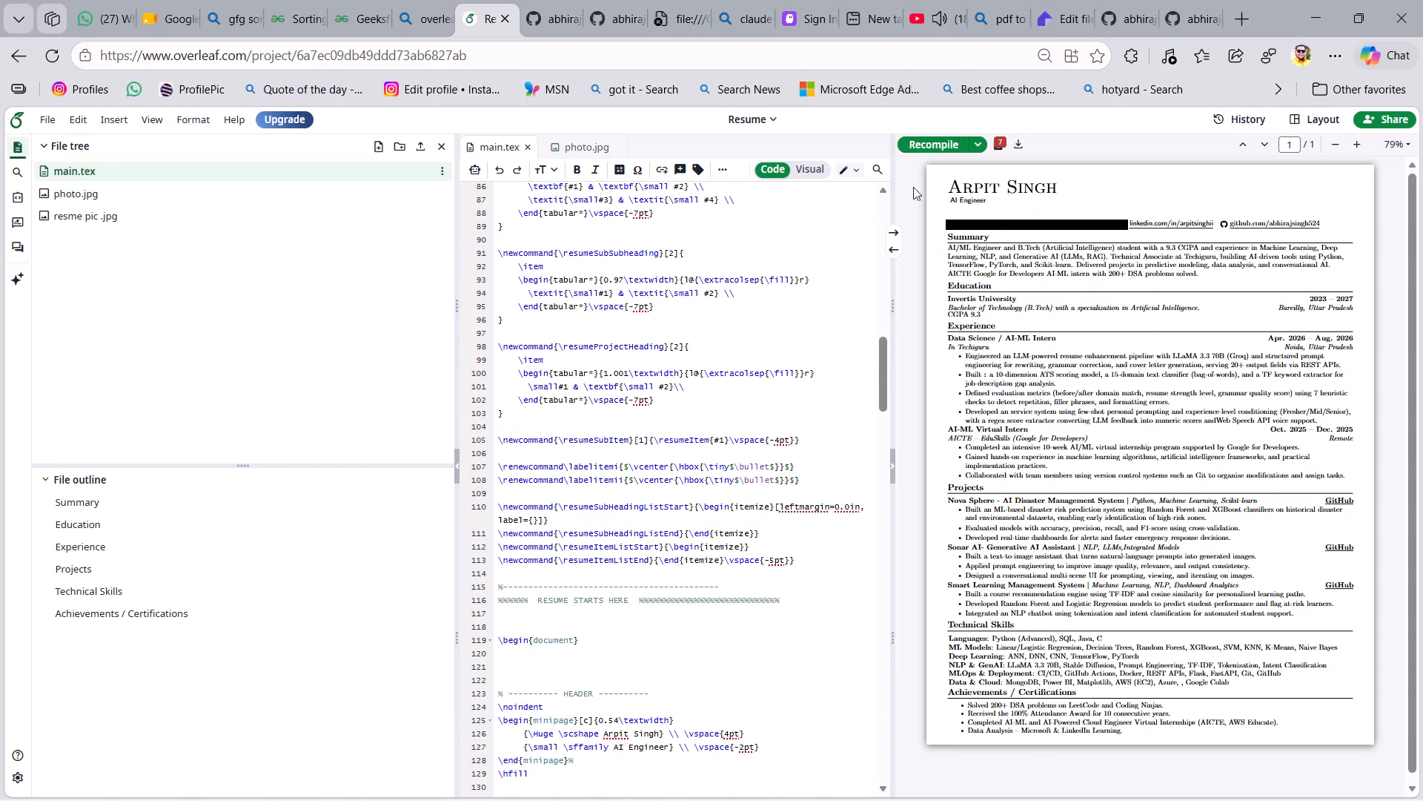
click(959, 202)
double_click(969, 200)
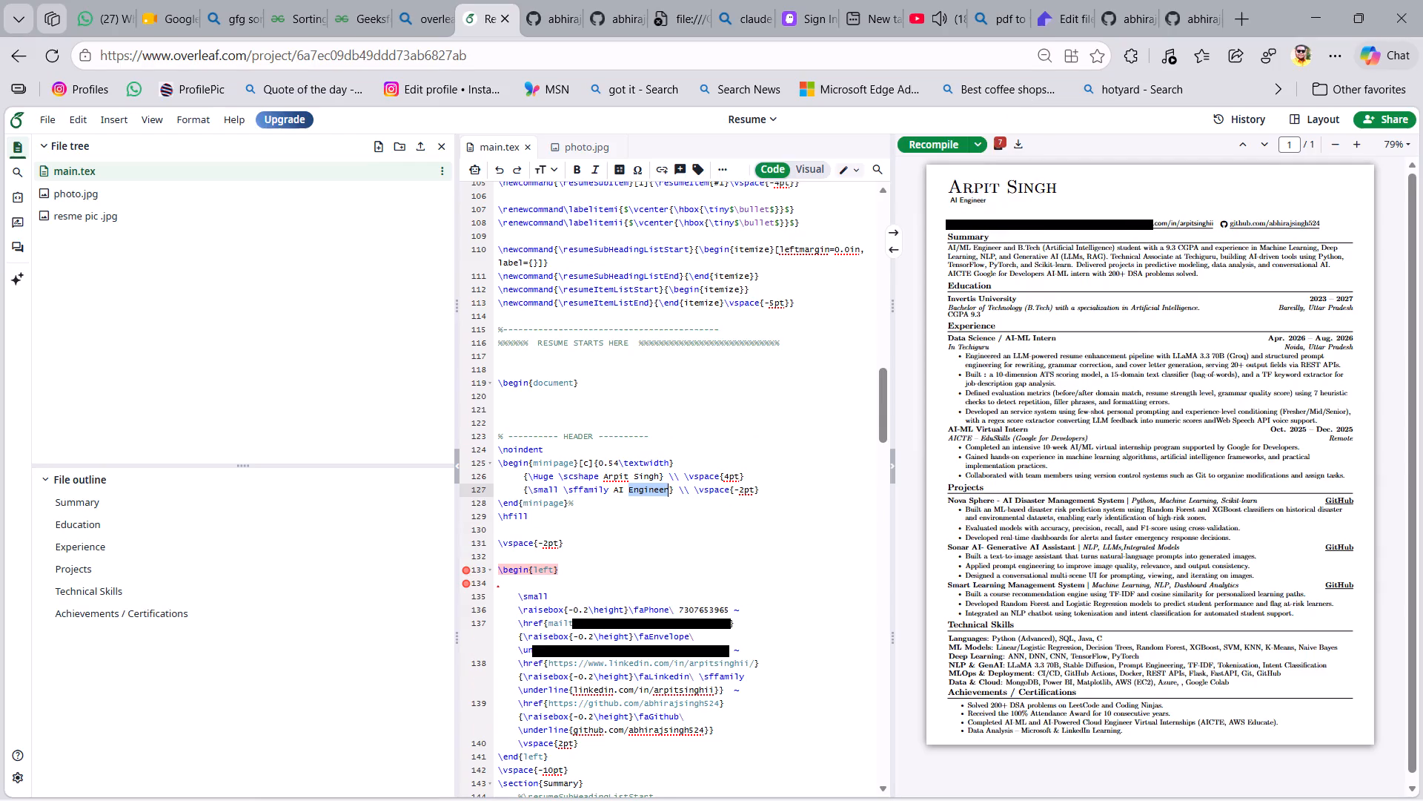
click(680, 525)
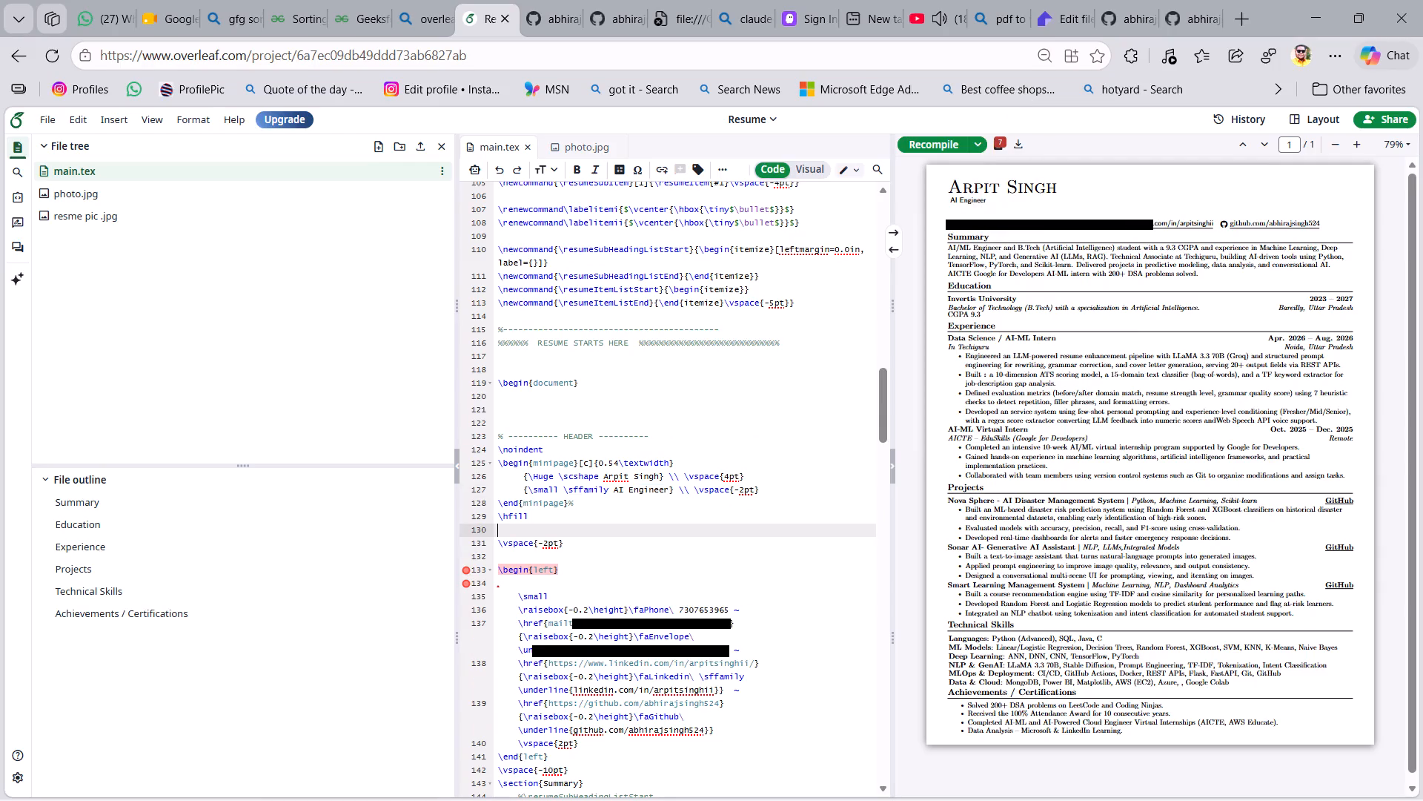
click(521, 494)
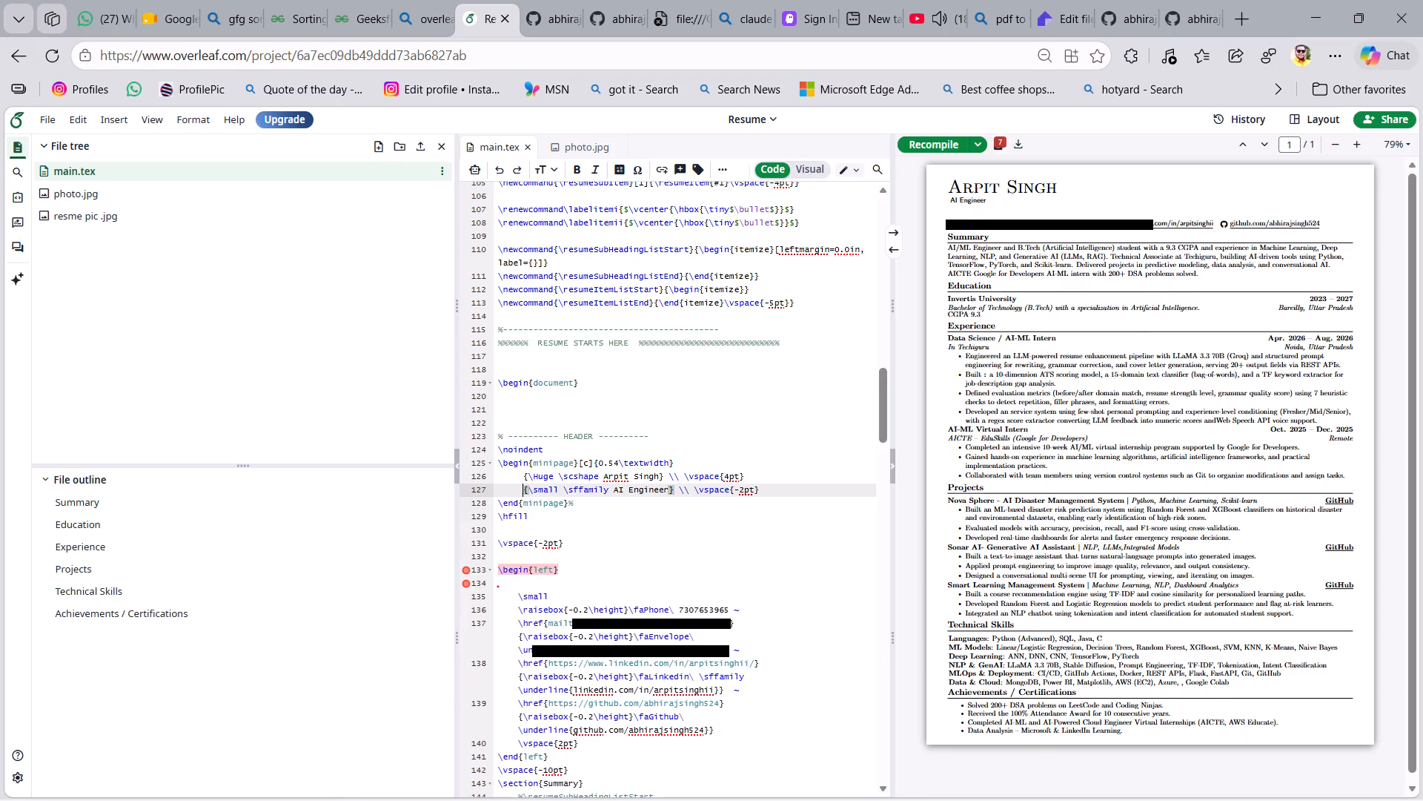
key(shift+asciitilde)
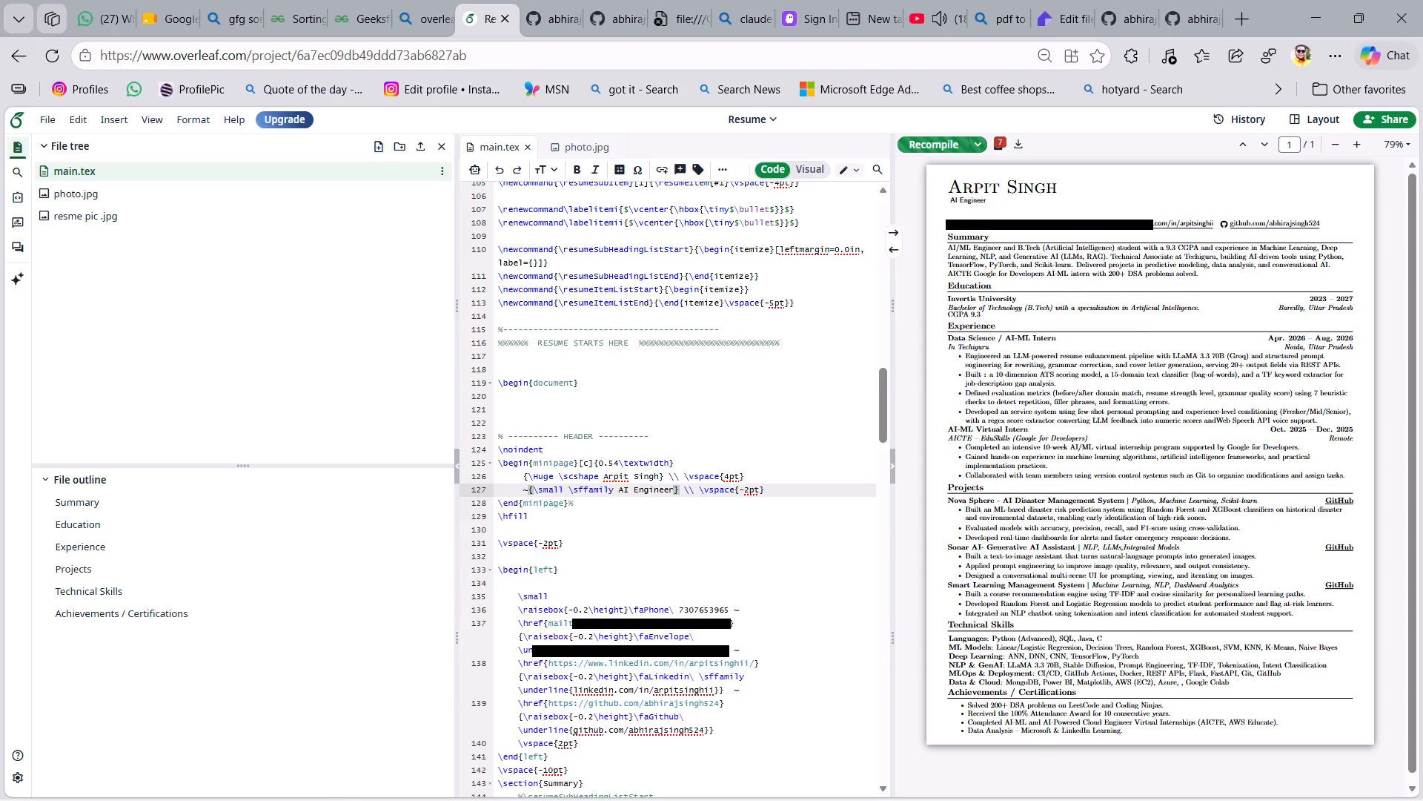
text(\href)
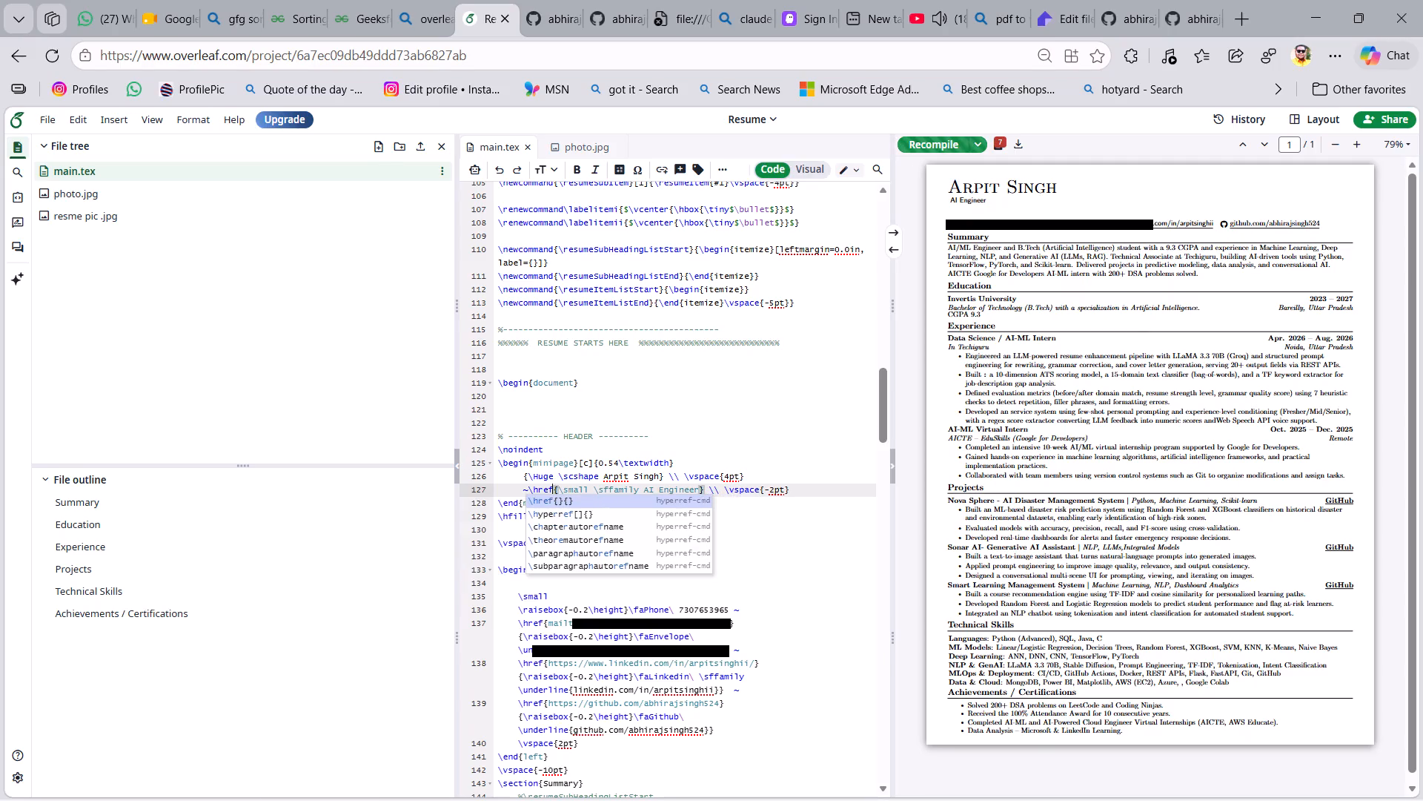
key(shift+braceleft)
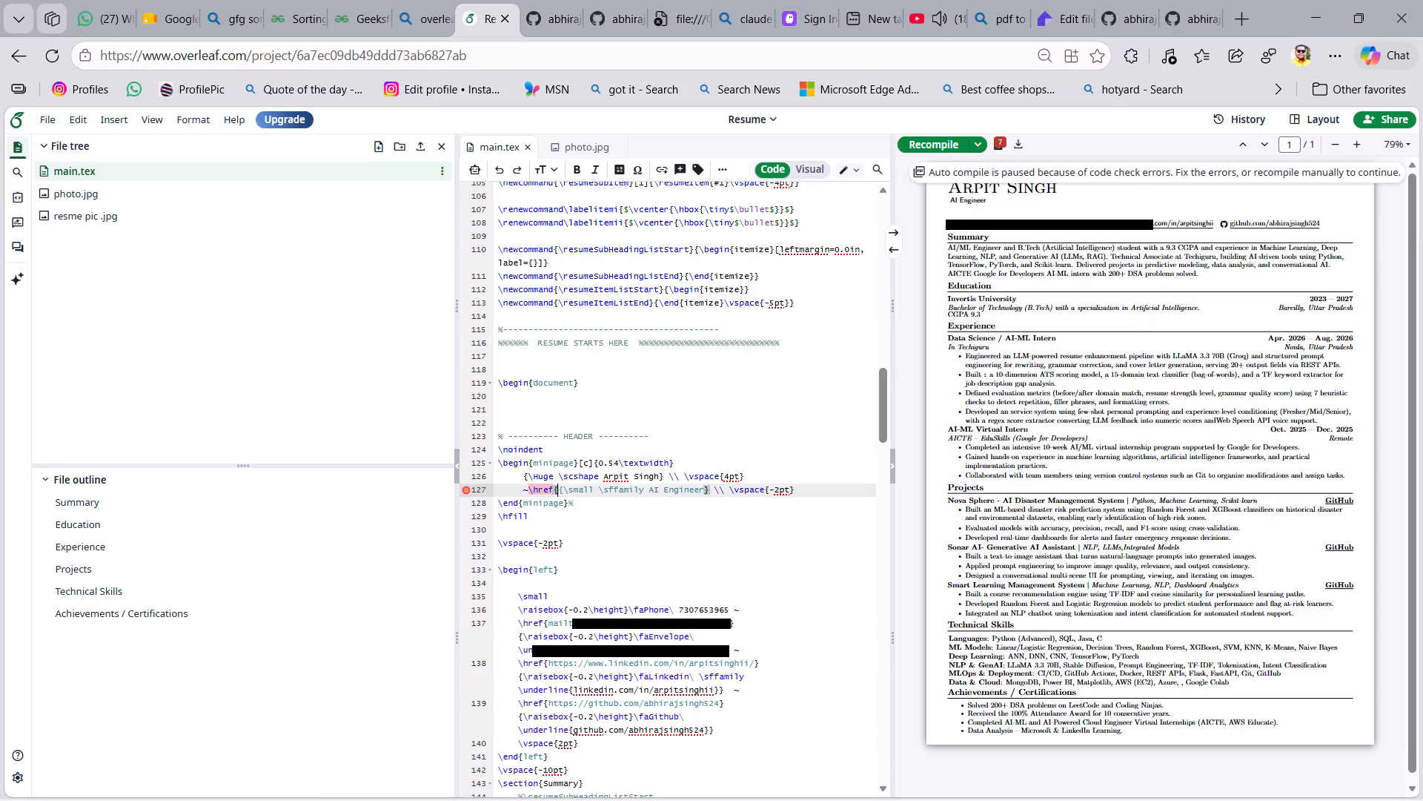
Open a new browser tab.
click(1235, 17)
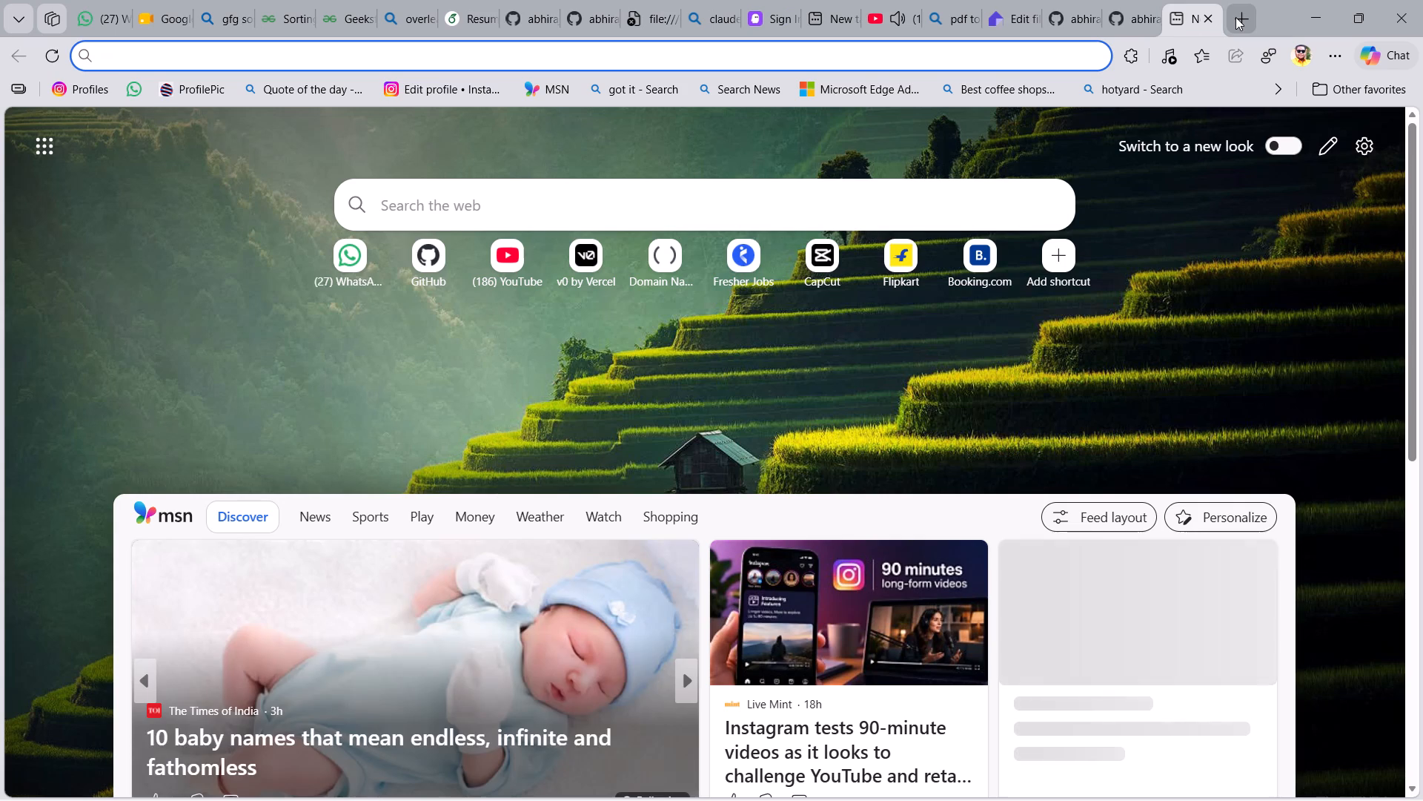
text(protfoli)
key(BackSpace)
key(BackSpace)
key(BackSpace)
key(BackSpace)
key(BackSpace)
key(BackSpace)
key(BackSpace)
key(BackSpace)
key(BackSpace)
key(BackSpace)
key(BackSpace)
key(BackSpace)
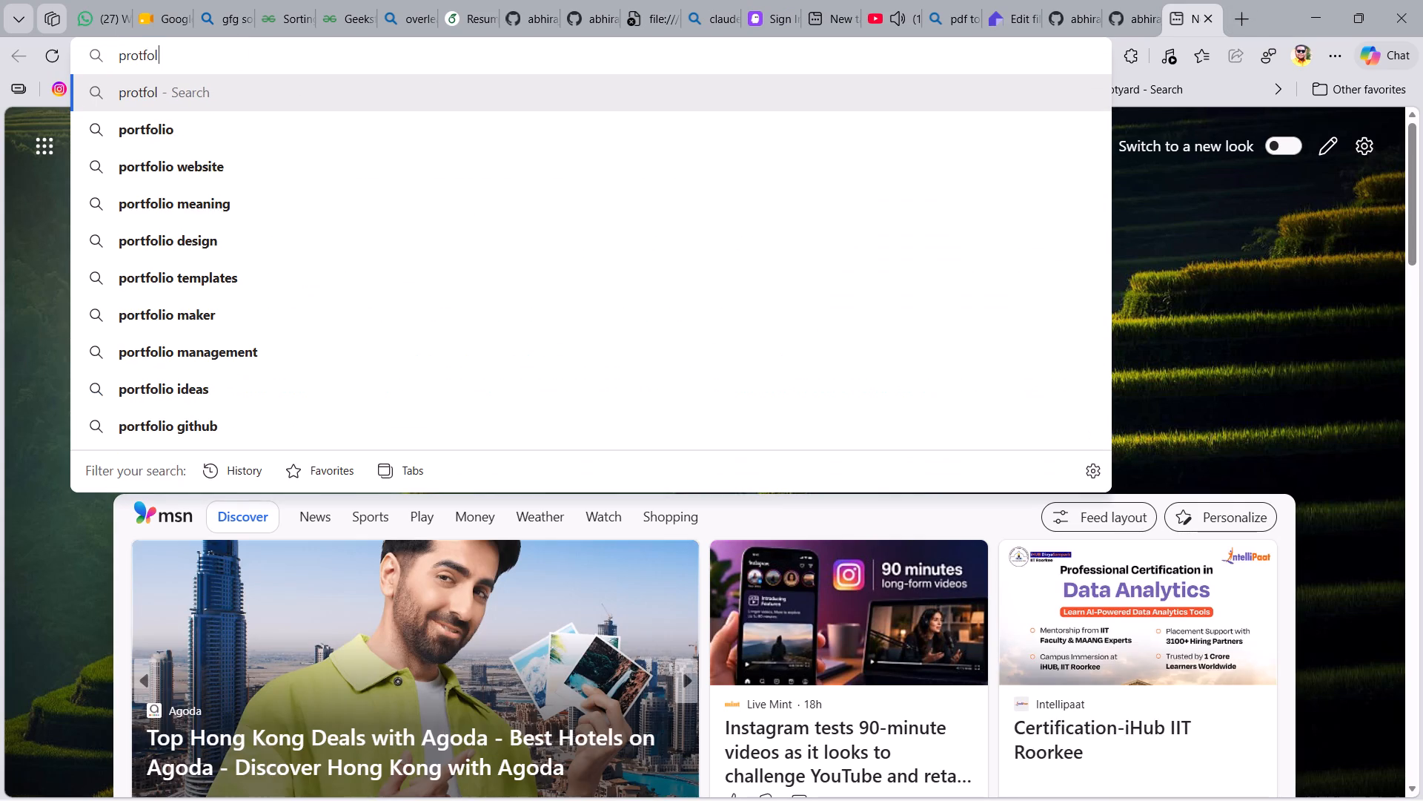
Search the web for vercel and open the Vercel site.
text(vercel)
key(Return)
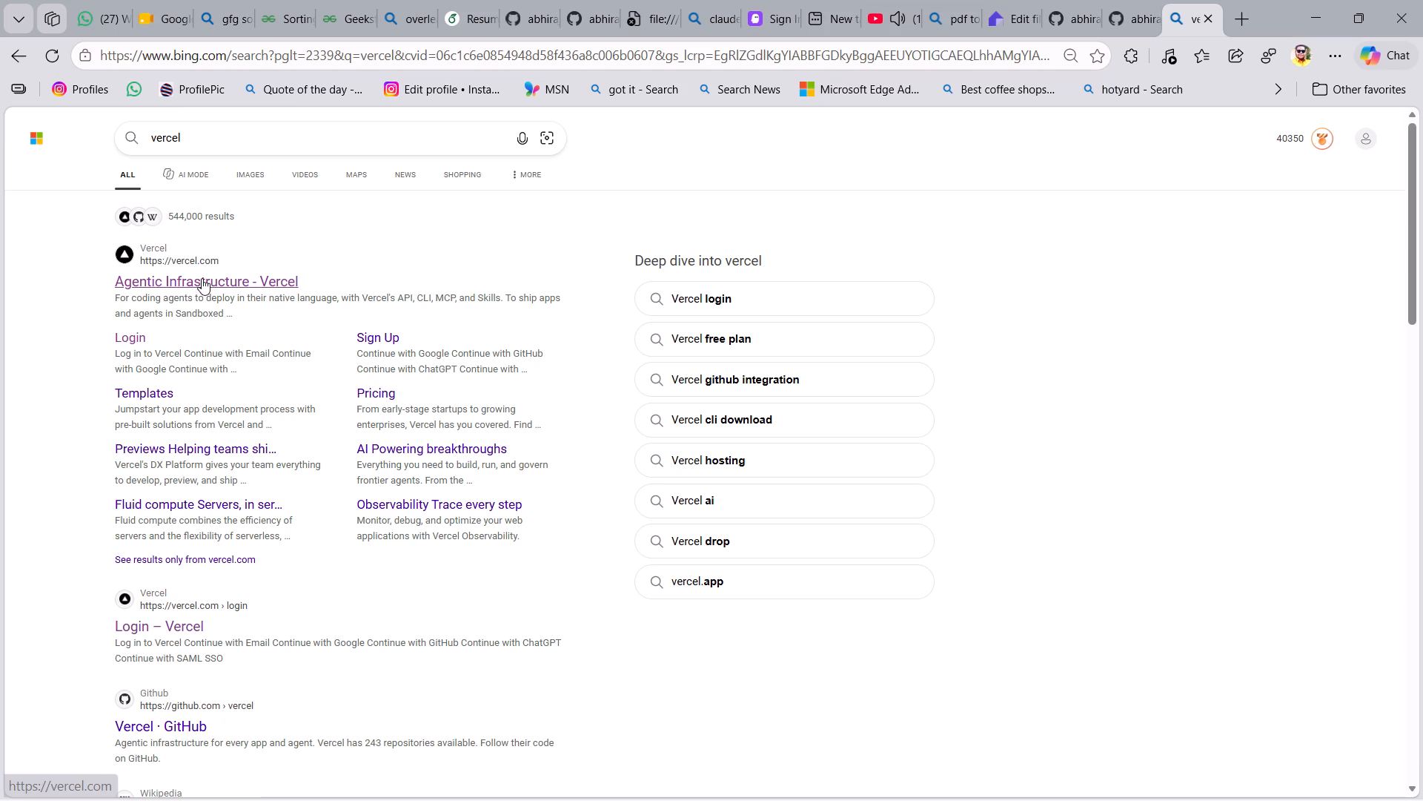
click(202, 278)
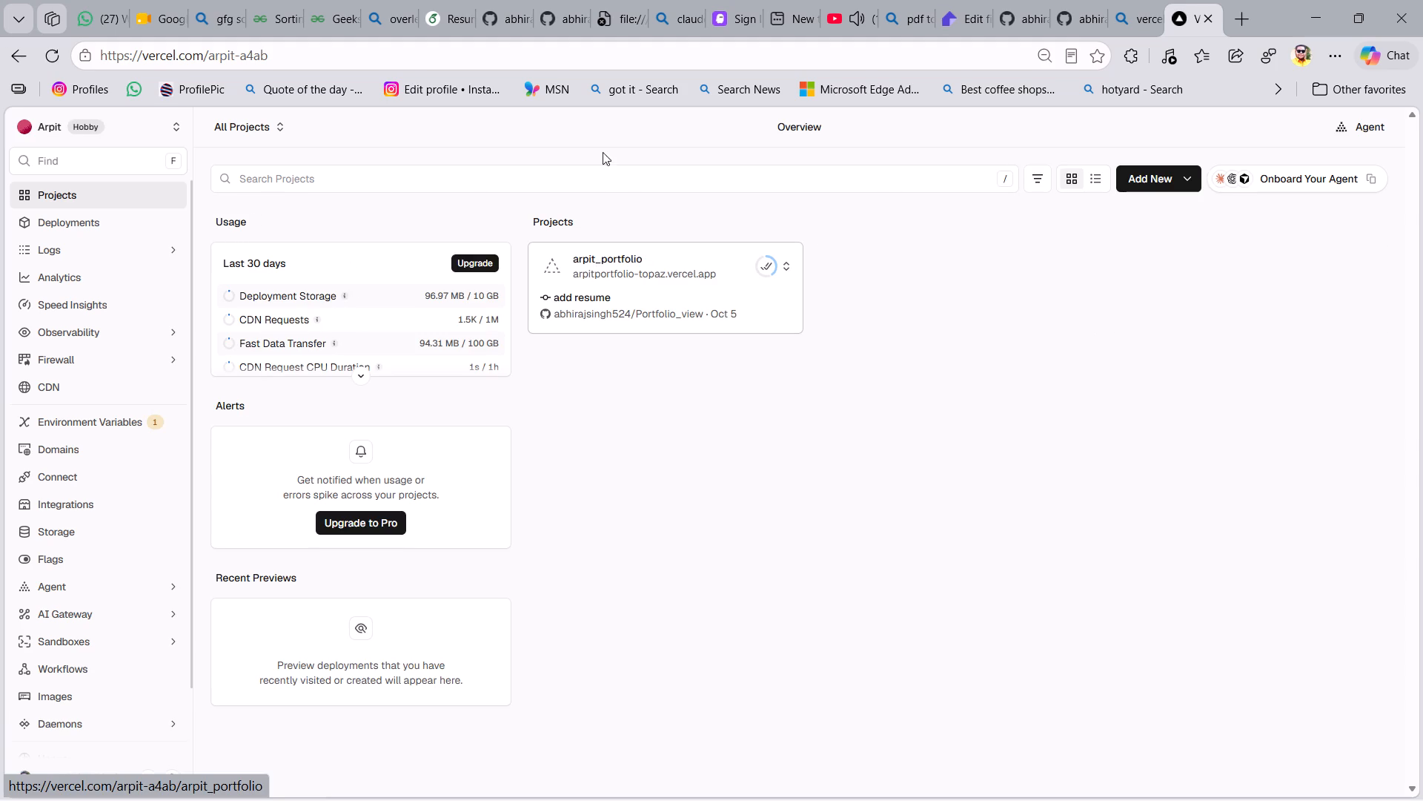
Open the arpit_portfolio project, visit its arpitportfolio-topaz.vercel.app domain, and copy the live site's address.
click(626, 260)
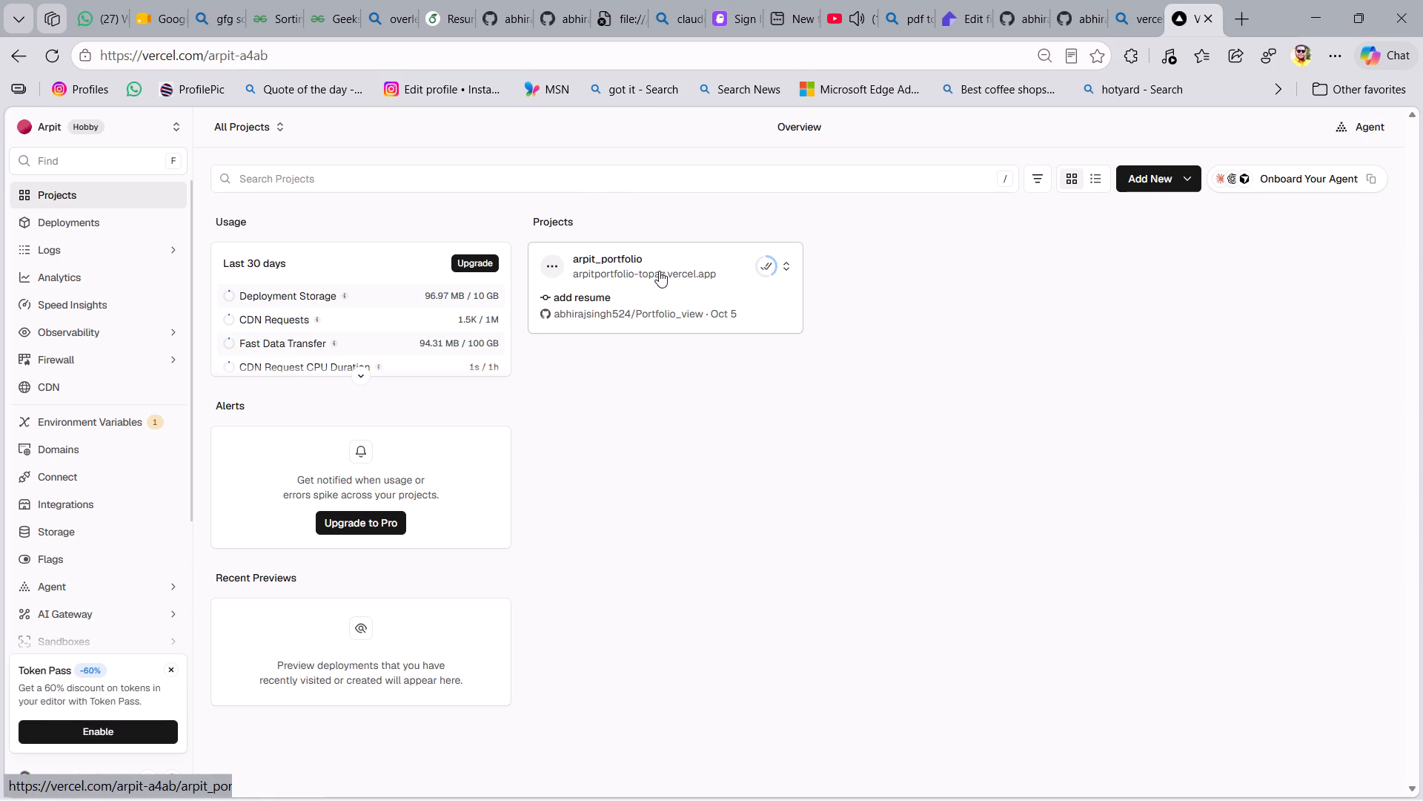
click(703, 277)
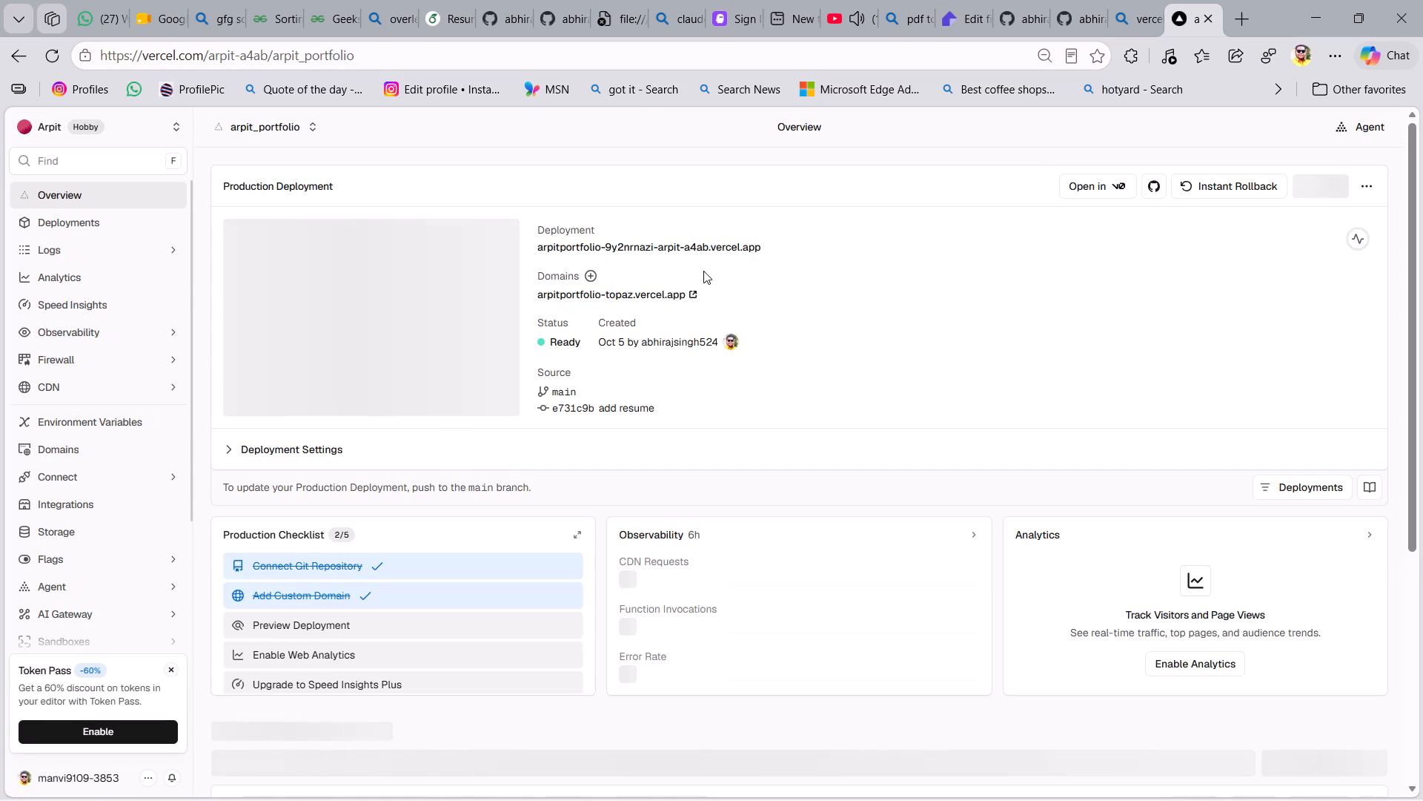
click(652, 289)
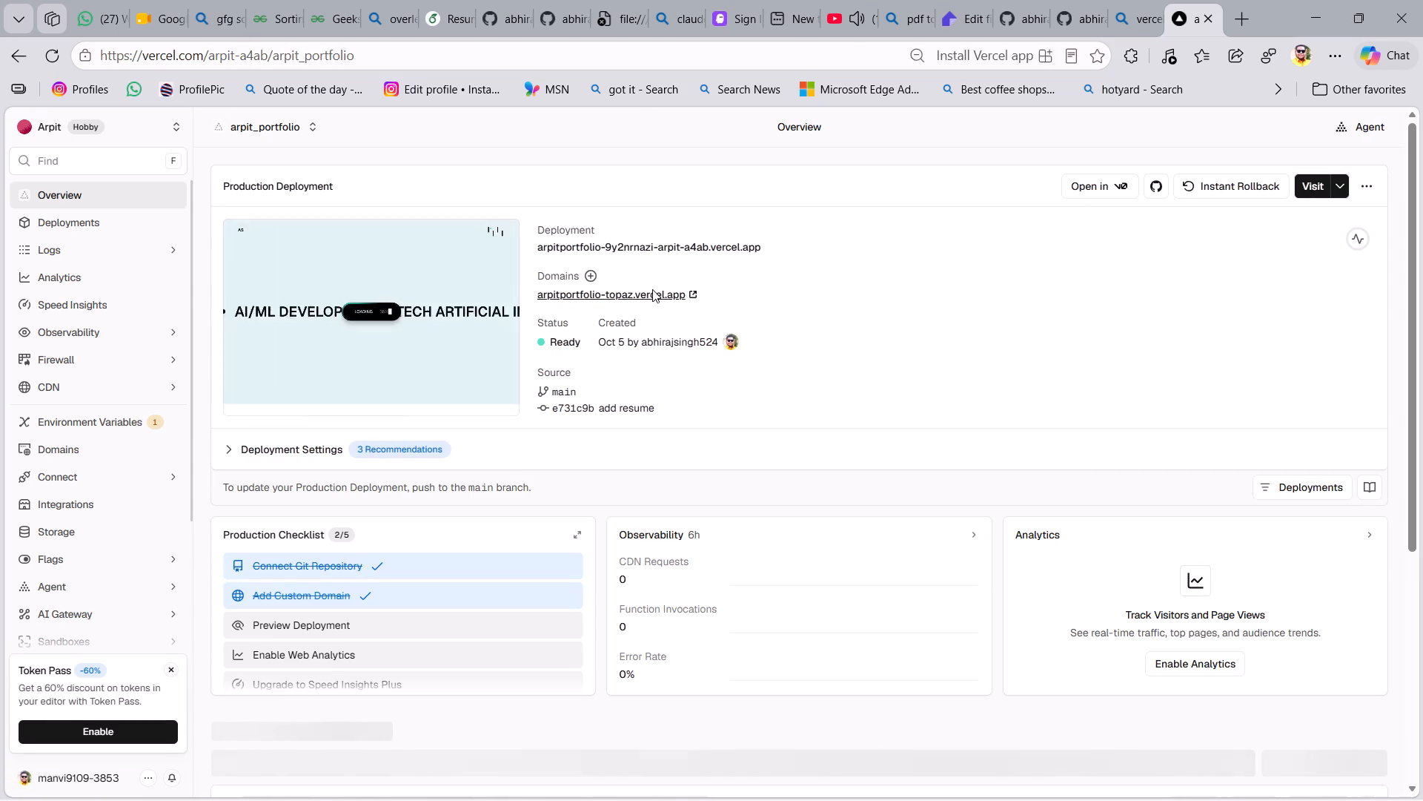
drag(345, 56, 53, 43)
key(ctrl+c)
key(ctrl+c)
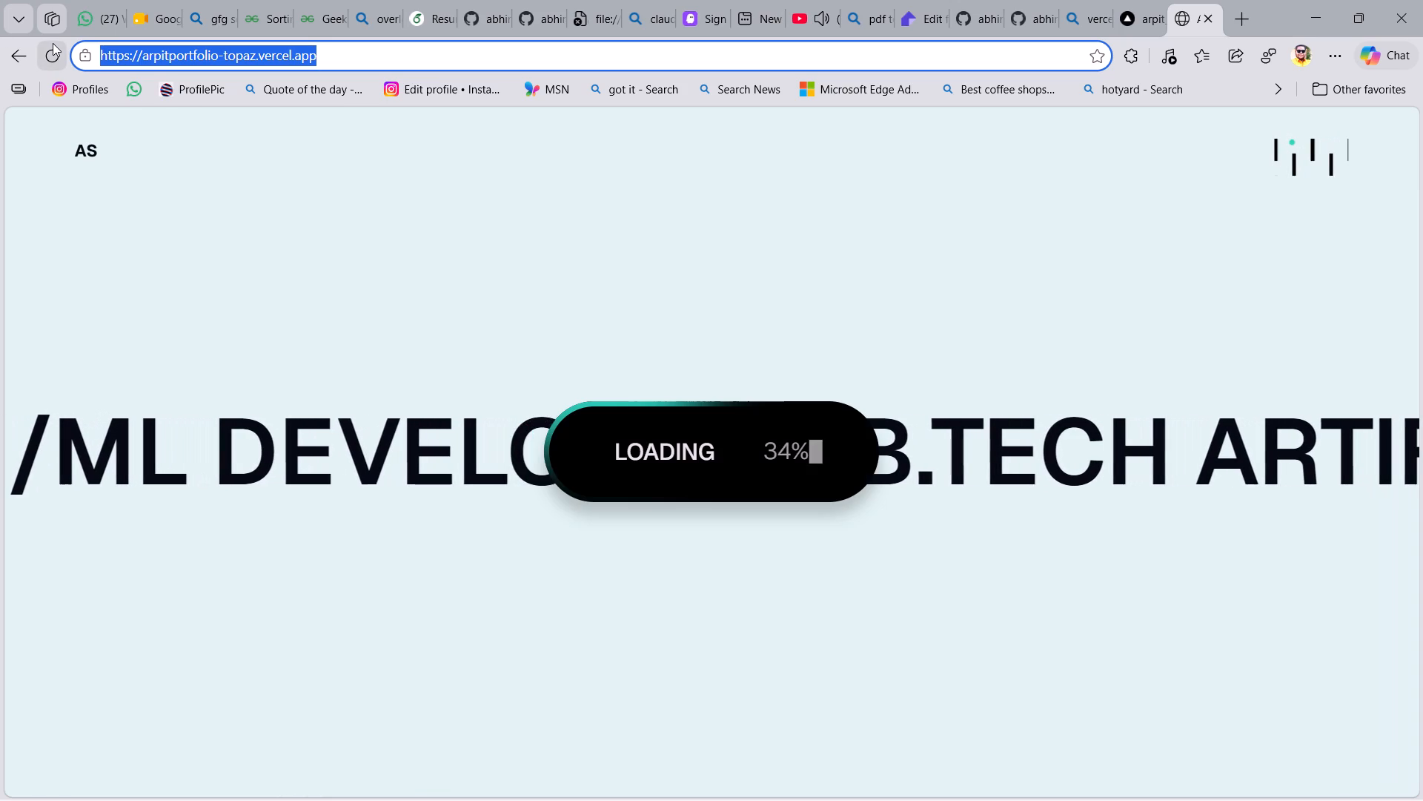
Complete the AI Engineer \href in the résumé with the copied portfolio address and enclose the whole link in braces after the ~.
click(434, 10)
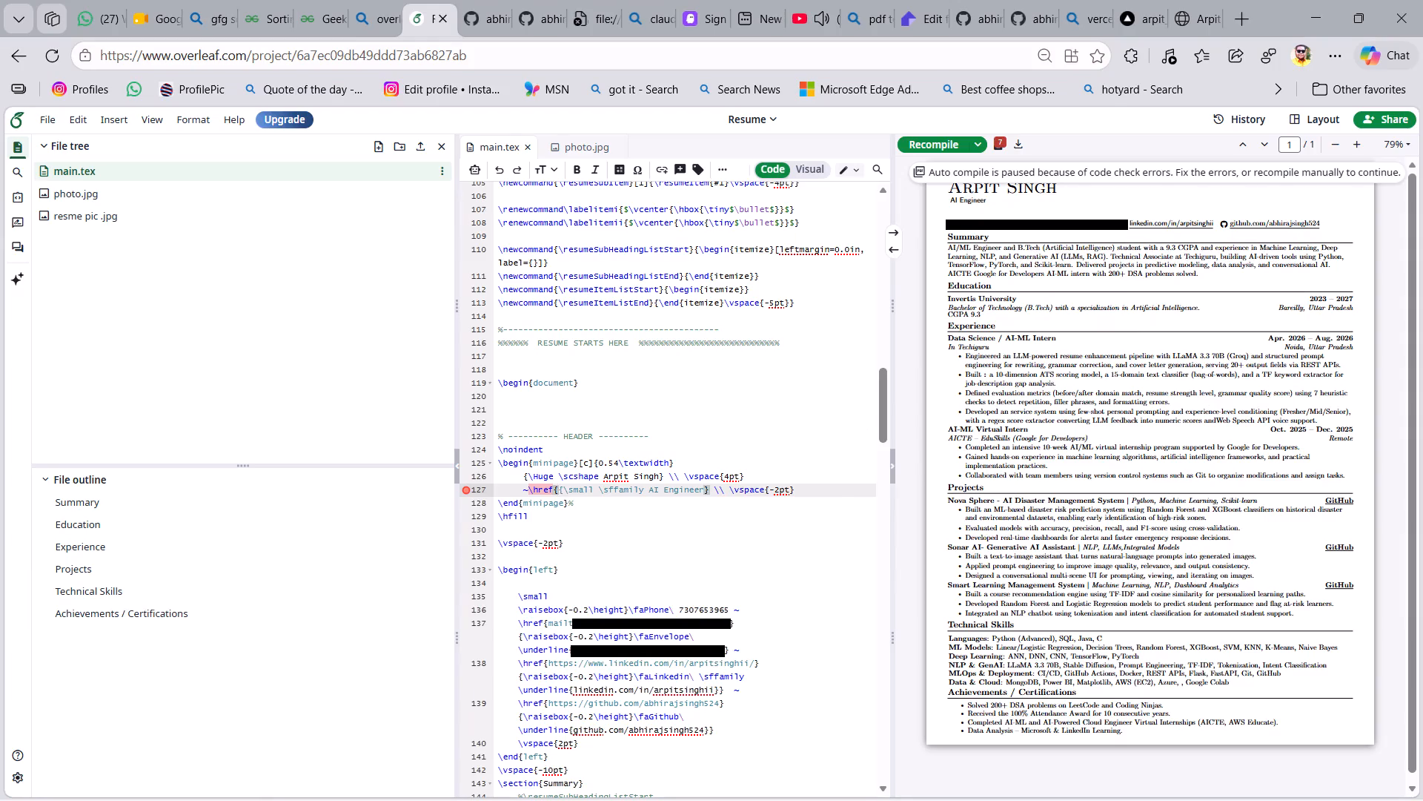
key(ctrl+v)
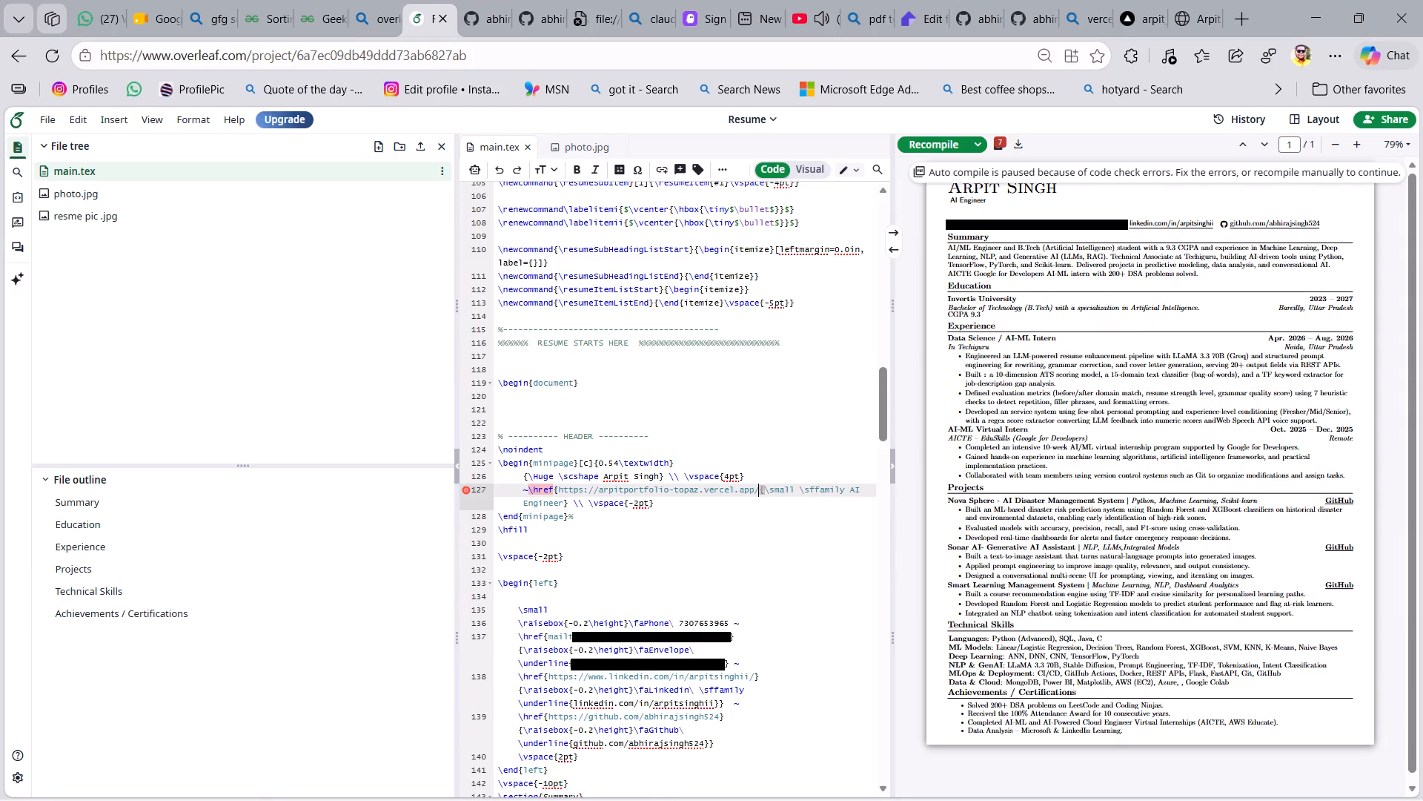
key(shift+braceright)
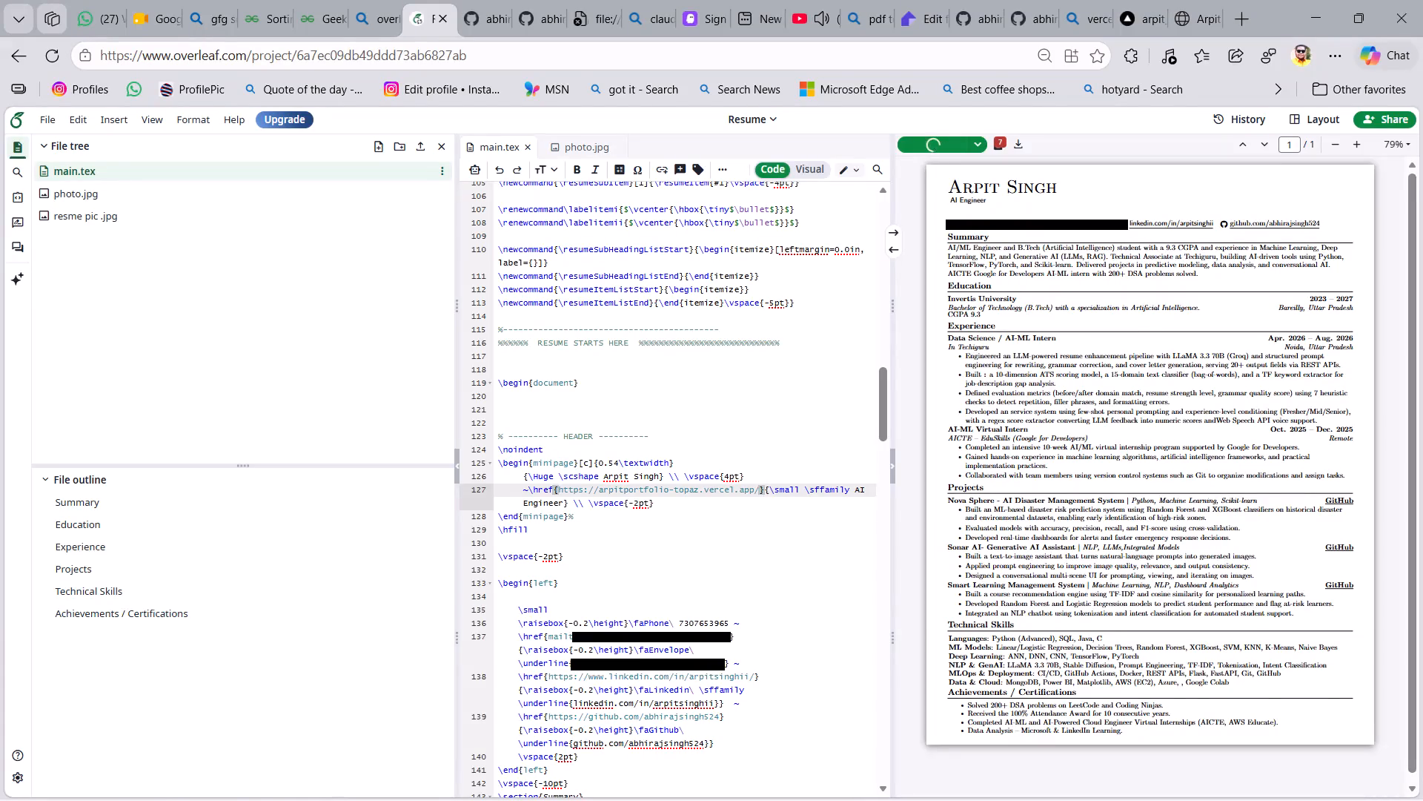
click(571, 504)
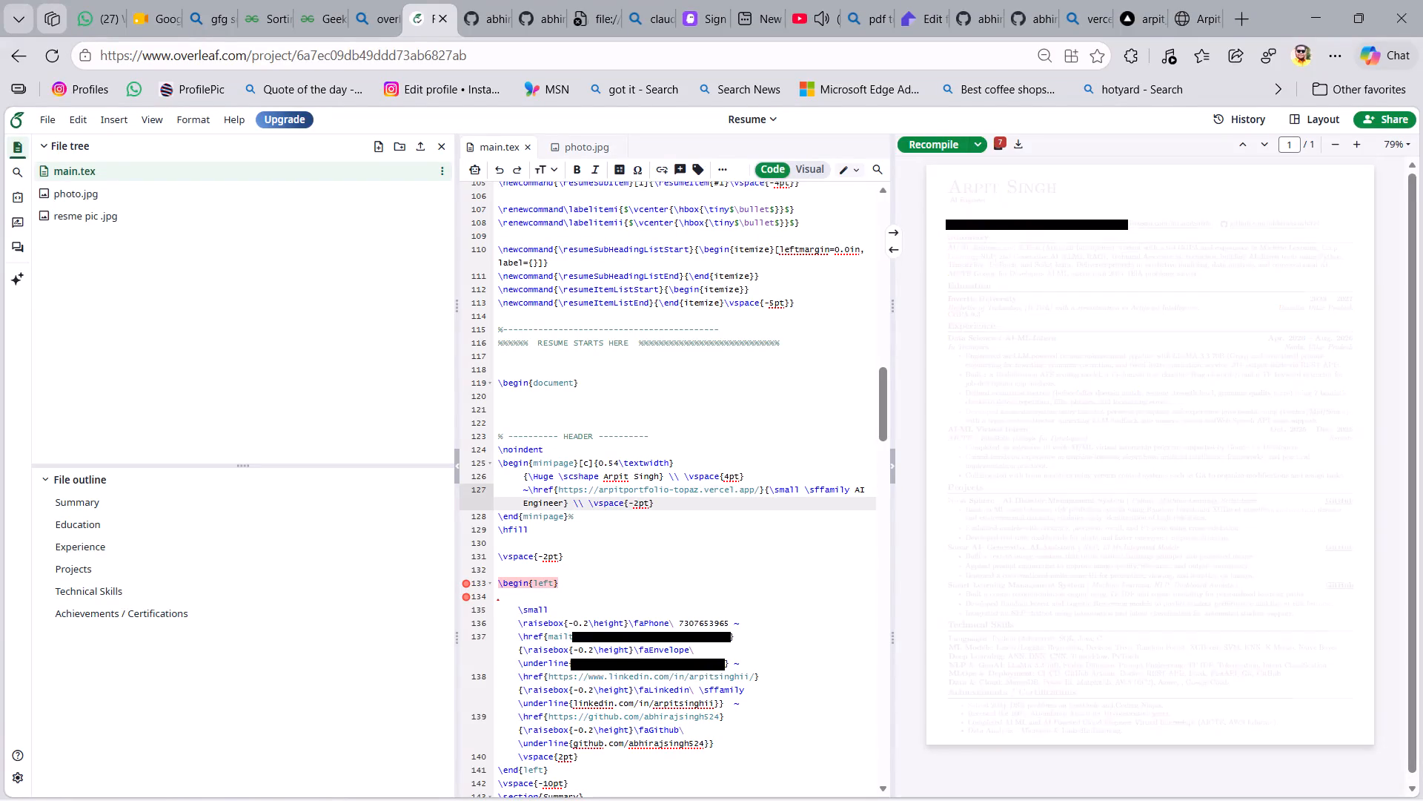
key(shift+braceright)
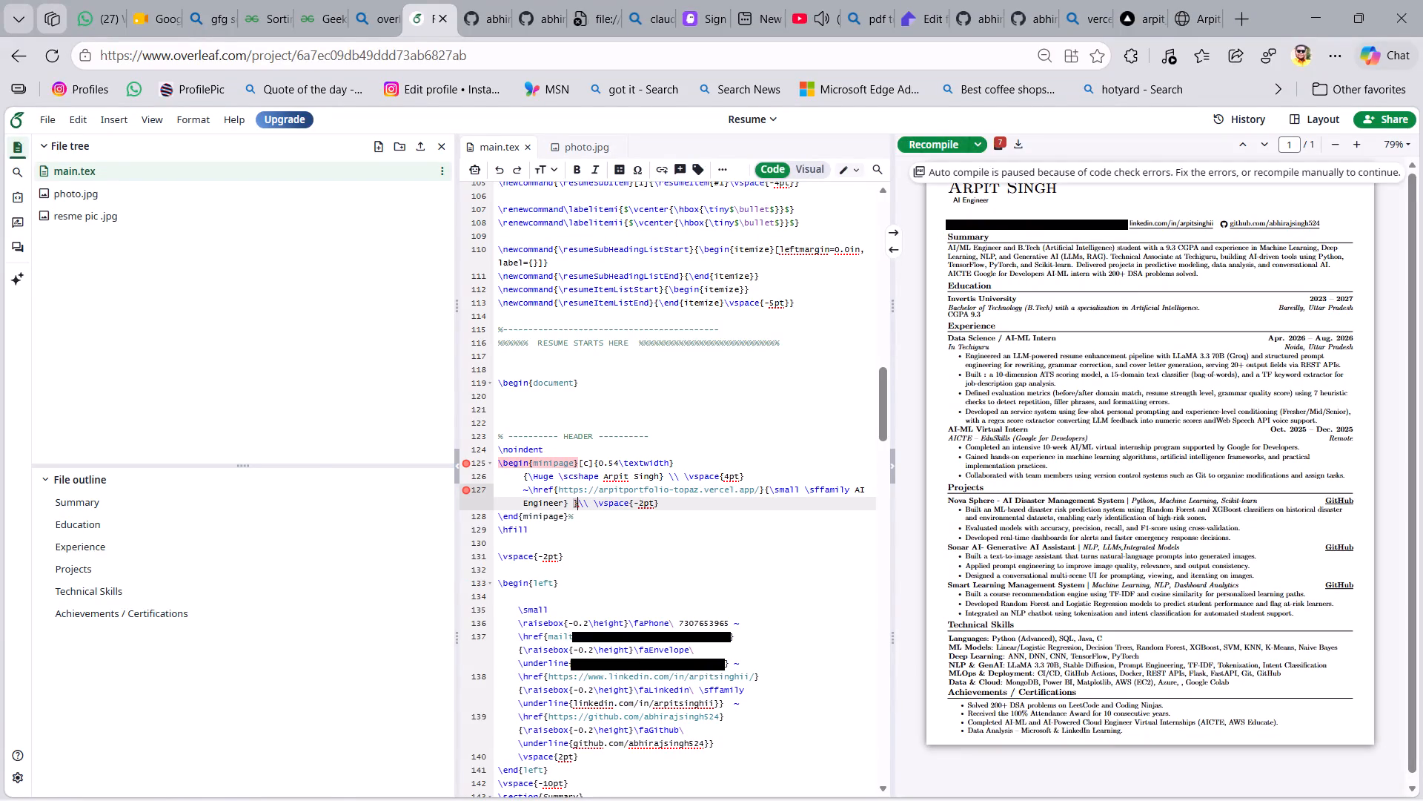
click(521, 493)
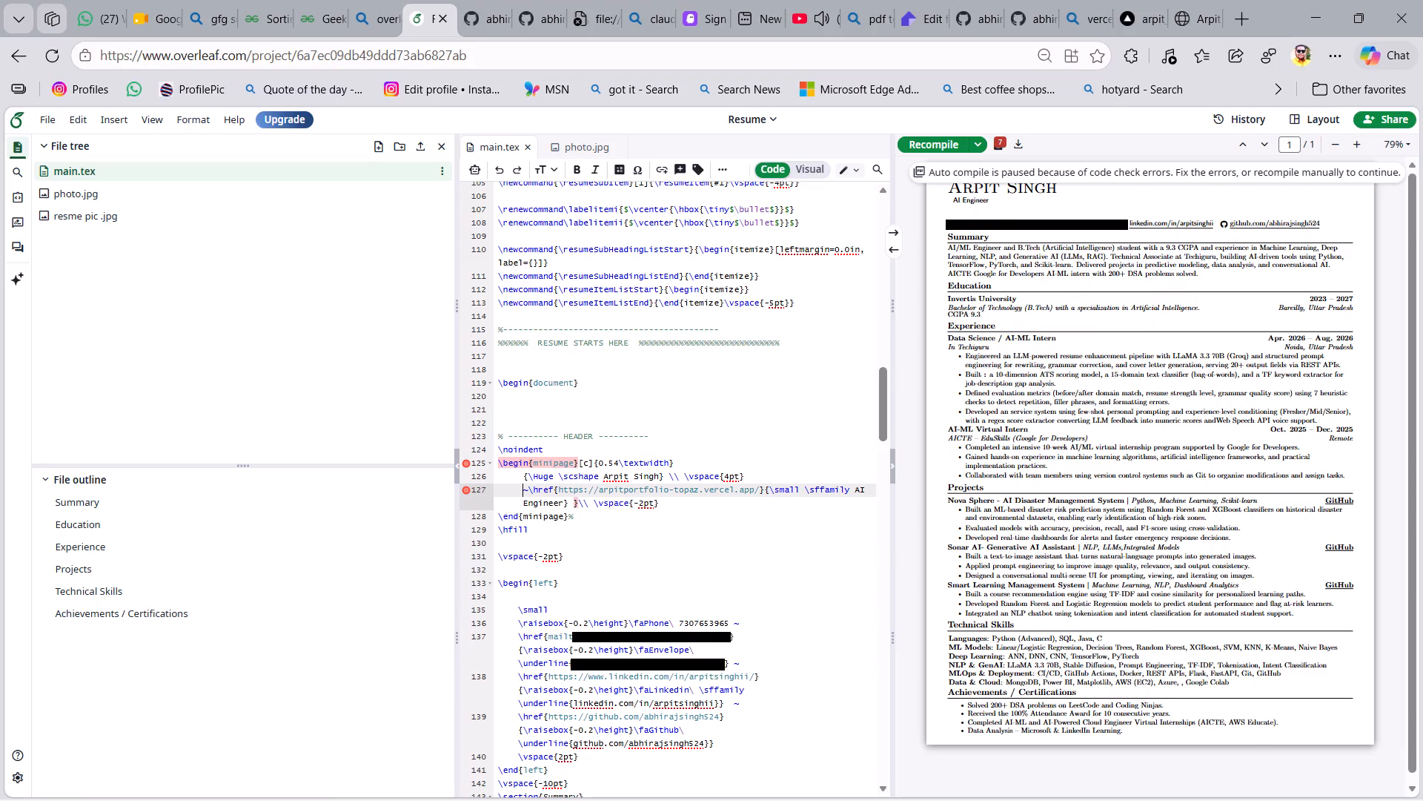
click(531, 489)
key(shift+braceleft)
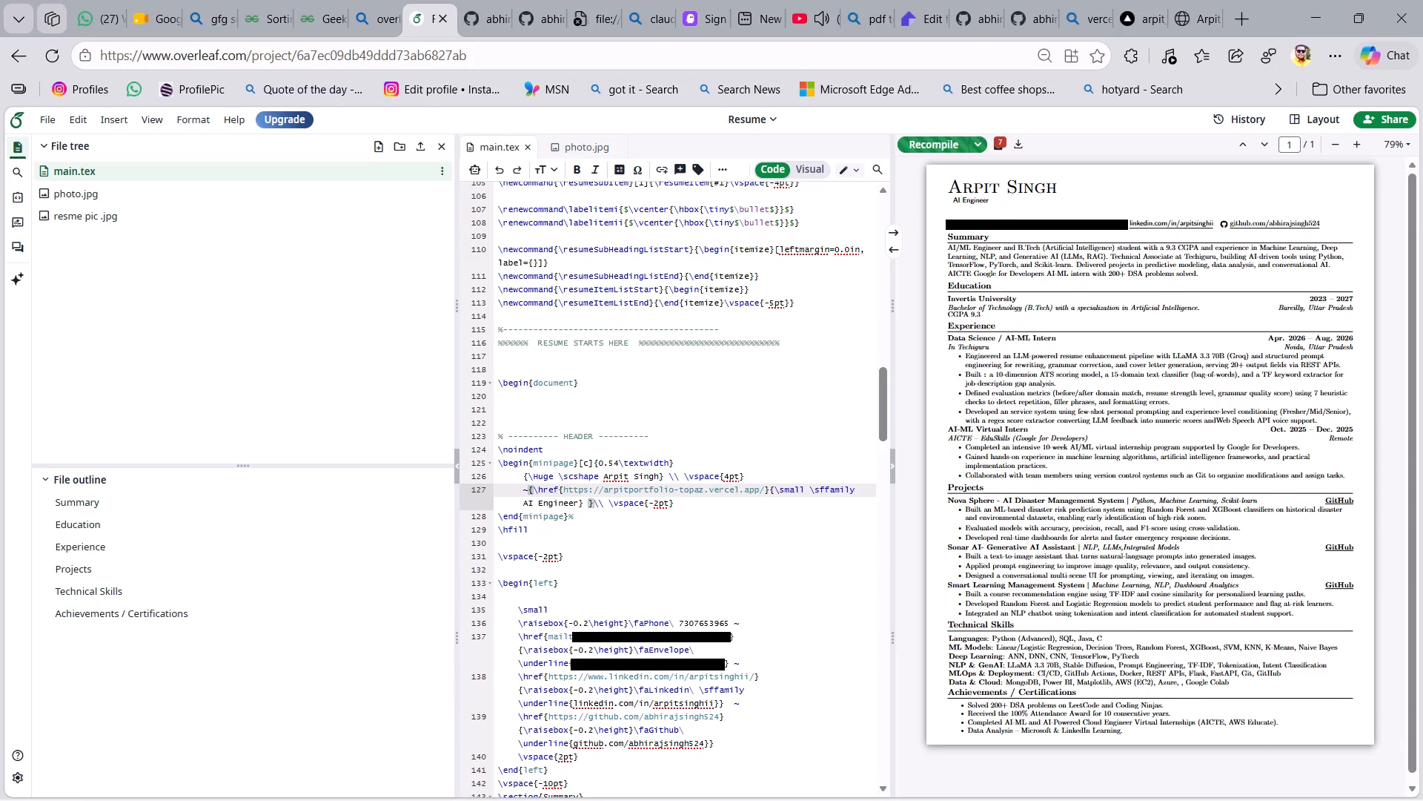
Test the AI Engineer link in the PDF preview, close the opened portfolio page, and return to the résumé.
click(969, 202)
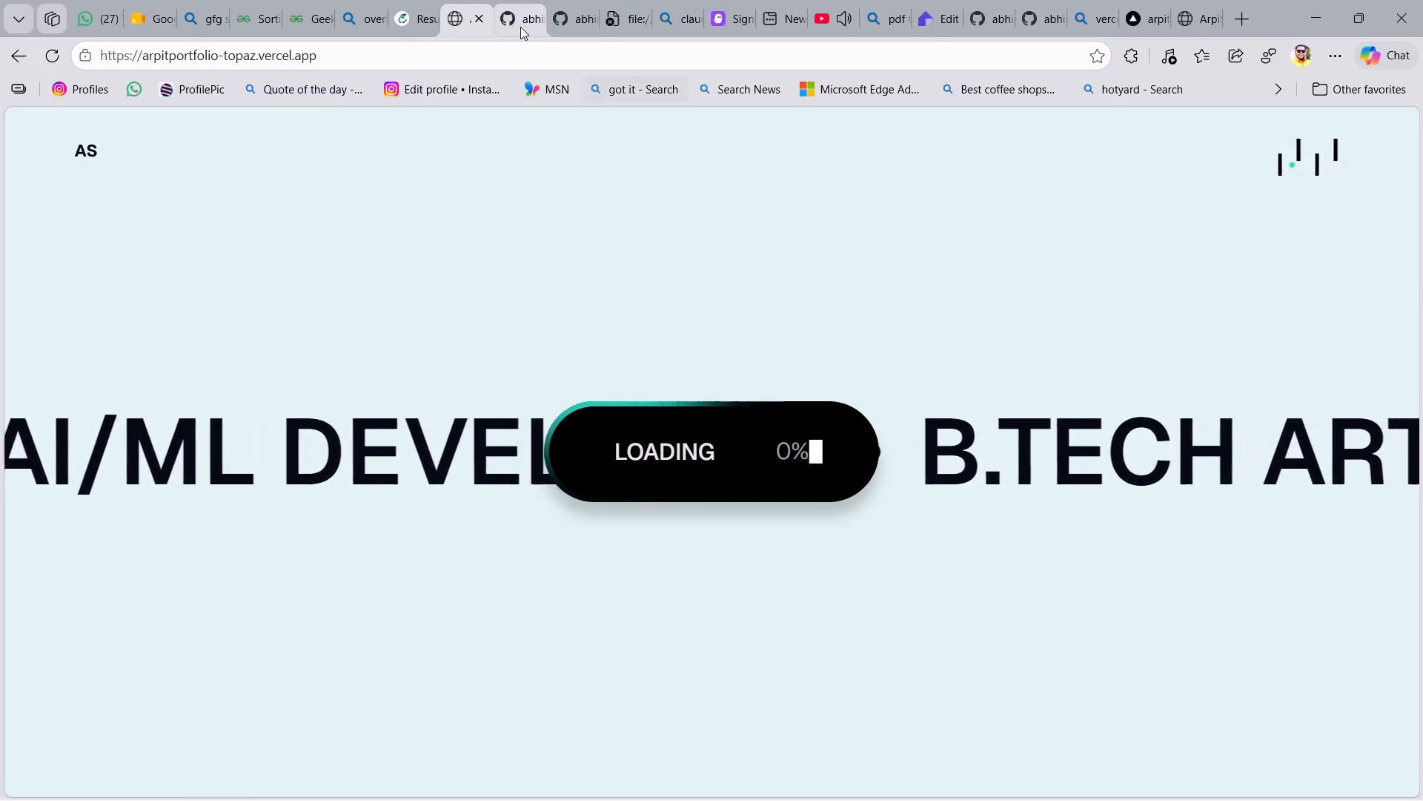
click(485, 23)
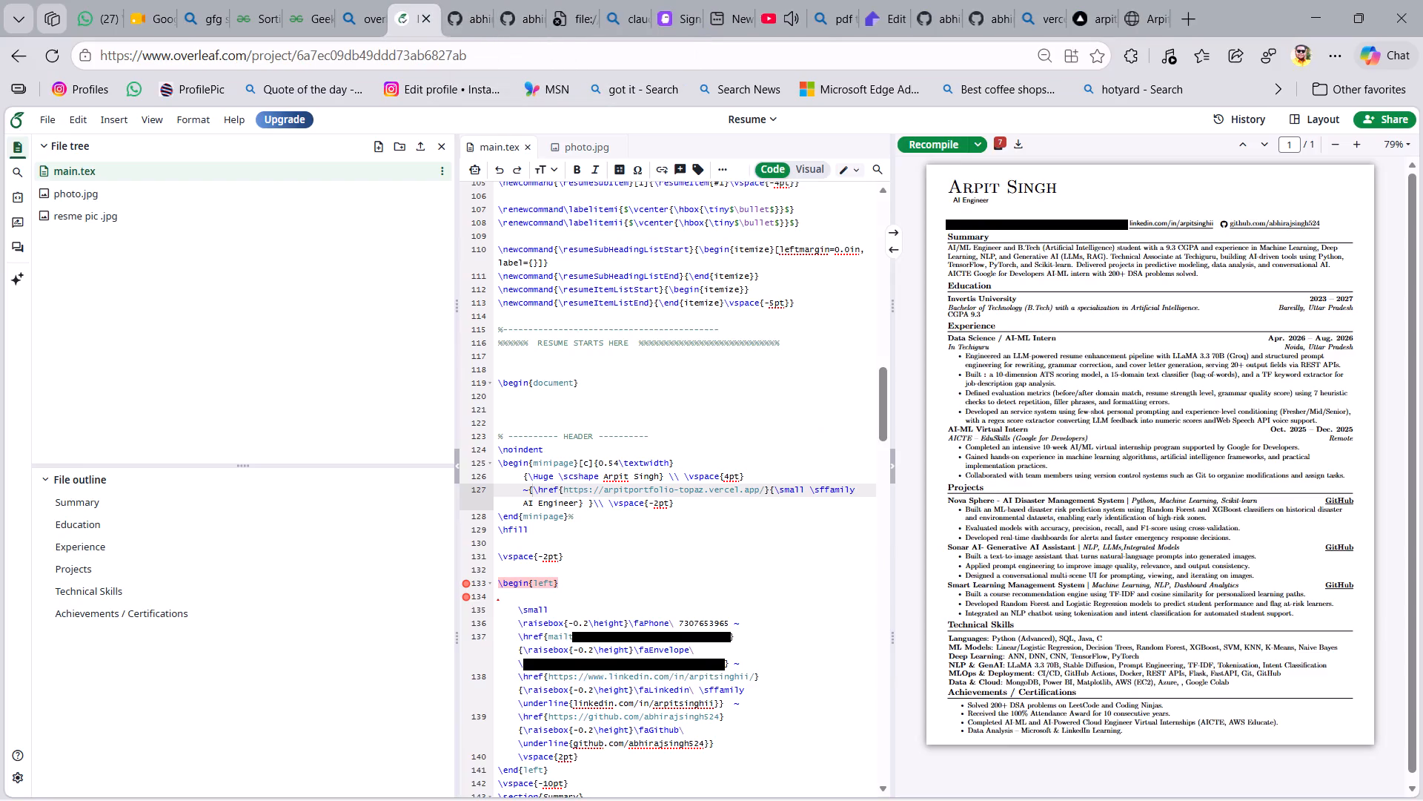
Delete the ~ in front of the braced AI Engineer portfolio link in the header.
scroll(673, 350, up, 1)
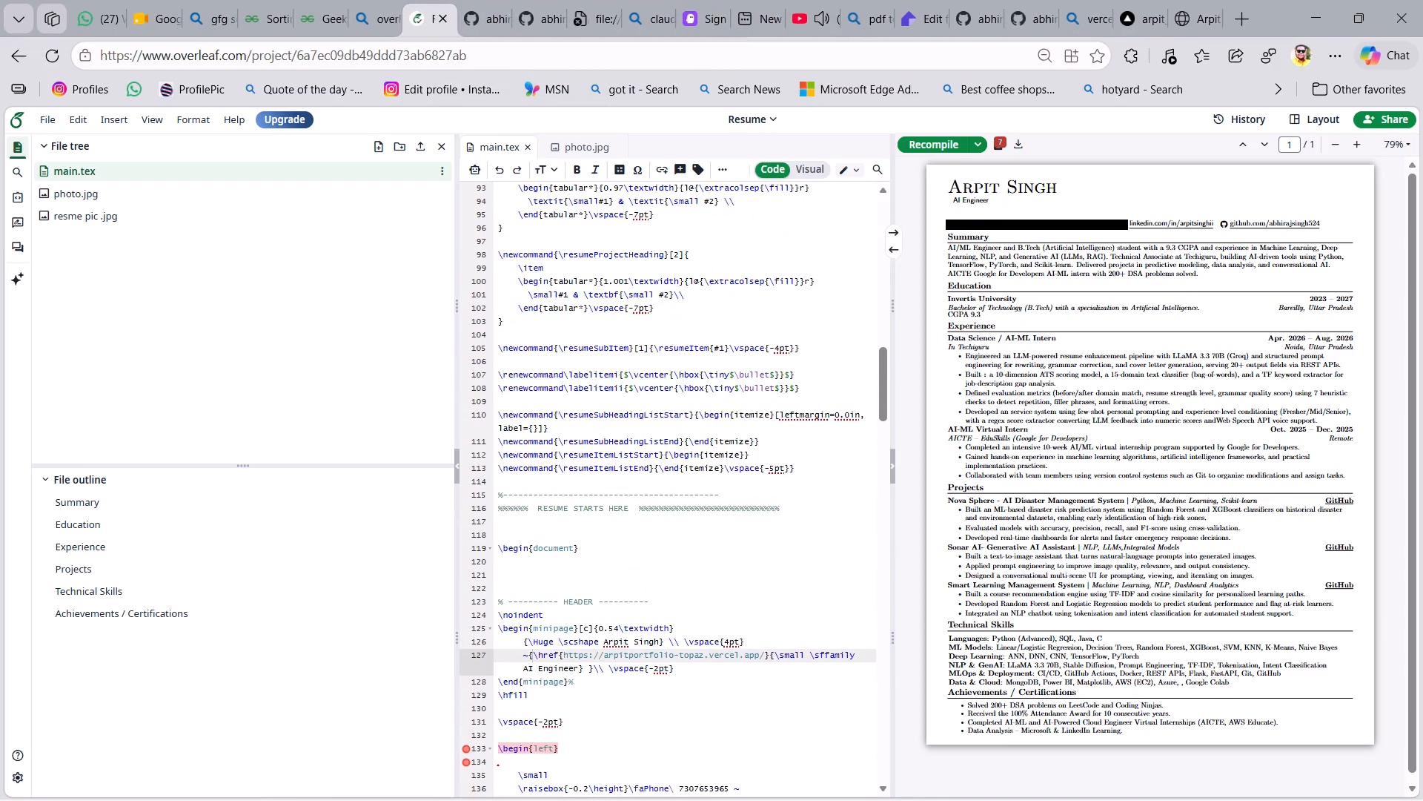
click(528, 654)
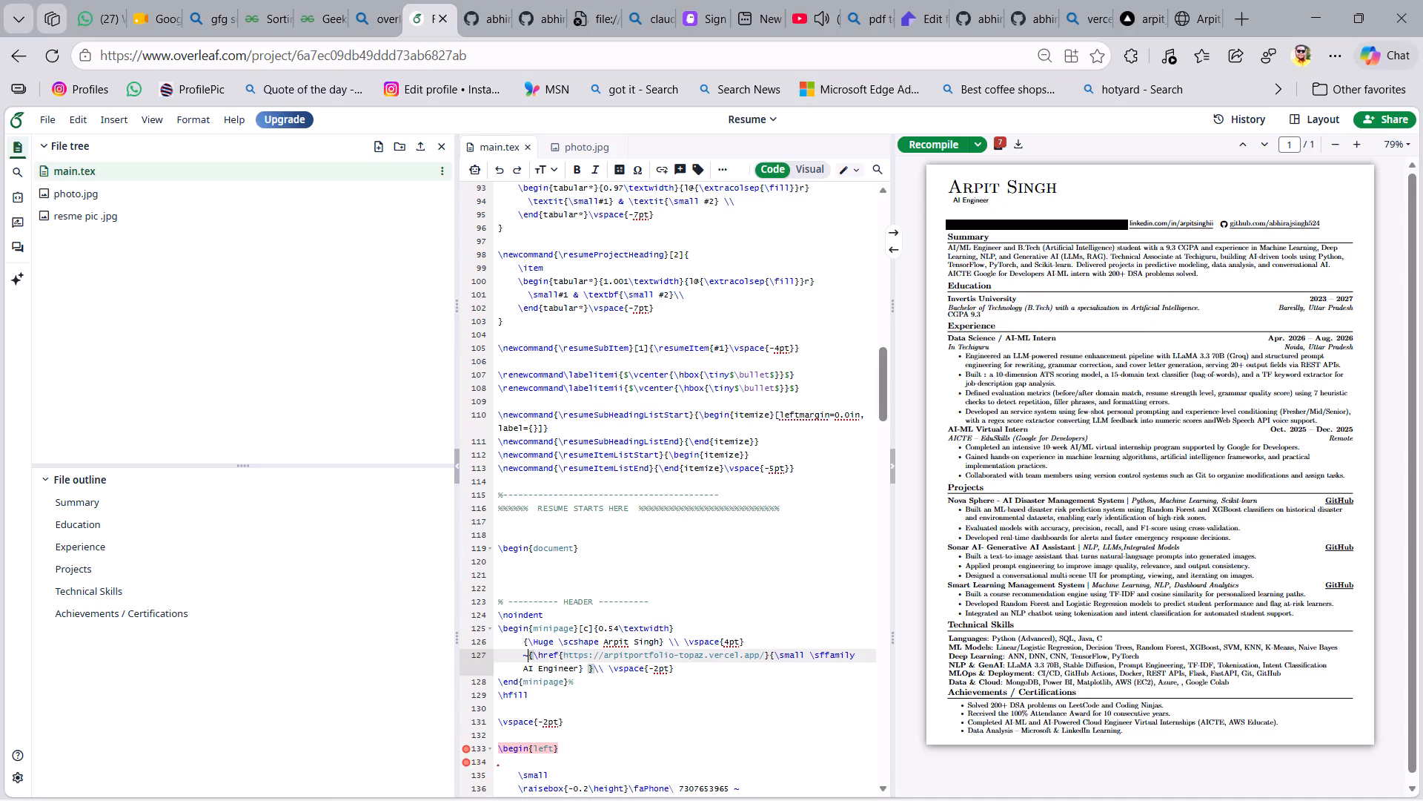
key(BackSpace)
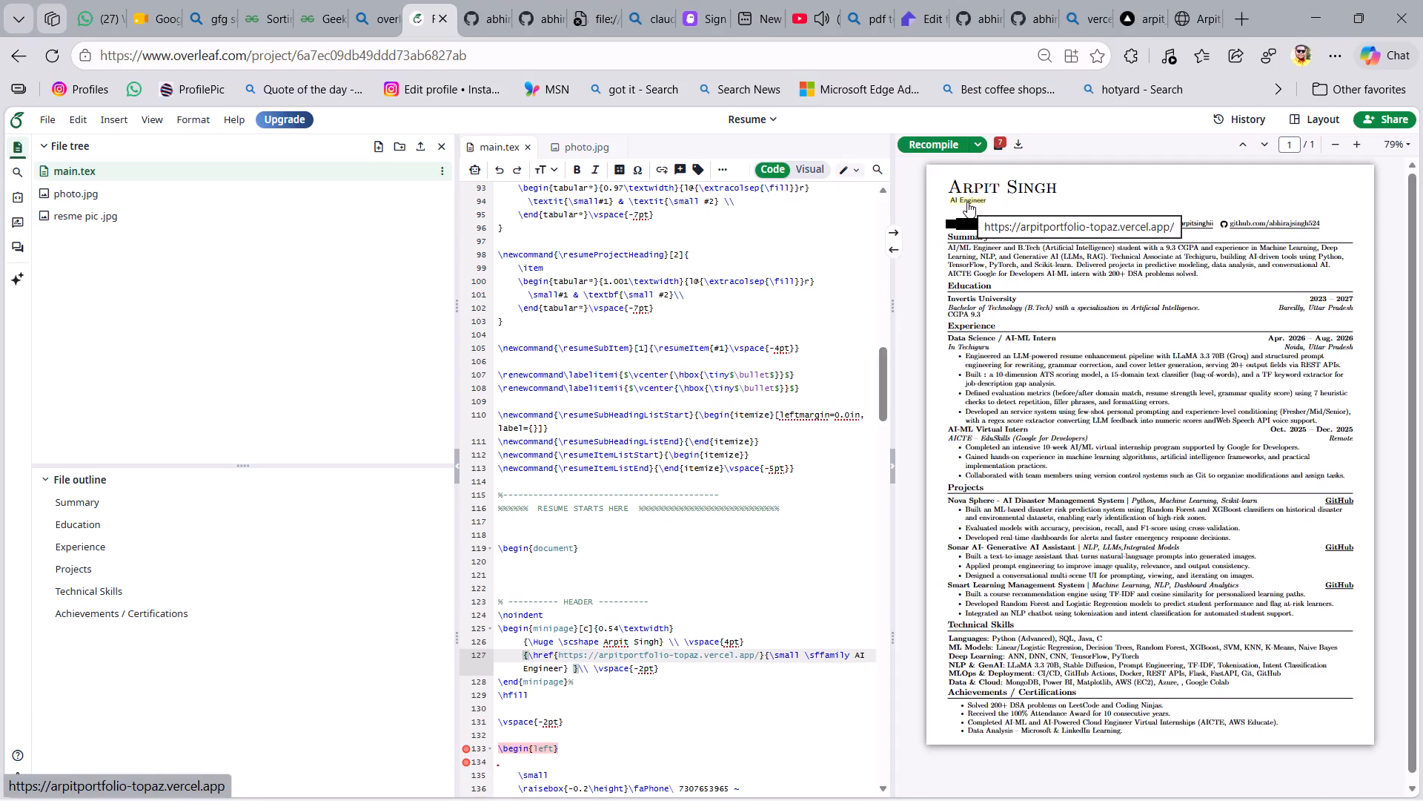
Append an extra ~ after the header's phone, email and LinkedIn entries, and two ~ after the GitHub entry.
scroll(778, 425, down, 1)
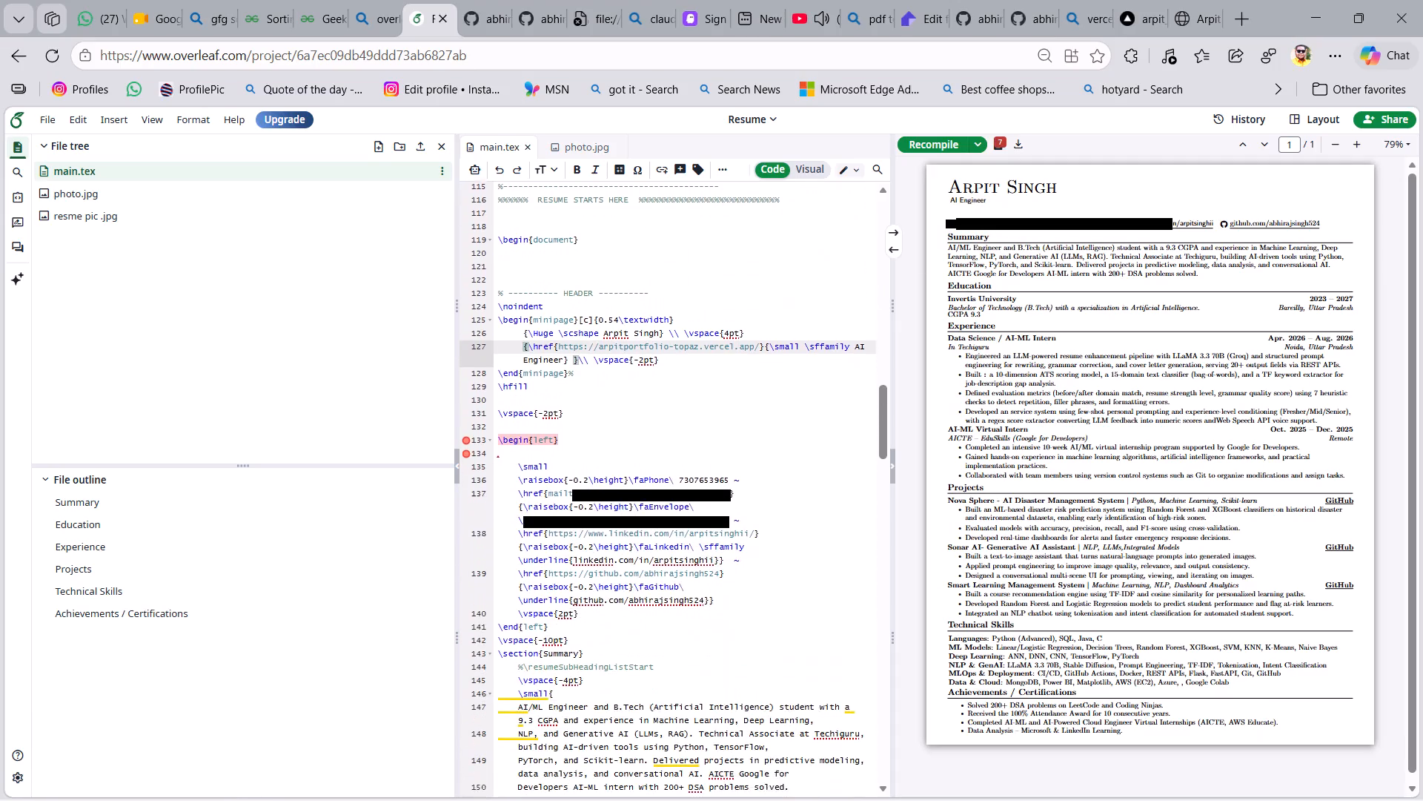
click(753, 470)
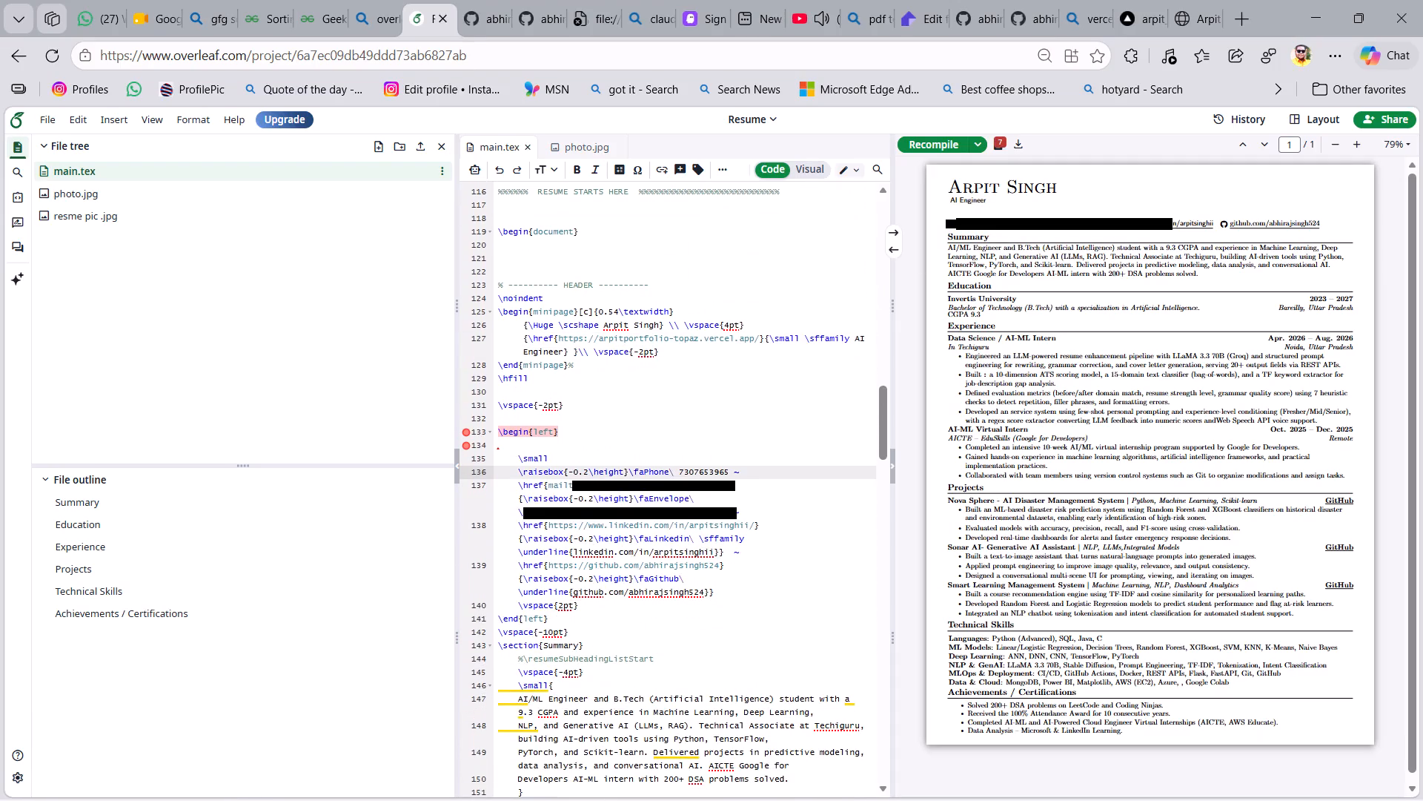
key(shift+asciitilde)
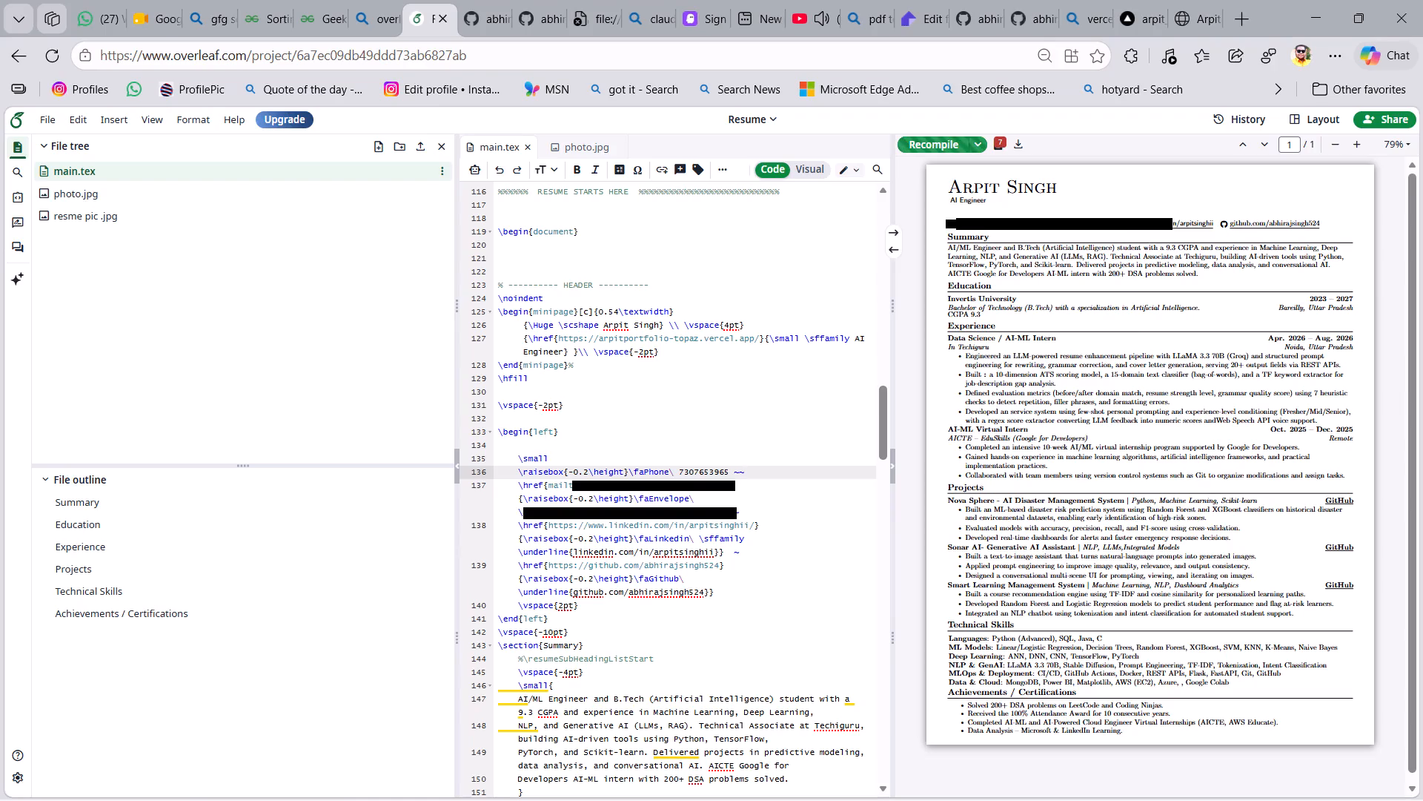
click(759, 510)
key(shift+asciitilde)
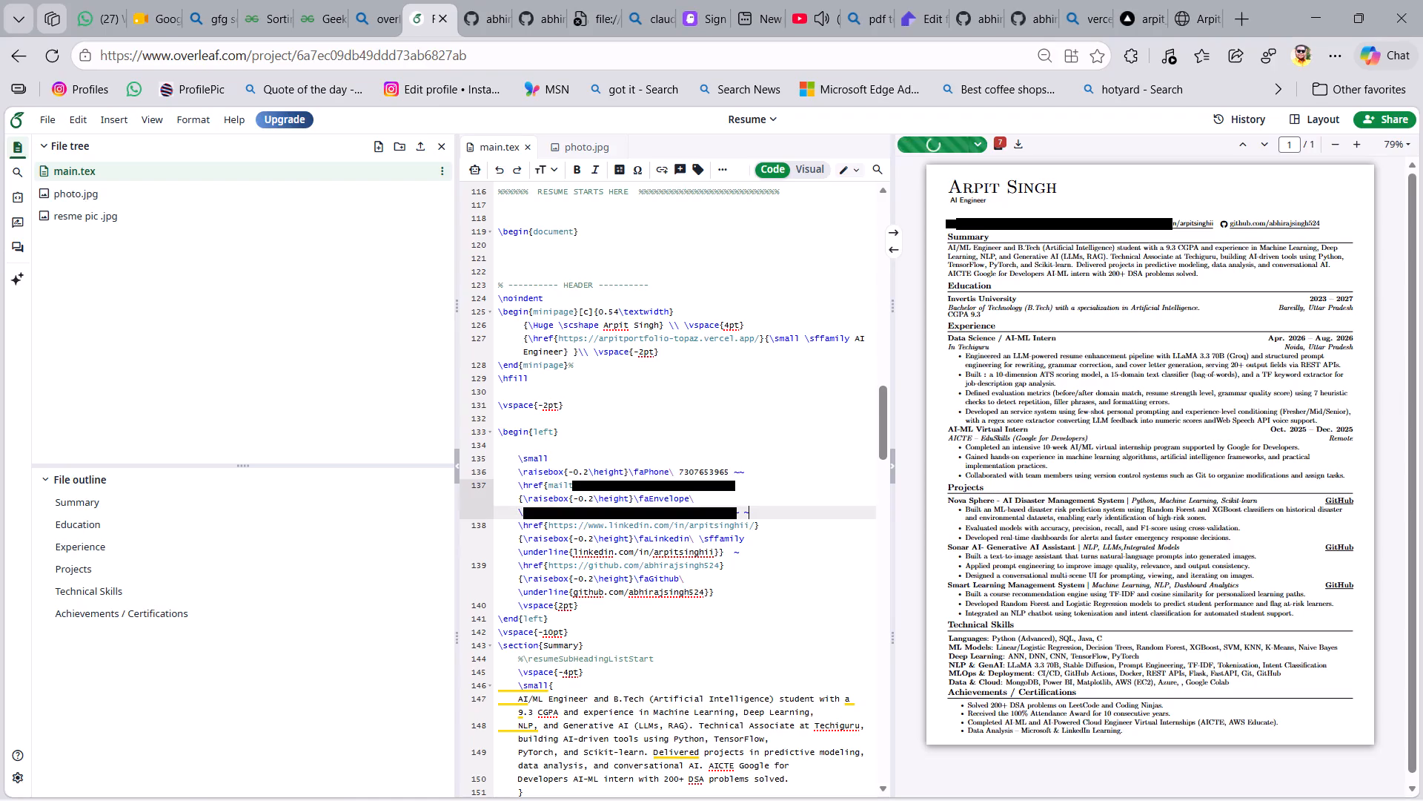
click(751, 549)
key(shift+asciitilde)
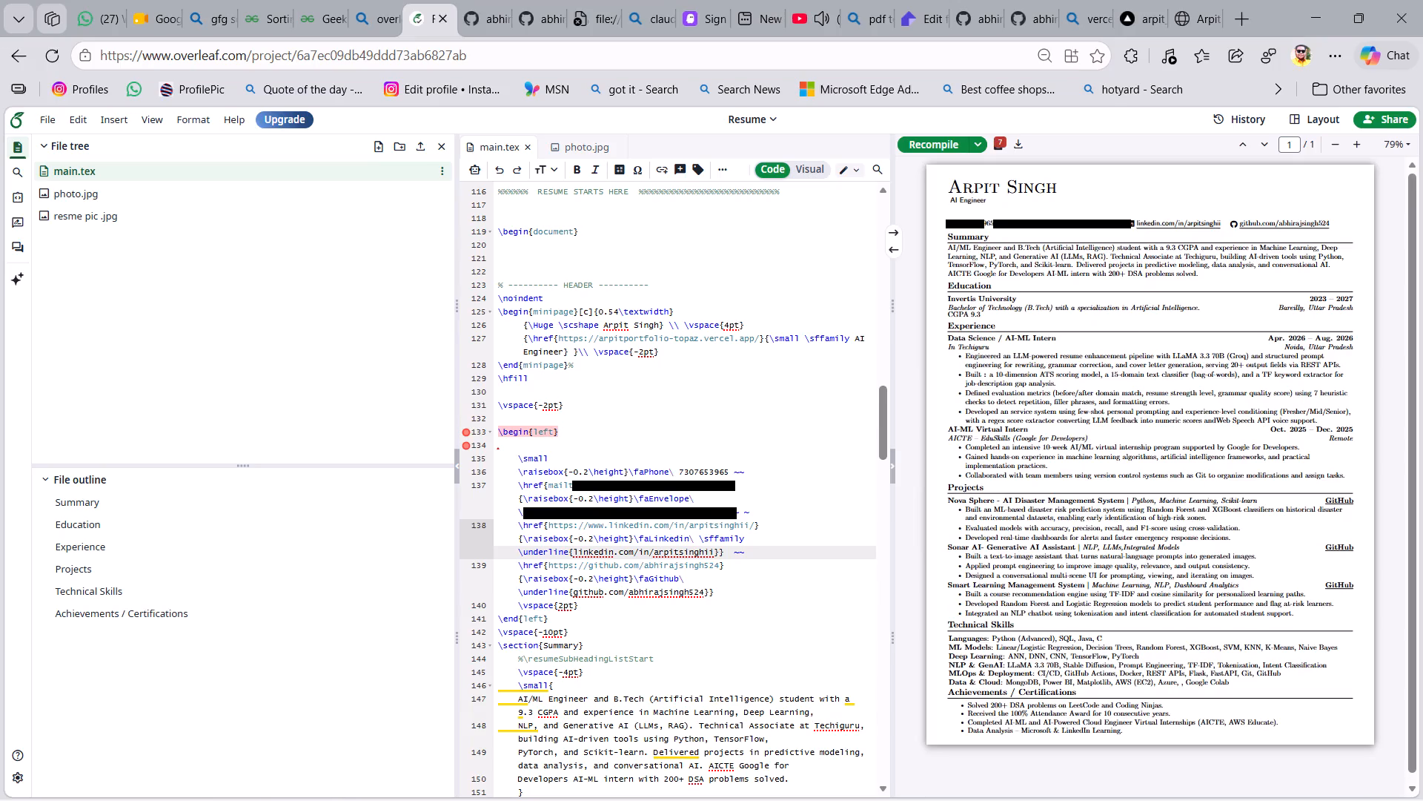
click(734, 589)
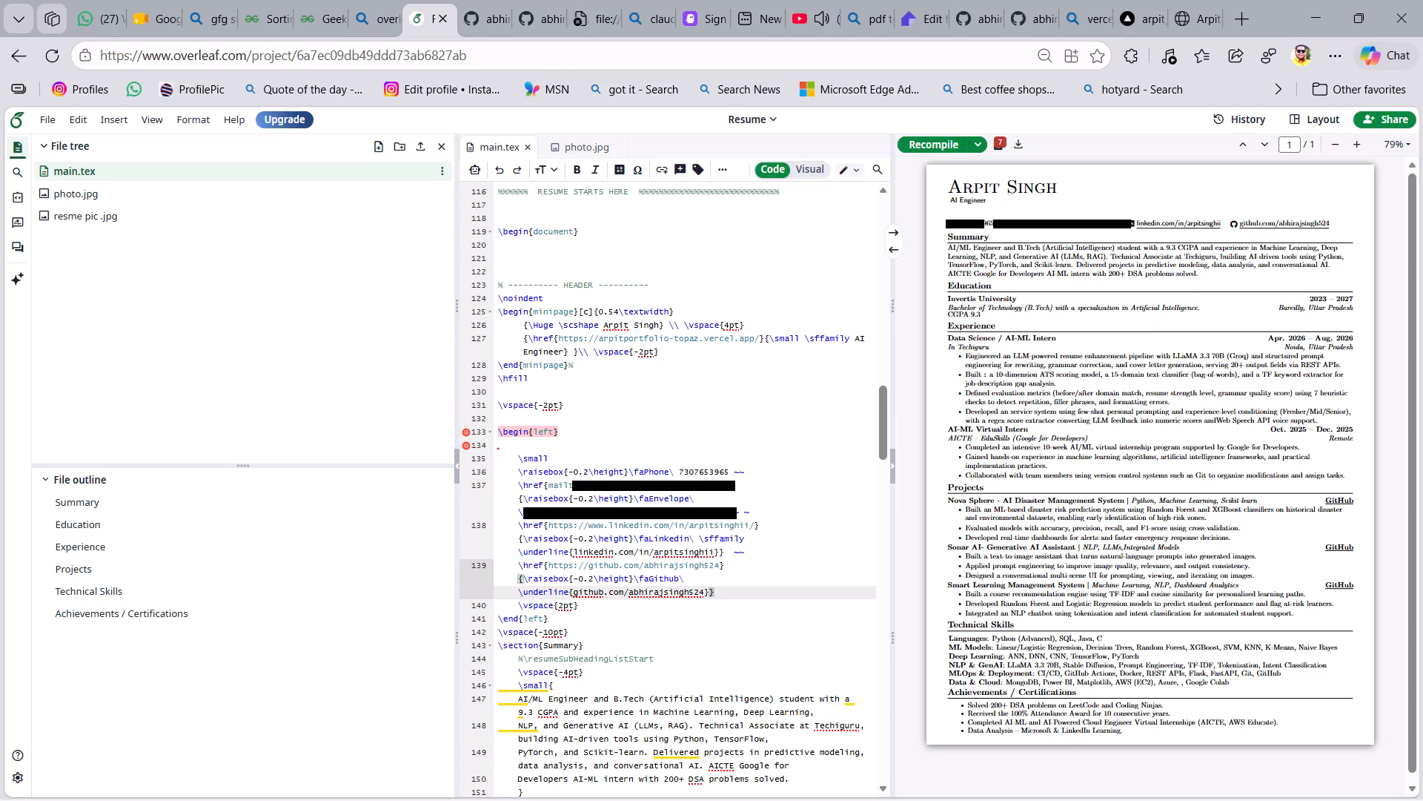
key(shift+asciitilde)
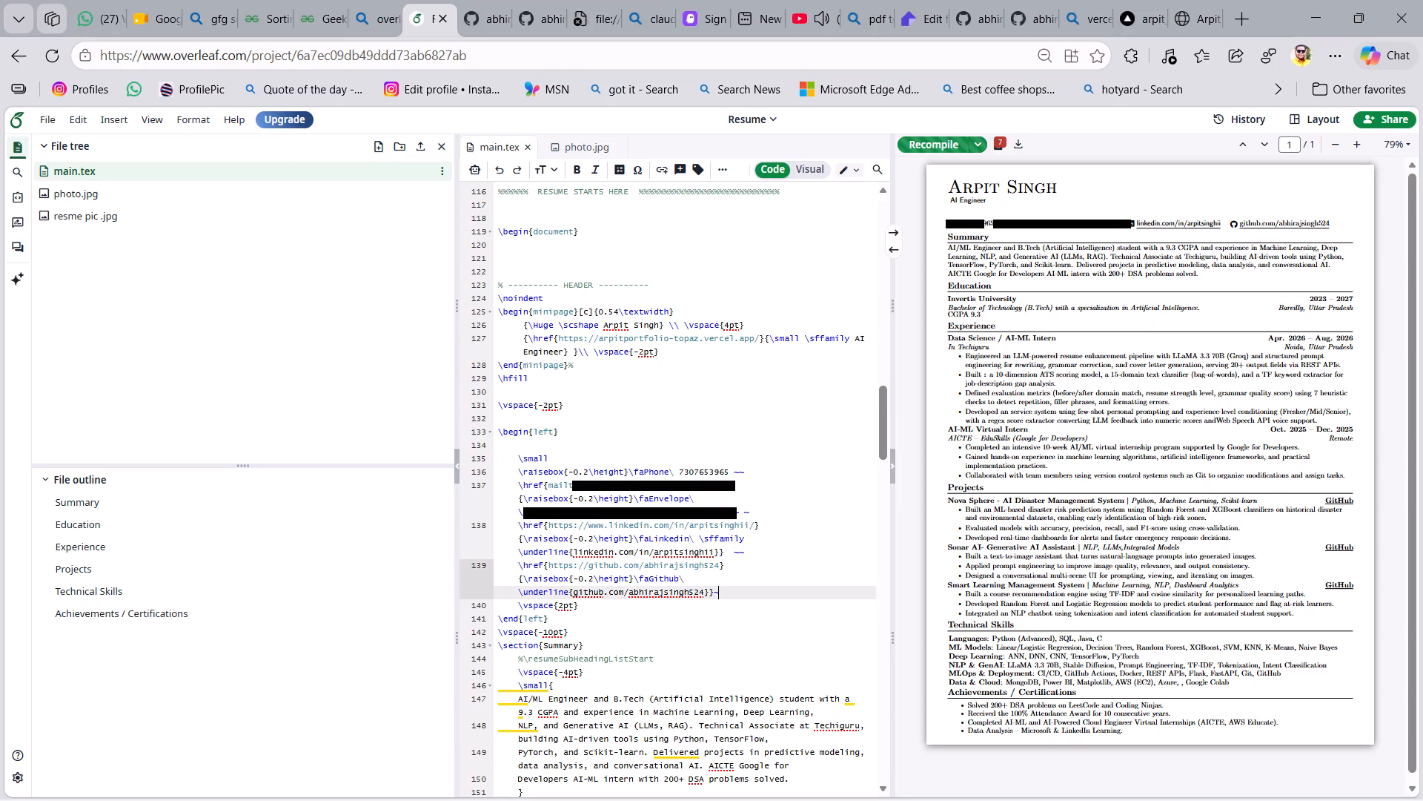
key(grave)
key(BackSpace)
key(shift+asciitilde)
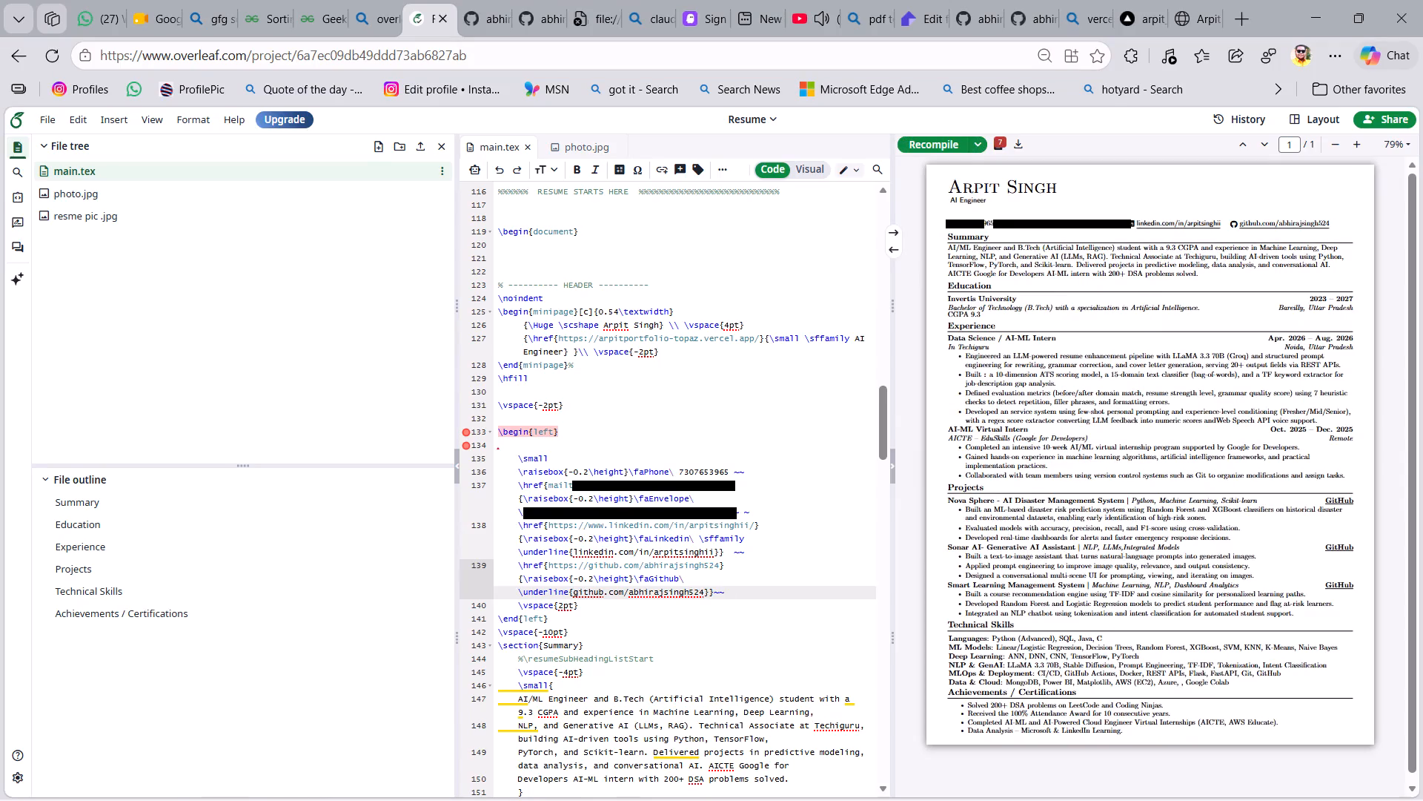
Add one more ~ after the phone and email entries, and close the gap between the email entry's ~ characters.
click(769, 476)
key(shift+asciitilde)
click(766, 504)
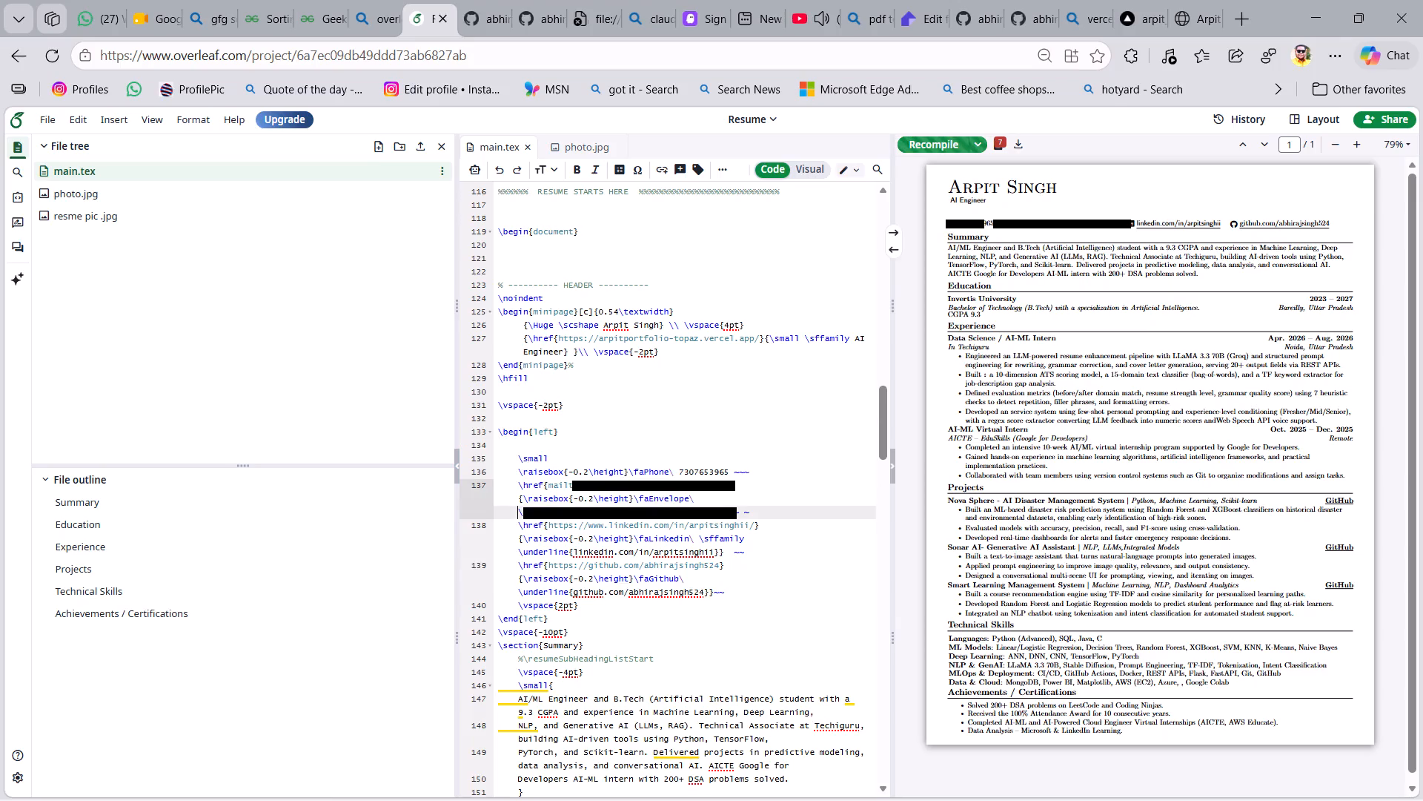
key(shift+asciitilde)
key(BackSpace)
click(740, 515)
key(shift+asciitilde)
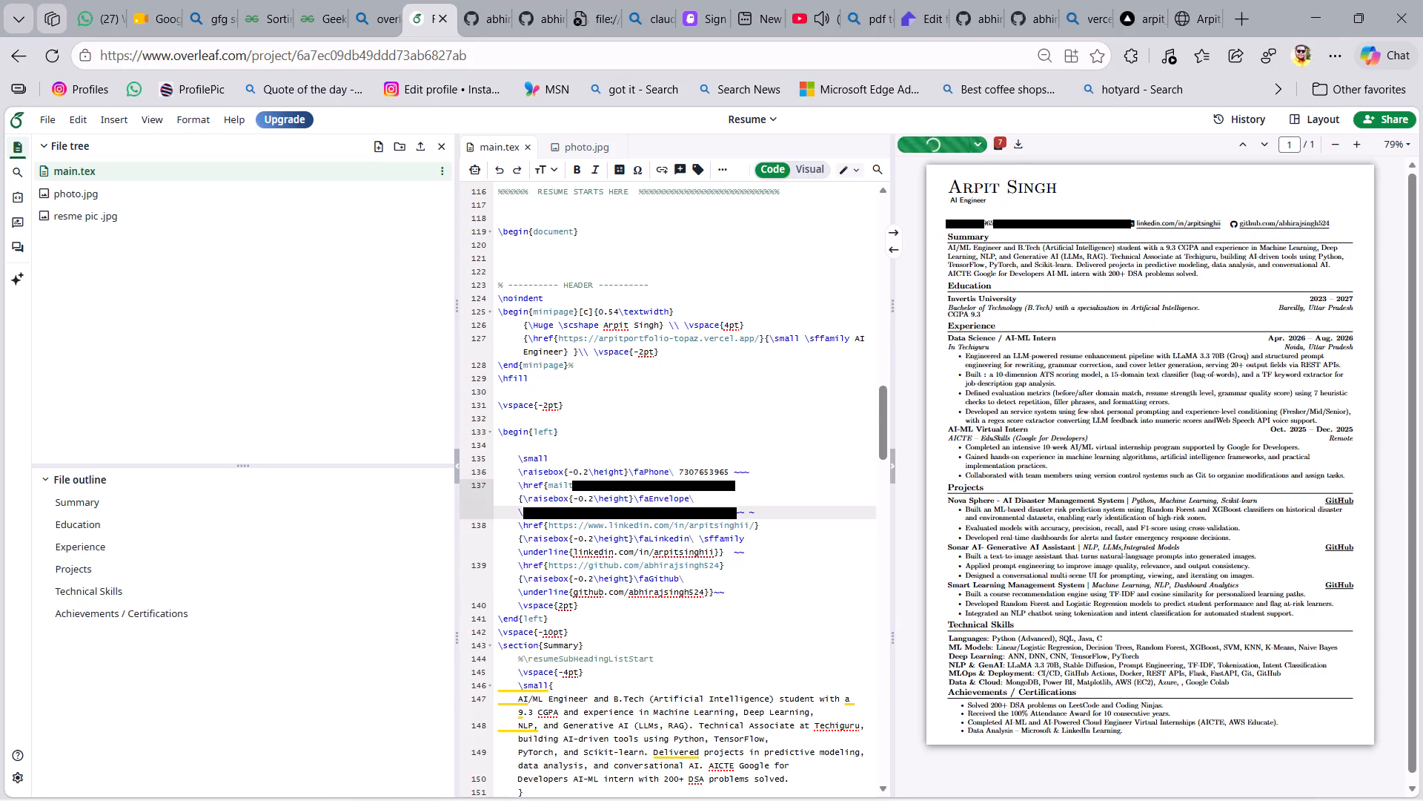
click(746, 513)
key(Right)
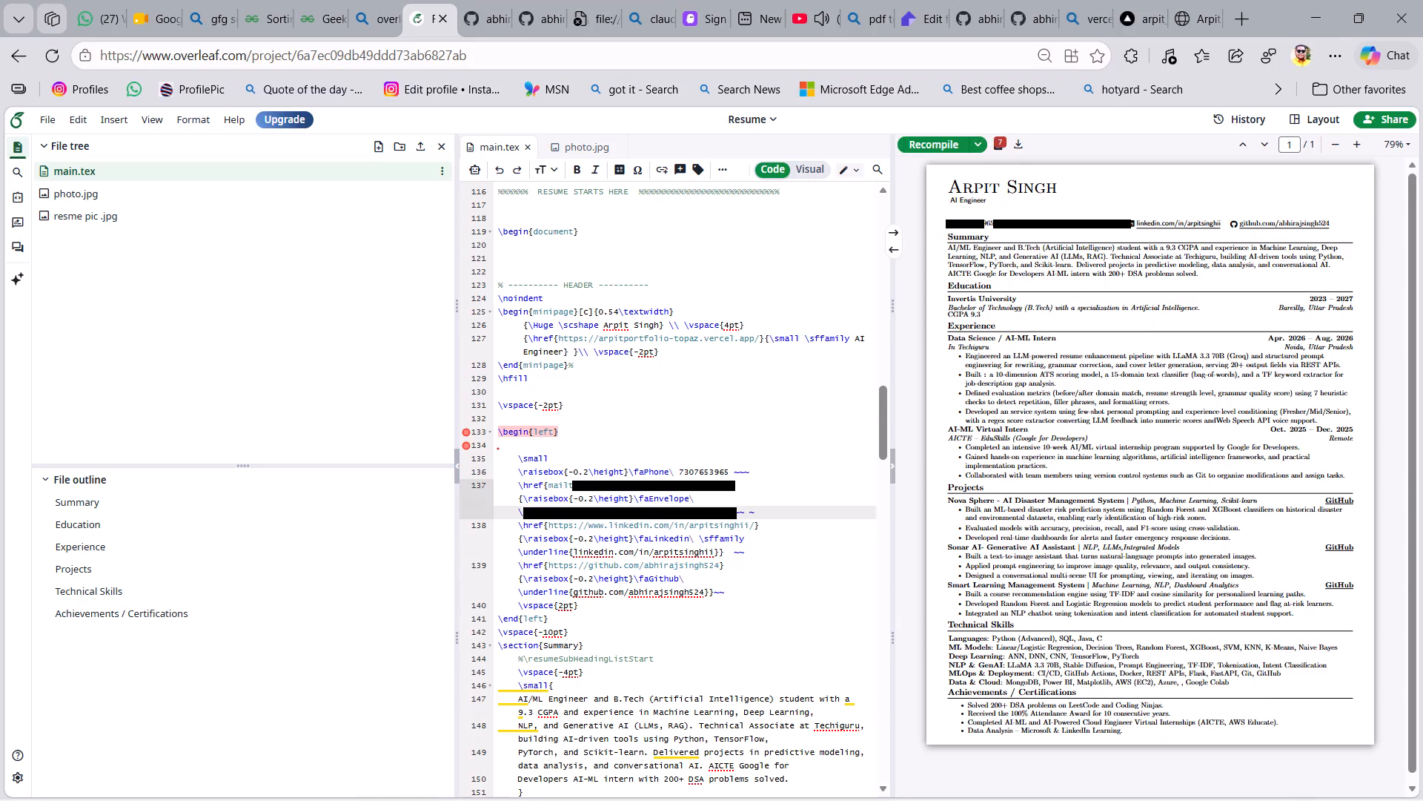
key(BackSpace)
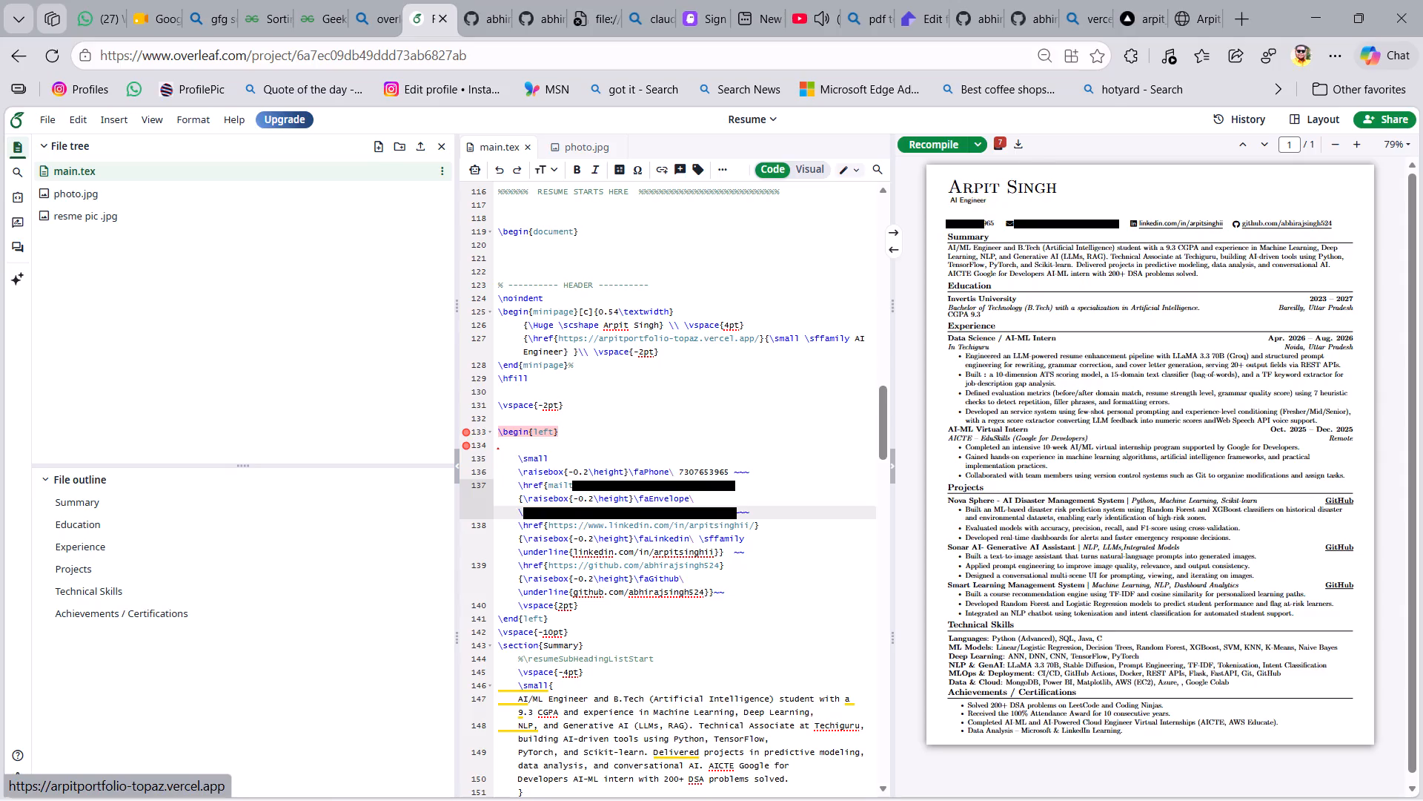
Download the compiled résumé as a PDF.
click(1019, 148)
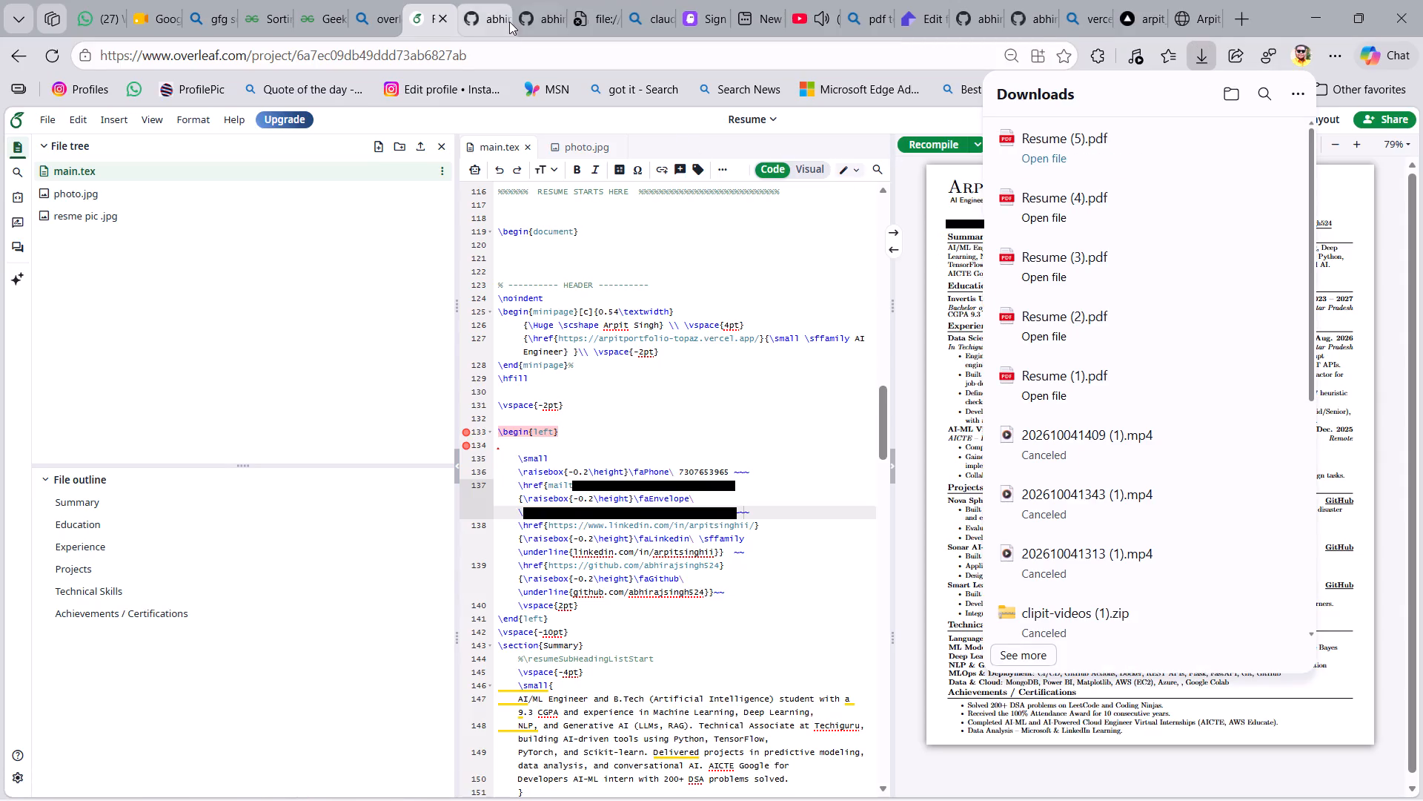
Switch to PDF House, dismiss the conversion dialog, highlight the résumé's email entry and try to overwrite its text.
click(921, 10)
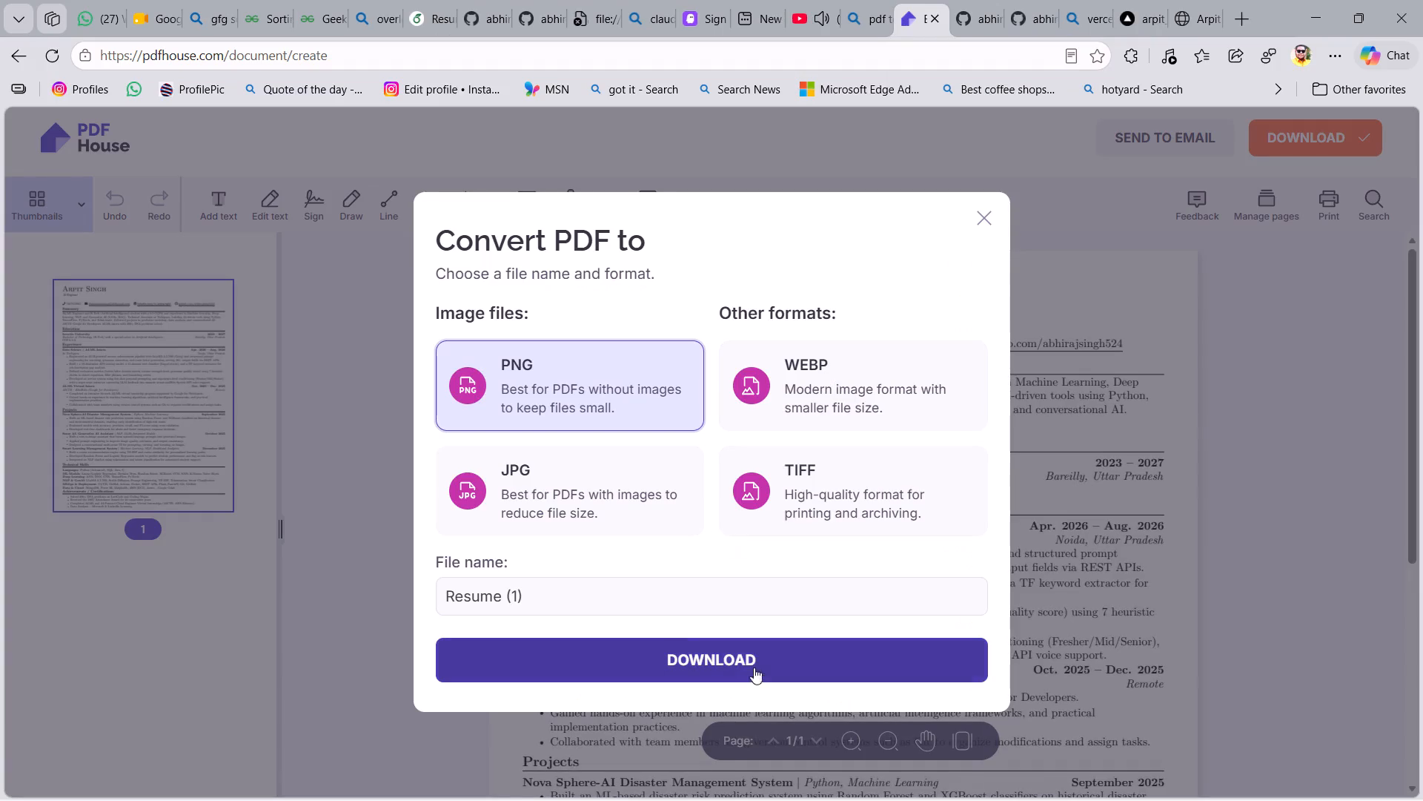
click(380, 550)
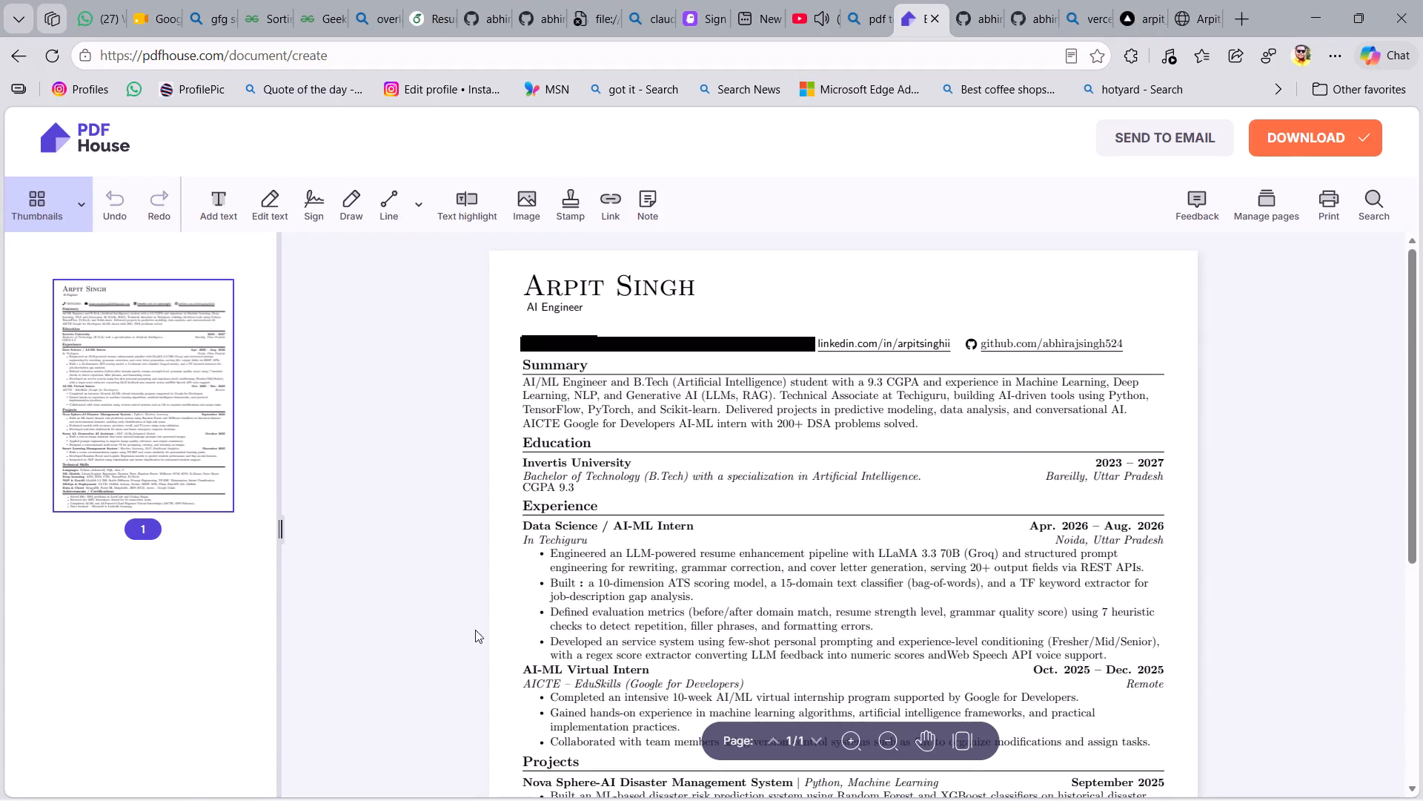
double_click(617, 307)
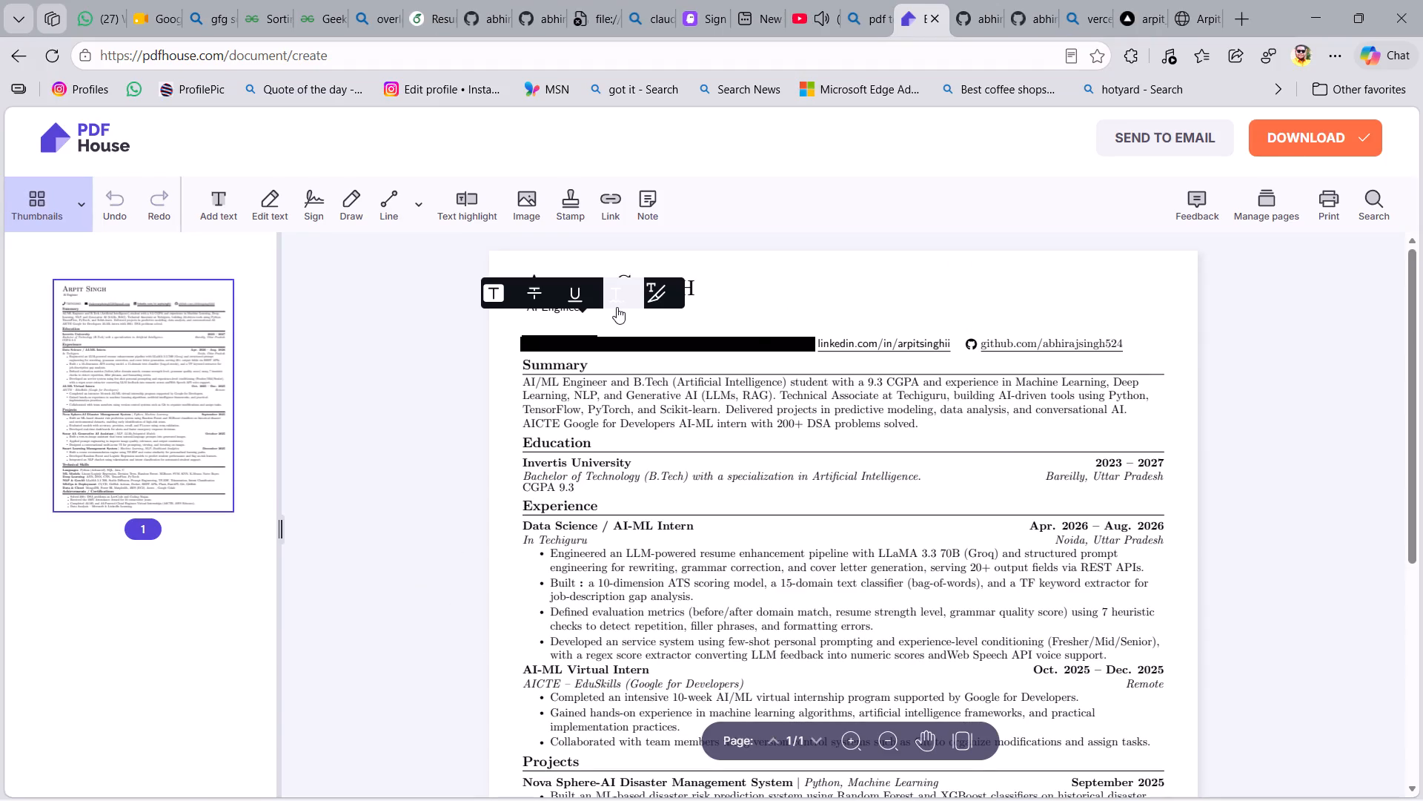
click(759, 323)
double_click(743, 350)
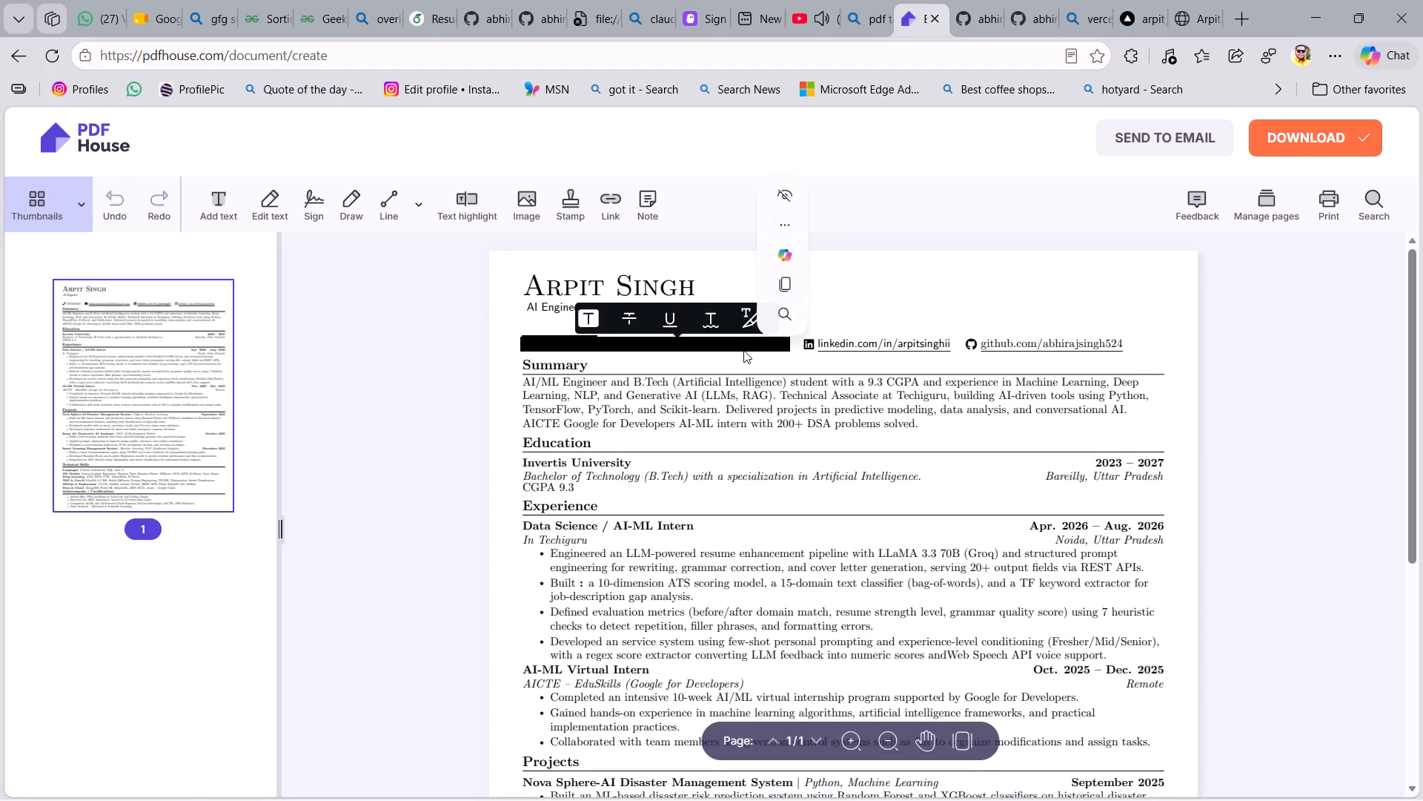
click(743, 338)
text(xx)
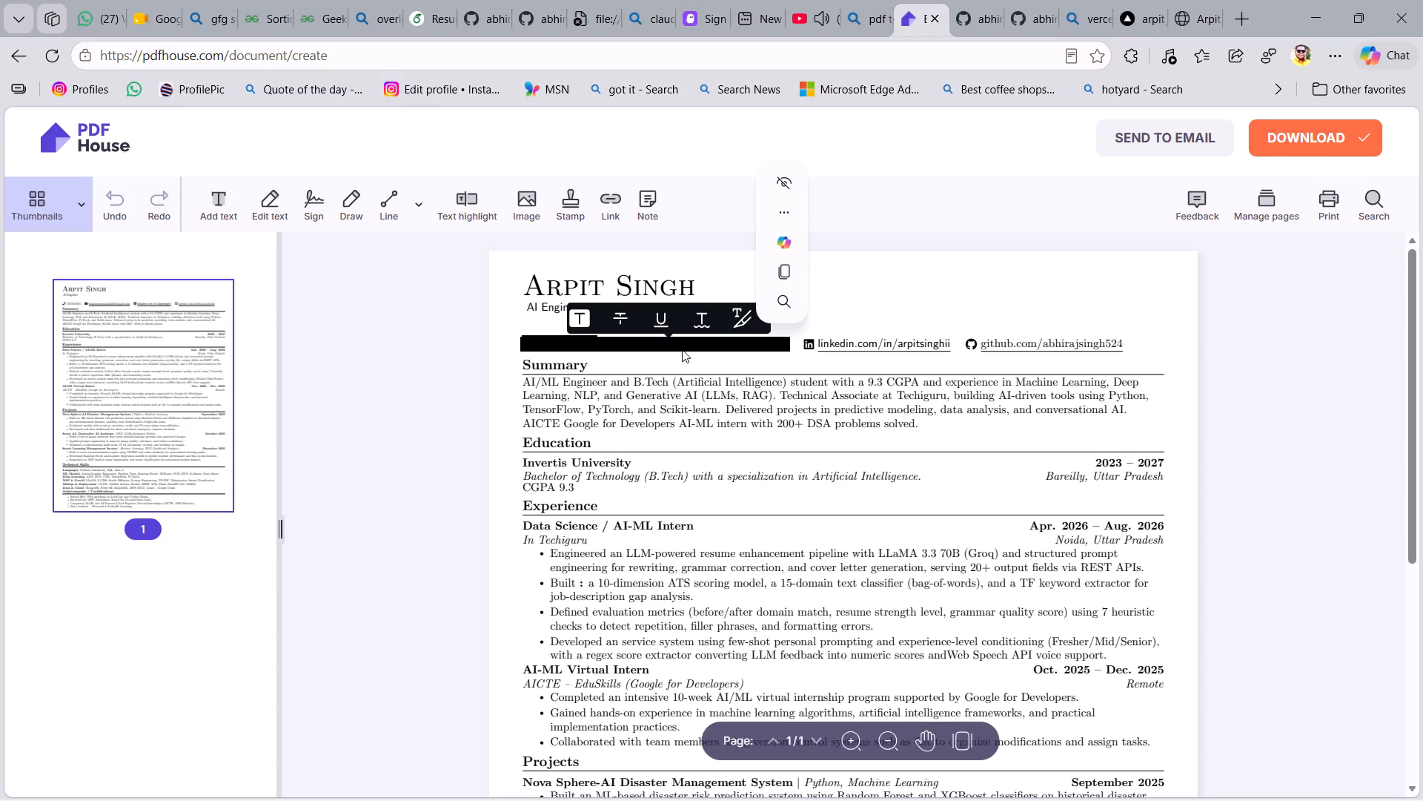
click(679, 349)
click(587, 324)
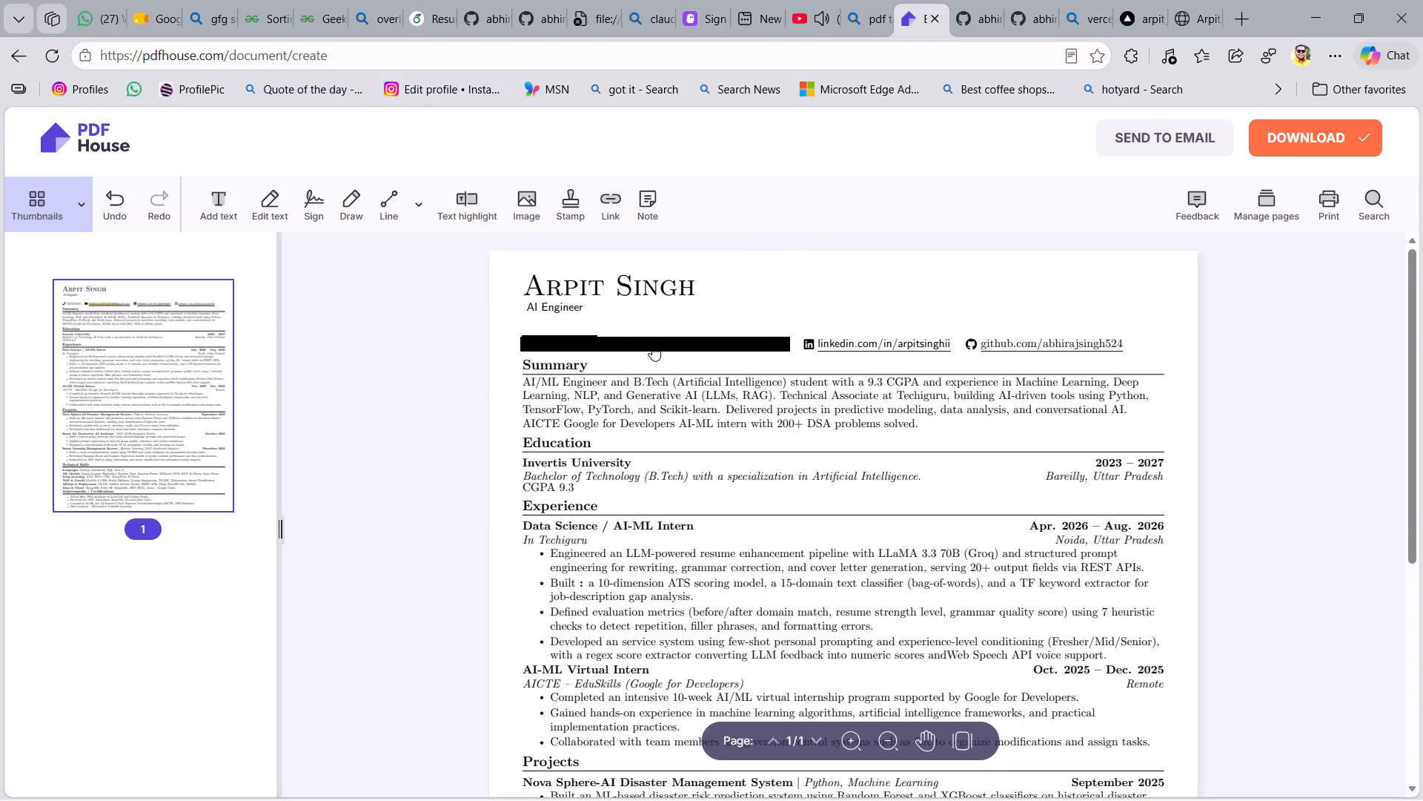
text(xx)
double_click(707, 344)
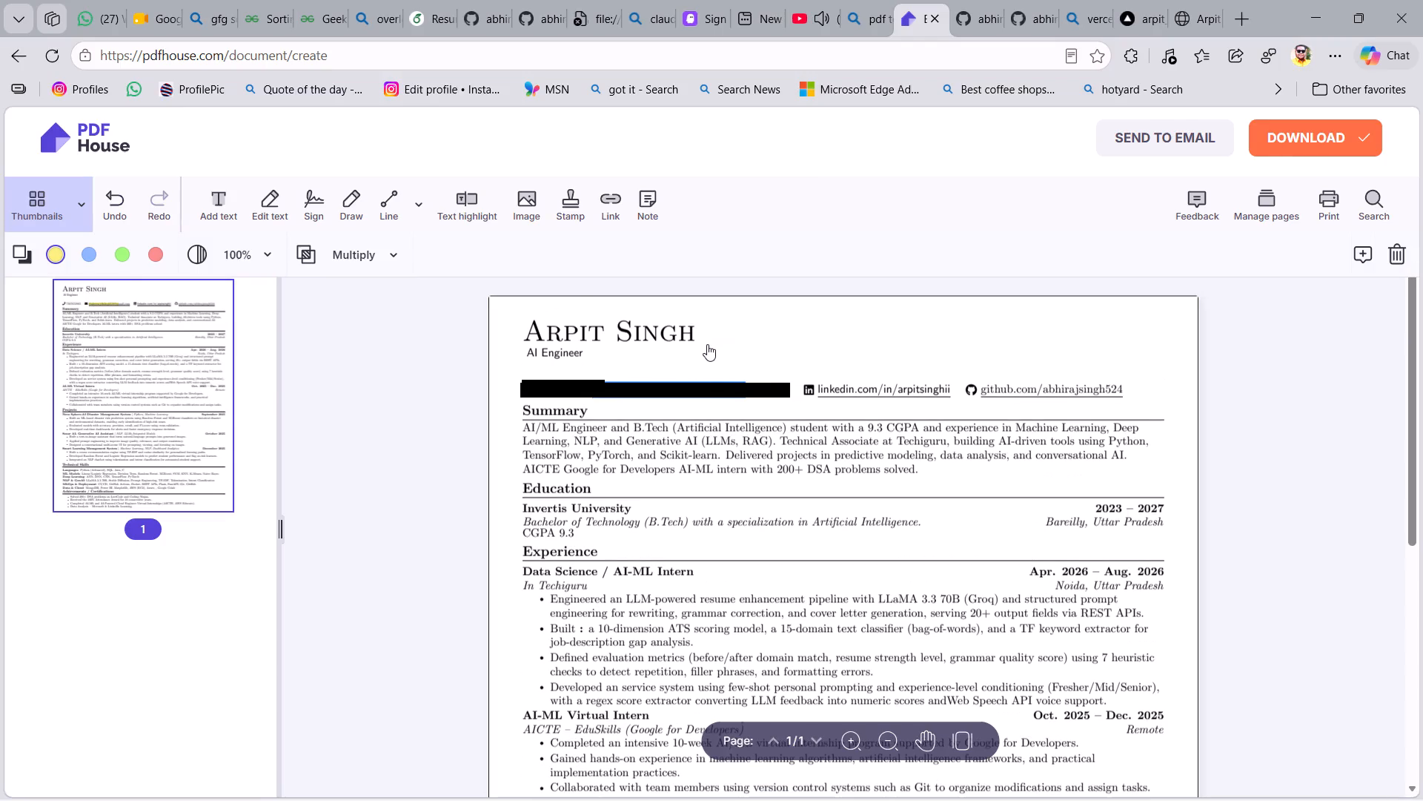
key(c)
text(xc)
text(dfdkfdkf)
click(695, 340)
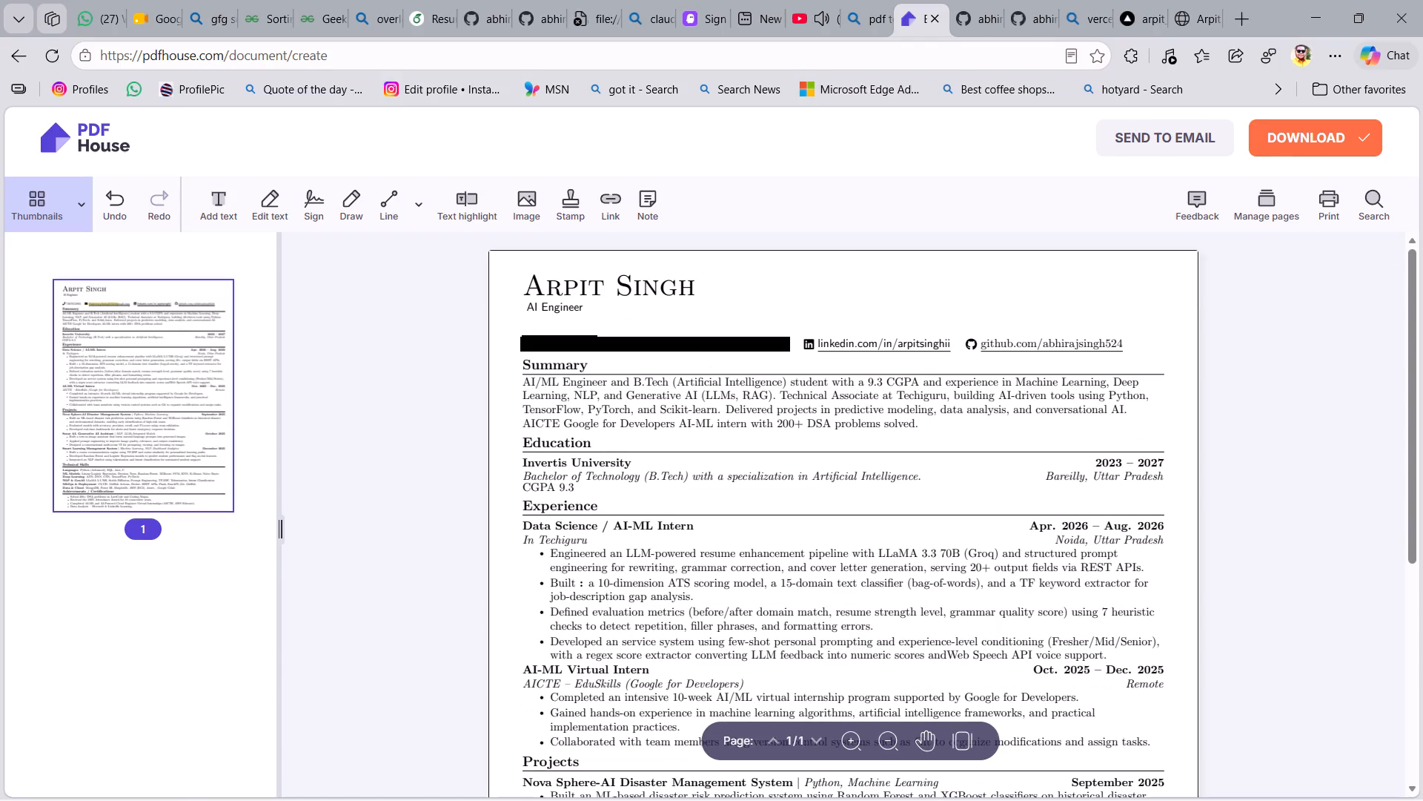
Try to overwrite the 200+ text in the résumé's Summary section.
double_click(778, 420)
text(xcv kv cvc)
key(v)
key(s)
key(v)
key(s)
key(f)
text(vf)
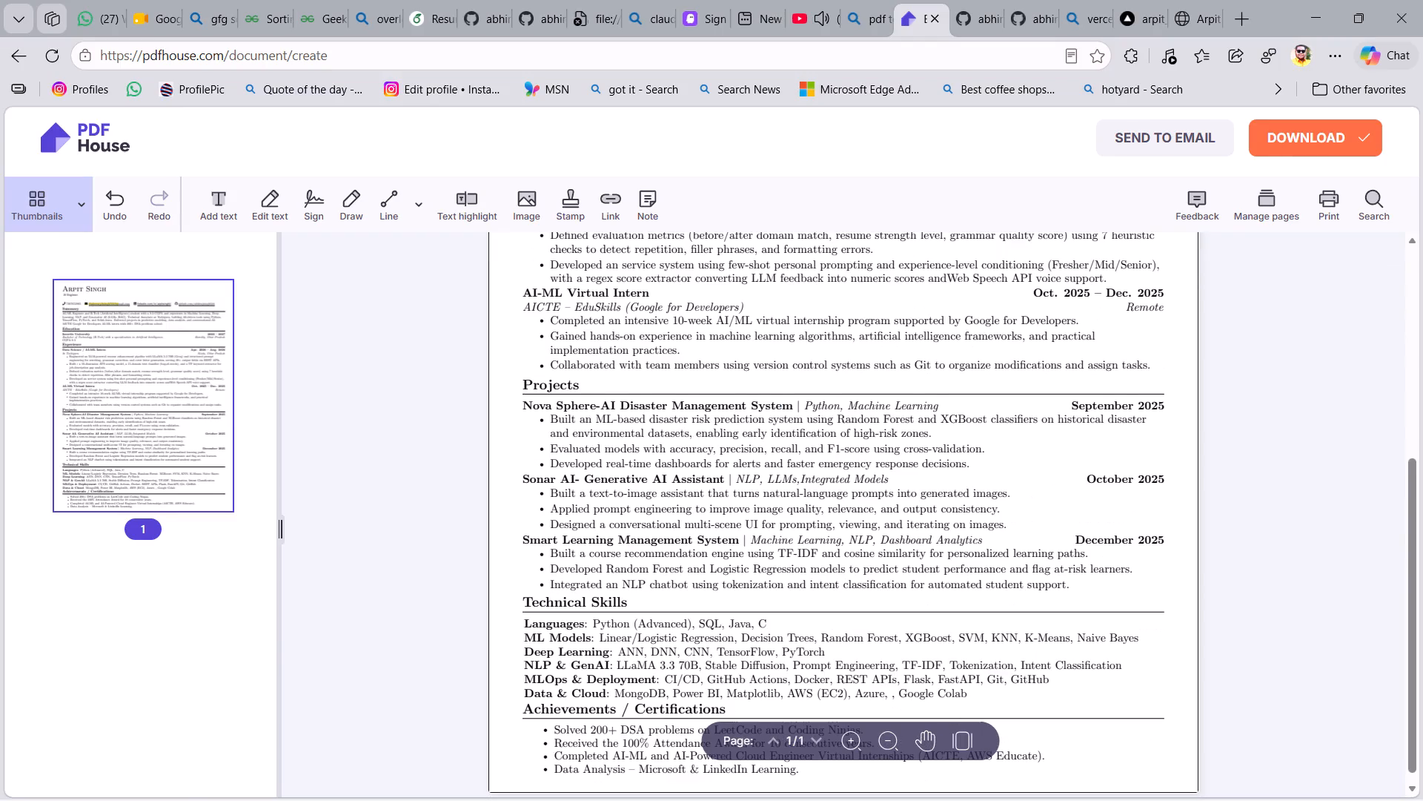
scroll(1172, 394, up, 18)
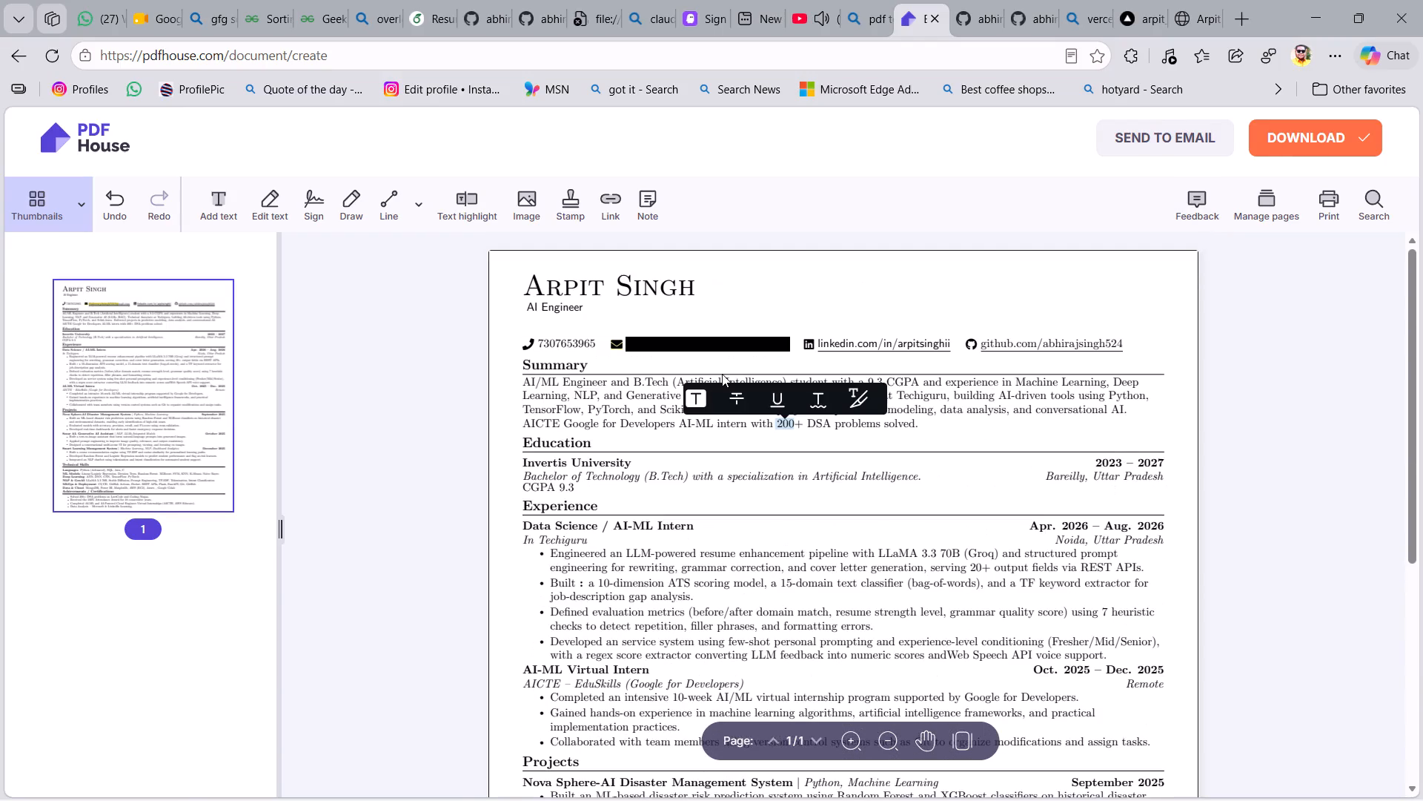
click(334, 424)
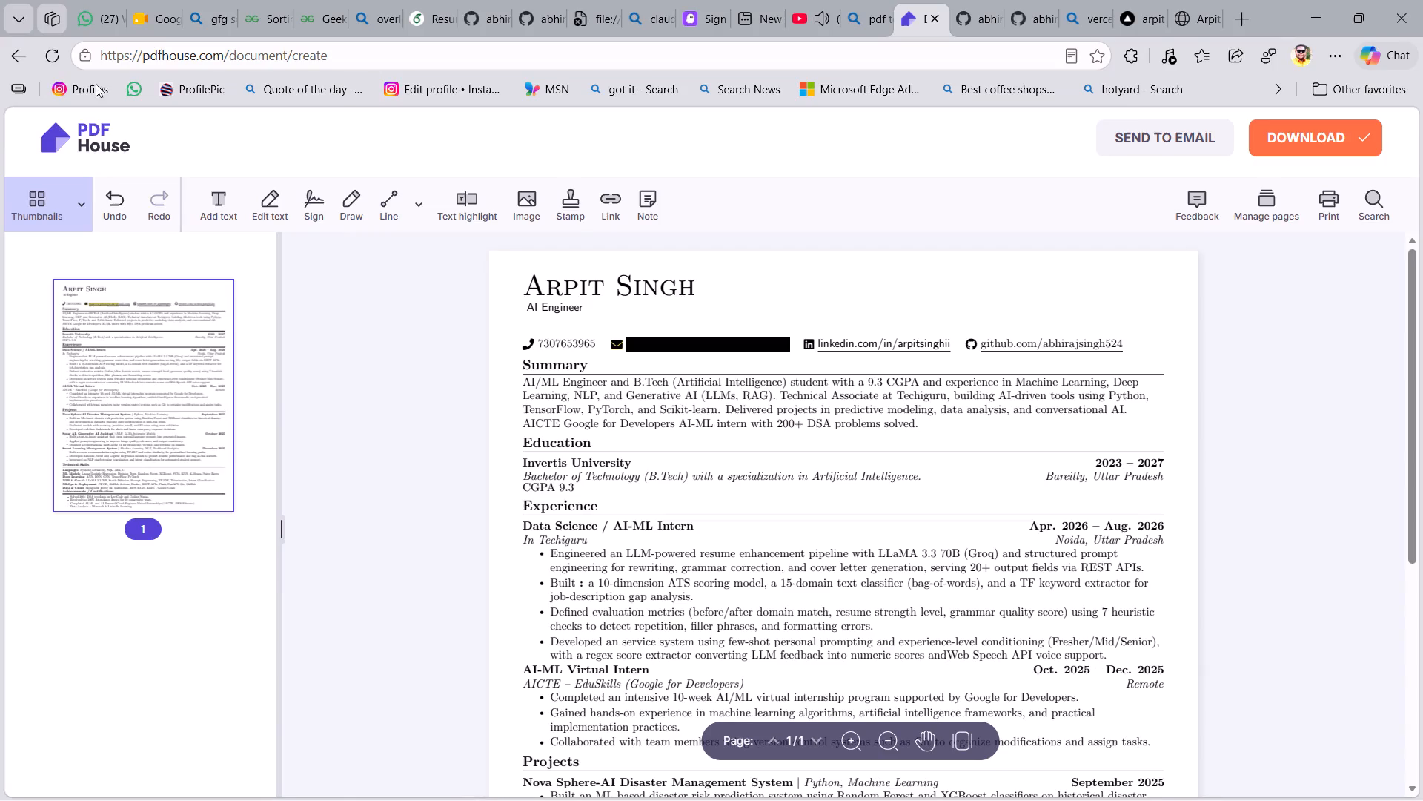
Leave PDF House discarding the unsaved changes, return to the pdf to word converter search results, and open iLovePDF's PDF to Word converter.
click(24, 56)
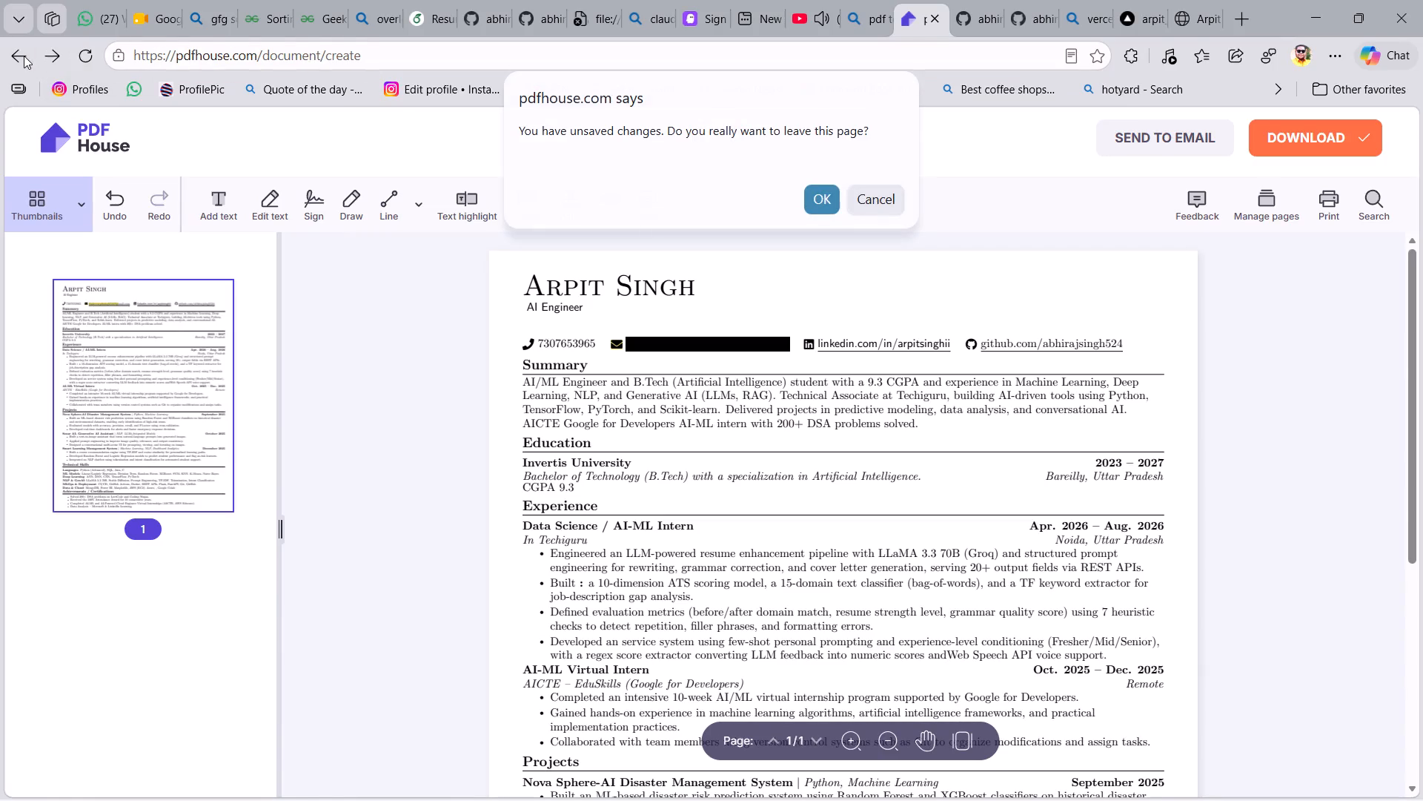
click(812, 201)
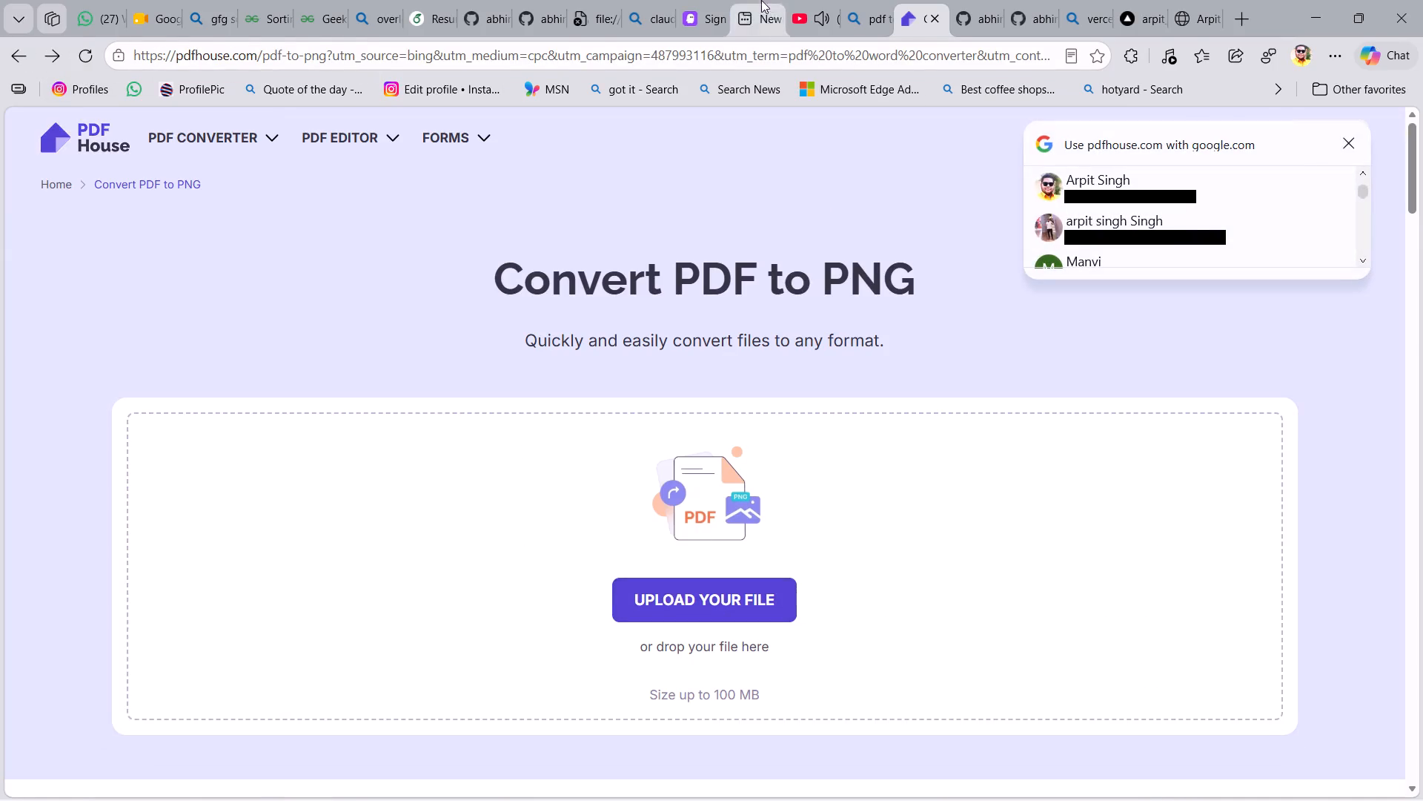
click(19, 71)
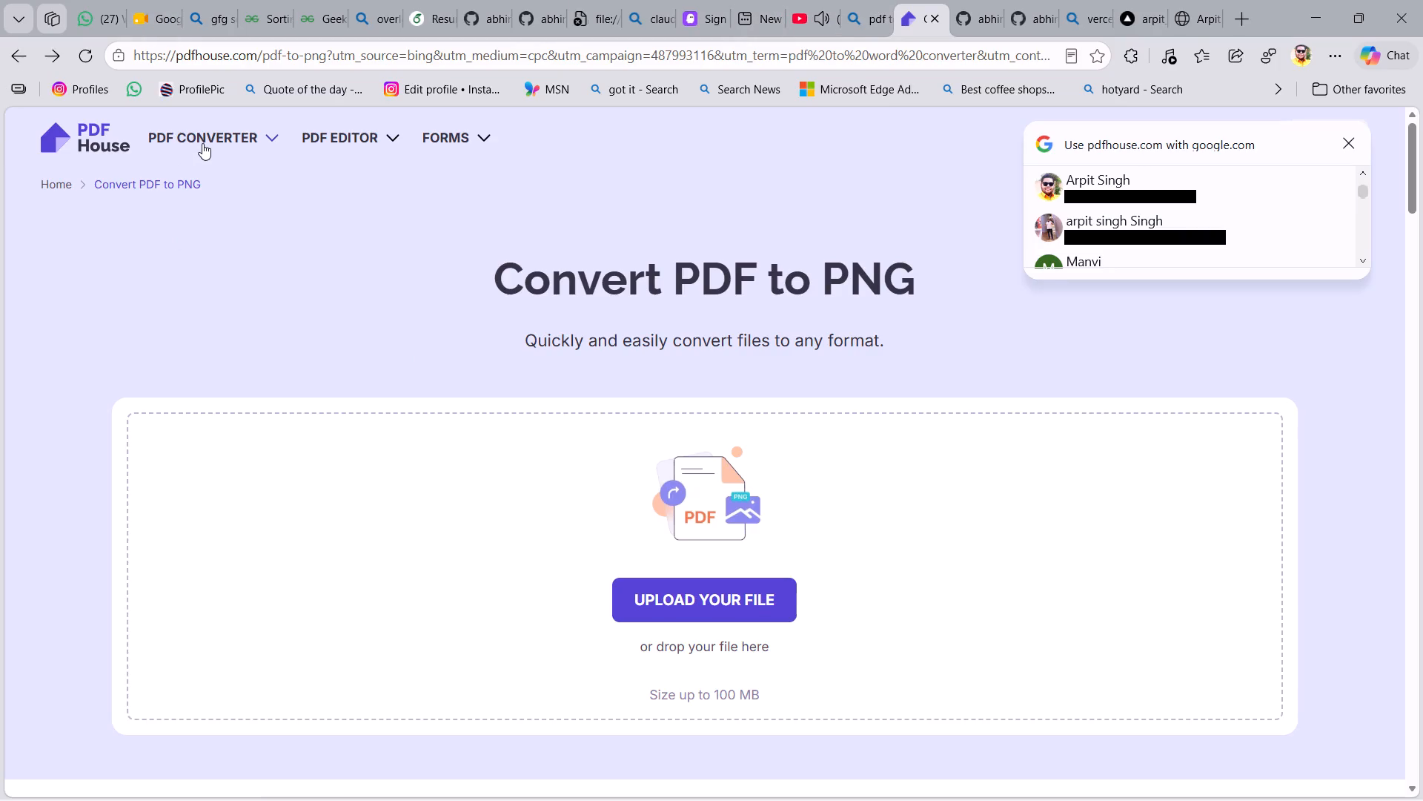
click(27, 62)
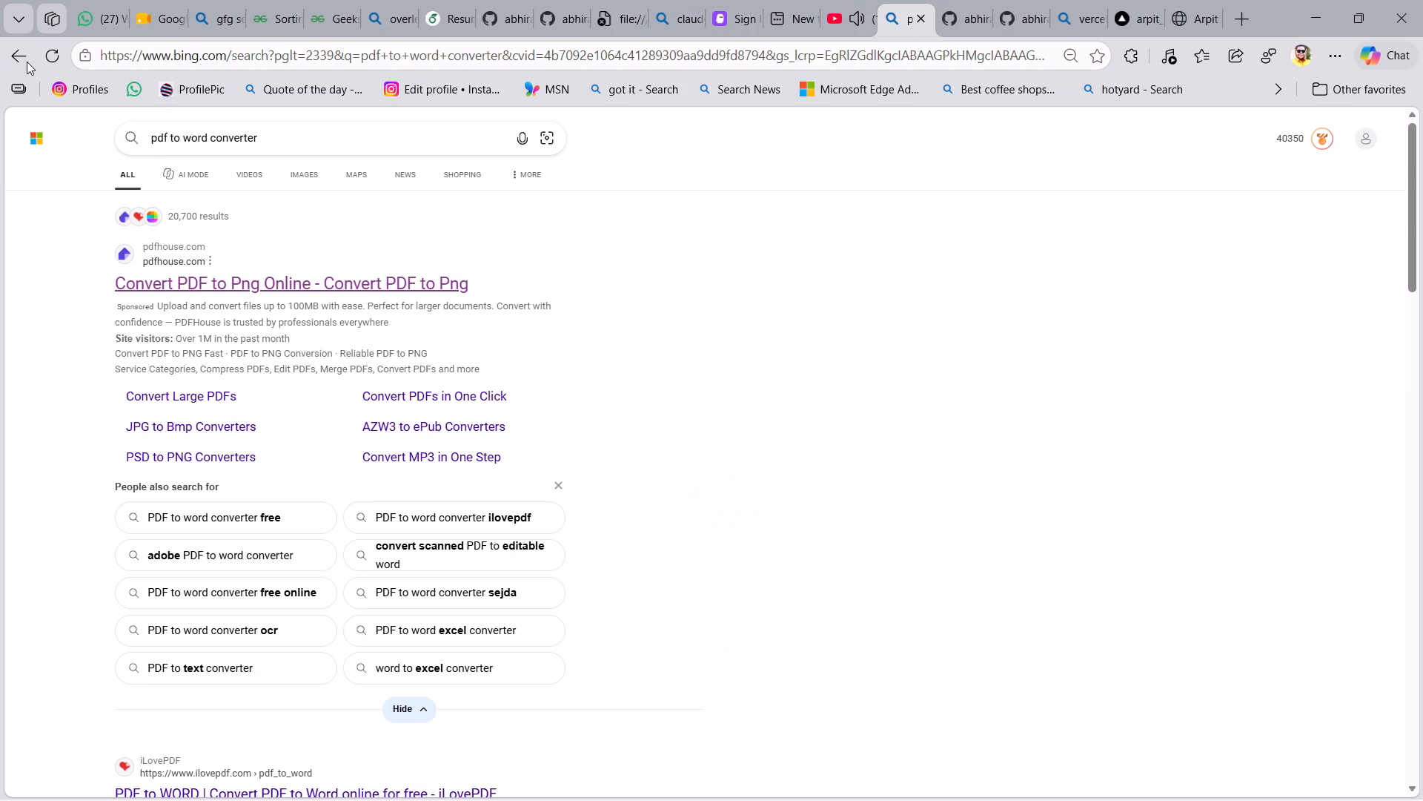
scroll(230, 404, down, 1)
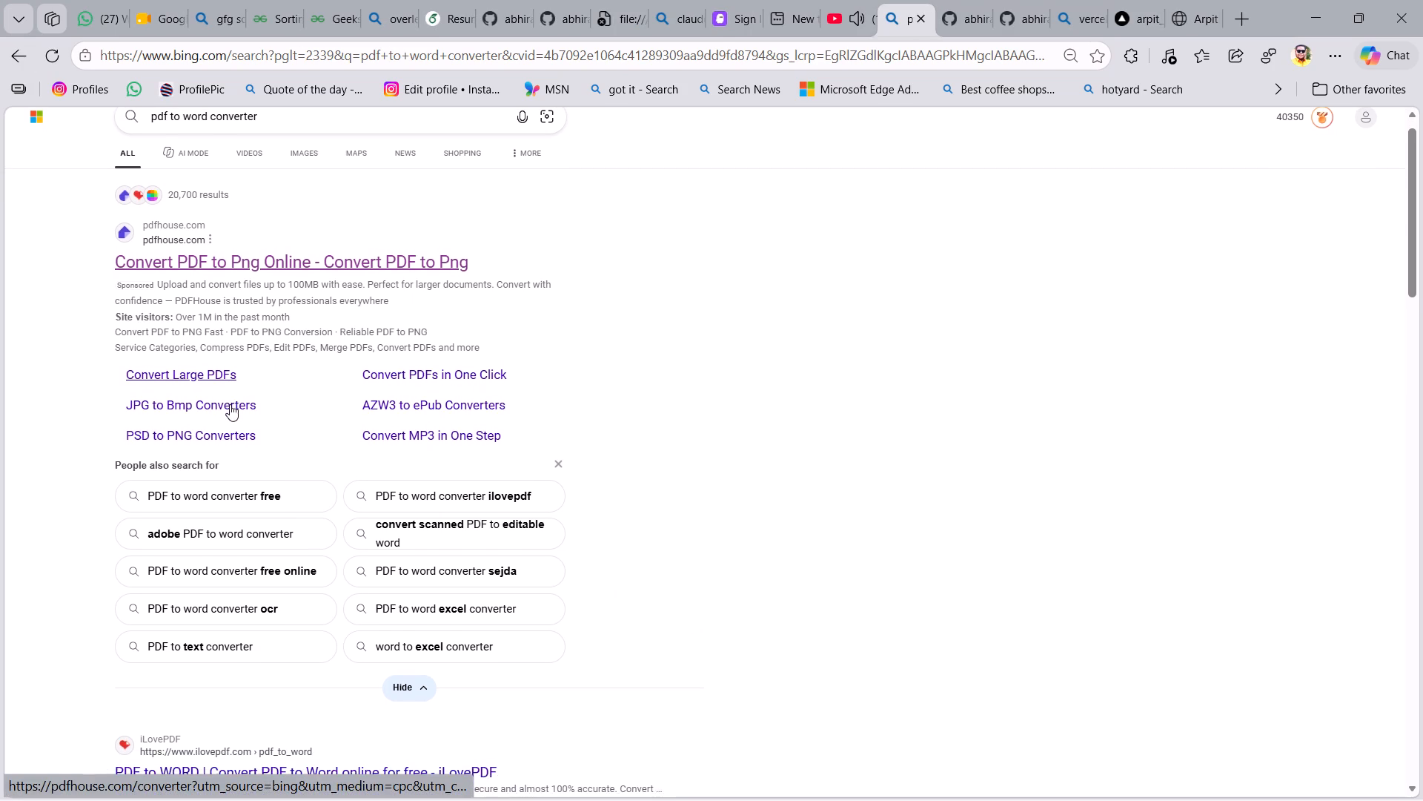
scroll(230, 404, down, 1)
click(222, 573)
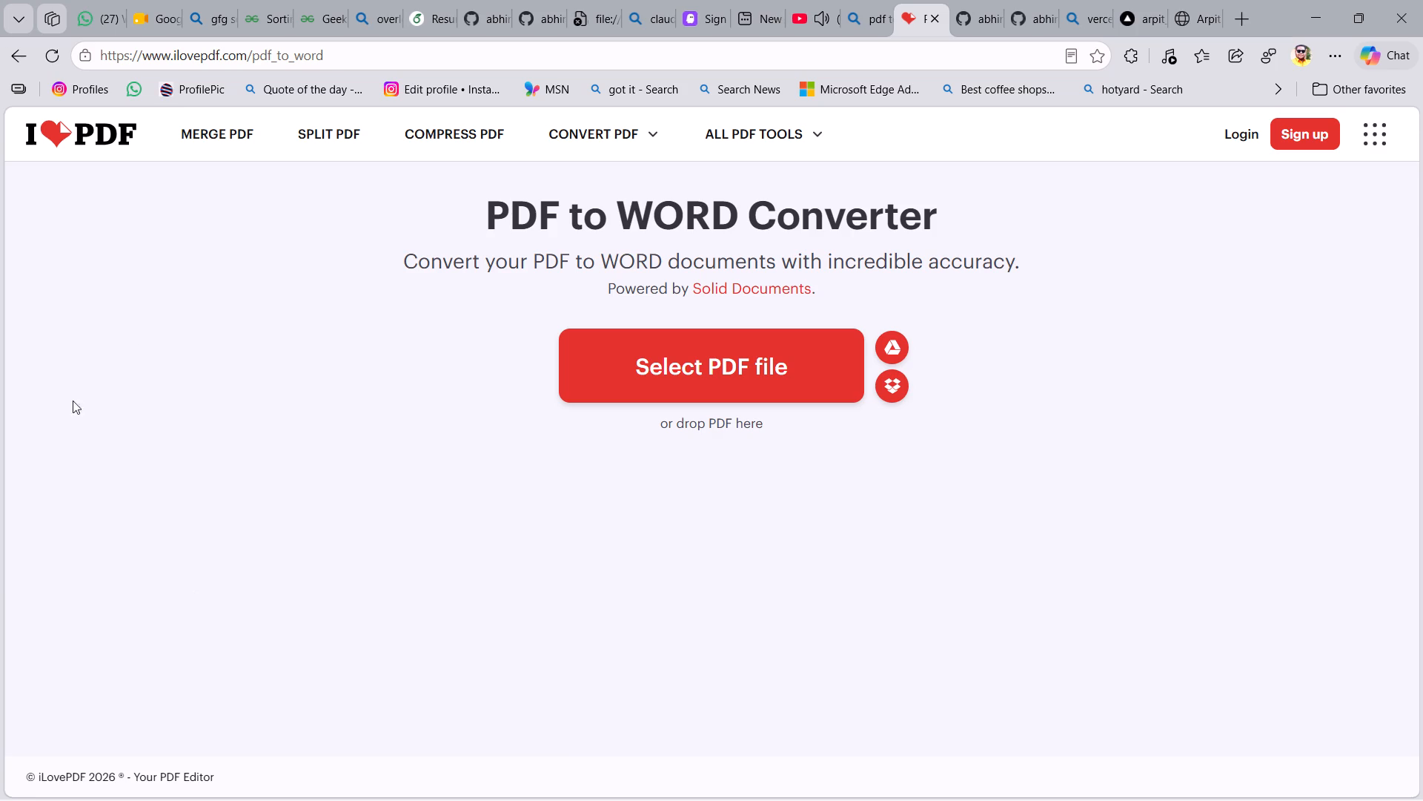
Switch to YouTube and pause the playing video.
click(807, 21)
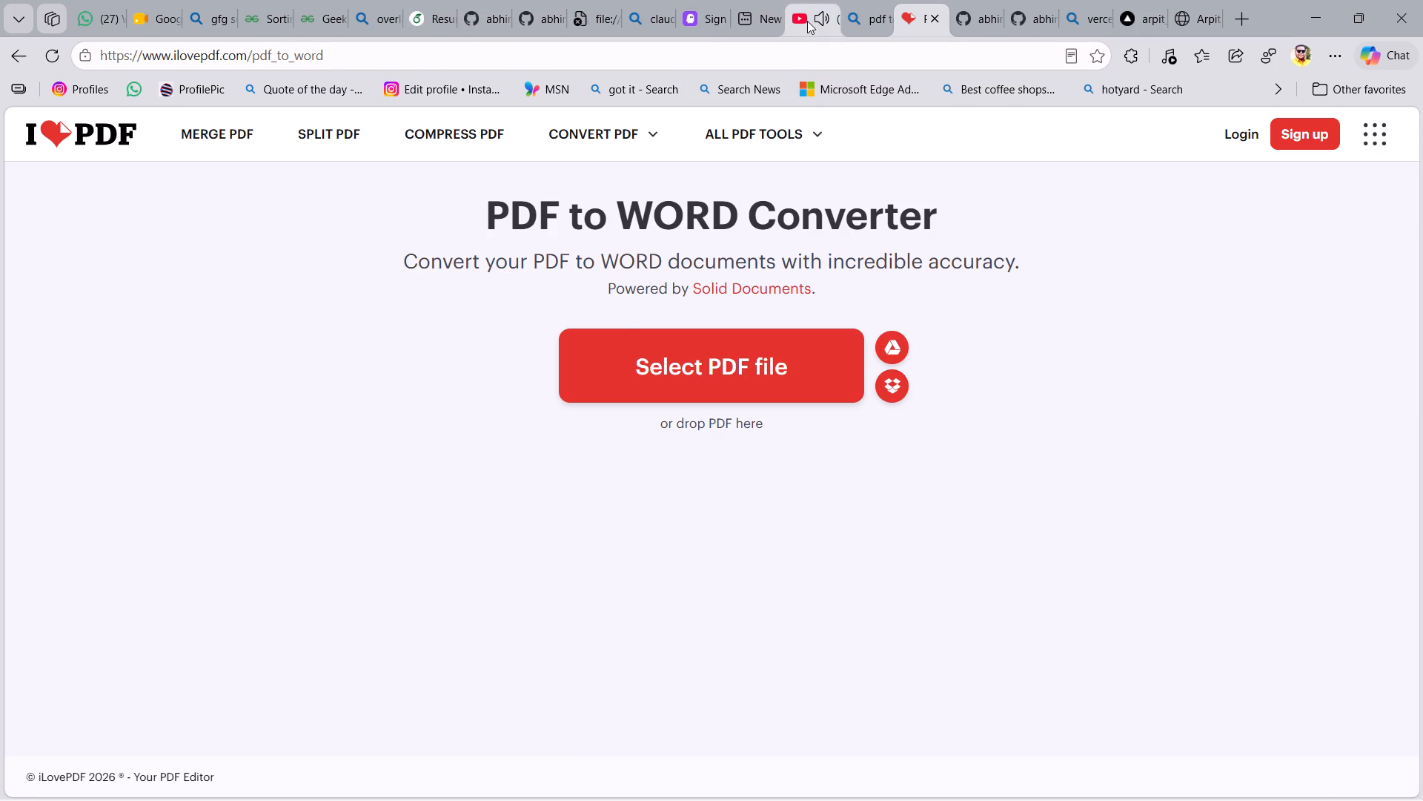
click(557, 390)
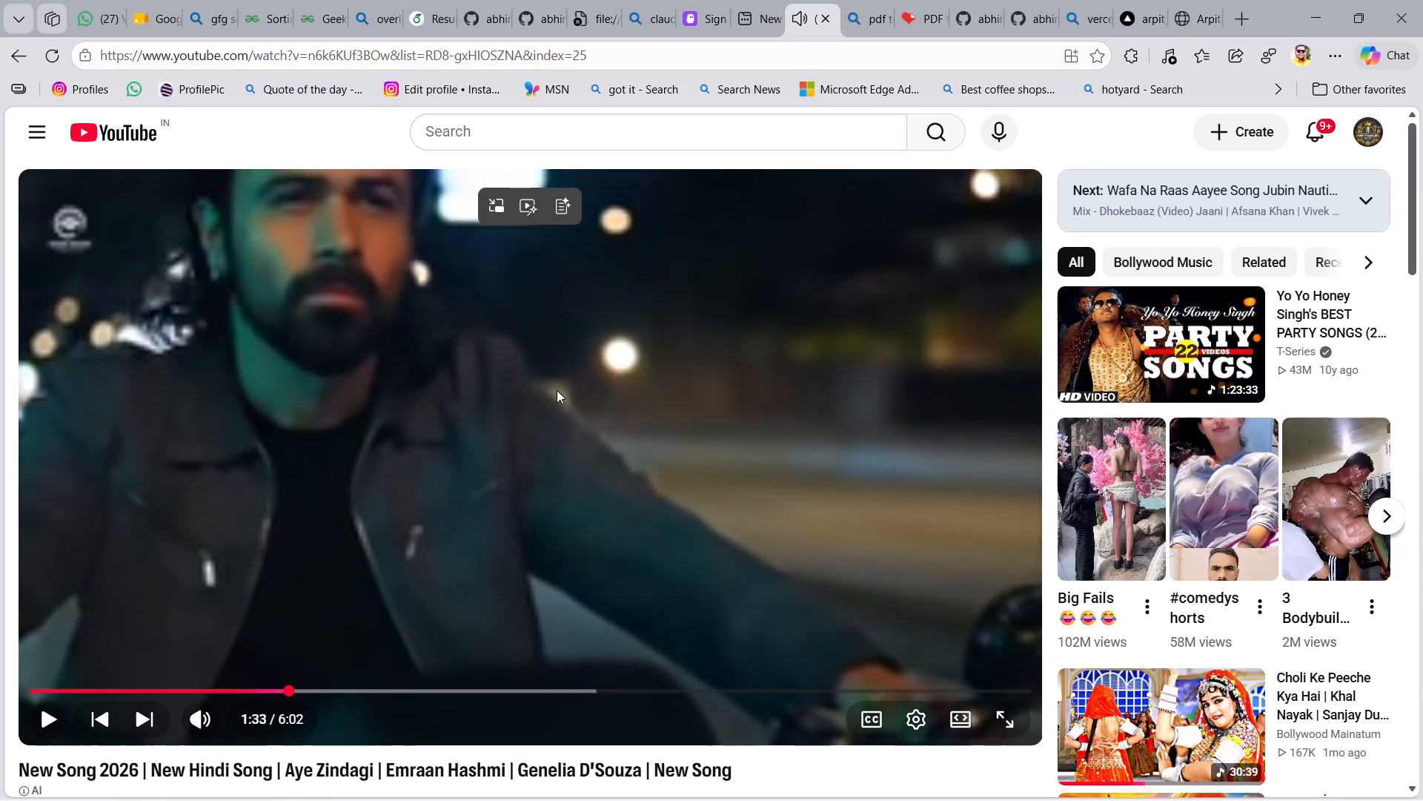